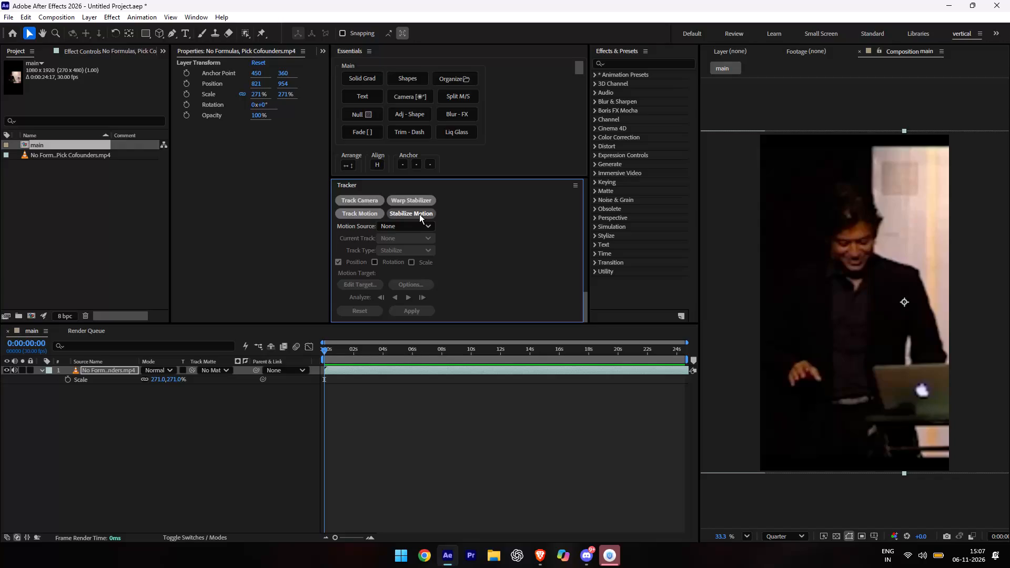
Start Stabilize Motion on the No Formulas, Pick Cofounders clip and place Track Point 1 on the speaker's lower face.
left_click(410, 212)
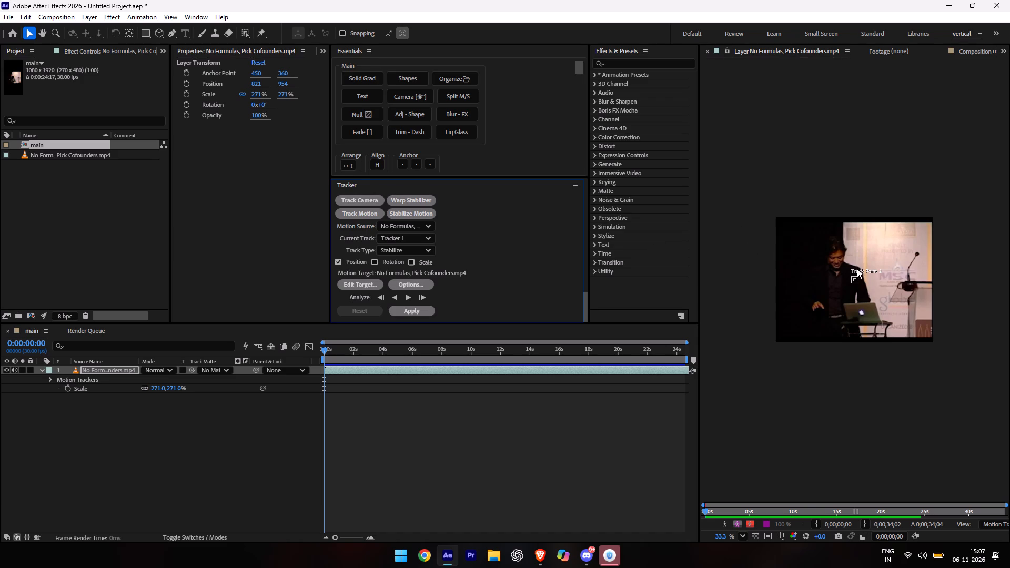
scroll(855, 279, "up", 7, "ctrl")
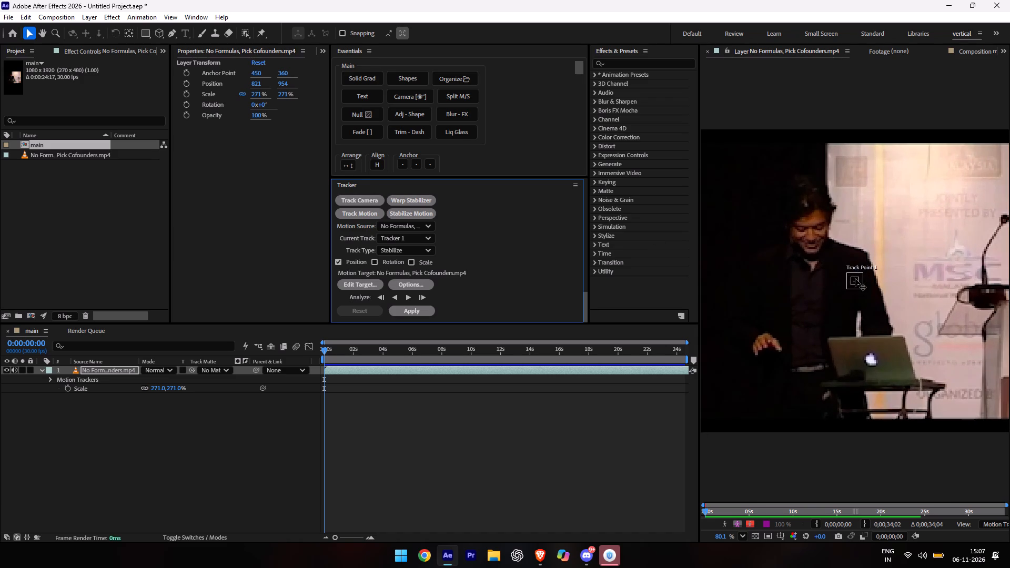
scroll(855, 279, "up", 4, "ctrl")
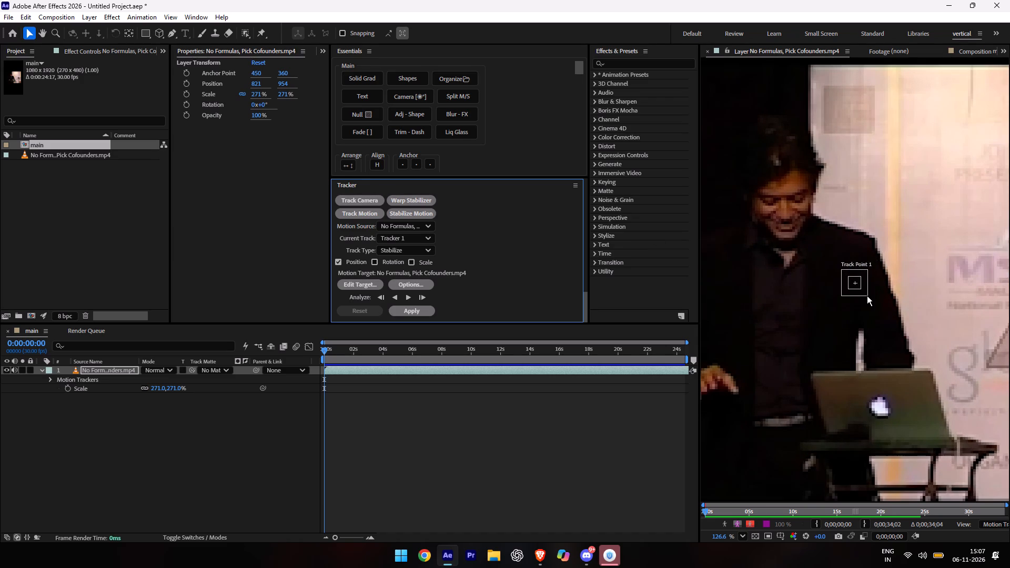
left_click(867, 296)
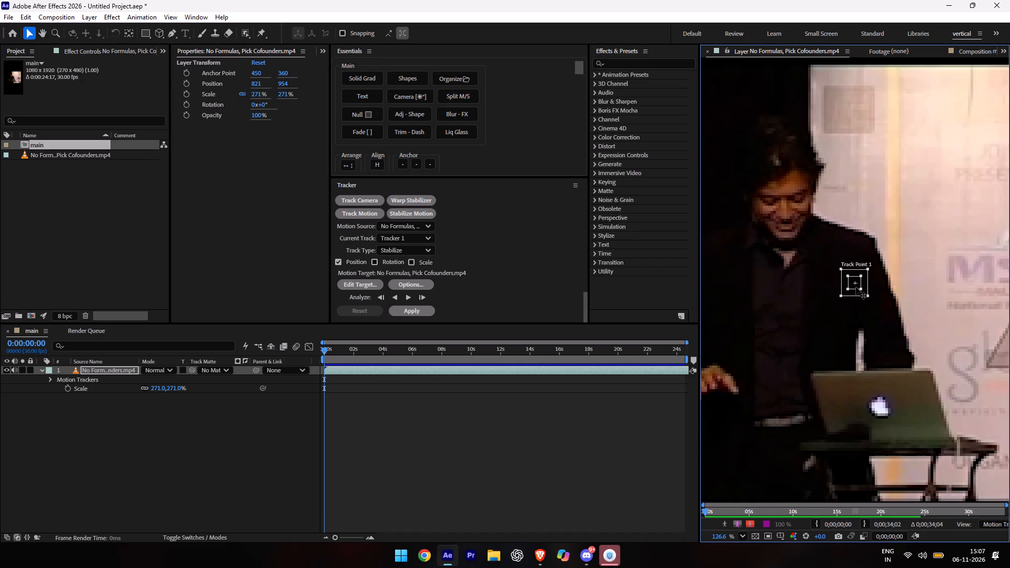
left_click_drag(856, 287, 785, 218)
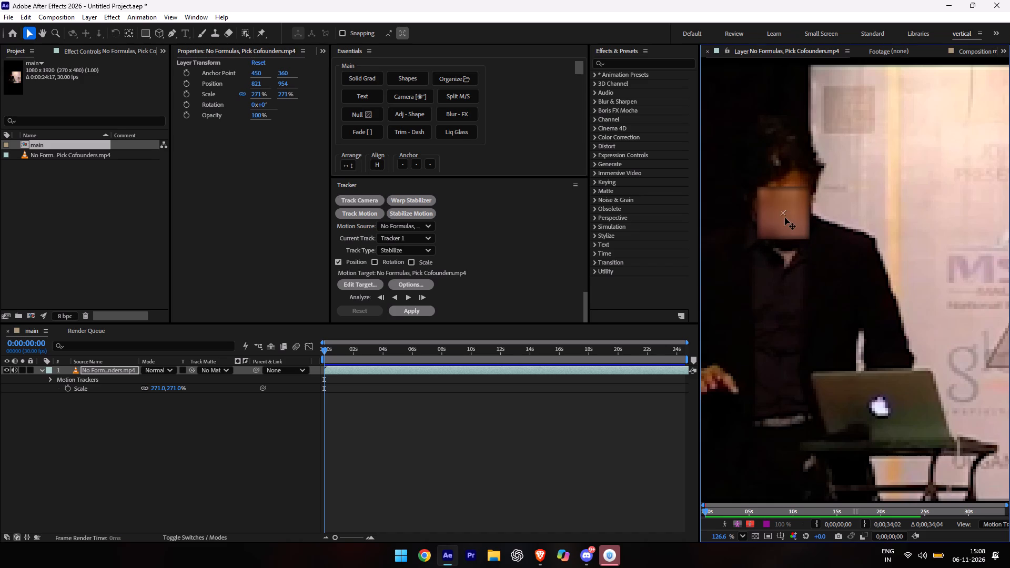
left_click_drag(785, 218, 787, 220)
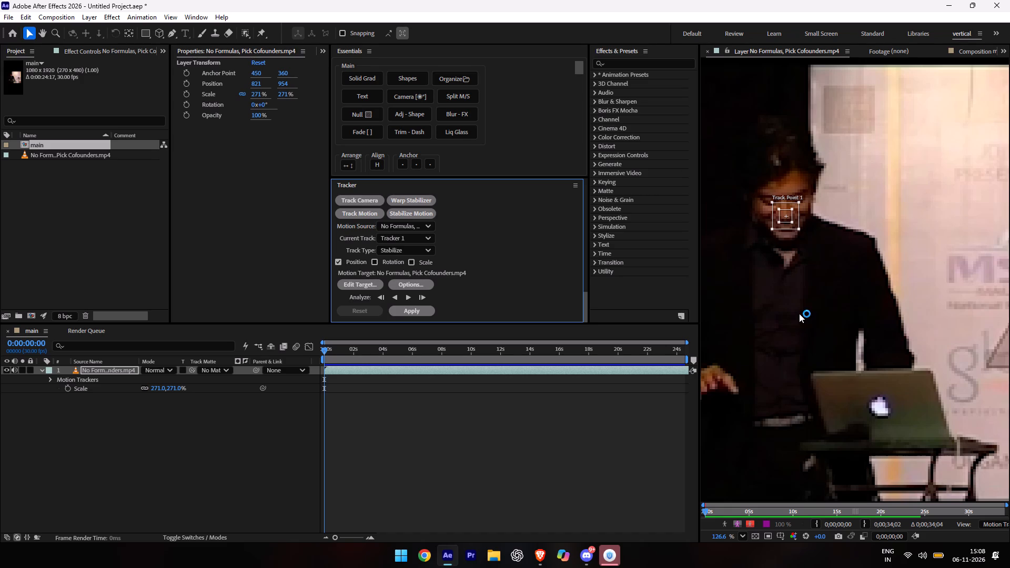
Set the motion tracker options to Stop Tracking if confidence is below 80%.
left_click(419, 285)
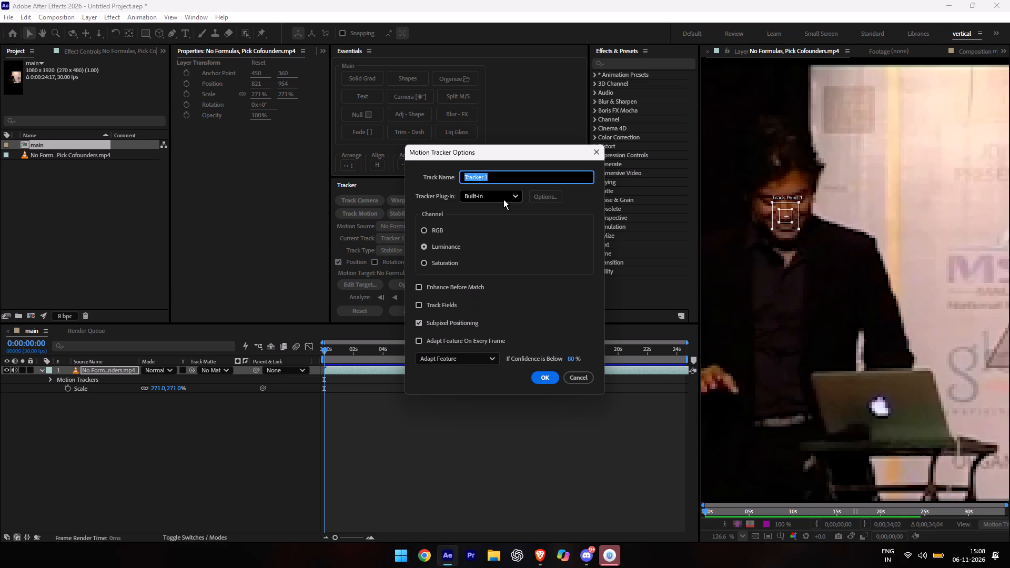
left_click(443, 359)
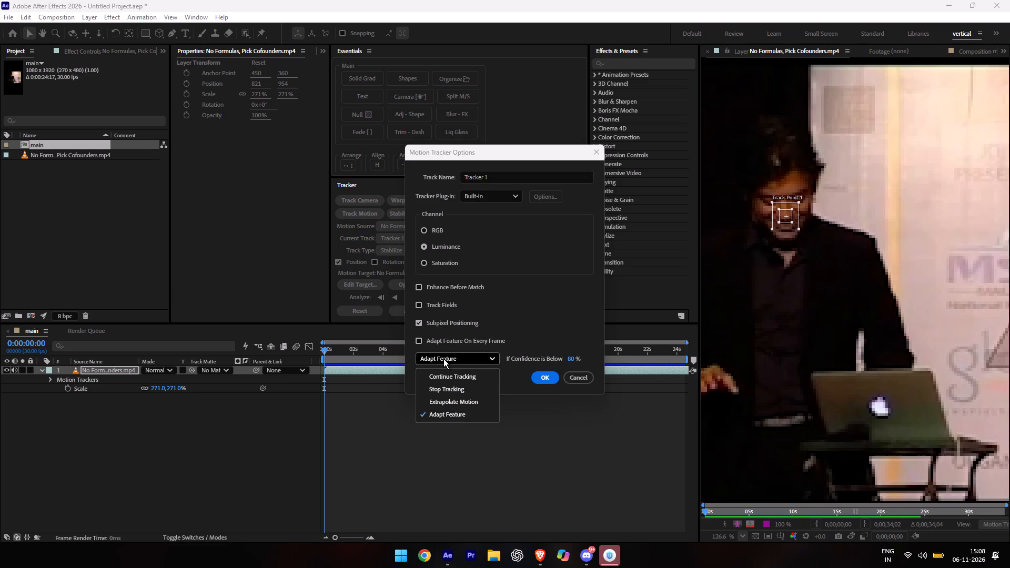
left_click(442, 386)
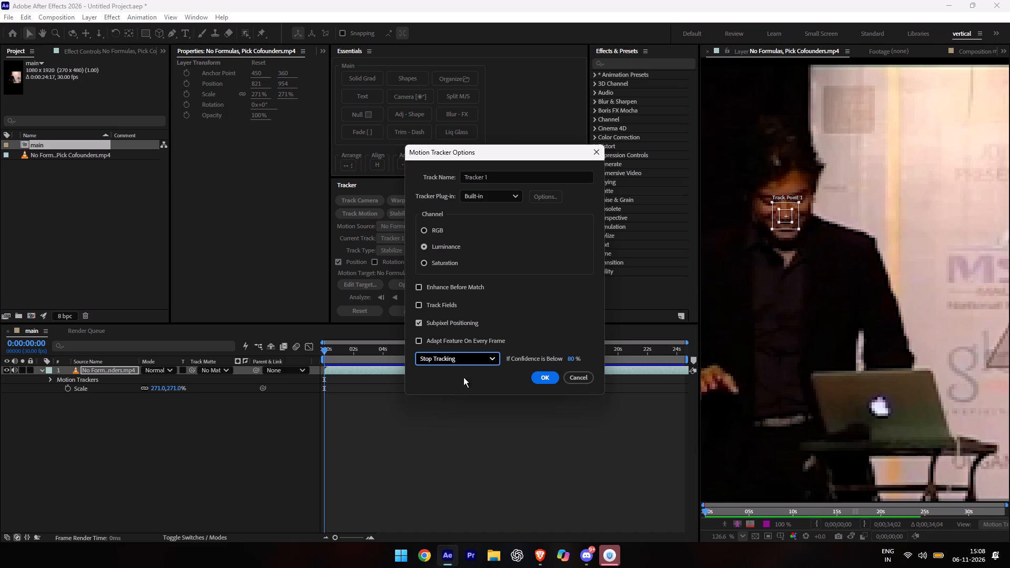
left_click(547, 376)
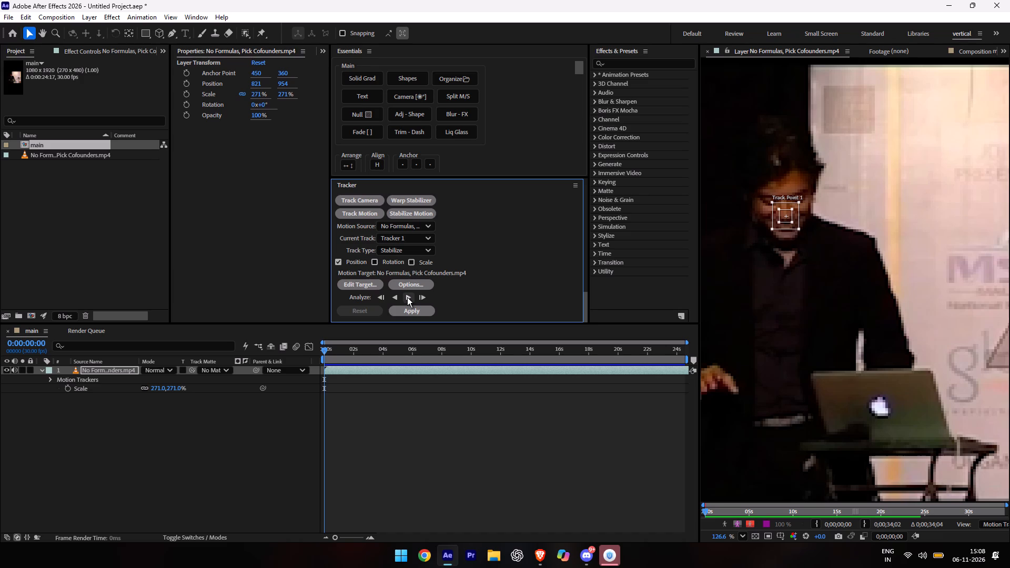
Analyze the face track forward from the first frame of the clip.
left_click(407, 297)
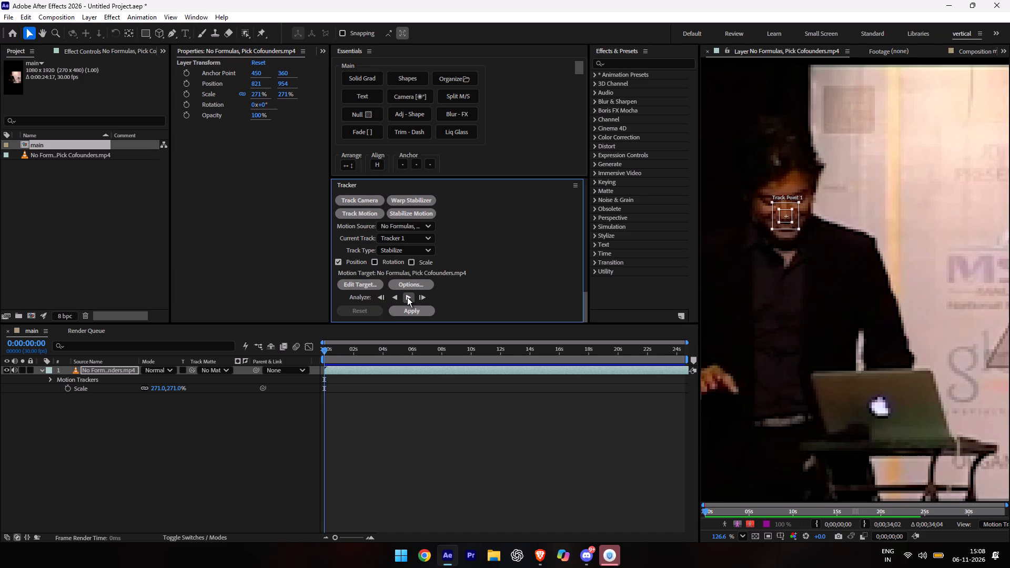
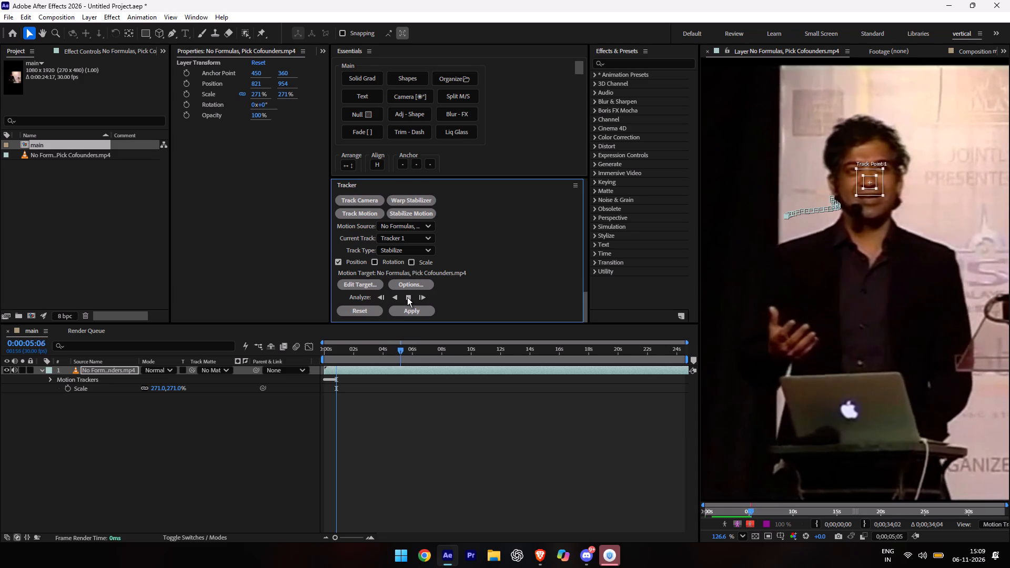
Stop the running track analysis at about 0:00:05:15 and resume analyzing forward from there.
left_click(407, 297)
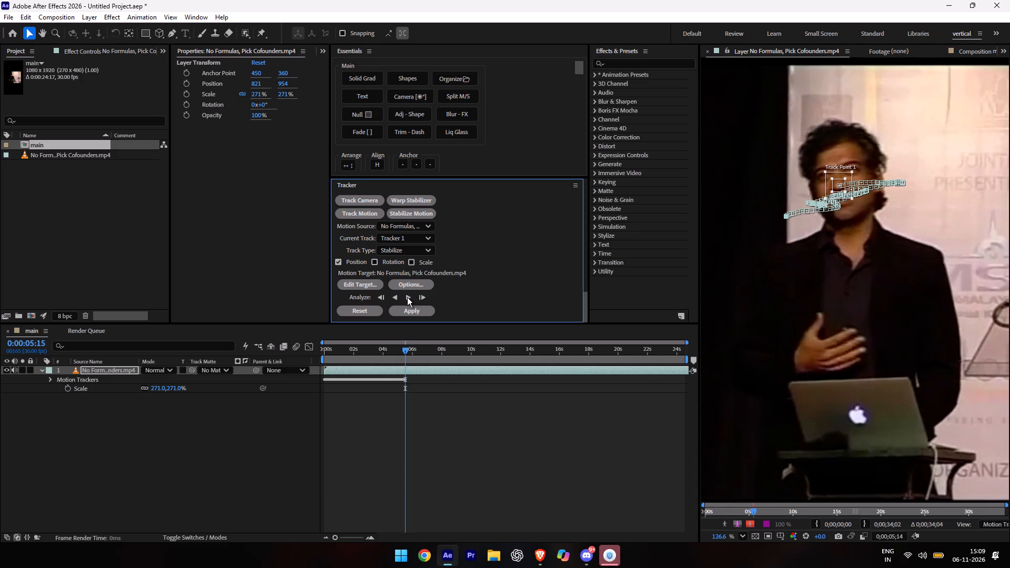
left_click(407, 297)
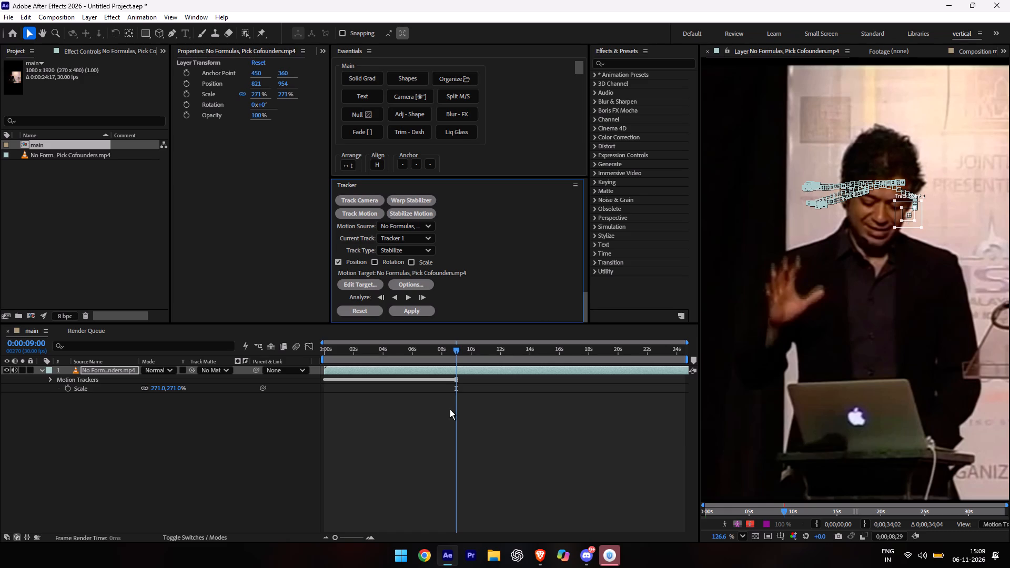
Delete the last two sets of Track Point 1 keyframes, at 0:00:08:29 and 0:00:09:00.
left_click(455, 351)
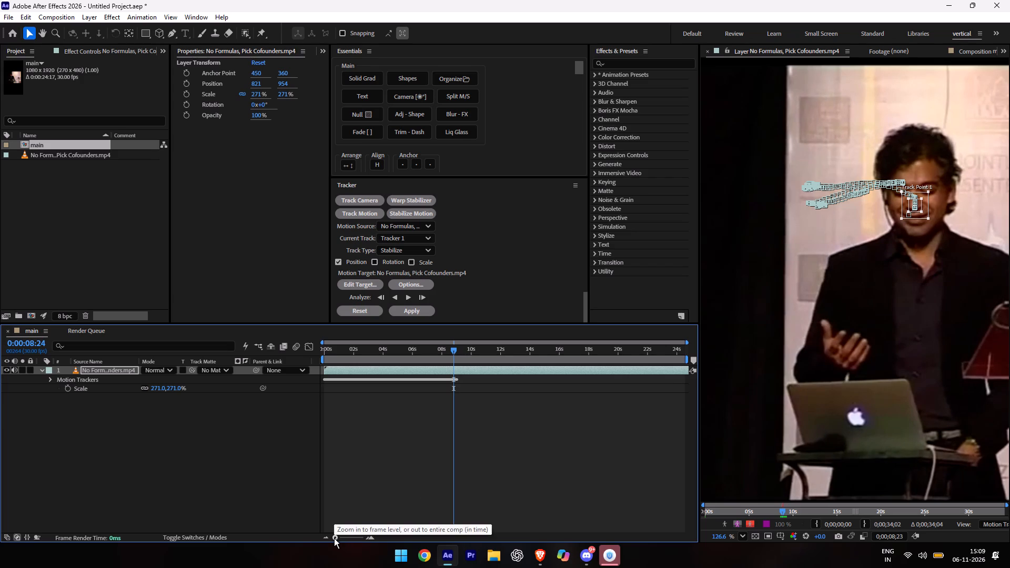
left_click_drag(334, 538, 378, 542)
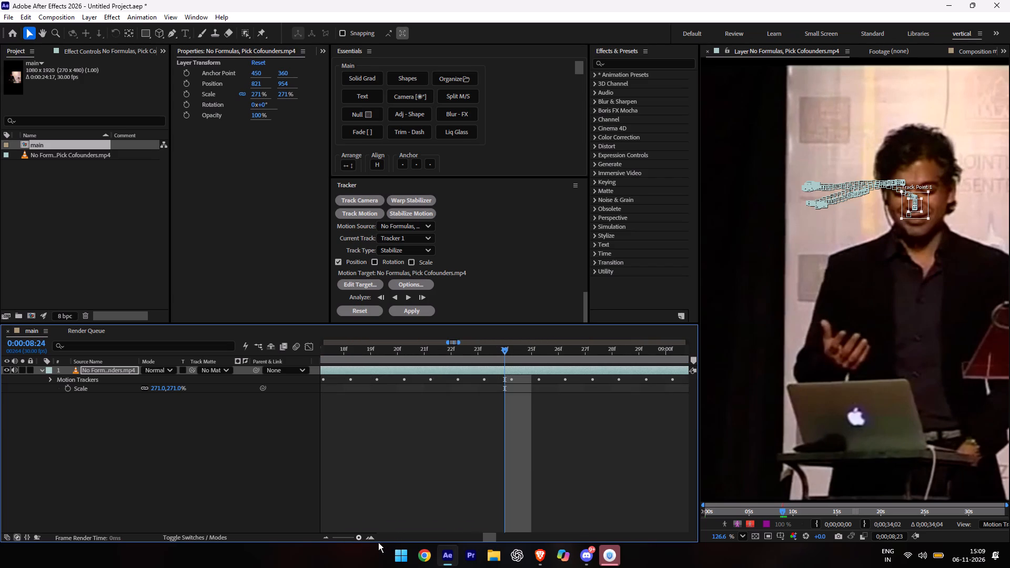
left_click_drag(378, 542, 367, 545)
left_click_drag(506, 349, 522, 349)
left_click_drag(522, 349, 656, 377)
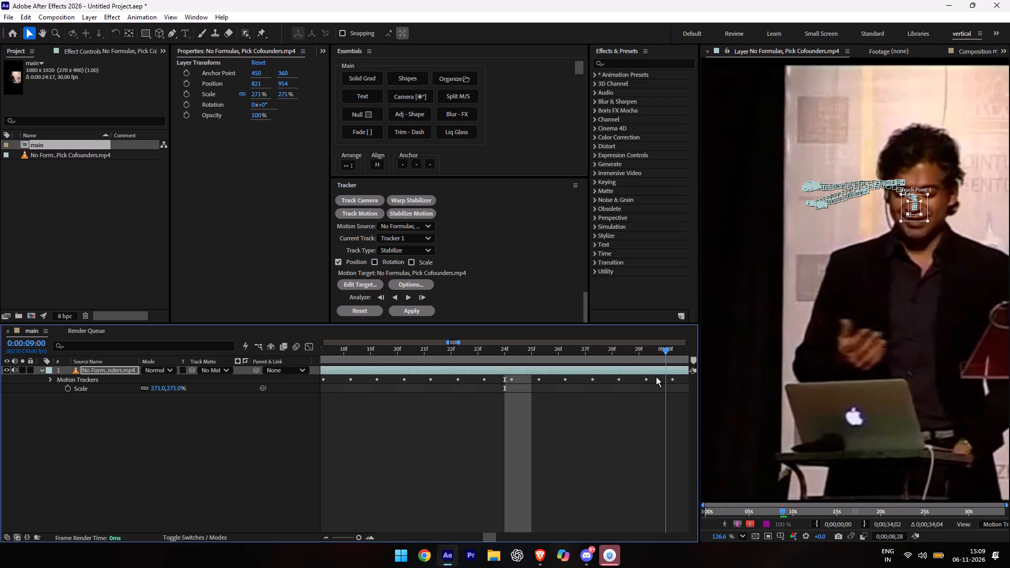
left_click_drag(656, 377, 643, 380)
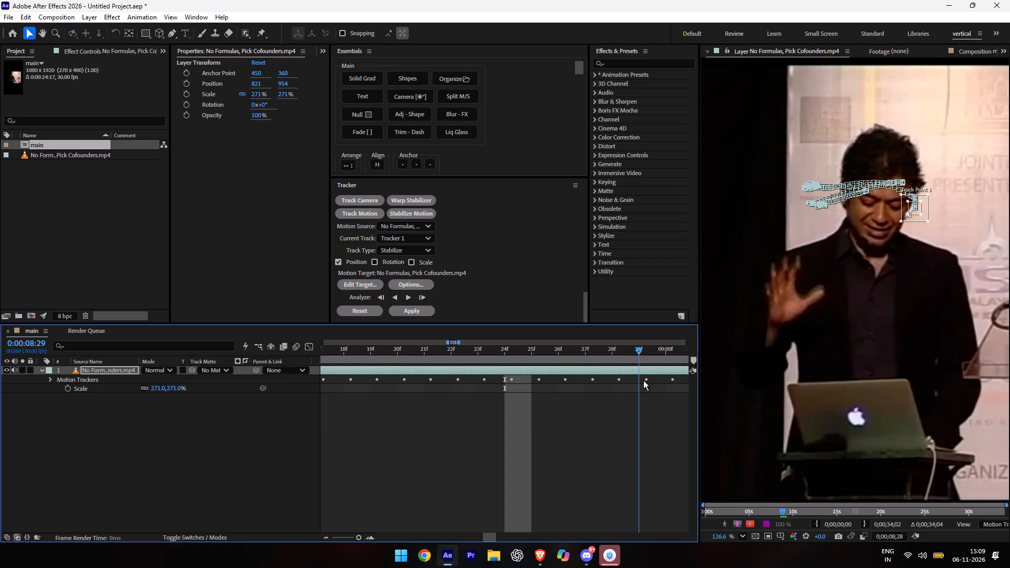
left_click_drag(643, 380, 647, 376)
scroll(589, 433, "left", 3)
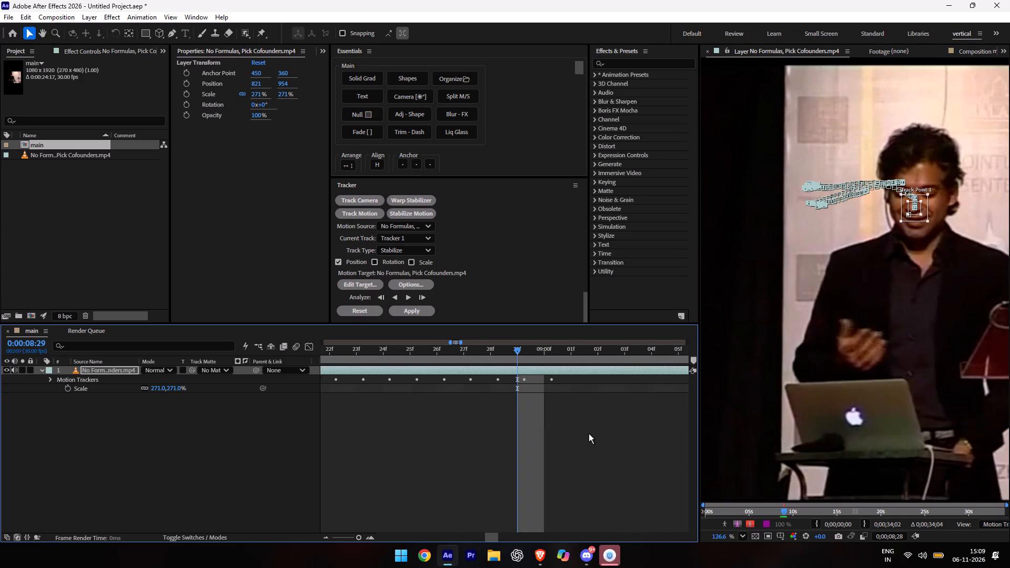
left_click_drag(564, 378, 526, 383)
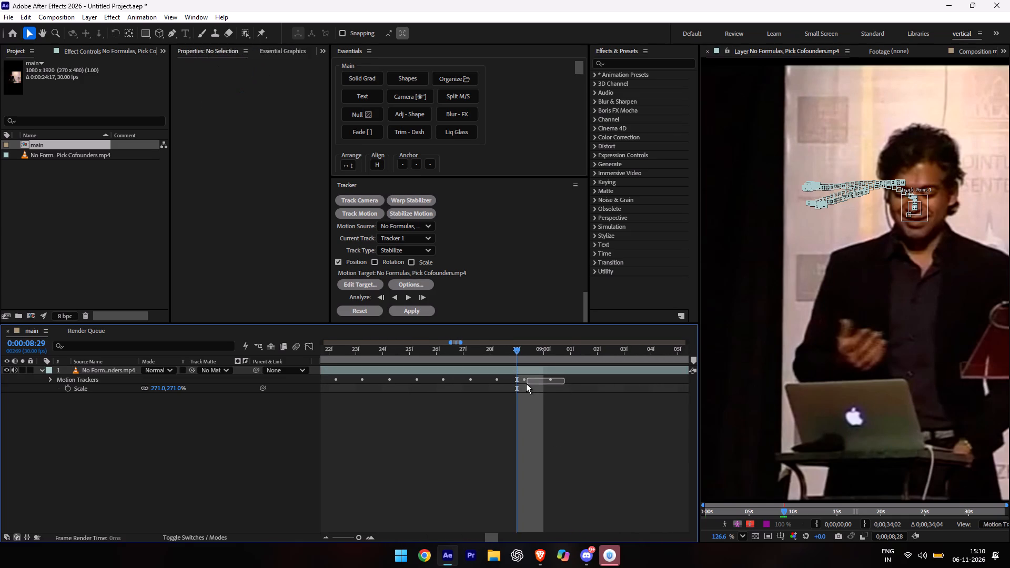
left_click_drag(526, 383, 516, 383)
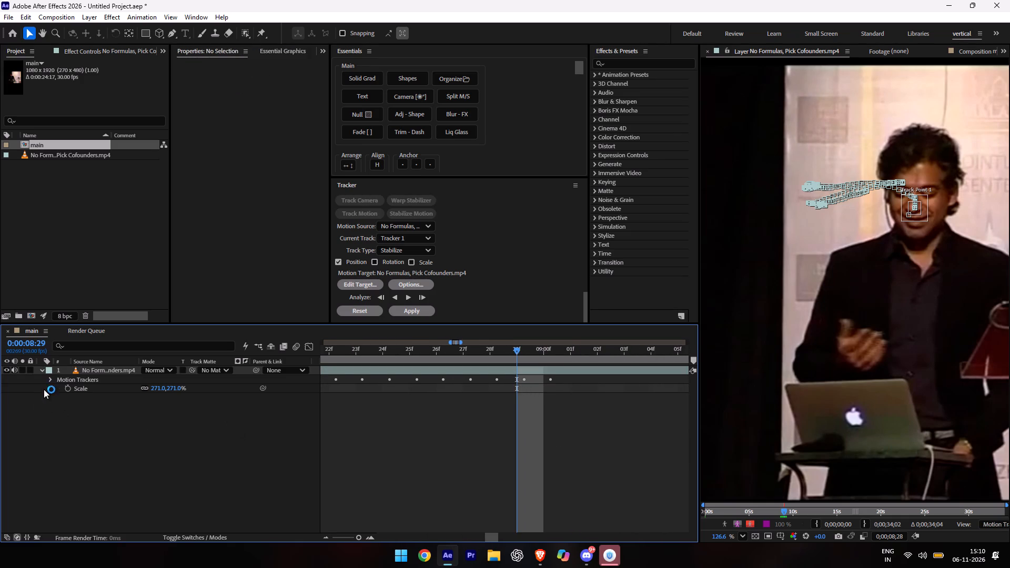
left_click(49, 379)
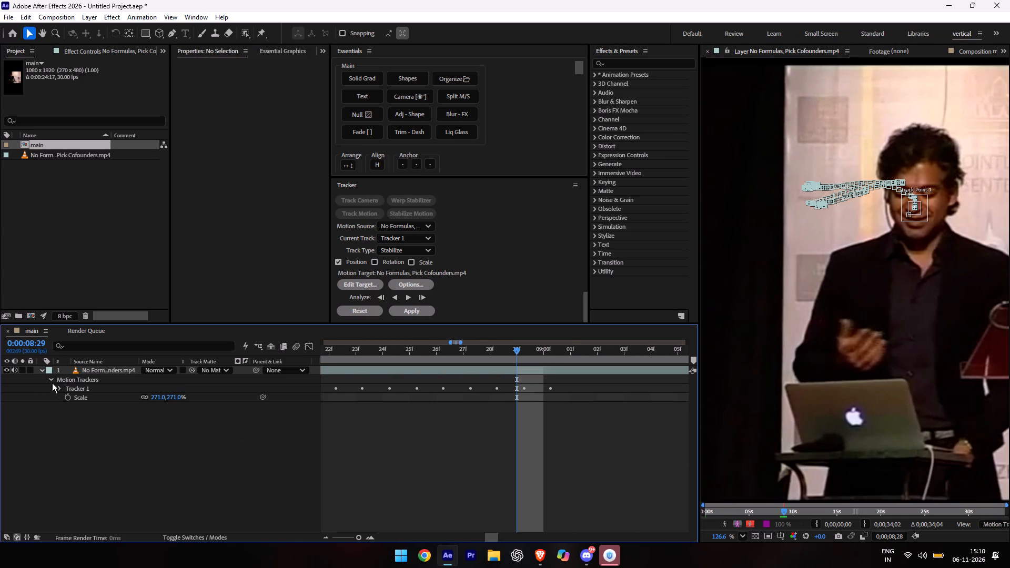
left_click(59, 391)
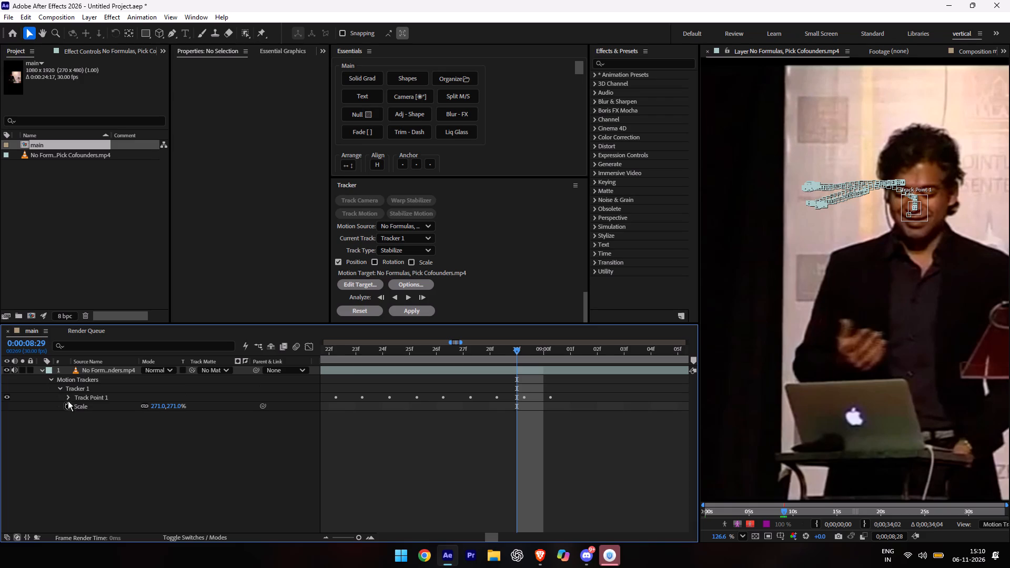
left_click(67, 396)
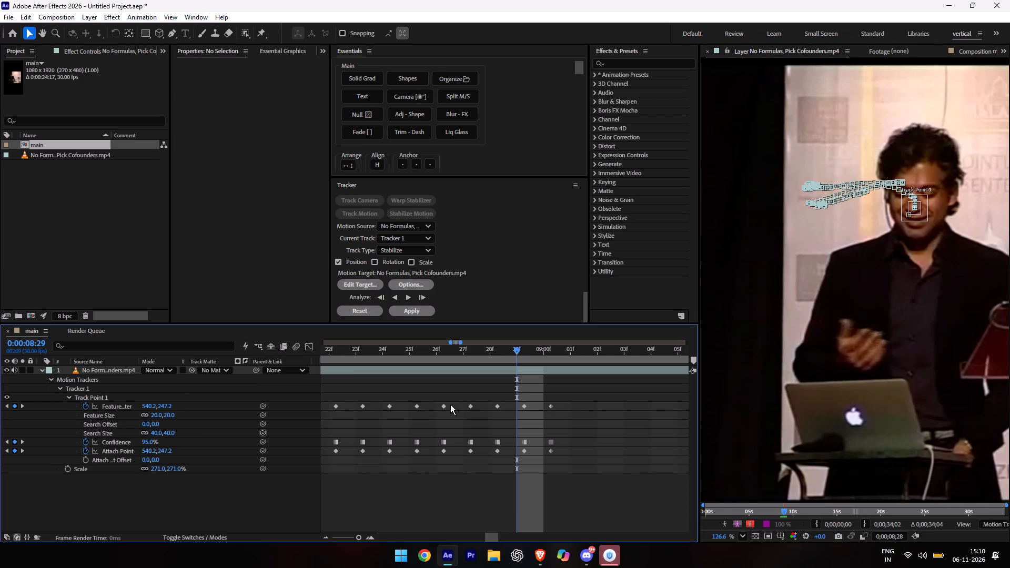
left_click_drag(572, 400, 519, 469)
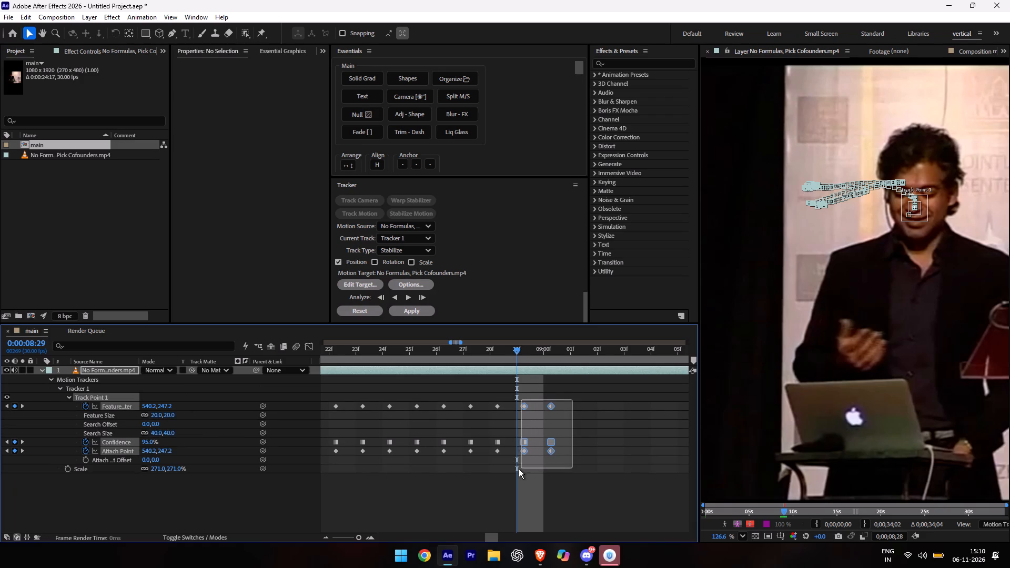
left_click_drag(519, 469, 524, 474)
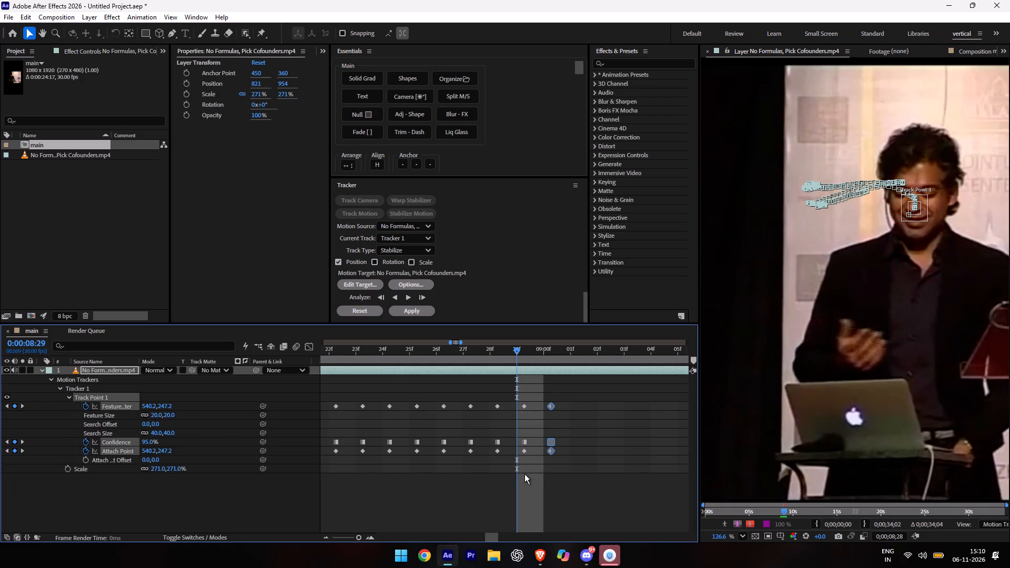
left_click_drag(572, 406, 546, 444)
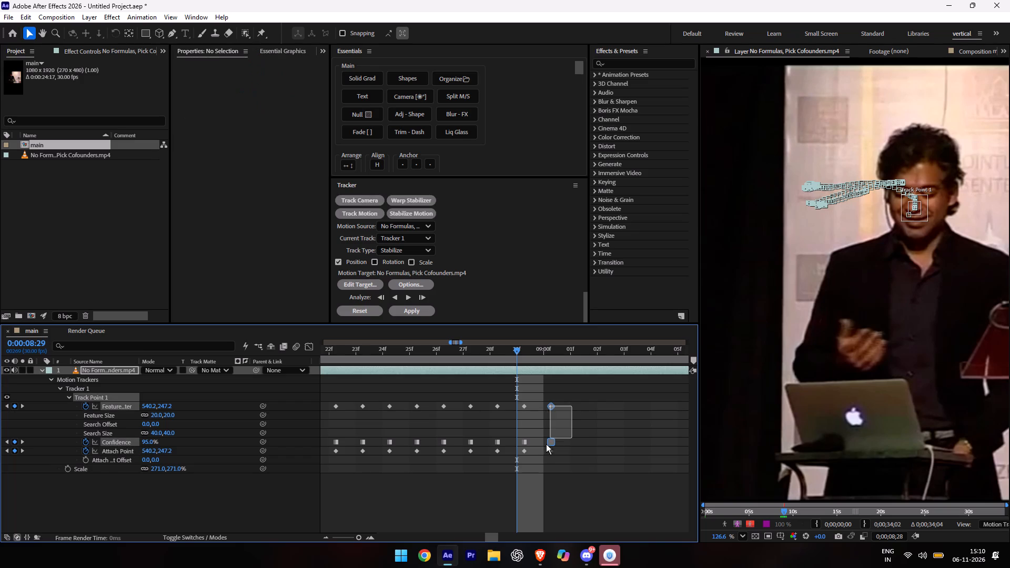
left_click_drag(546, 444, 517, 463)
key("BackSpace")
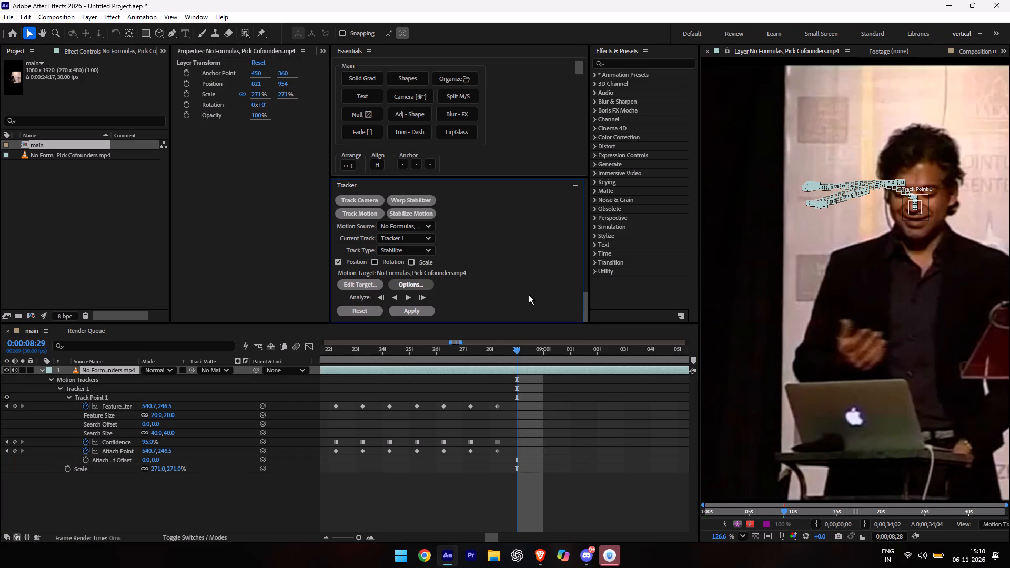
Analyze the face track forward again from 0:00:08:29.
left_click(411, 299)
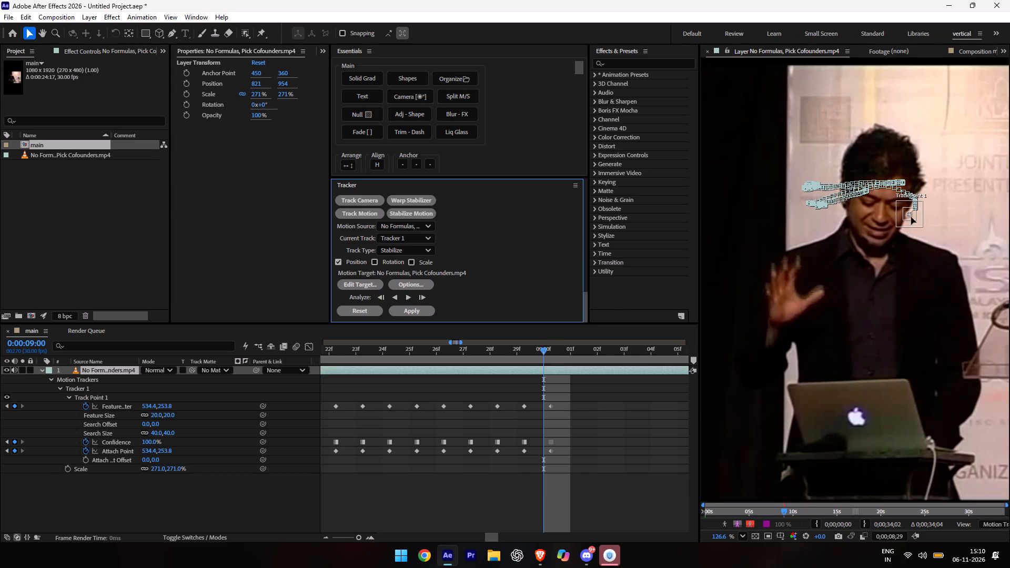
Reposition Track Point 1 onto the speaker's lower face at 0:00:09:00, at about 502.7, 260.7, and analyze forward.
left_click_drag(911, 217, 882, 224)
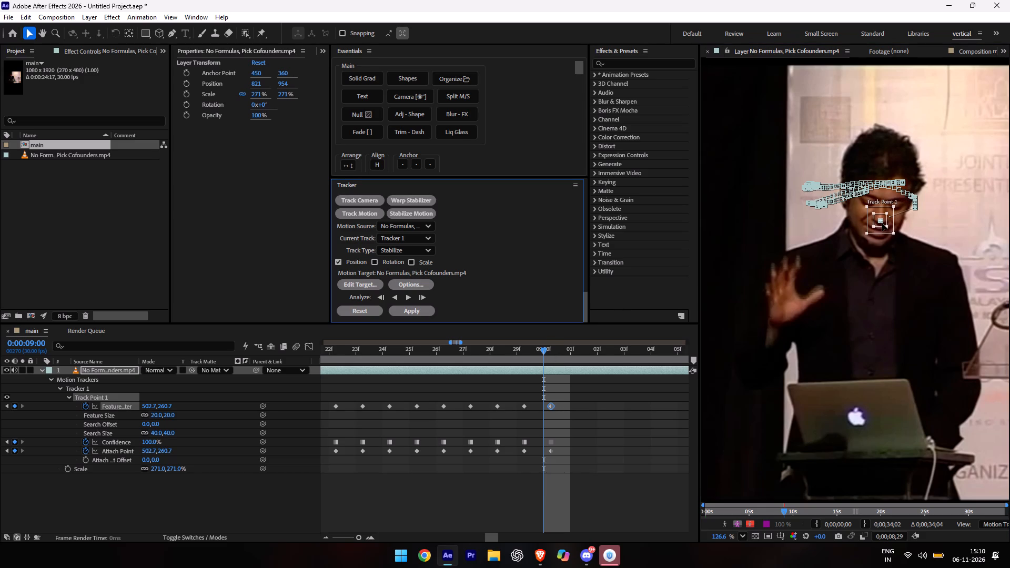
left_click(414, 299)
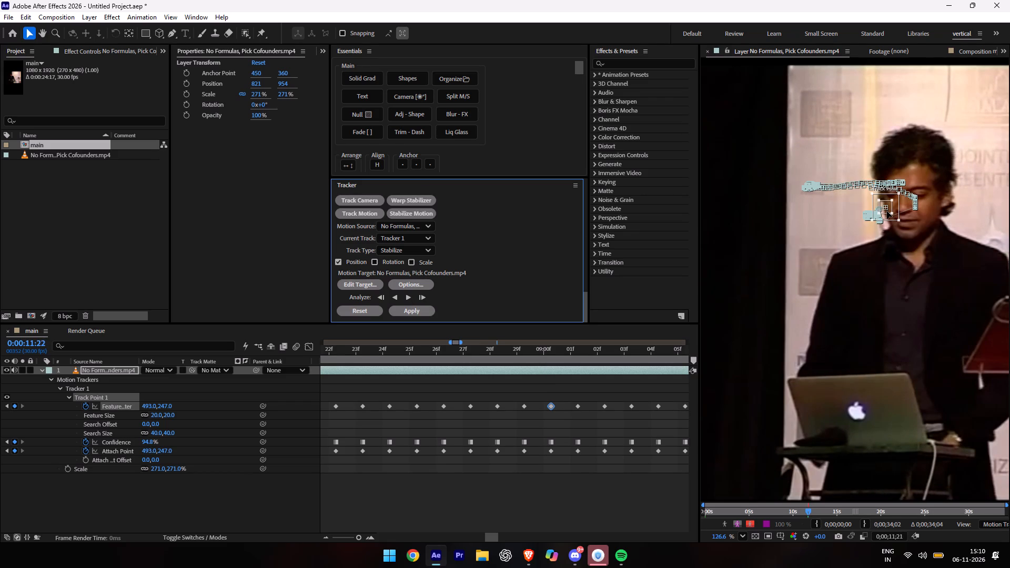
Move Track Point 1 back onto the speaker's face at 0:00:11:22, at about 510.4, 247.5, and analyze forward.
left_click_drag(887, 211, 902, 212)
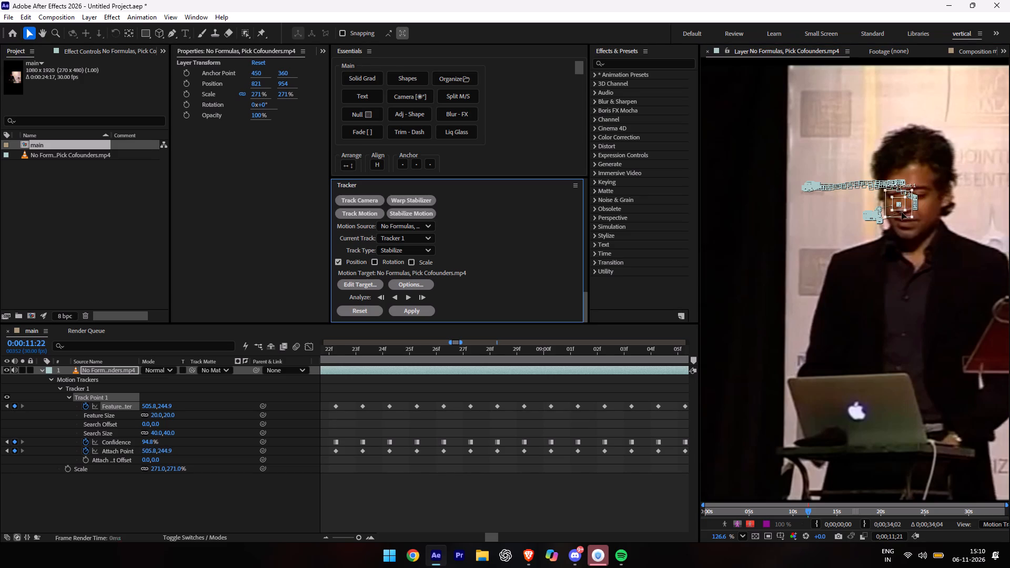
left_click_drag(902, 212, 907, 210)
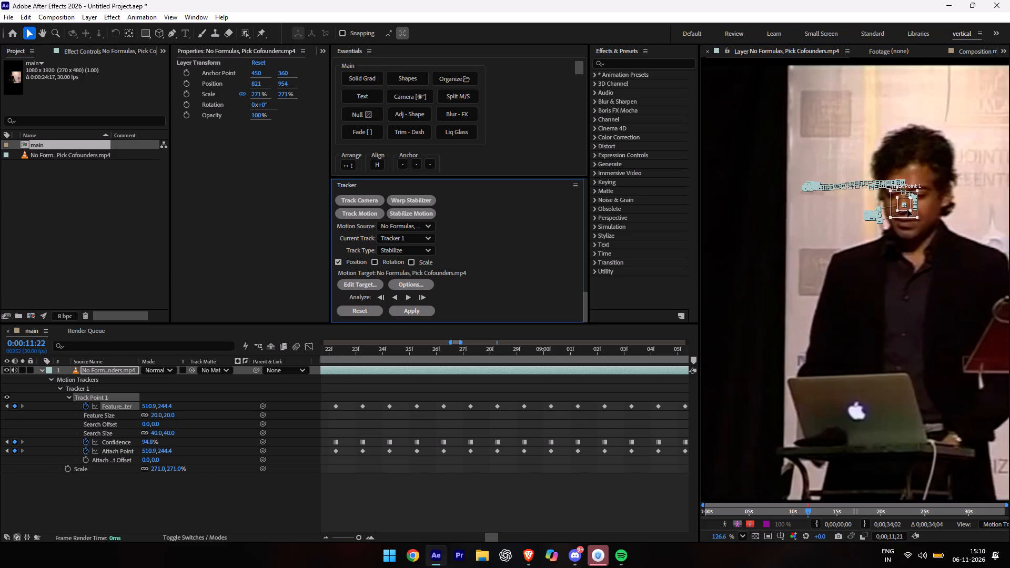
left_click_drag(907, 210, 905, 212)
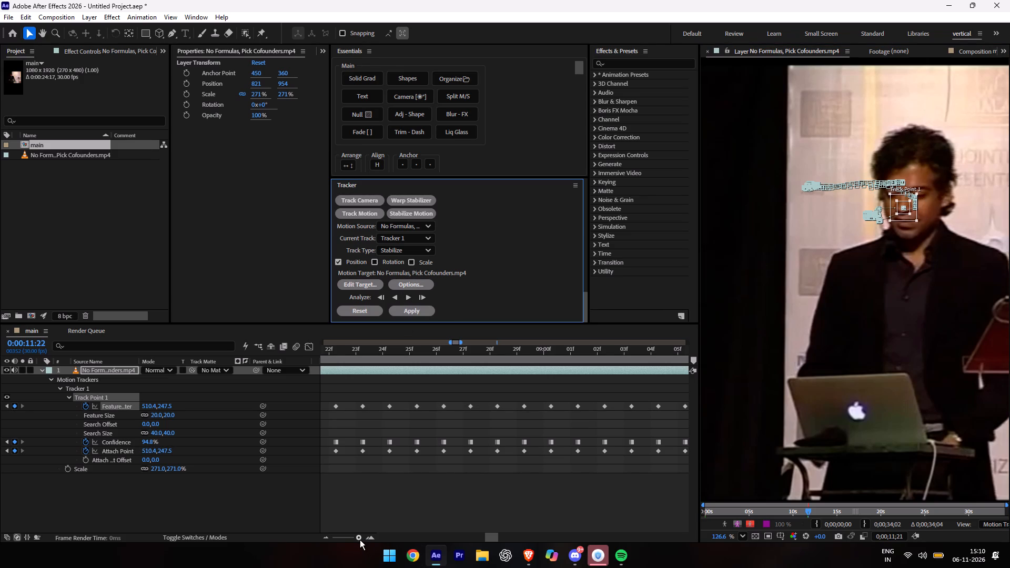
left_click_drag(360, 540, 304, 541)
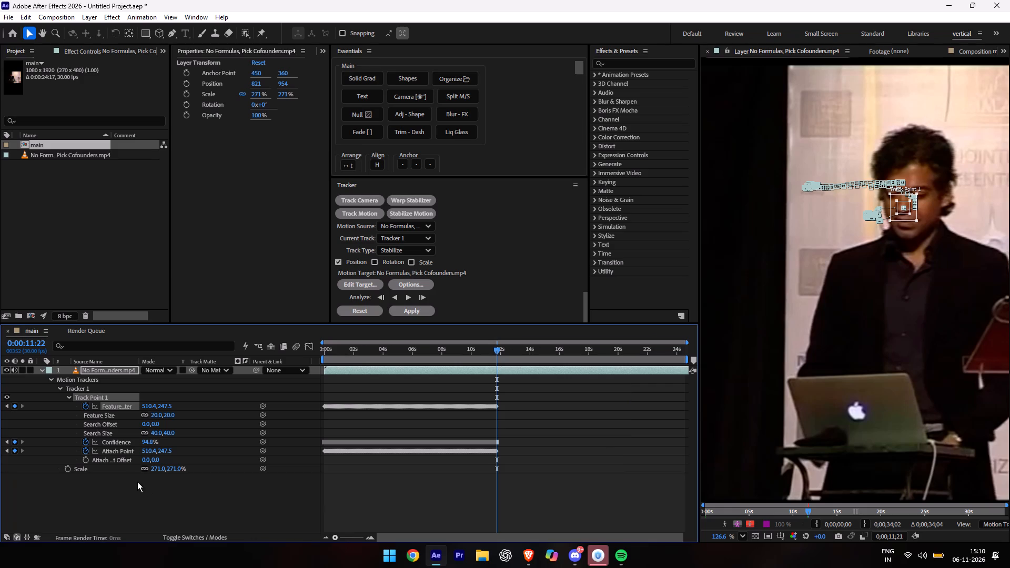
left_click(409, 298)
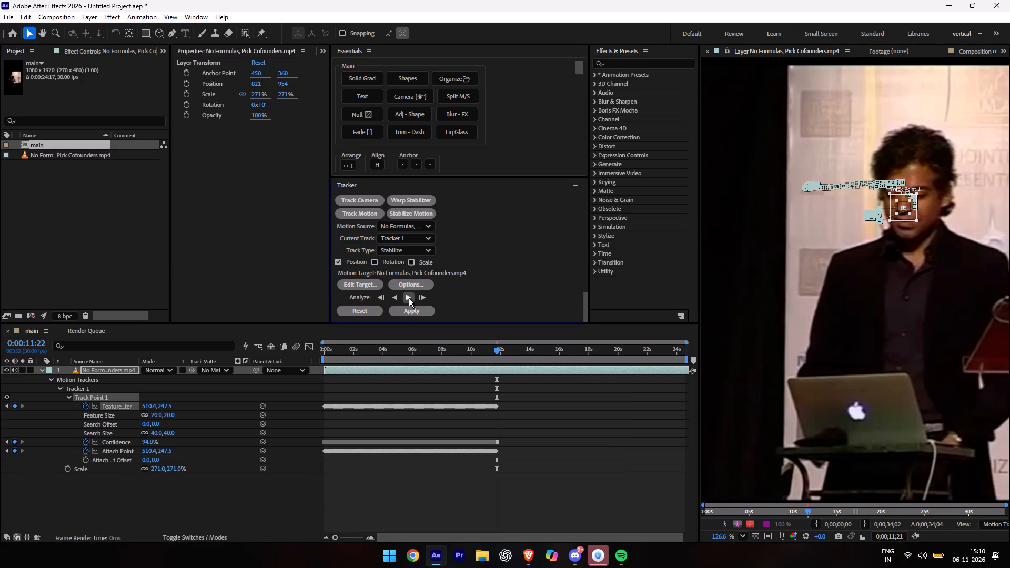
Collapse the clip's Motion Trackers properties and resume analyzing forward from 0:00:12:07.
left_click(52, 380)
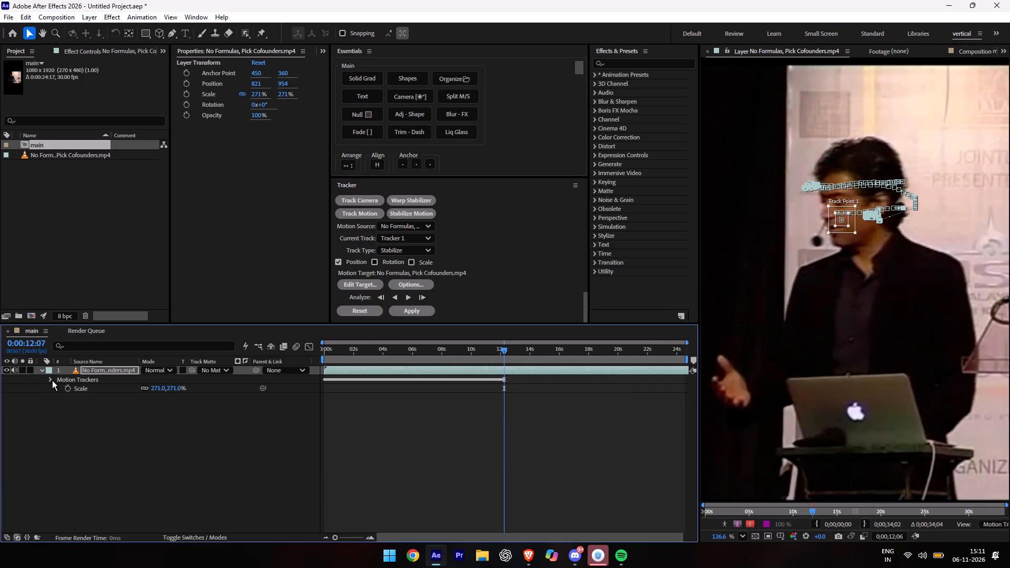
left_click(408, 295)
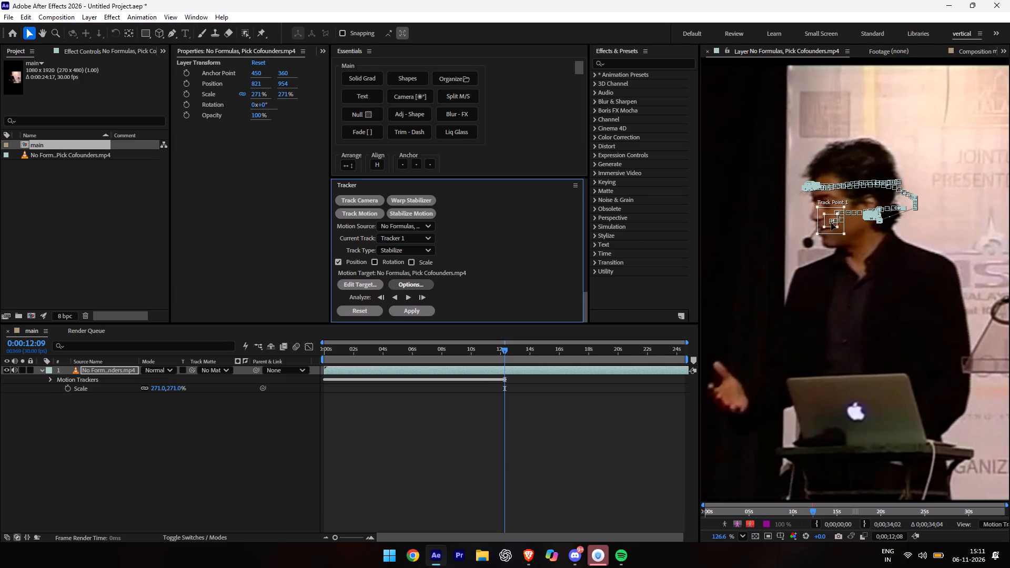
Move Track Point 1 to the front edge of the speaker's turned face at 0:00:12:09 and analyze forward to 0:00:13:05.
left_click_drag(830, 223, 820, 219)
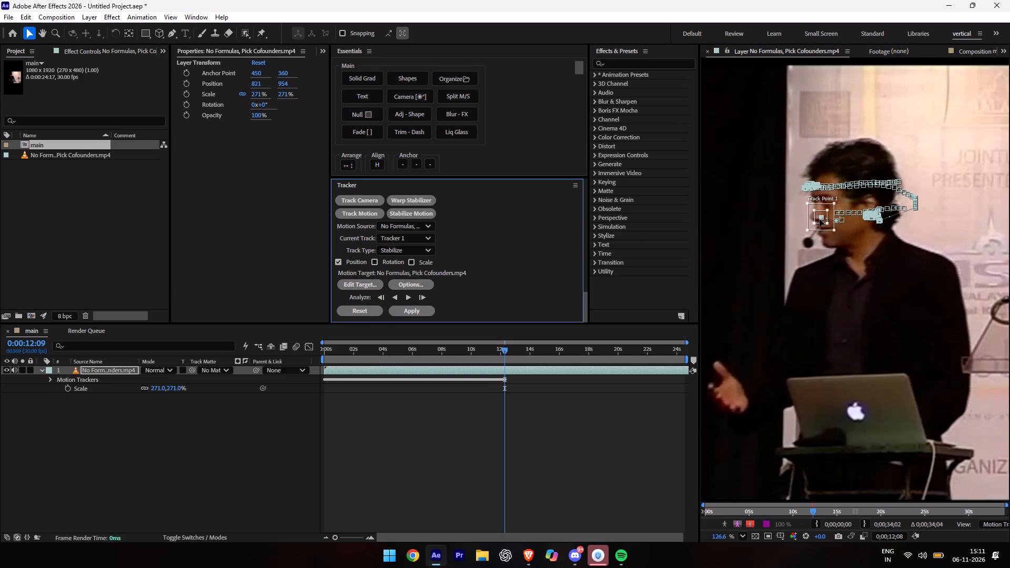
left_click_drag(820, 219, 813, 219)
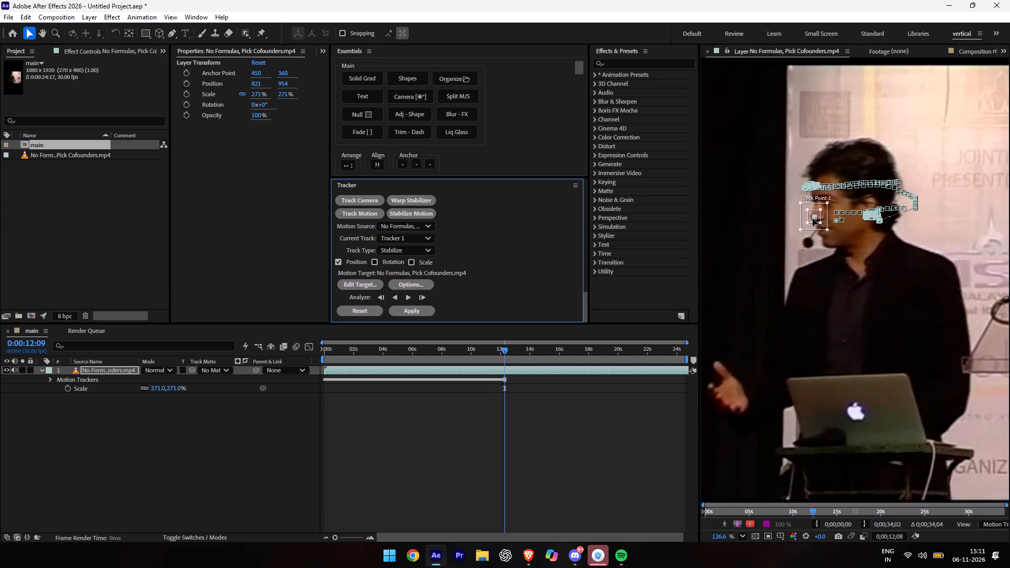
left_click(411, 298)
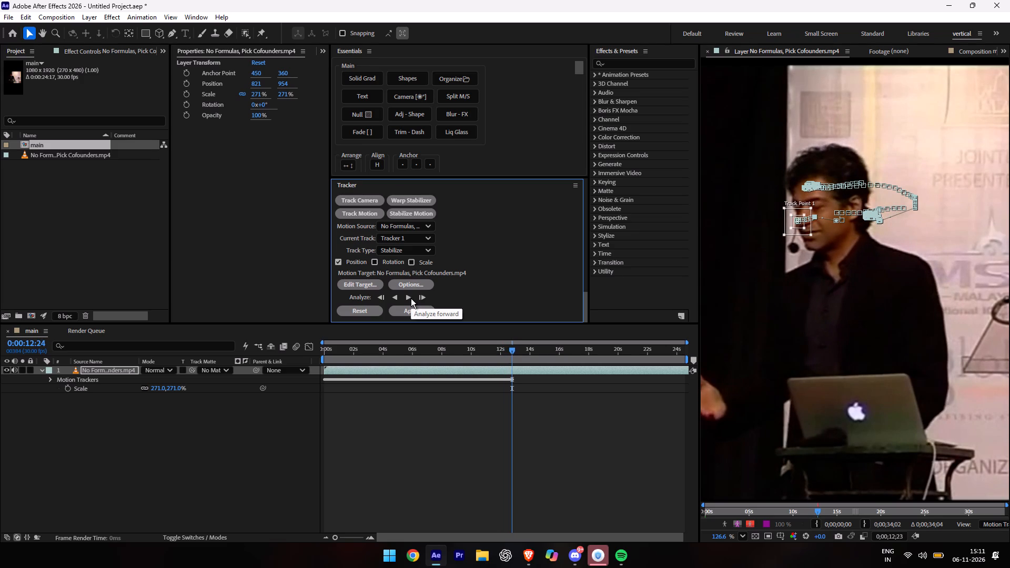
left_click(411, 298)
left_click(411, 298)
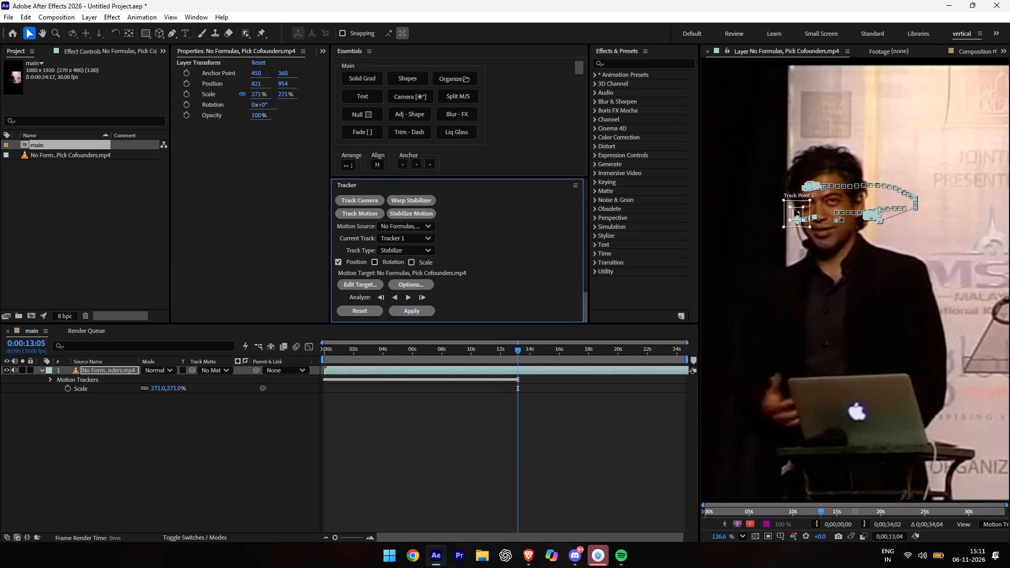
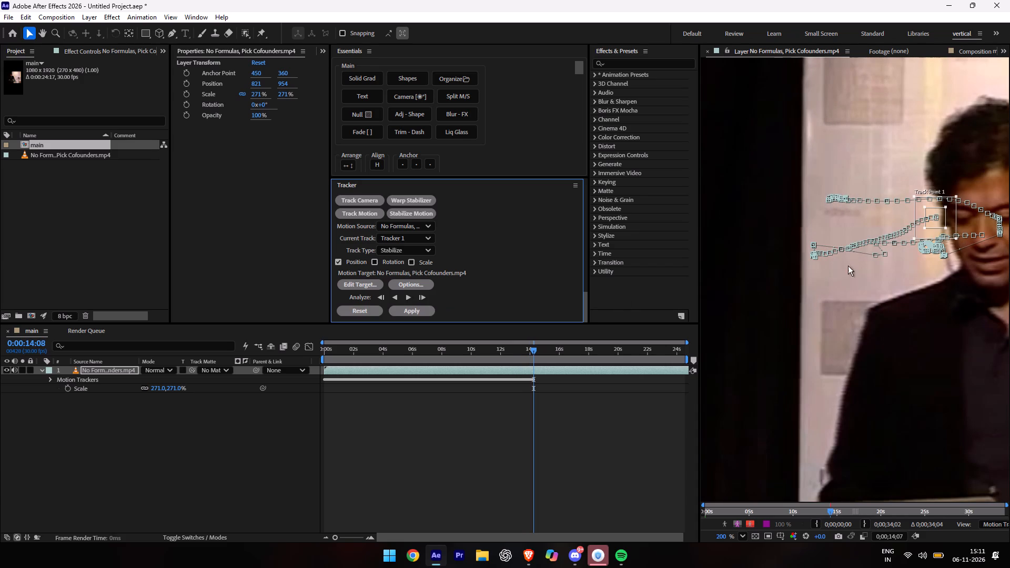
Move Track Point 1 from the side of the speaker's head onto the middle of his lowered face at 0:00:14:08.
left_click(941, 222)
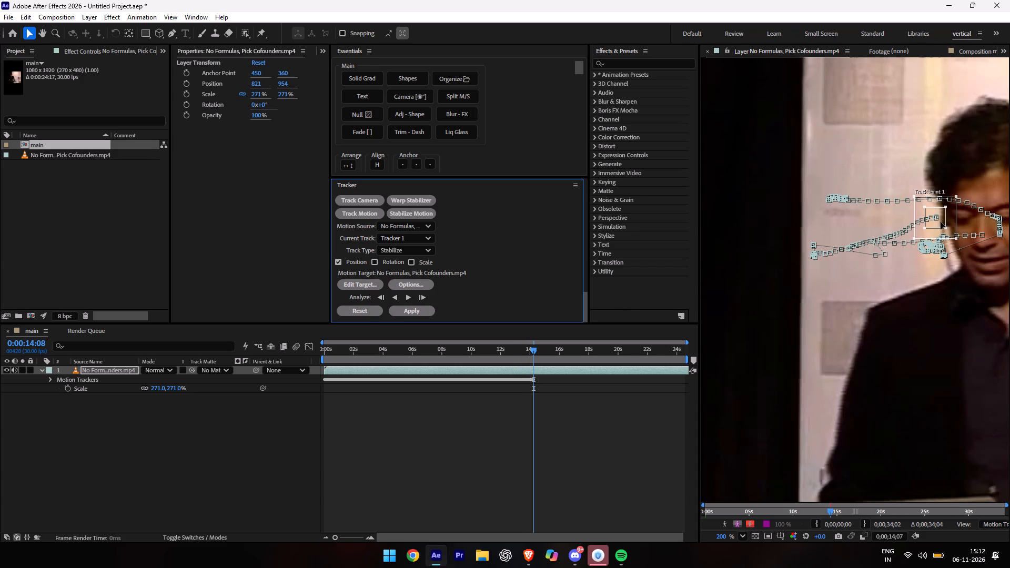
left_click(939, 225)
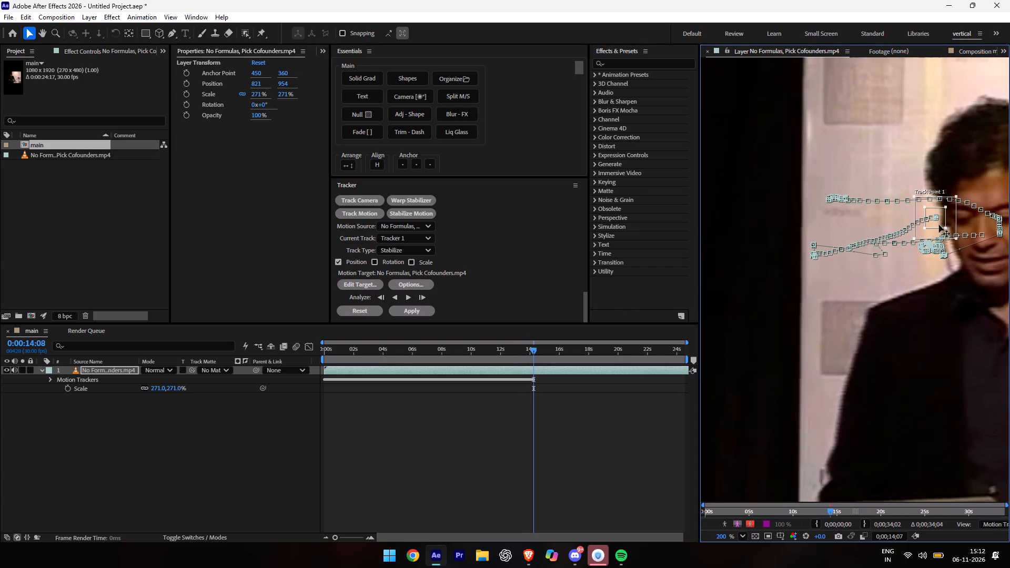
left_click_drag(939, 225, 984, 253)
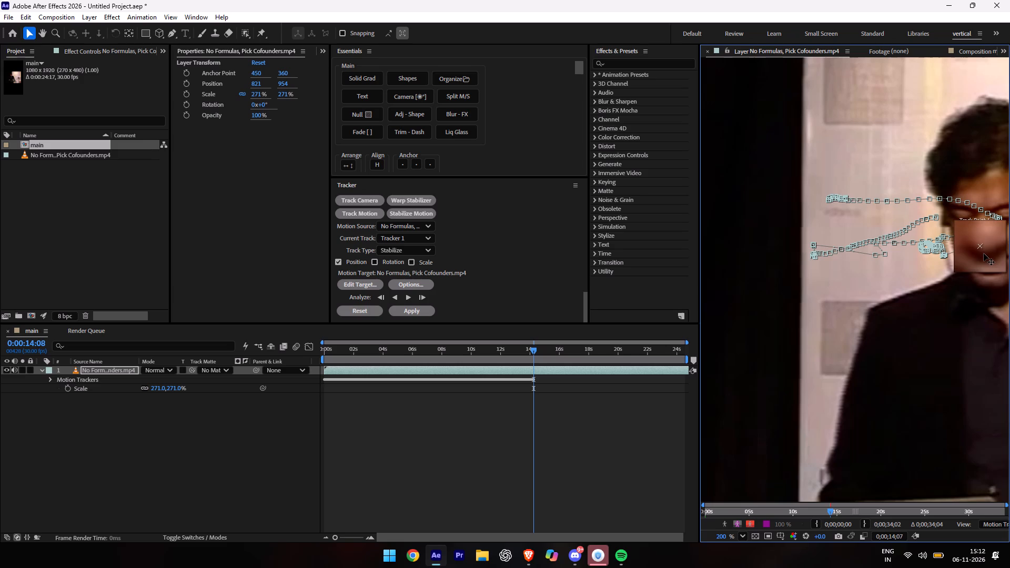
left_click_drag(984, 253, 987, 250)
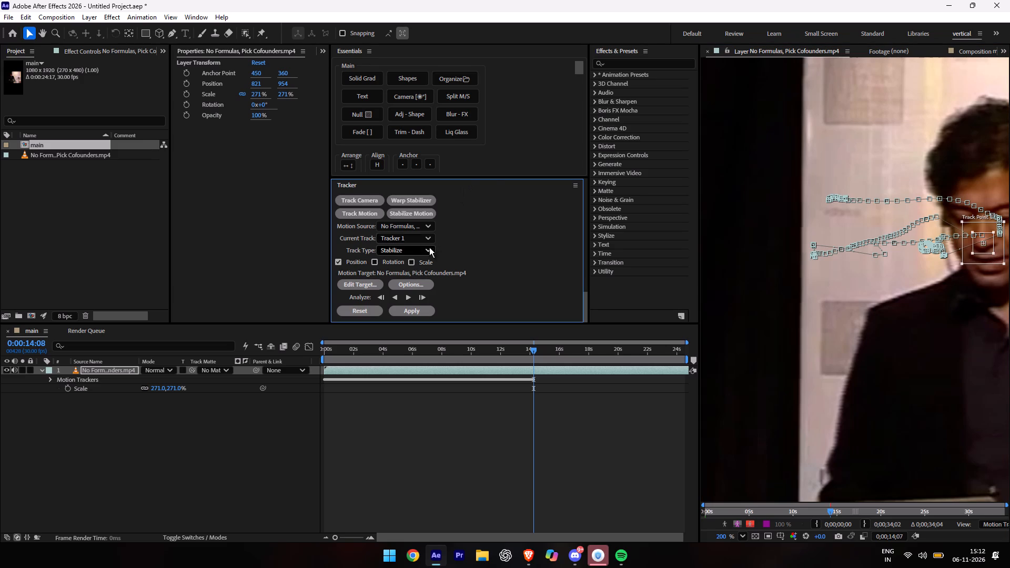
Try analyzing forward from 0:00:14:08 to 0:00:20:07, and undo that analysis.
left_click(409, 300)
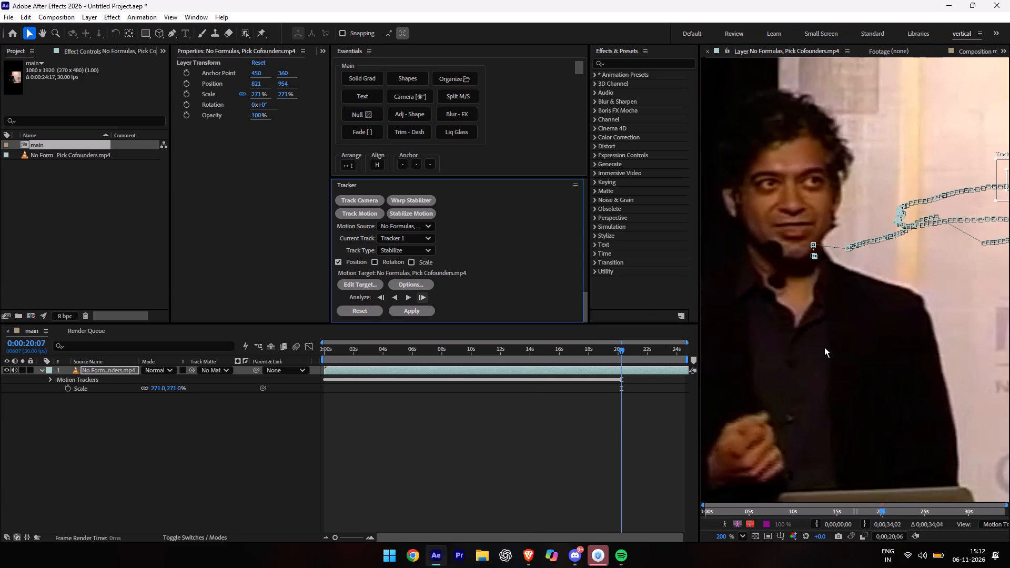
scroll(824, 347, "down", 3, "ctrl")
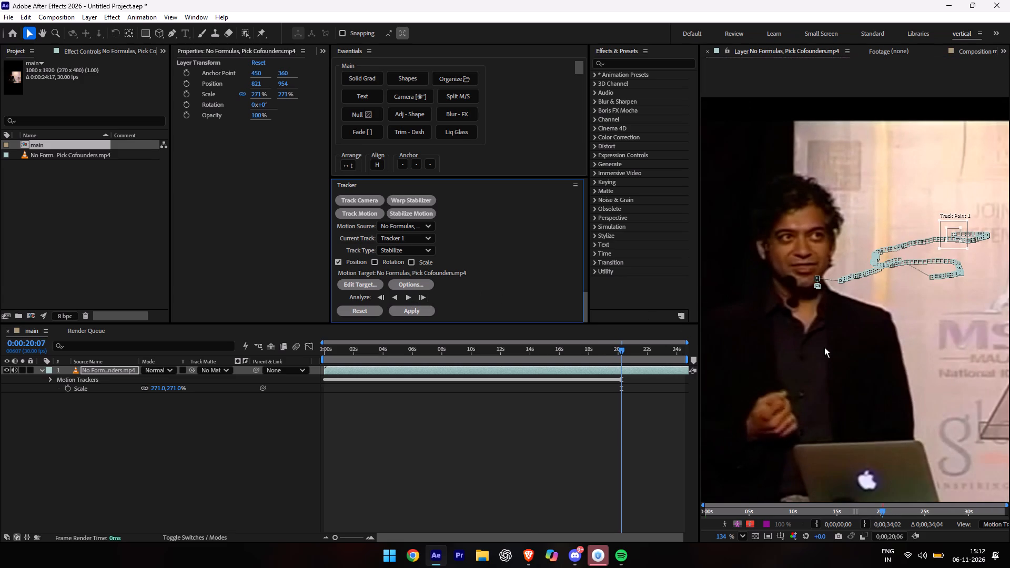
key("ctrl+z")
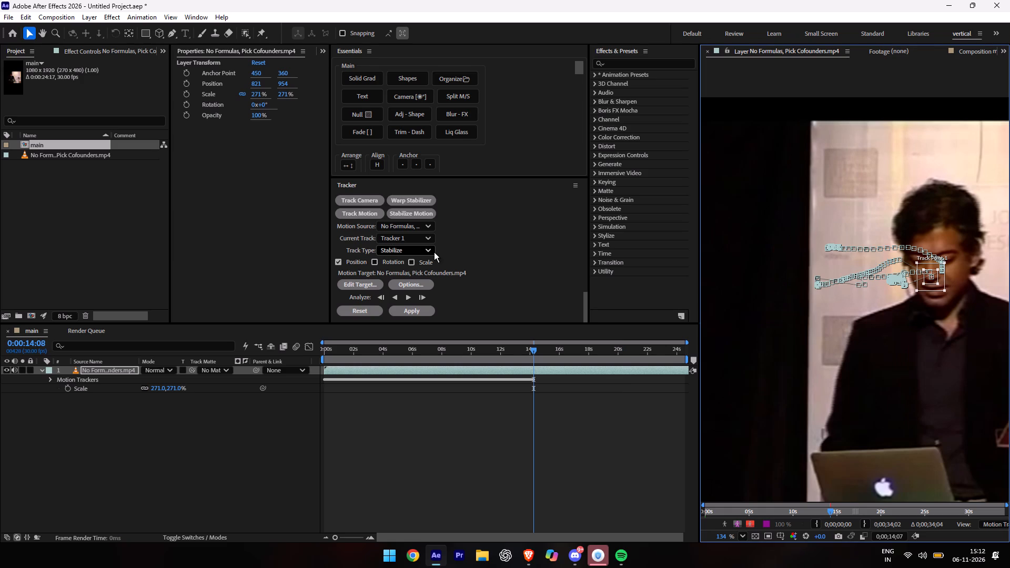
Analyze Track Point 1 forward again from 0:00:14:08 to 0:00:20:07.
left_click(409, 295)
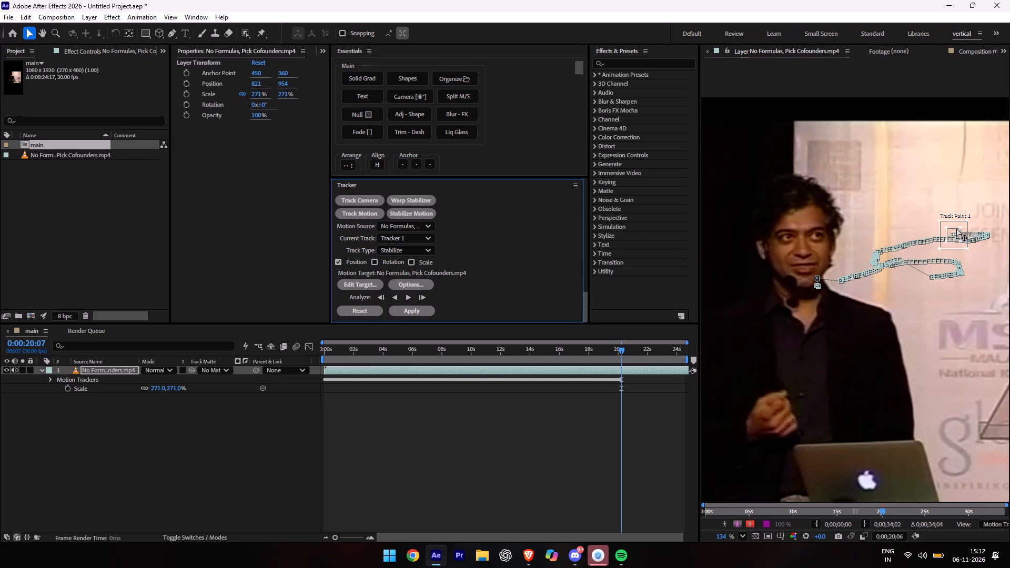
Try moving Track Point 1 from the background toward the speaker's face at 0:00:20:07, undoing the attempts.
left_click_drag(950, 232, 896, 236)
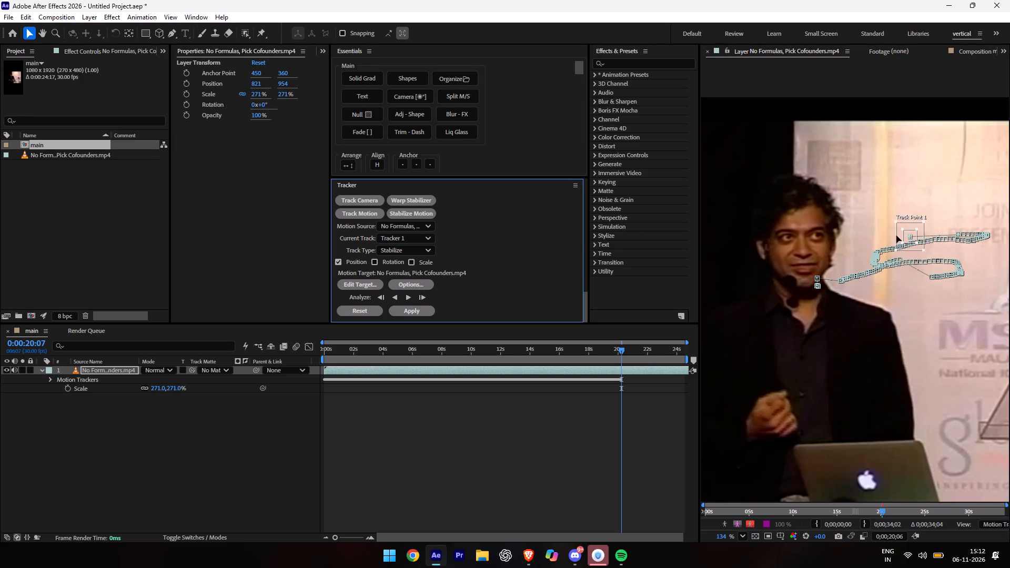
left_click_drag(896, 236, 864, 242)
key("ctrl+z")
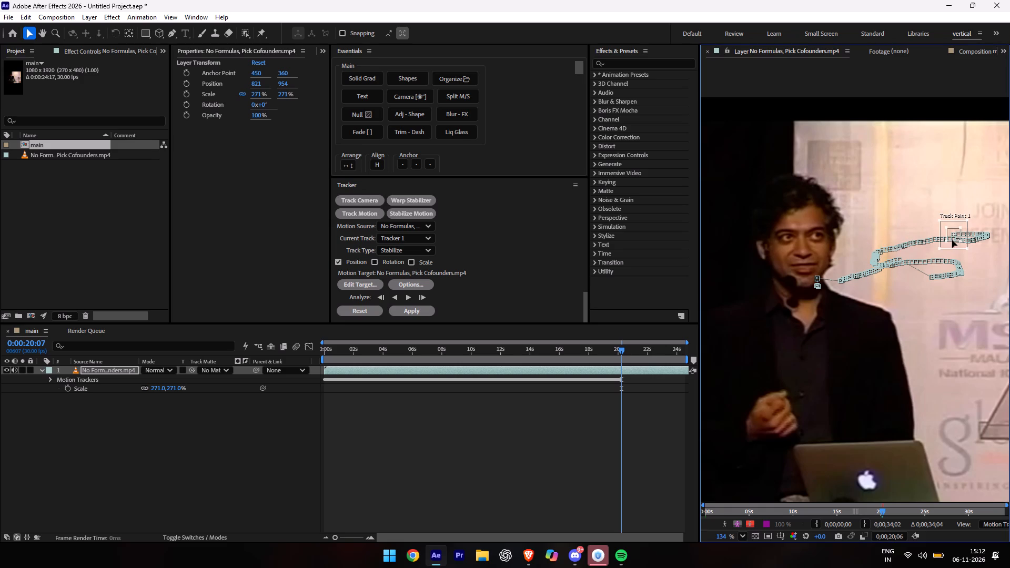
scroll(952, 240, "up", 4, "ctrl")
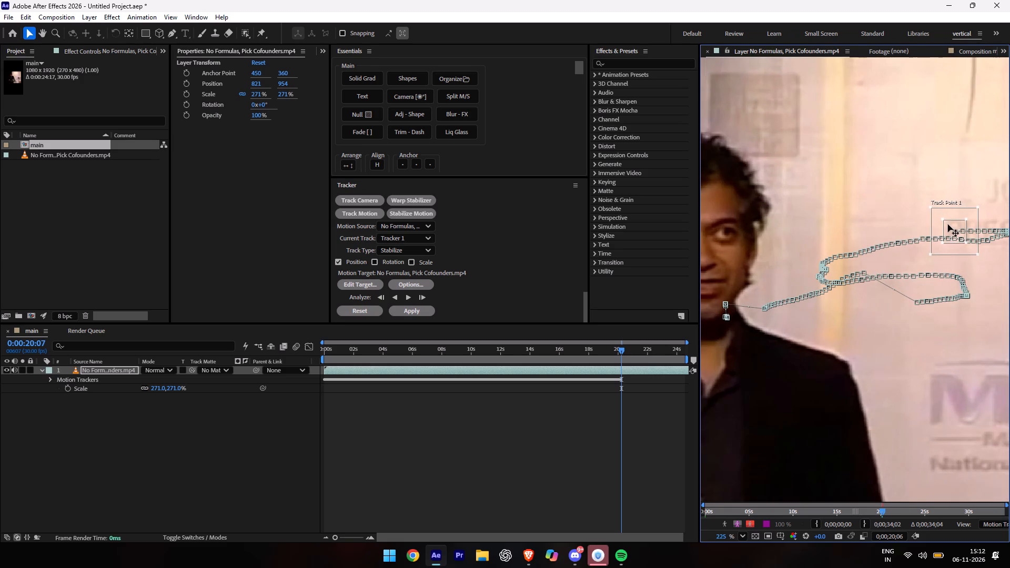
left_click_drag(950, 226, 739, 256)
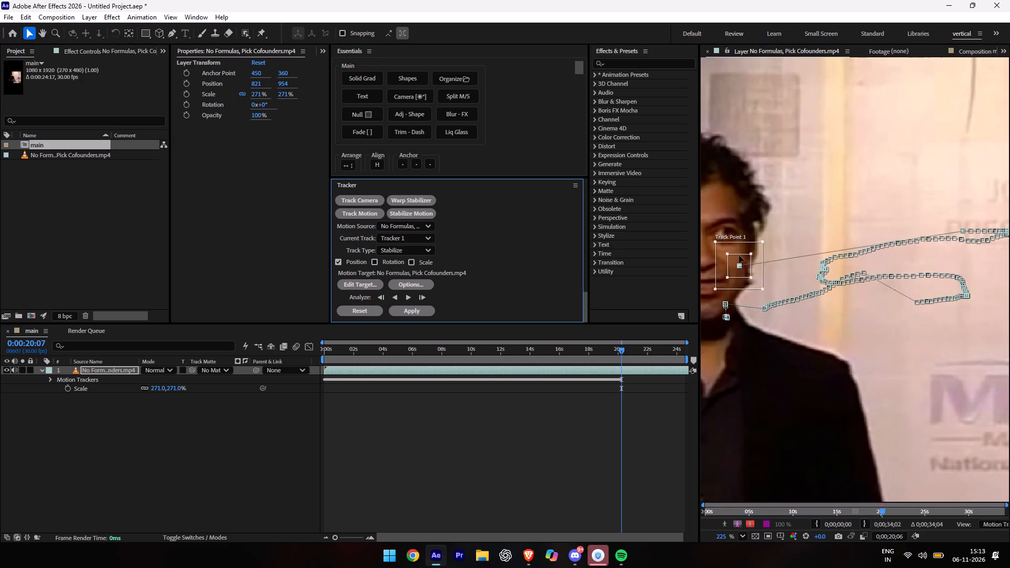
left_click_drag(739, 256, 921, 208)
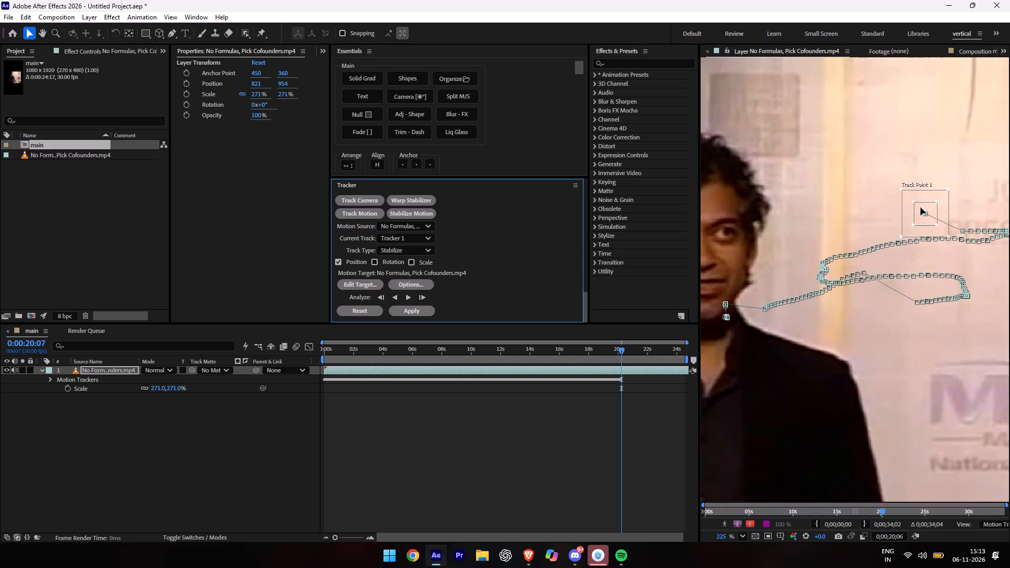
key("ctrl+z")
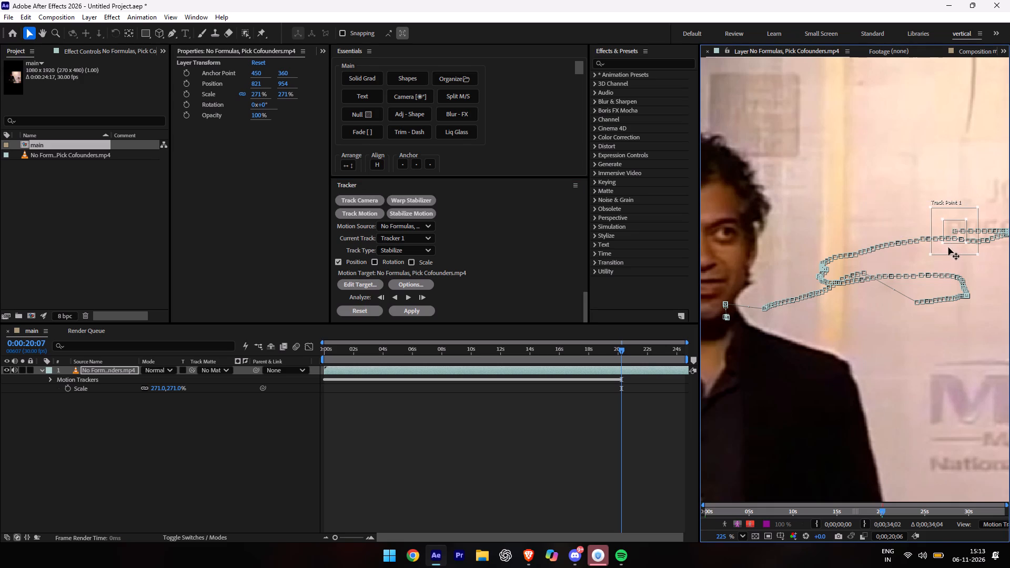
Move Track Point 1 from the background onto the speaker's face at 0:00:20:07.
left_click(948, 251)
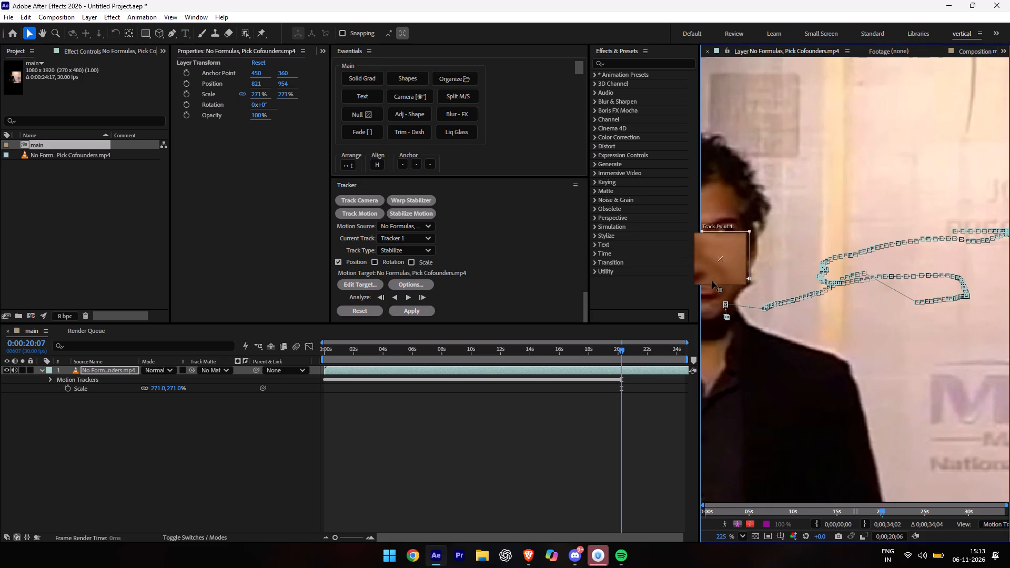
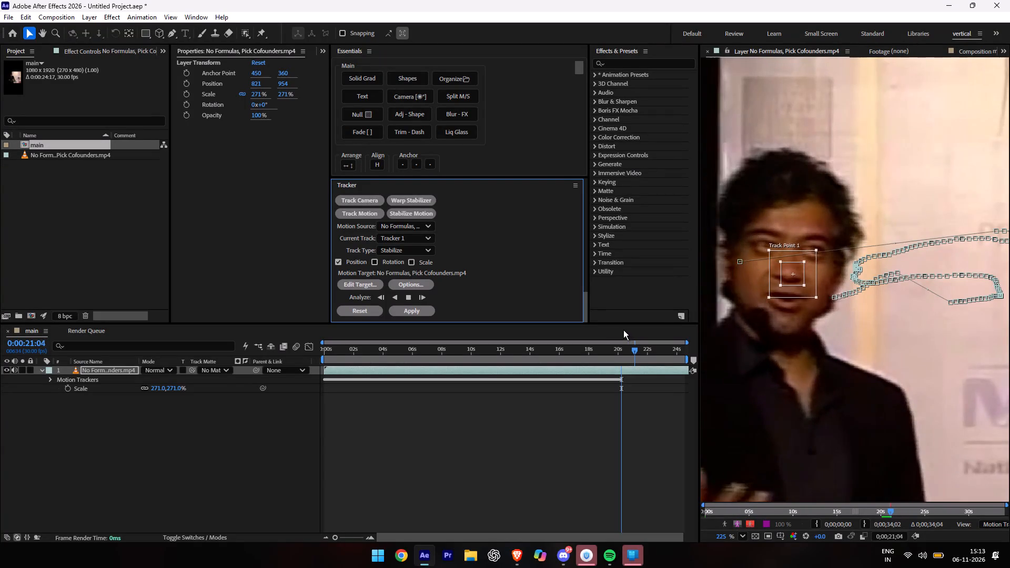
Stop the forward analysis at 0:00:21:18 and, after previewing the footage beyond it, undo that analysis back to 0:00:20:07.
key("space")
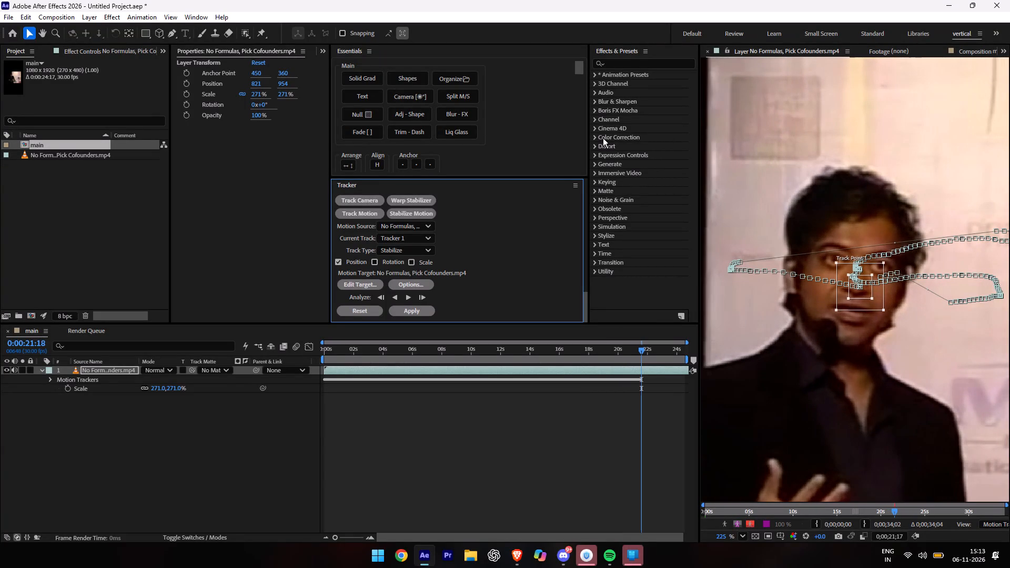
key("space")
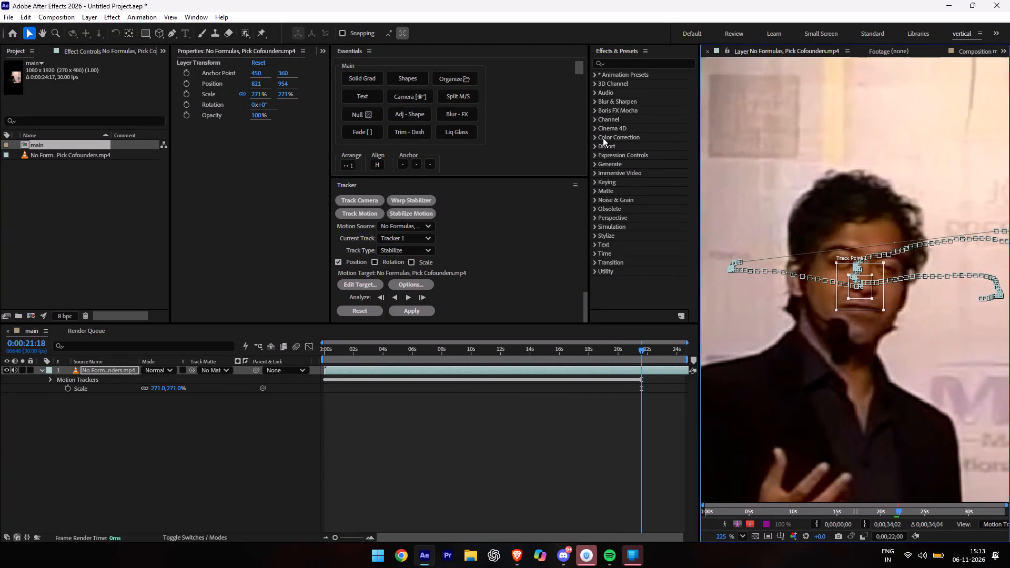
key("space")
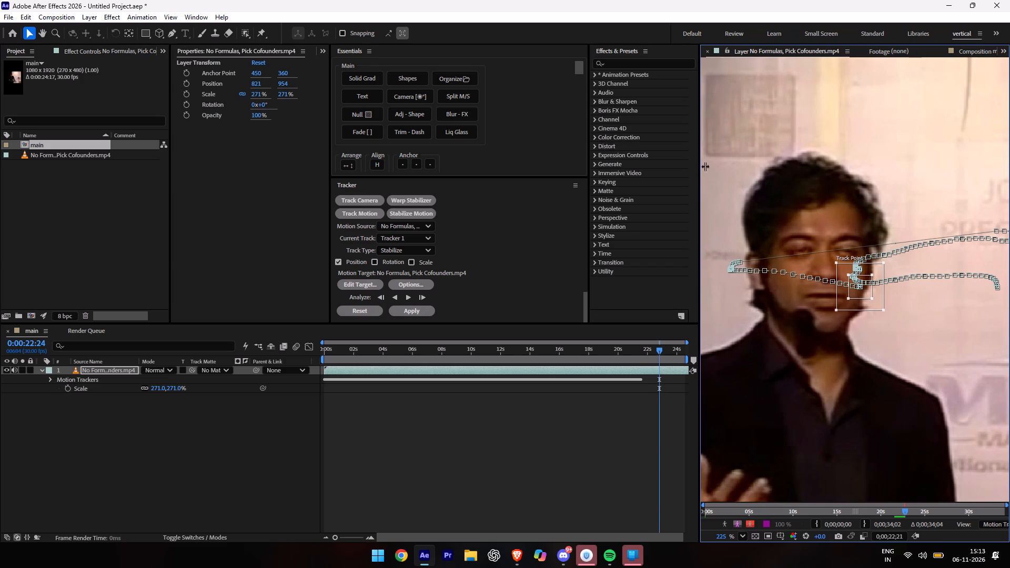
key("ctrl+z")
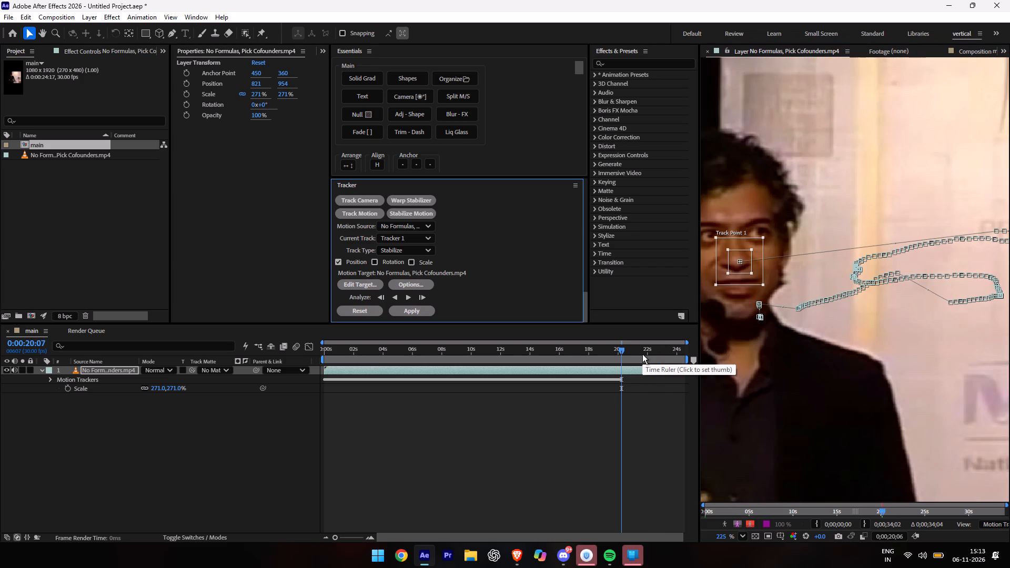
Analyze Track Point 1 forward again from 0:00:20:07 on the speaker's face.
left_click(408, 297)
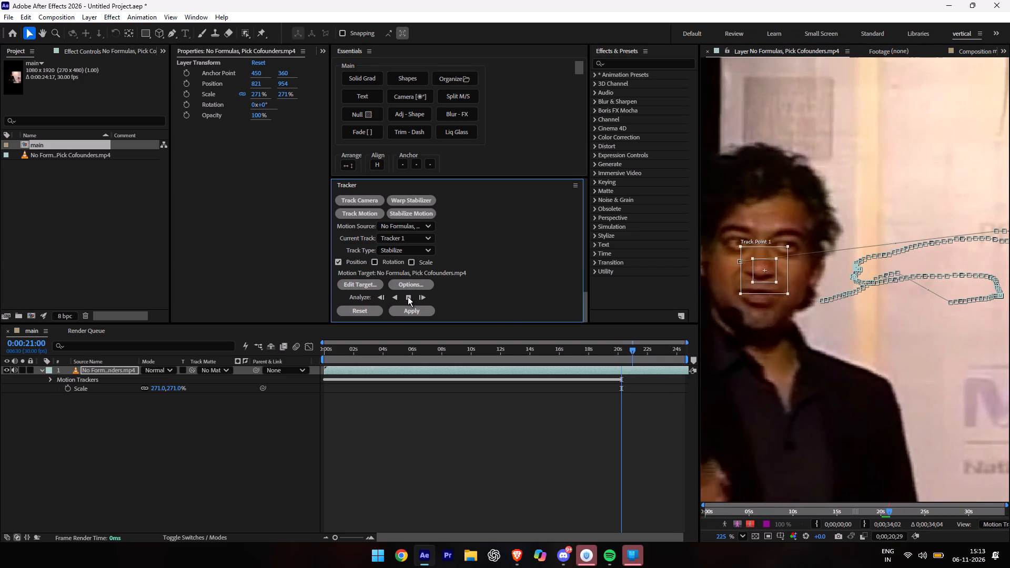
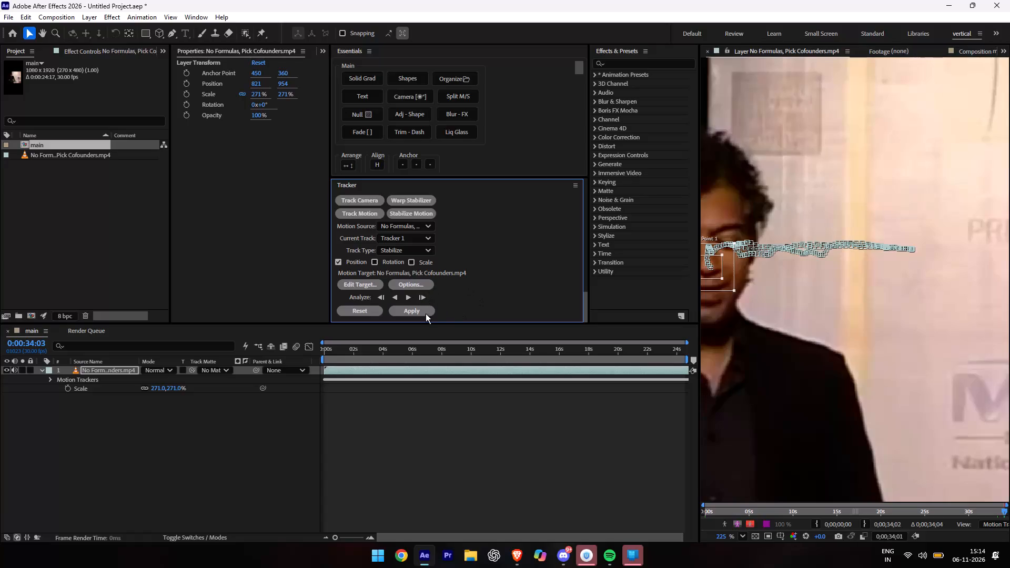
Apply the motion tracker's stabilization to the talk clip in both X and Y dimensions.
scroll(423, 310, "down", 2)
left_click(408, 311)
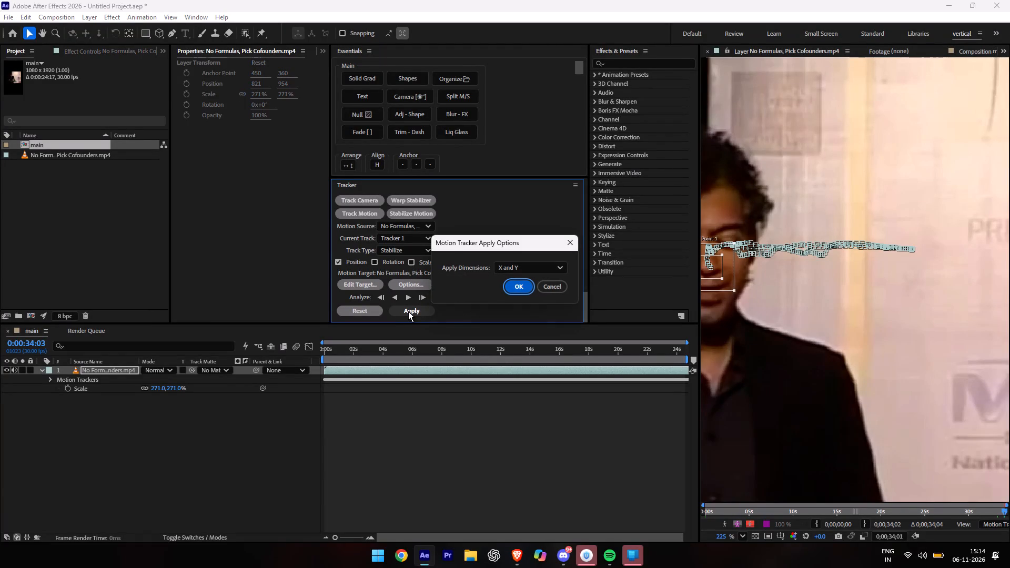
left_click(527, 287)
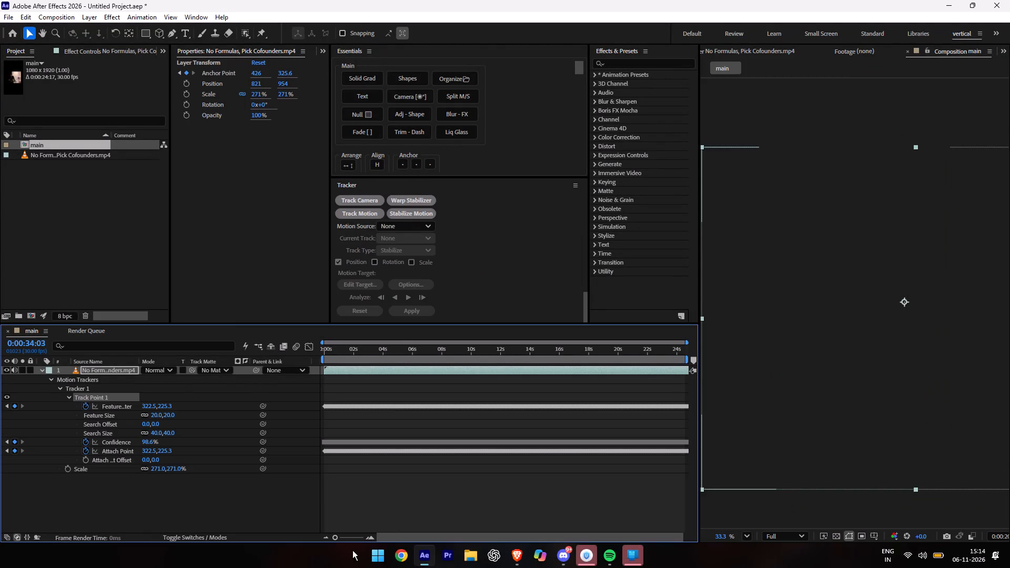
Collapse the clip's Motion Trackers and scrub backward through the stabilized footage to 0:00:03:29, checking how the speaker stays framed.
left_click_drag(341, 539, 387, 545)
left_click(50, 379)
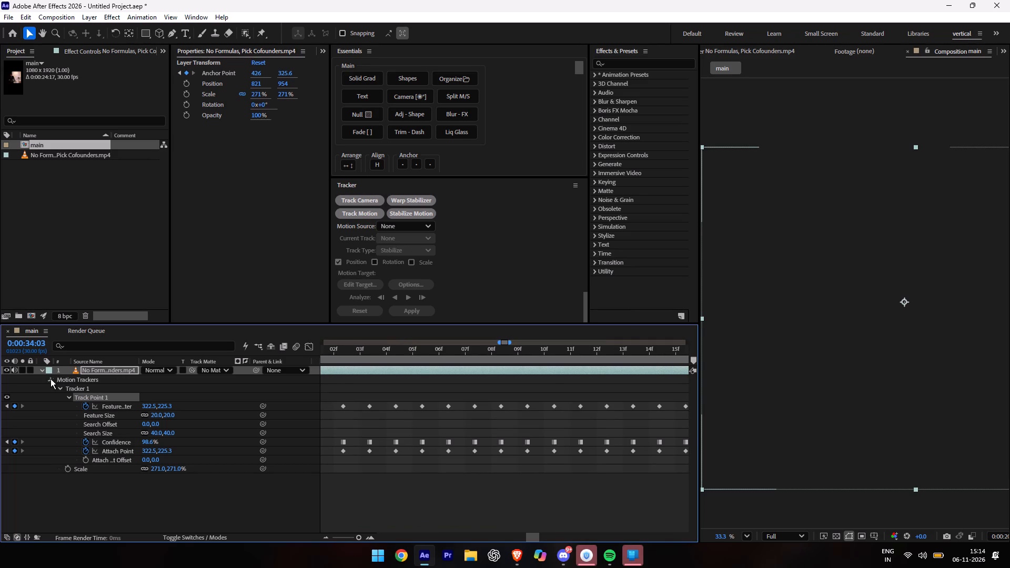
scroll(784, 312, "down", 5, "ctrl")
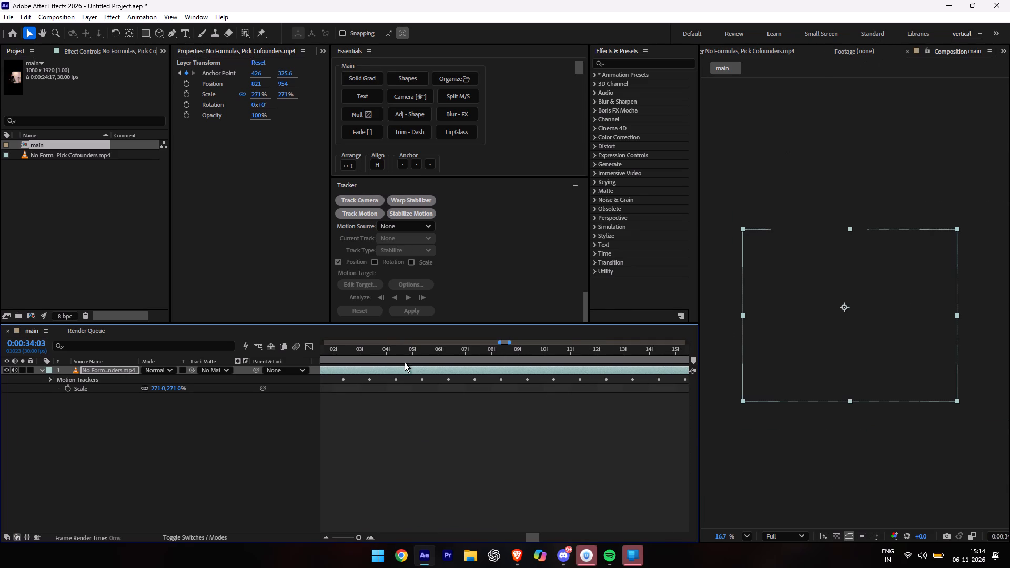
left_click(394, 353)
left_click_drag(394, 353, 298, 374)
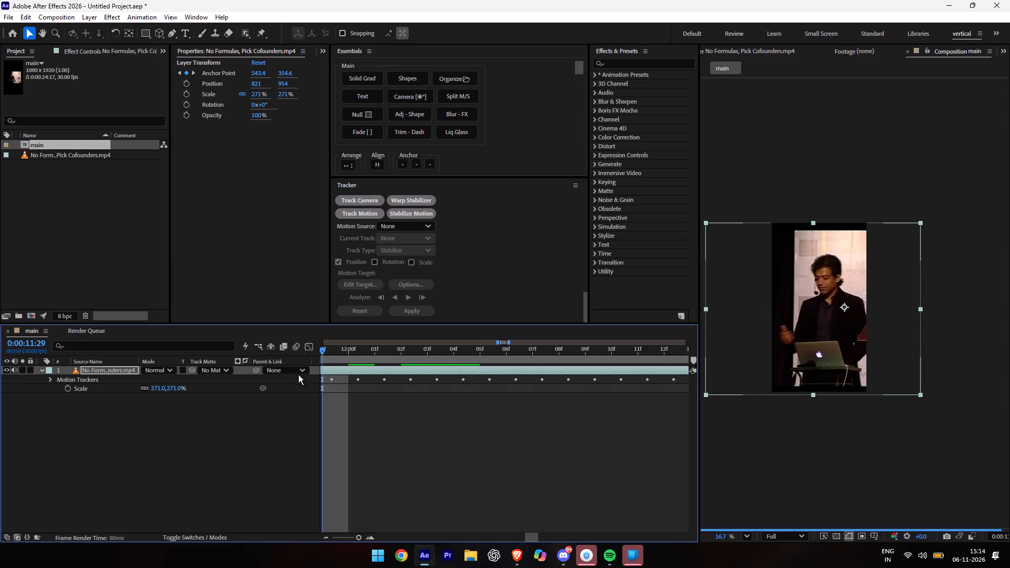
left_click_drag(298, 374, 210, 395)
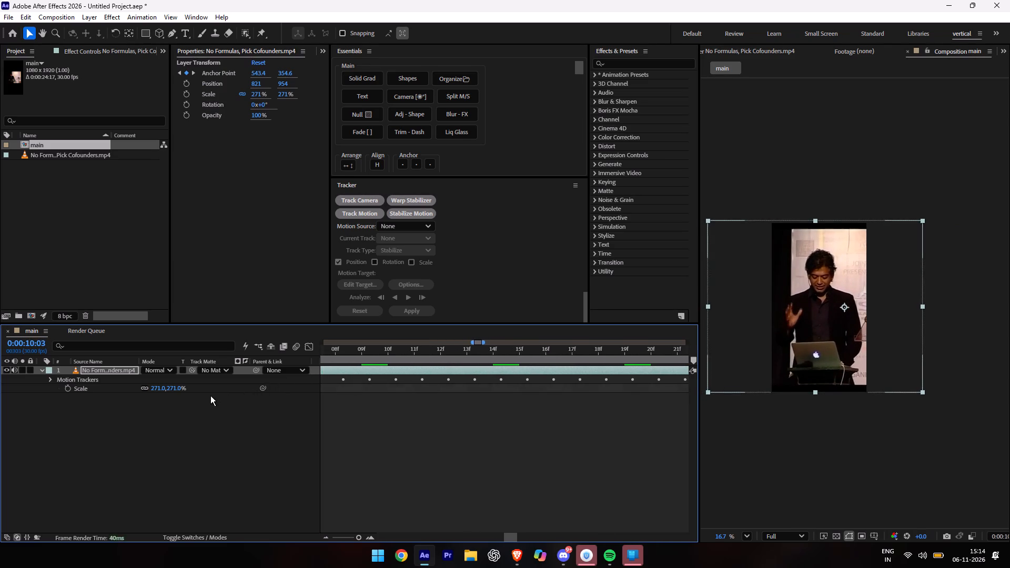
left_click_drag(210, 395, 208, 395)
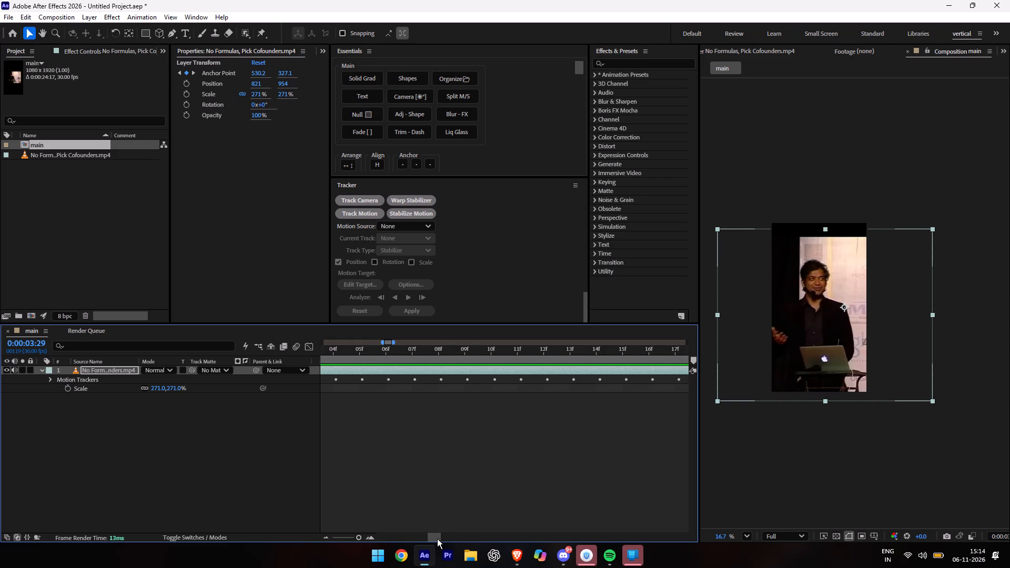
left_click_drag(437, 539, 356, 548)
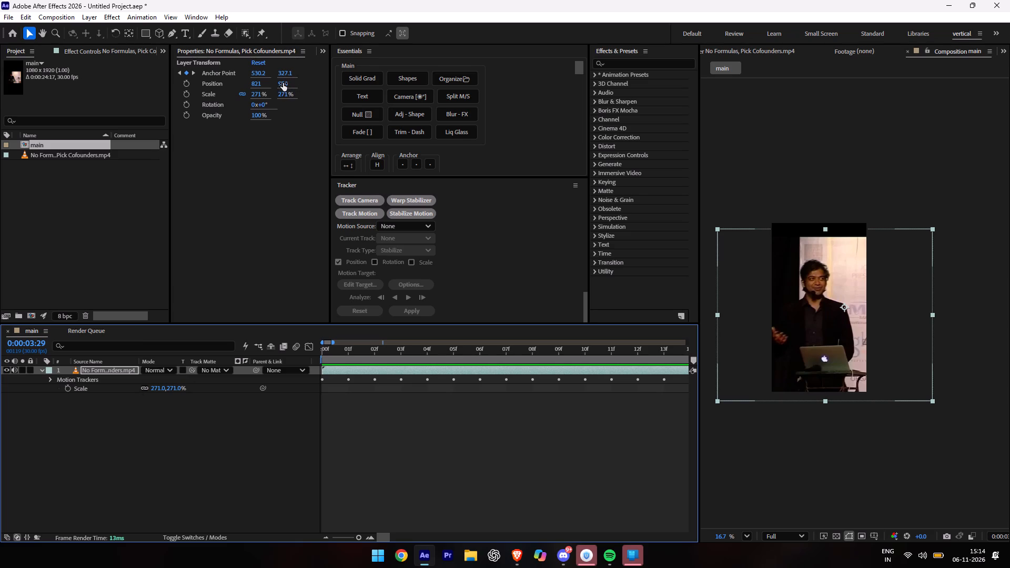
Reframe the stabilized clip by setting its vertical position to 859 and its linked scale to 278%.
left_click_drag(283, 83, 269, 91)
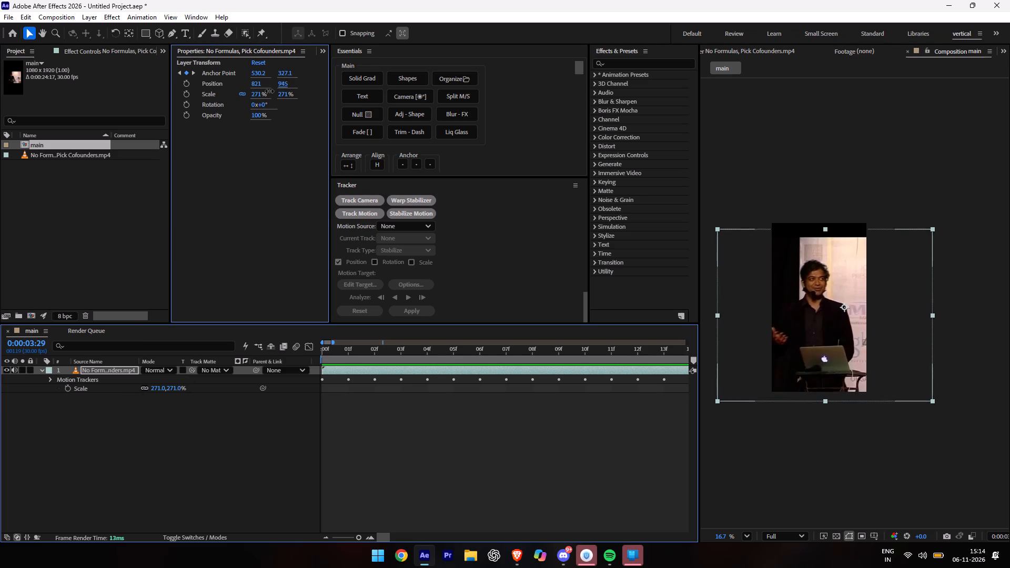
left_click_drag(269, 91, 214, 98)
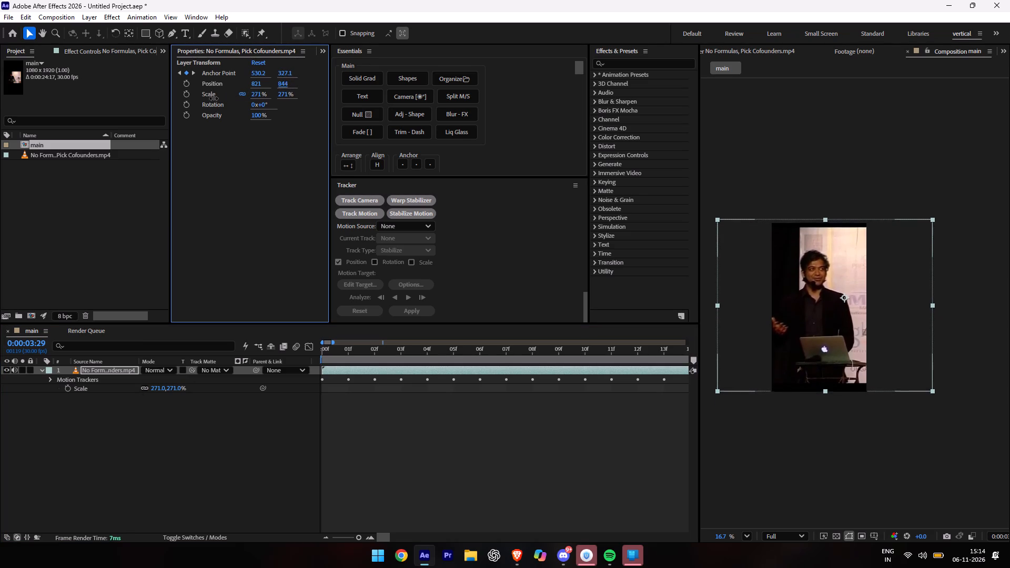
left_click_drag(214, 98, 231, 88)
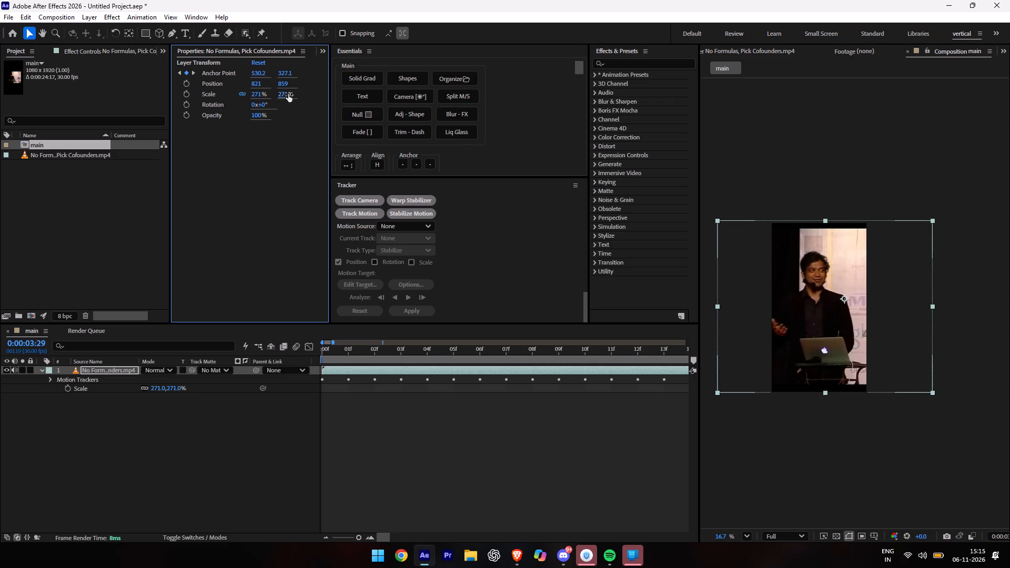
left_click_drag(288, 94, 293, 94)
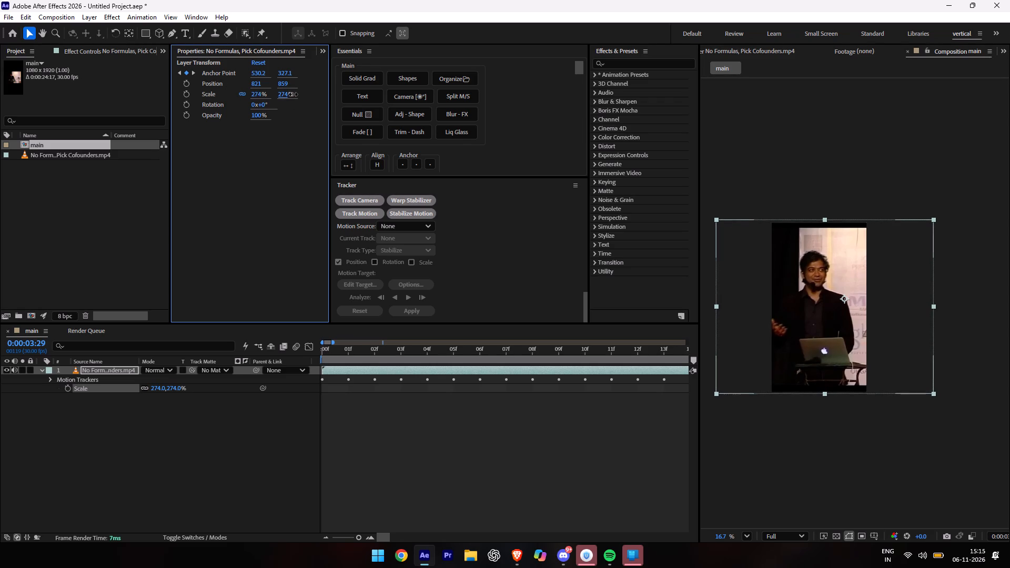
left_click_drag(293, 94, 294, 93)
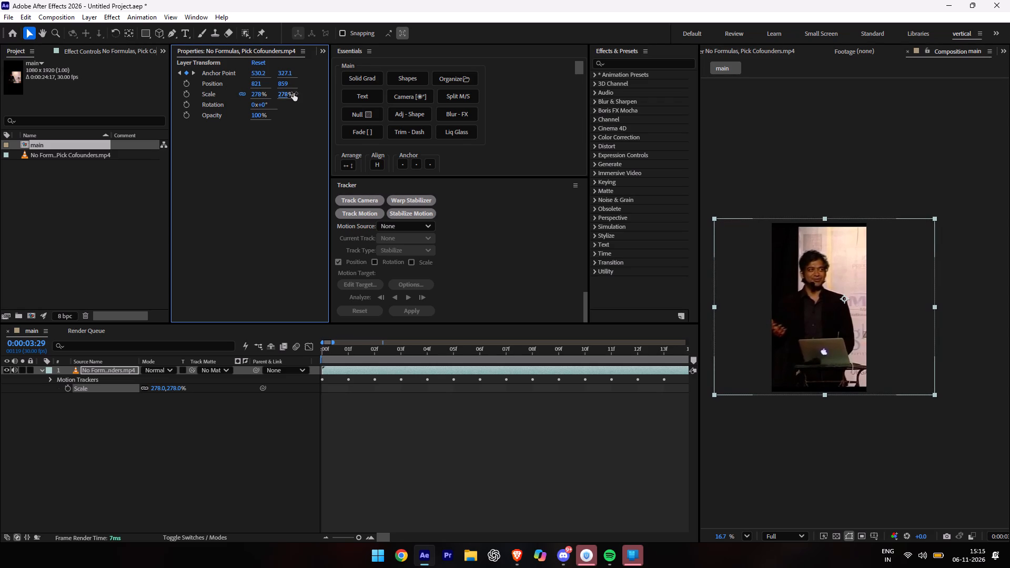
Play the stabilized composition from 0:00:00:00 and examine the framing and uncovered edges up to 0:00:23:00.
left_click_drag(341, 353, 238, 365)
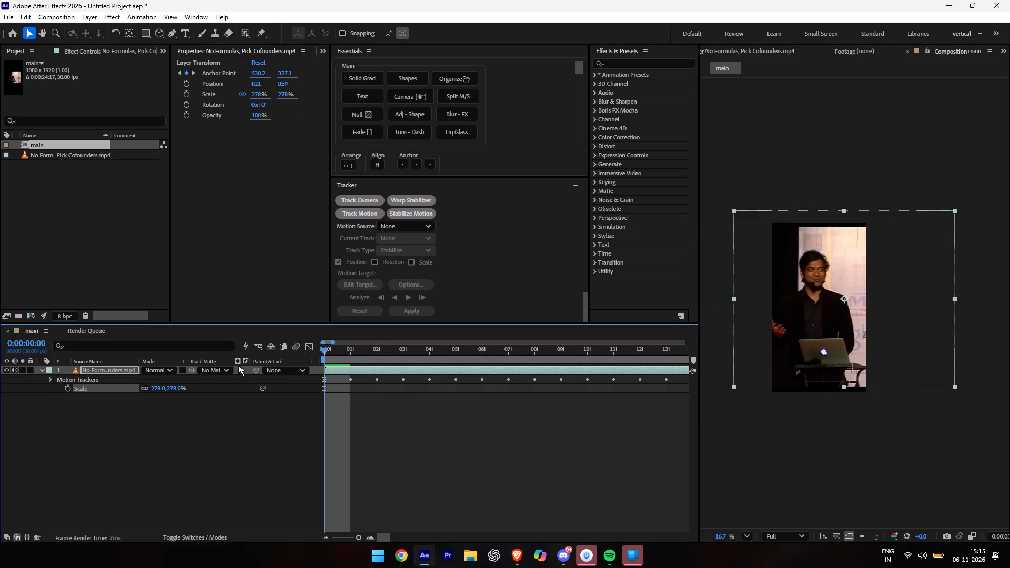
left_click_drag(238, 365, 224, 368)
key("space")
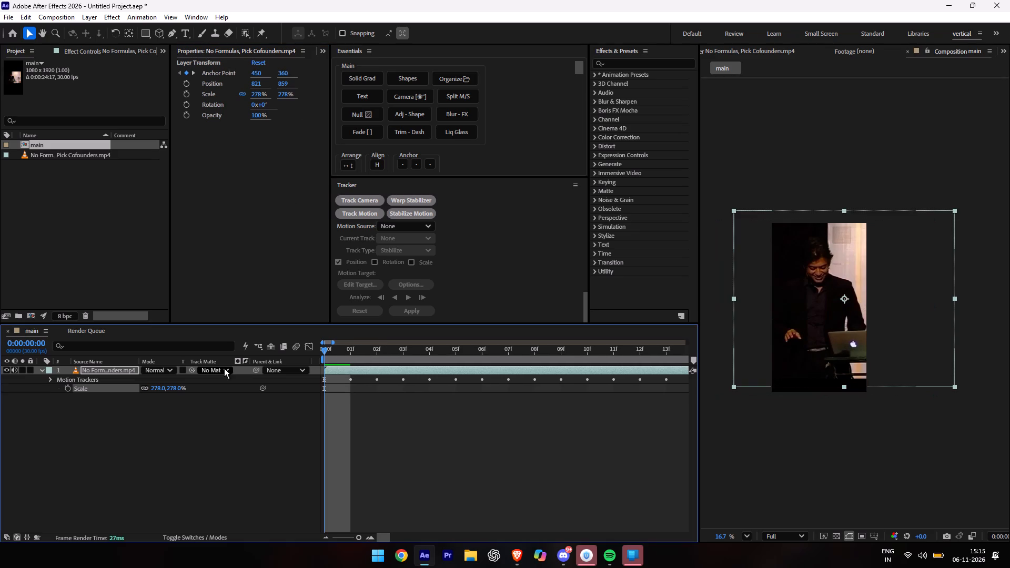
key("space")
key("space")
key("space")
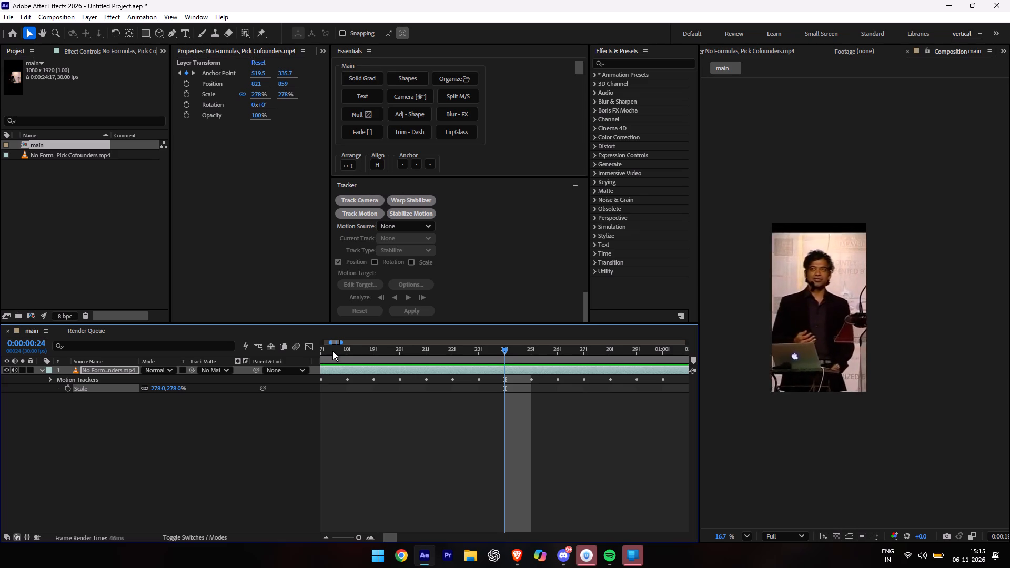
key("space")
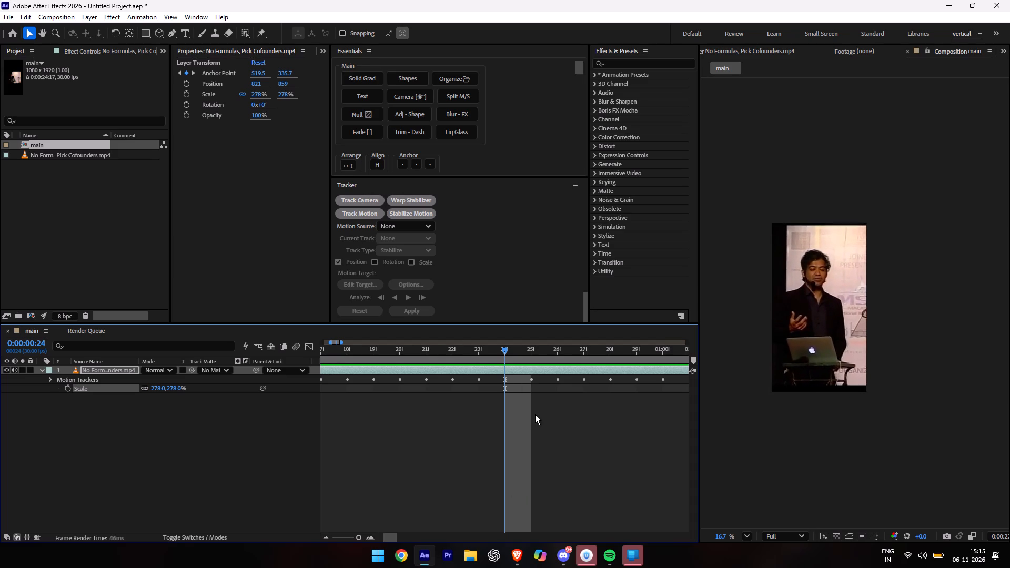
key("space")
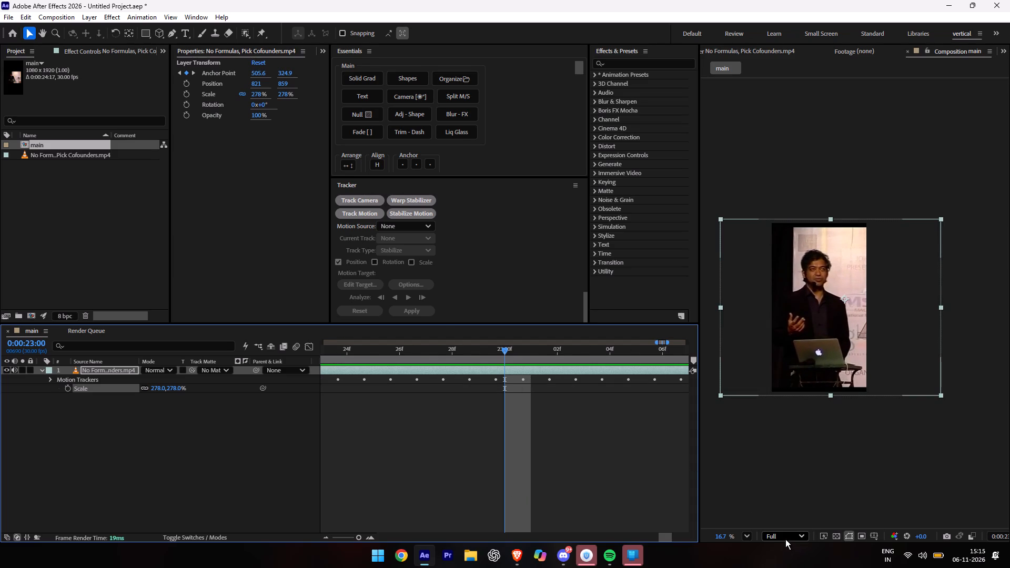
Set the composition preview resolution to Third.
left_click(786, 539)
left_click(784, 490)
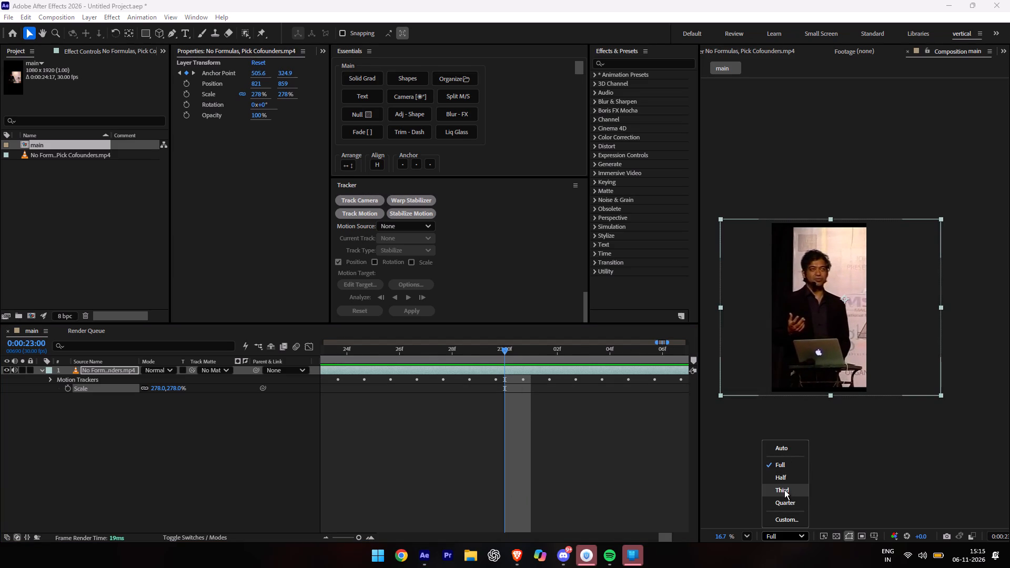
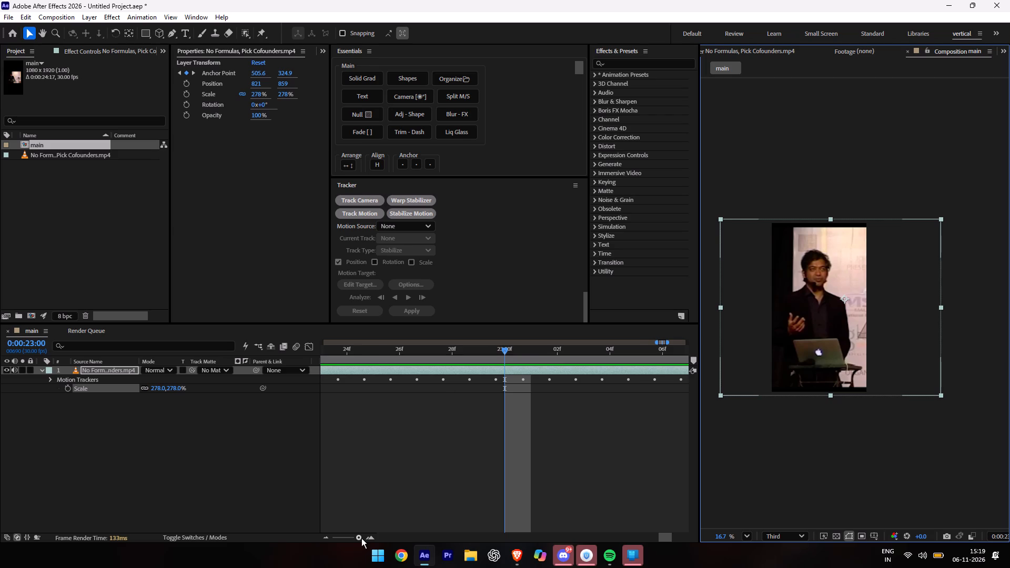
Scrub through the whole clip, then play from 0:00:08:04 to 0:00:10:01, examining the speaker's framing and the uncovered edges.
left_click_drag(361, 535, 303, 542)
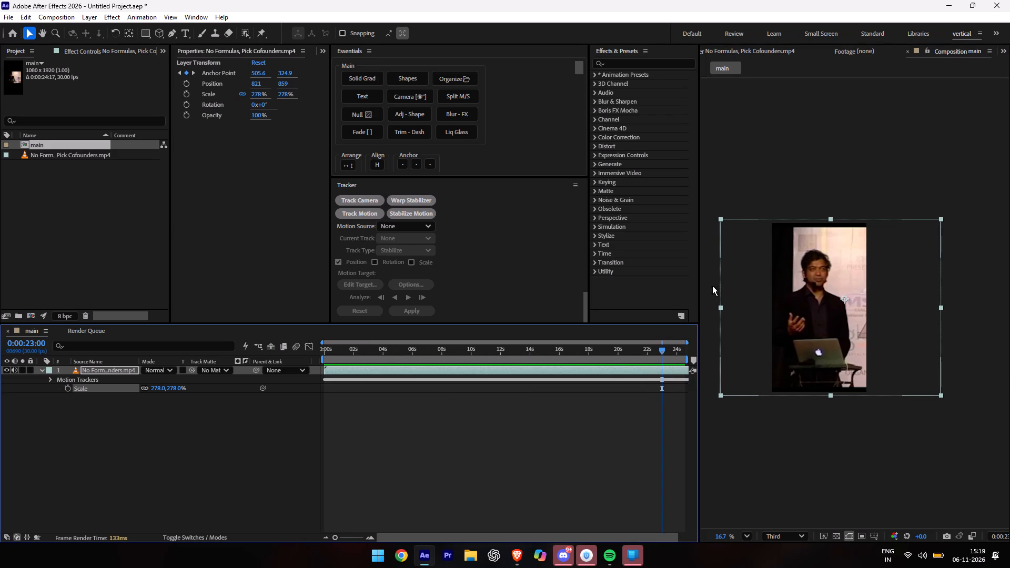
left_click_drag(641, 355, 498, 351)
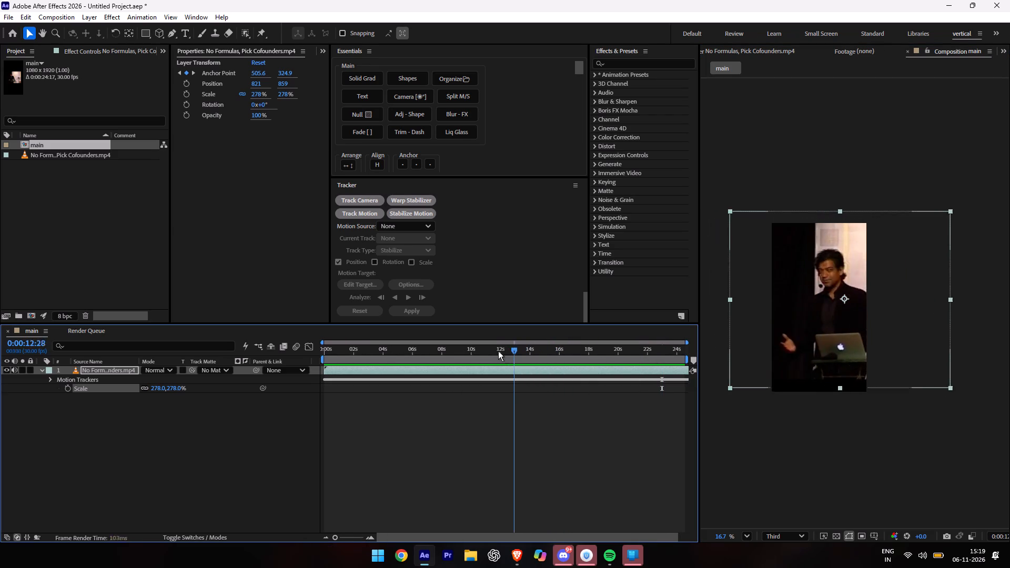
left_click_drag(498, 351, 396, 348)
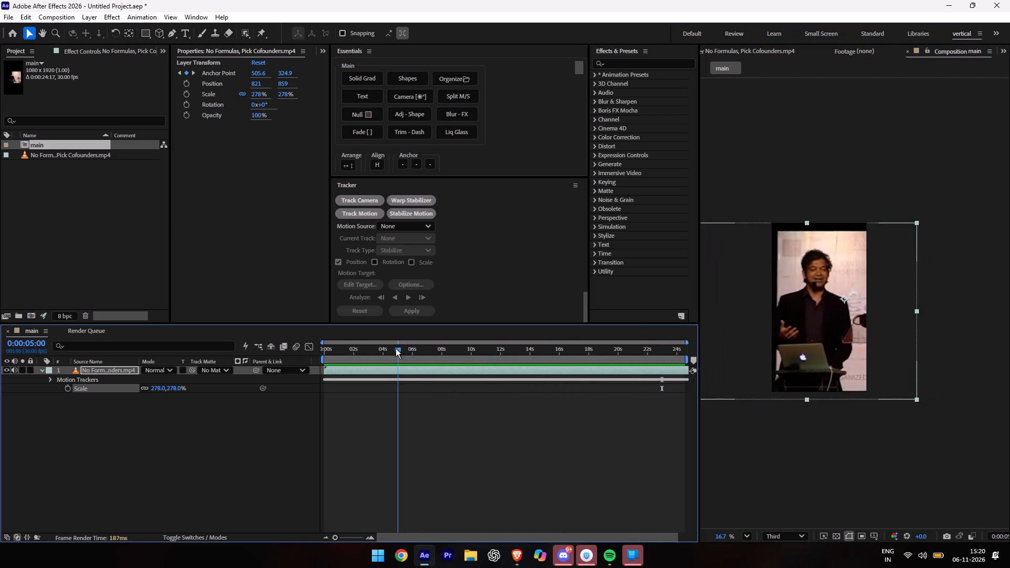
left_click_drag(396, 348, 386, 347)
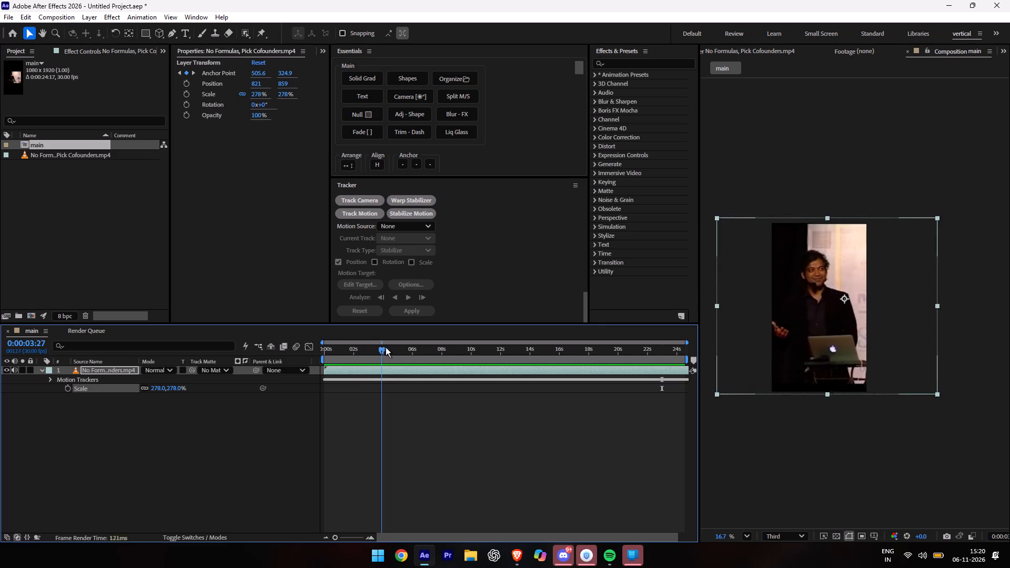
left_click_drag(386, 347, 412, 348)
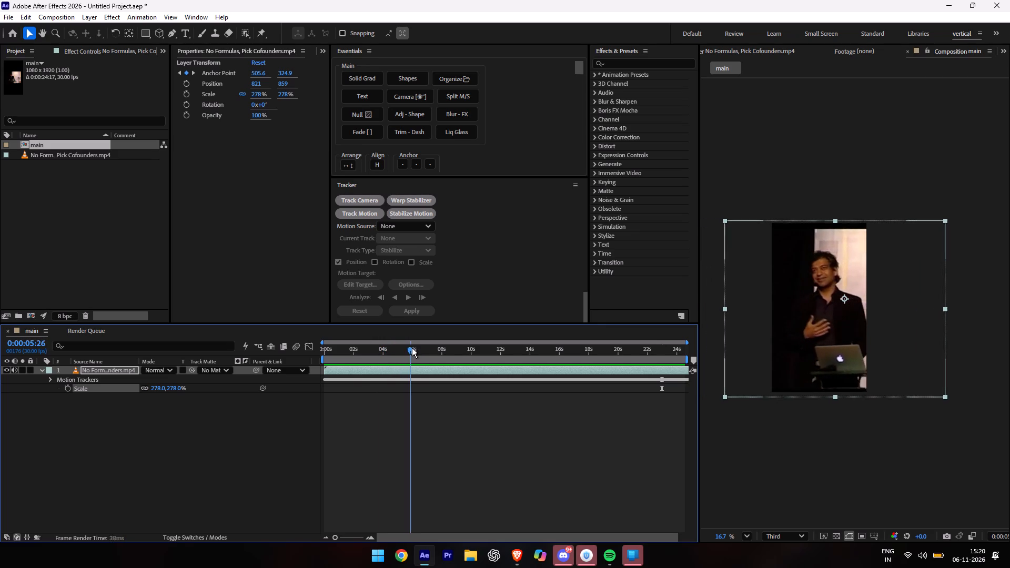
left_click_drag(412, 348, 464, 359)
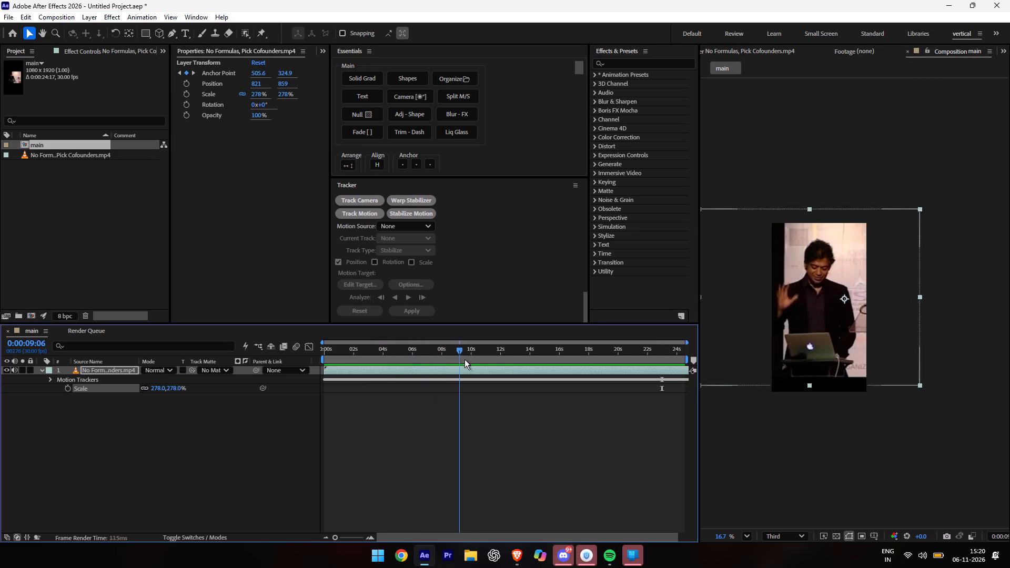
left_click_drag(464, 359, 449, 359)
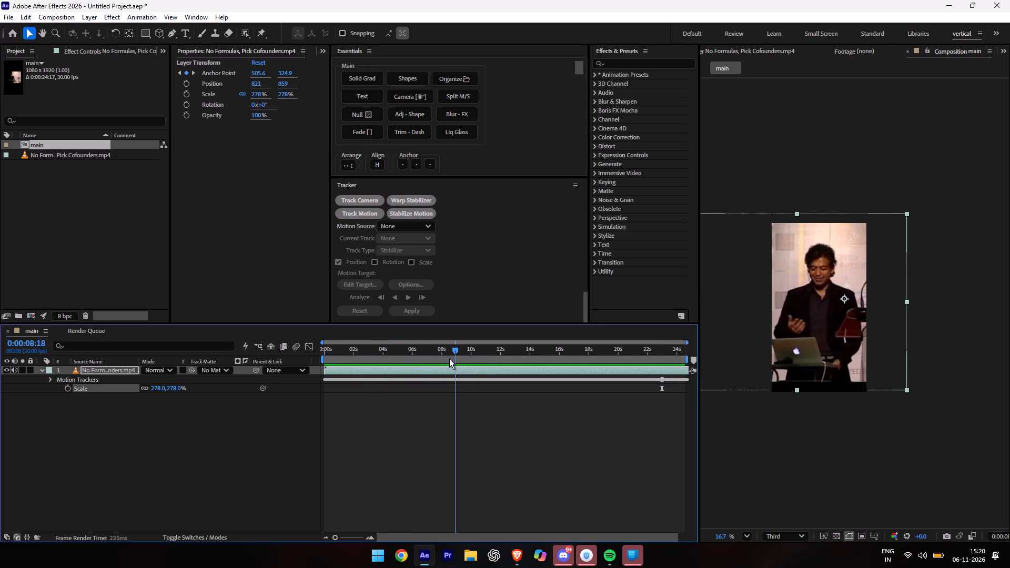
left_click_drag(449, 359, 443, 358)
key("space")
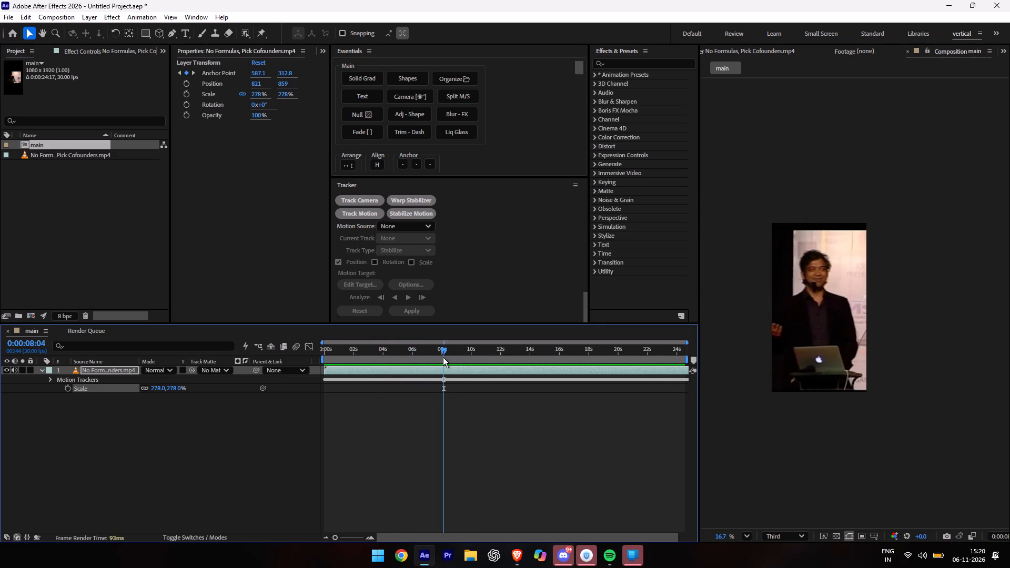
key("space")
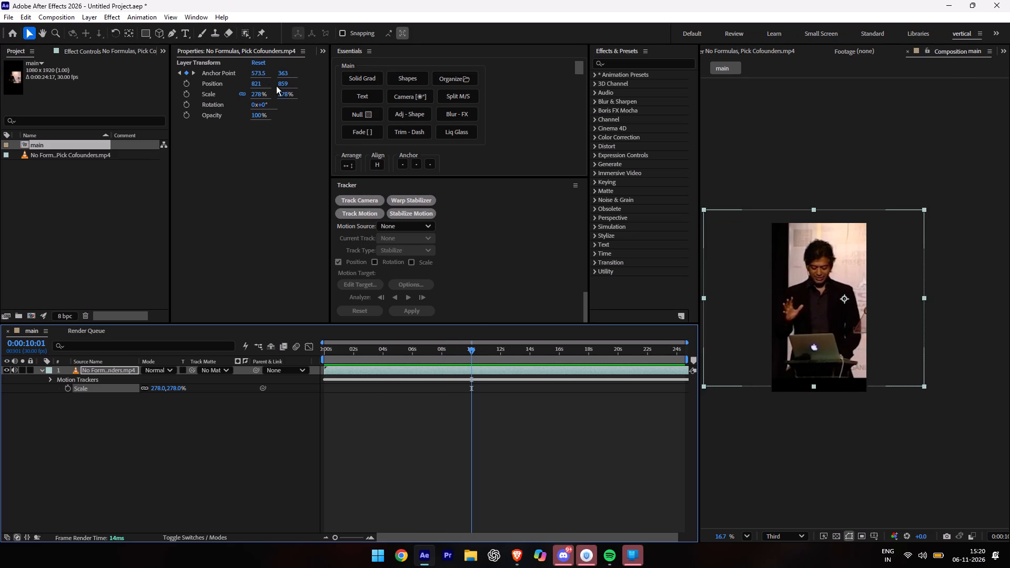
Set the clip's linked scale to 275%.
left_click_drag(288, 94, 290, 95)
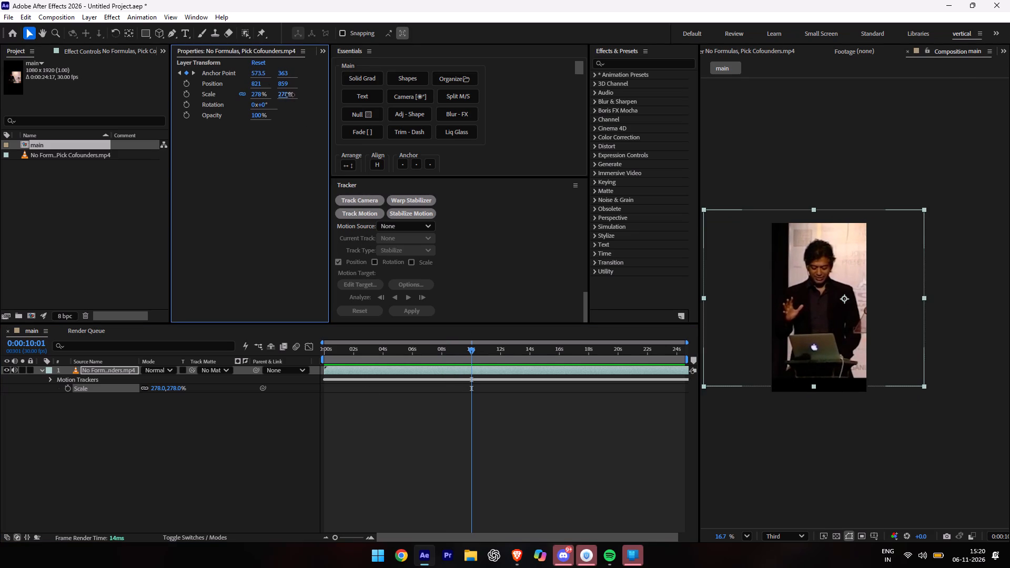
left_click_drag(290, 95, 293, 98)
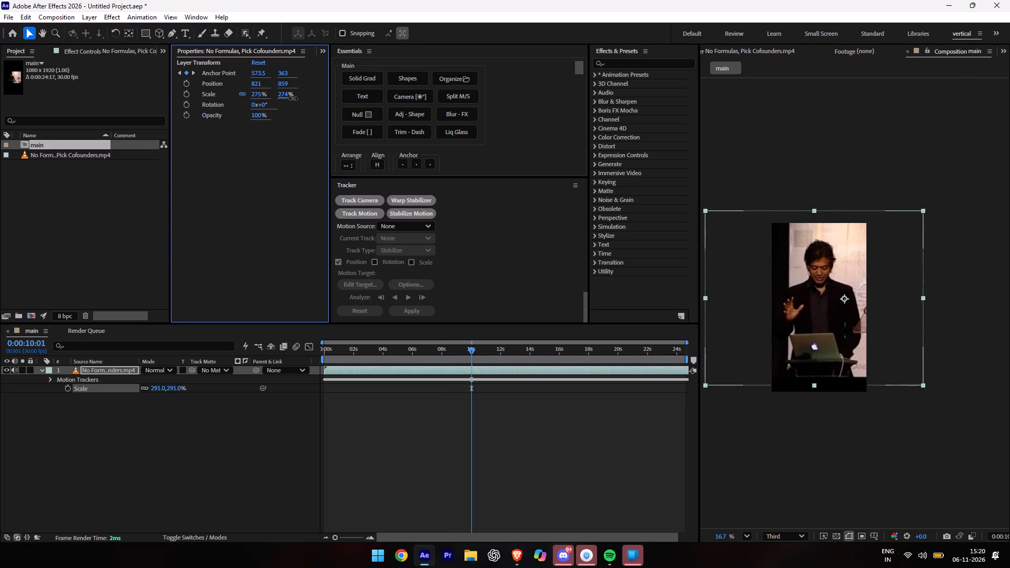
left_click_drag(293, 98, 294, 98)
Expand the clip's Motion Trackers down to Track Point 1 and move back to 0:00:08:18 in a frame-level timeline view.
left_click_drag(336, 535, 369, 536)
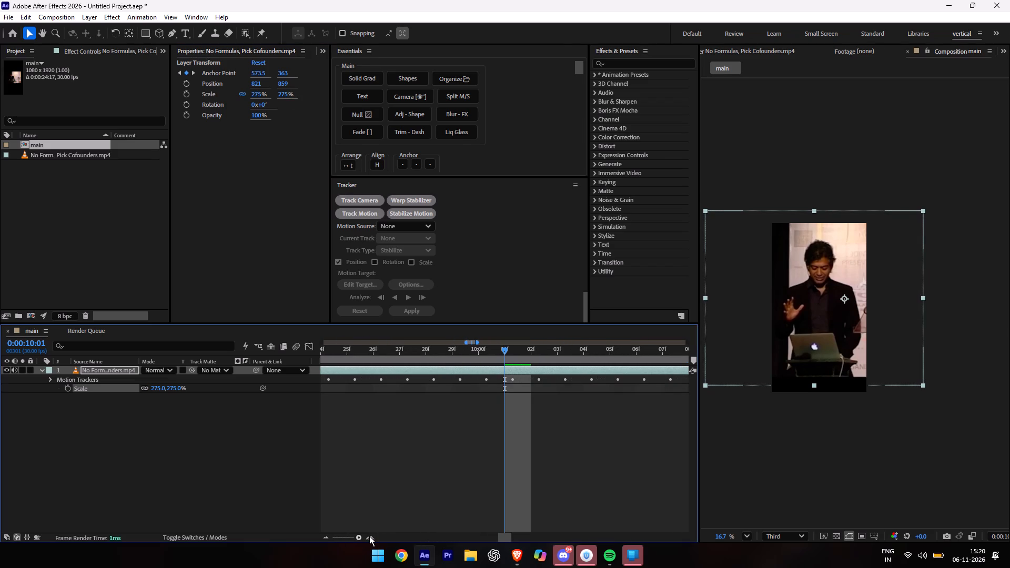
left_click_drag(369, 536, 375, 535)
left_click(52, 381)
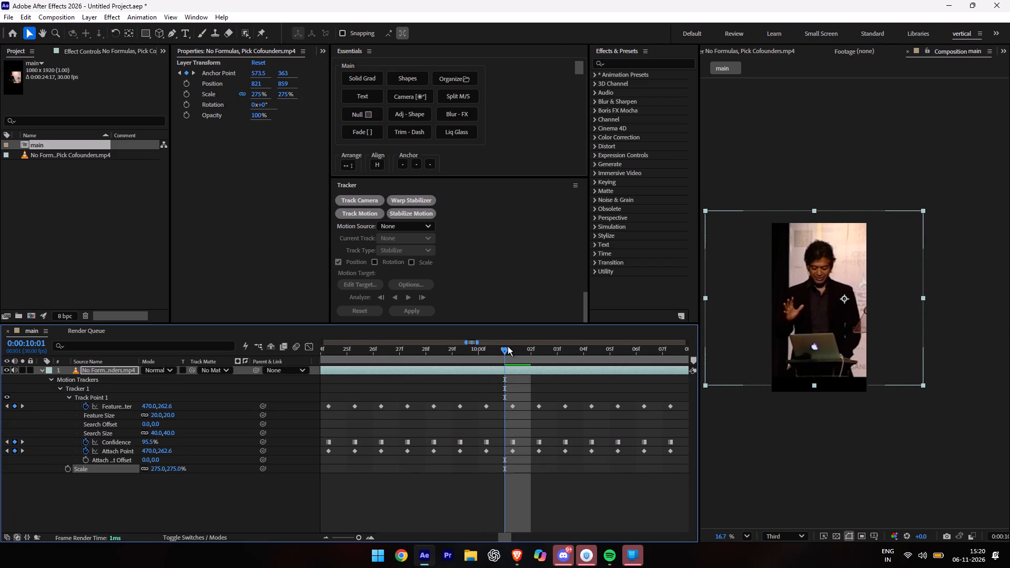
left_click_drag(504, 350, 399, 357)
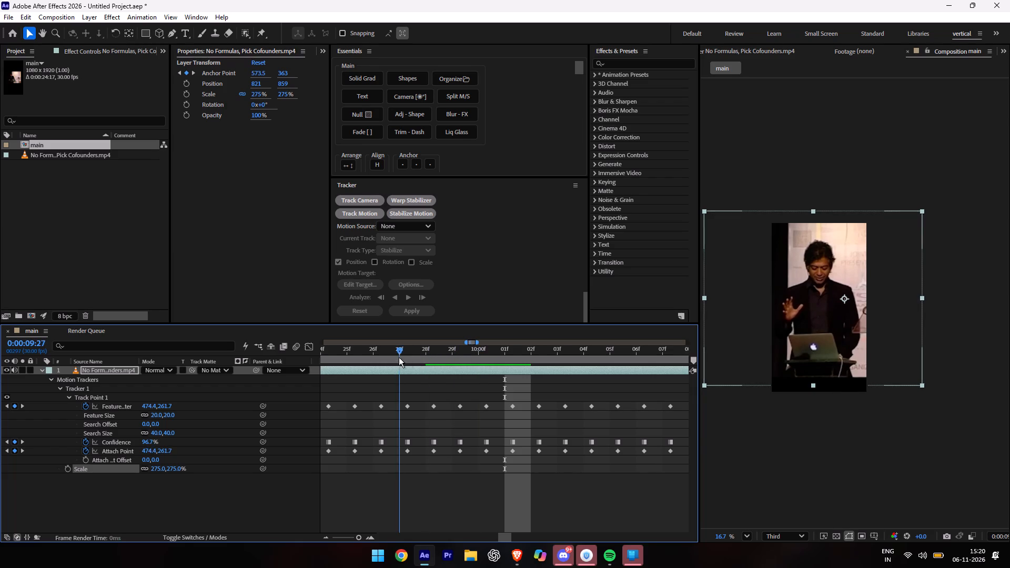
left_click_drag(399, 357, 282, 380)
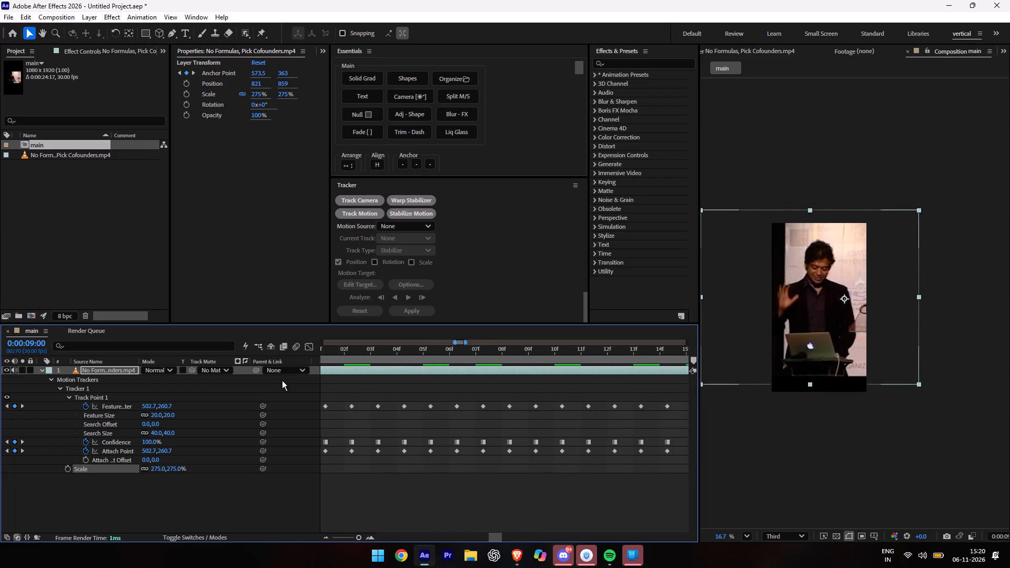
left_click_drag(282, 380, 360, 399)
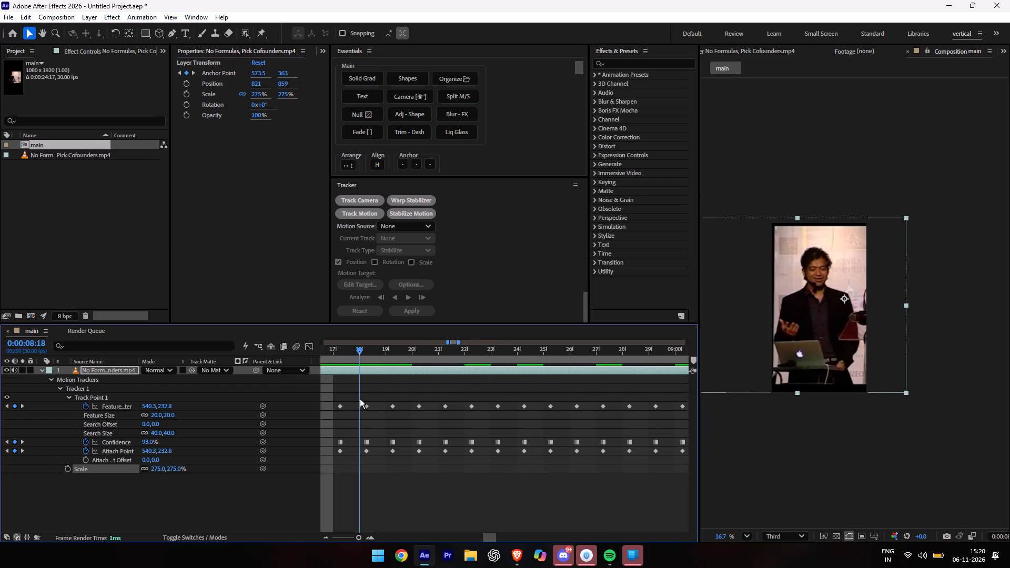
left_click_drag(360, 399, 361, 407)
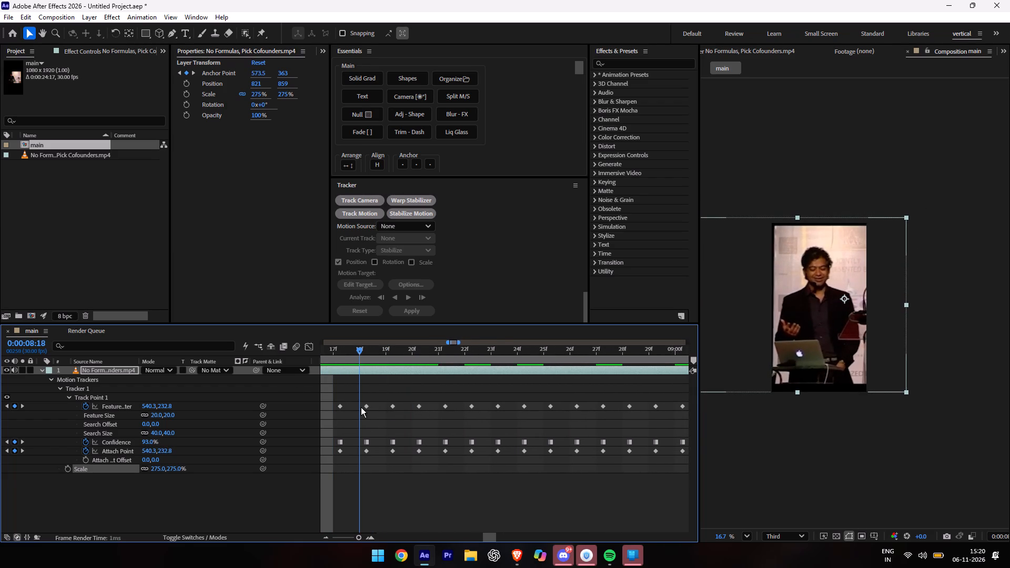
left_click_drag(361, 407, 359, 409)
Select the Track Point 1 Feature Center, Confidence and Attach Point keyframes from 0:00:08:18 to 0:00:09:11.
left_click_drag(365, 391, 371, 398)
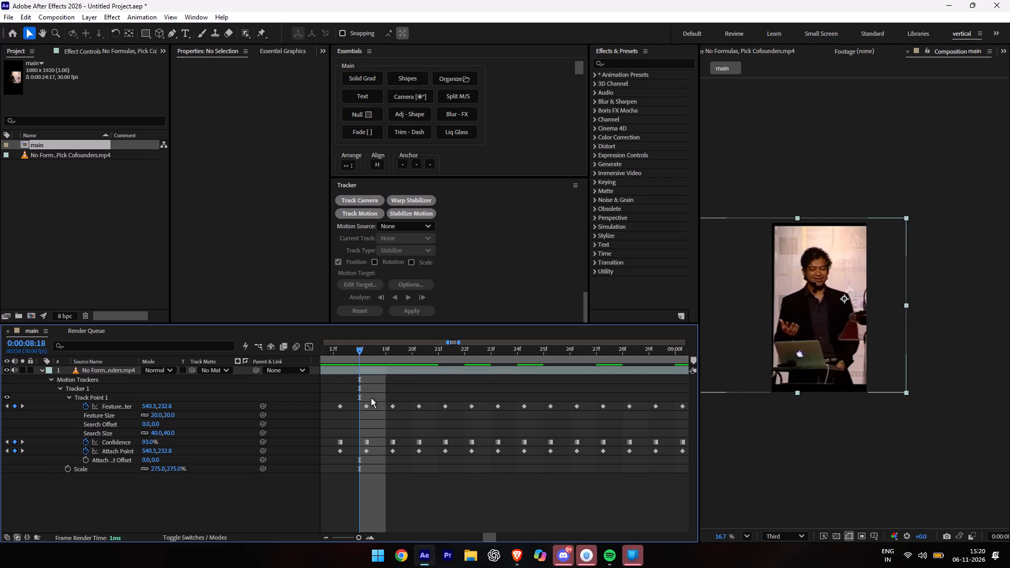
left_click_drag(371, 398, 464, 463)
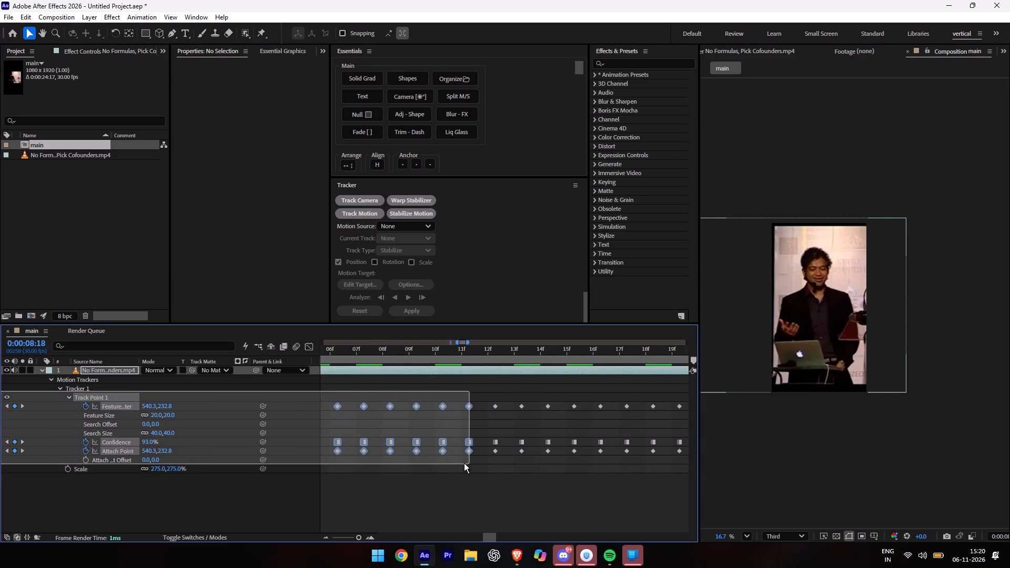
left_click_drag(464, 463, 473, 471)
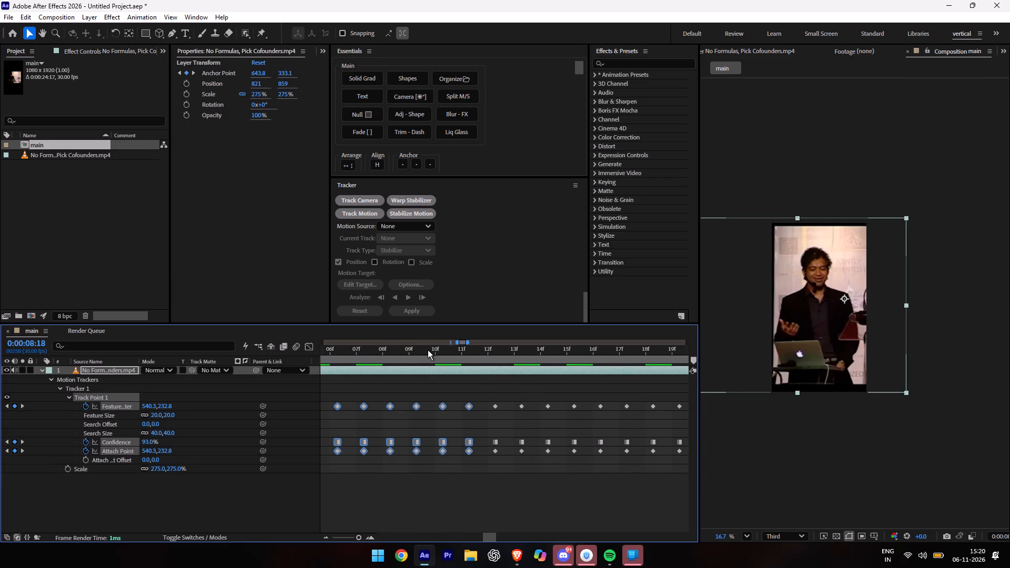
Select the Track Point 1 Feature Center, Confidence and Attach Point keyframes from 0:00:15:22 back to 0:00:09:05.
left_click_drag(428, 350, 654, 371)
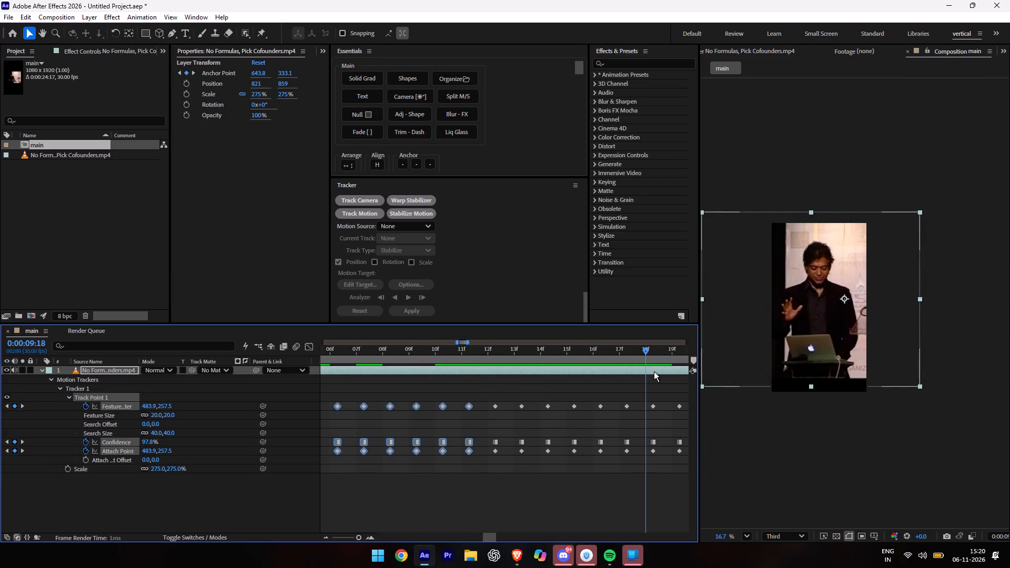
left_click_drag(654, 371, 766, 383)
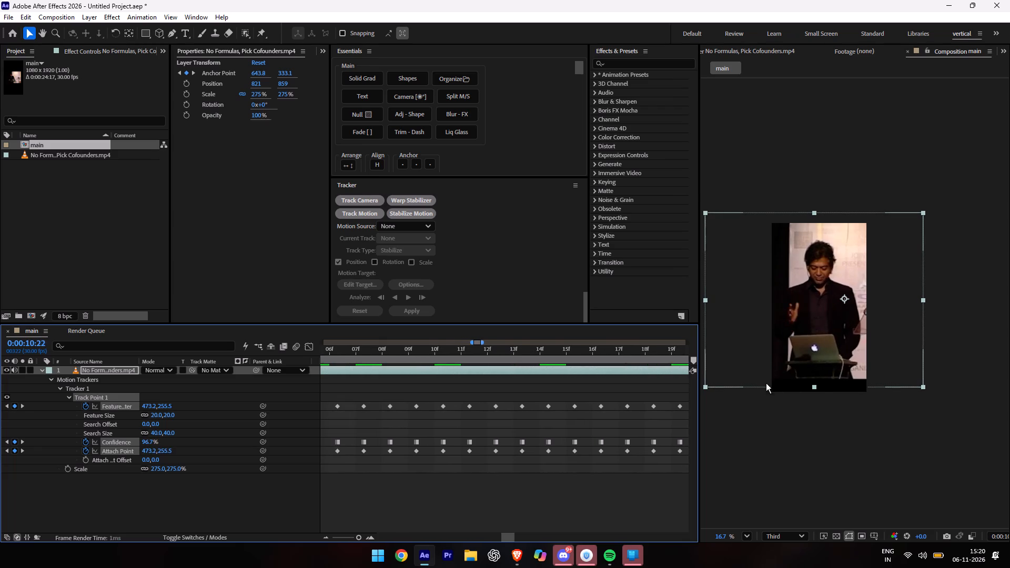
left_click_drag(766, 383, 787, 377)
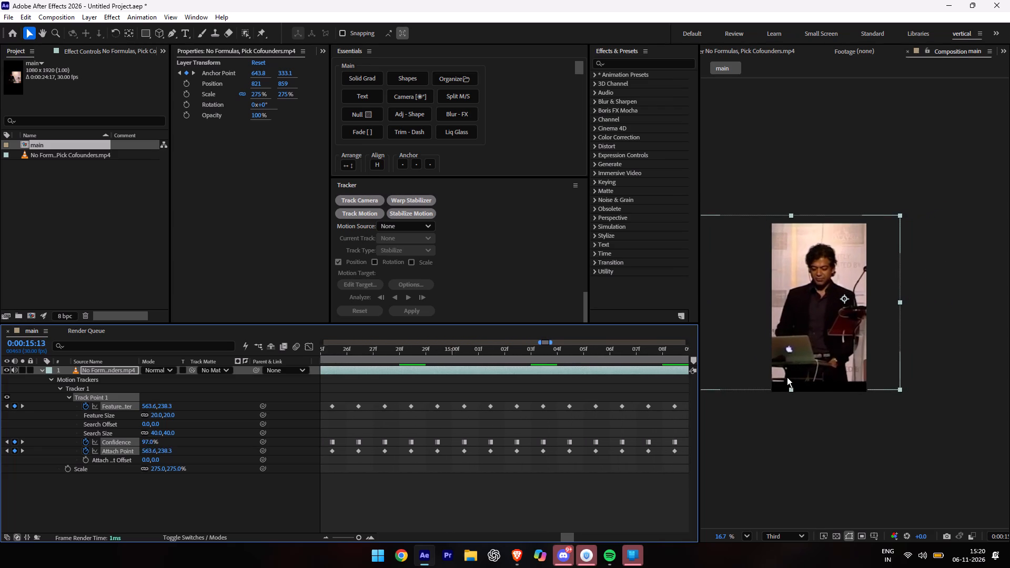
left_click_drag(787, 377, 423, 424)
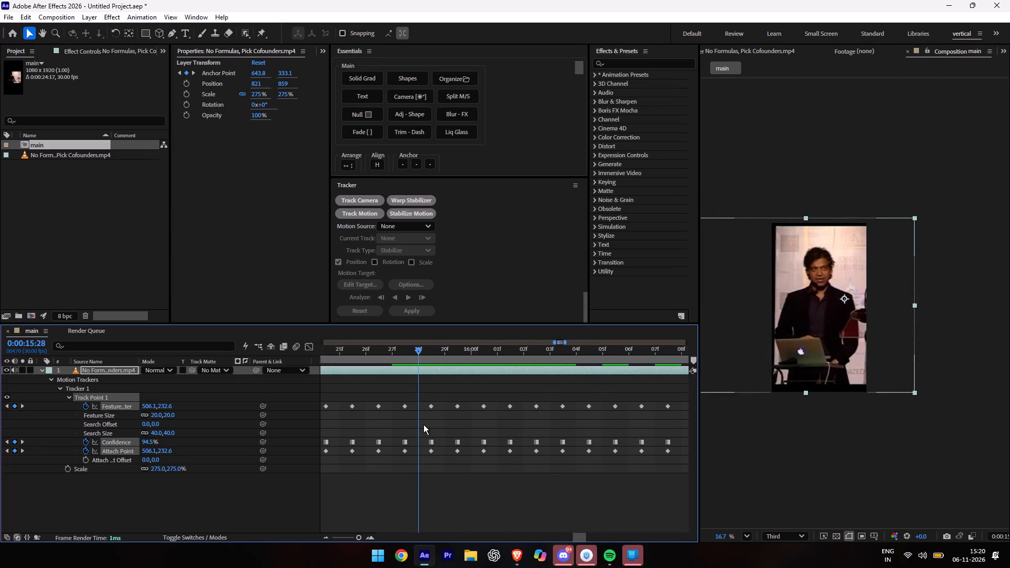
left_click_drag(423, 424, 368, 445)
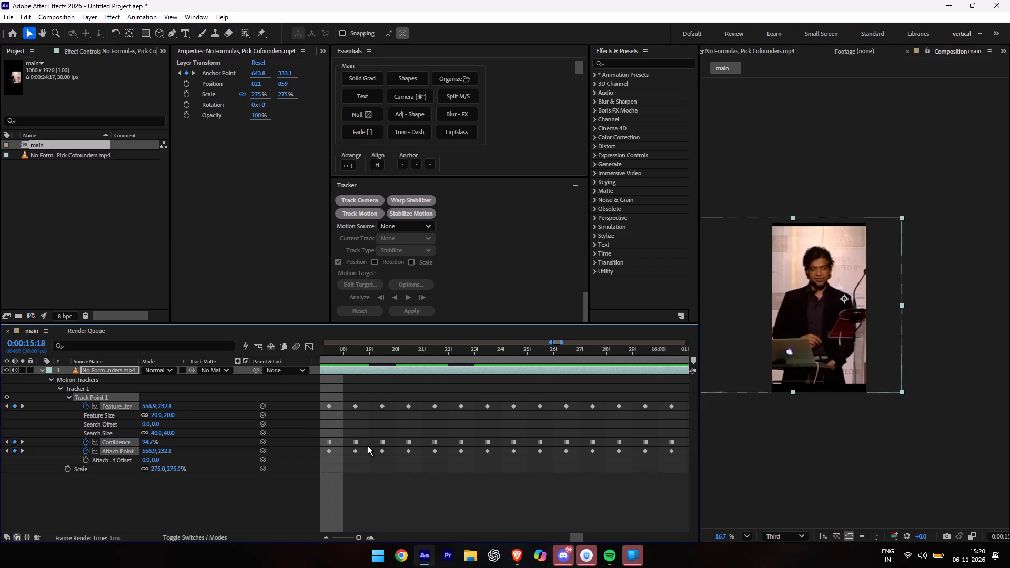
left_click_drag(368, 445, 462, 459)
left_click_drag(467, 392, 319, 494)
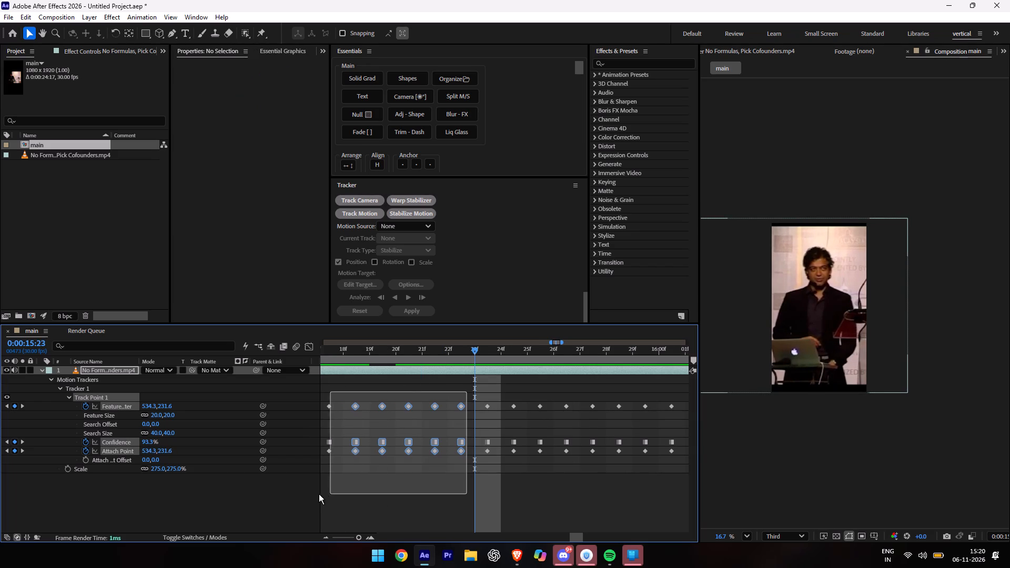
left_click_drag(319, 494, 319, 493)
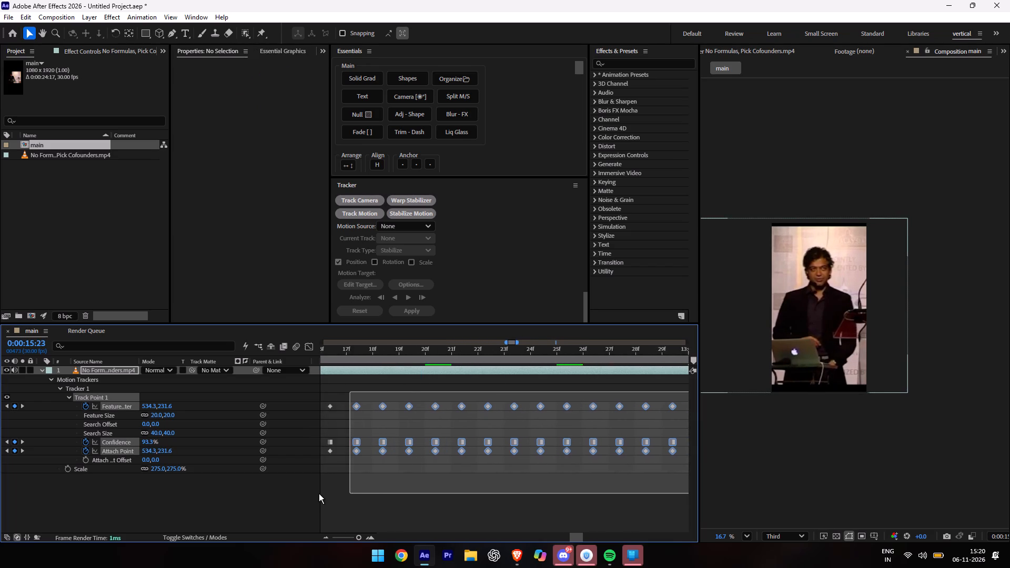
left_click_drag(319, 493, 320, 493)
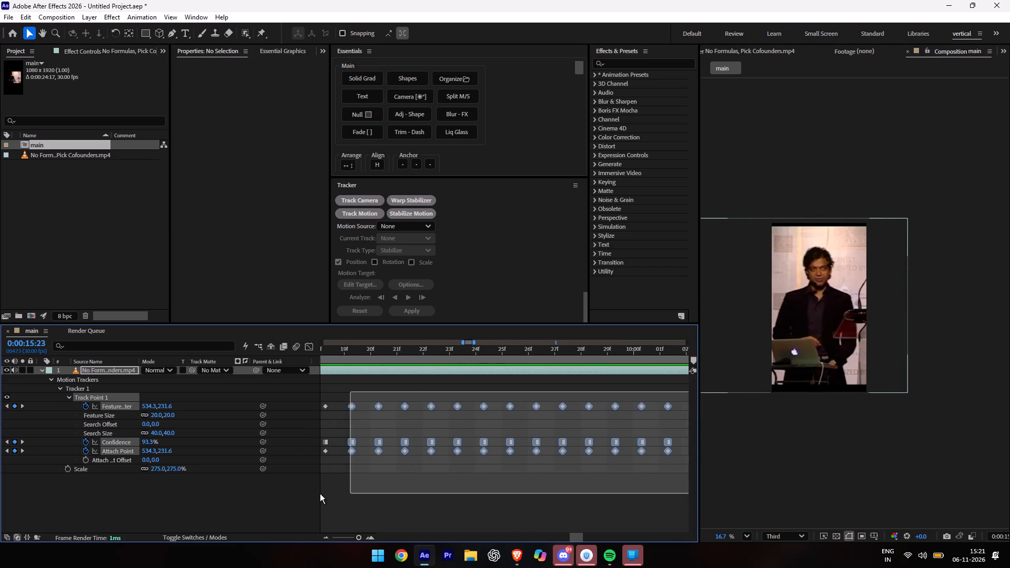
left_click_drag(320, 493, 326, 498)
Scrub back through the clip to 0:00:08:01, examining how the speaker is framed along the way.
left_click_drag(476, 349, 322, 360)
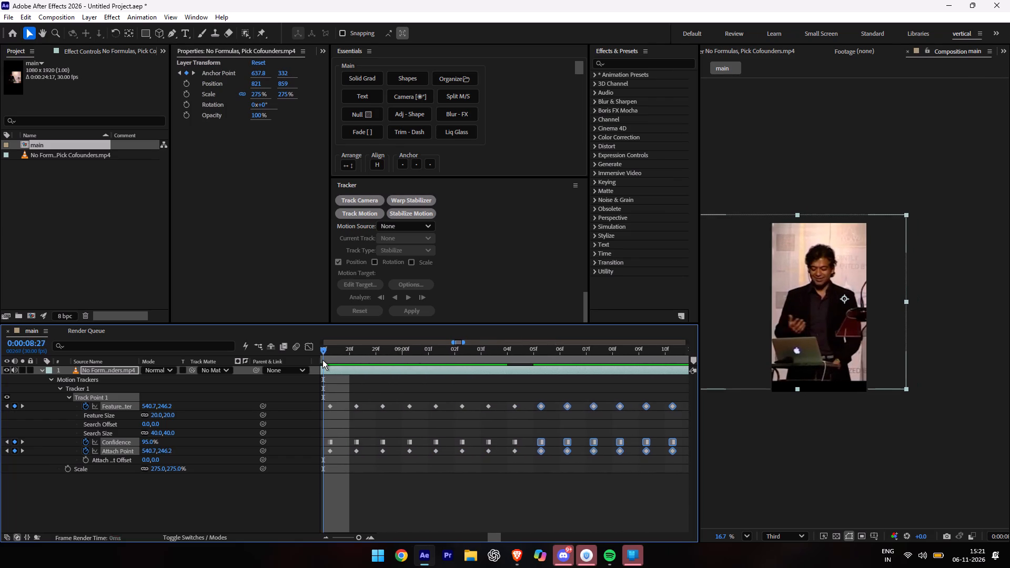
left_click_drag(322, 360, 302, 374)
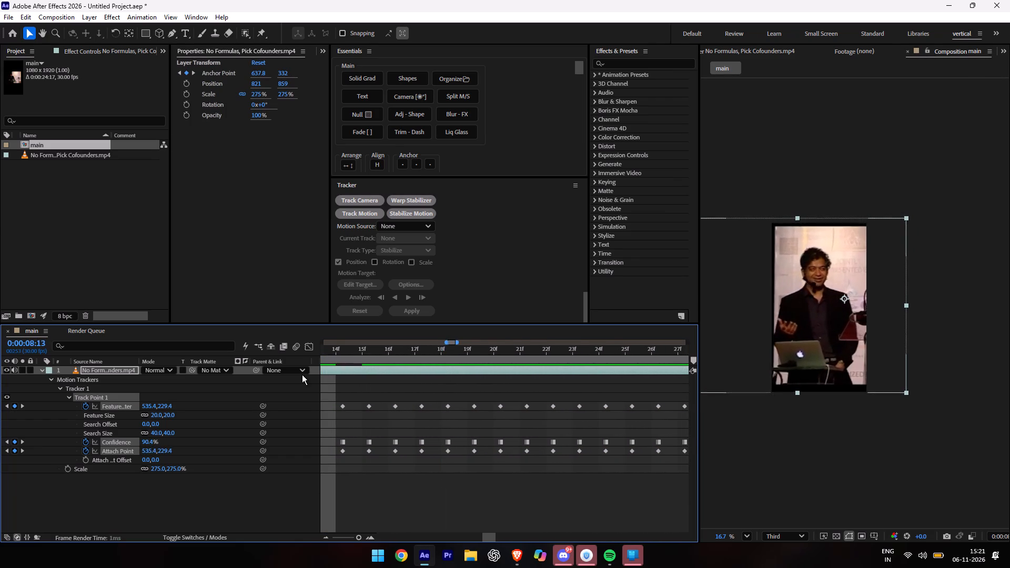
left_click_drag(302, 374, 599, 437)
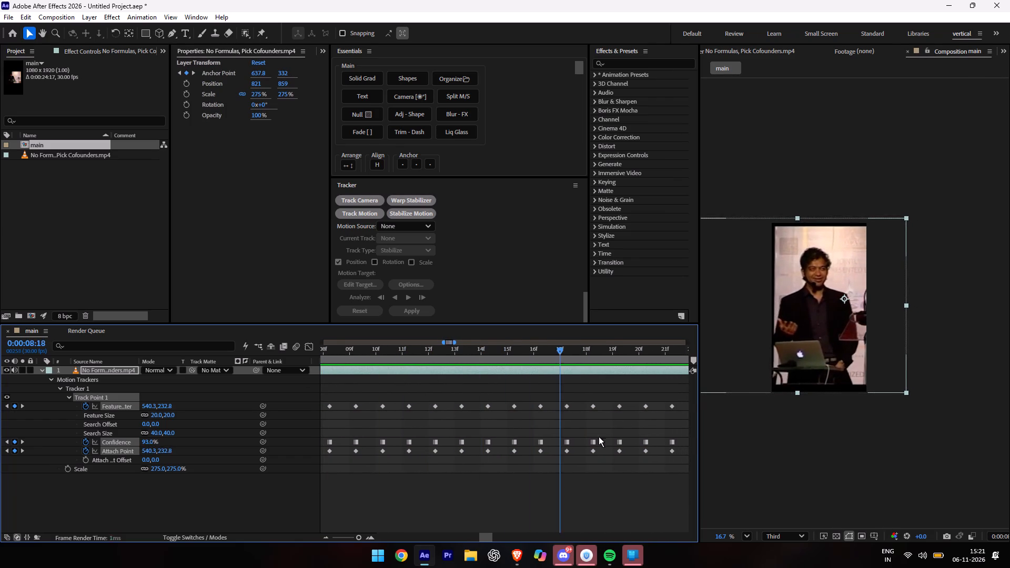
left_click_drag(599, 437, 587, 445)
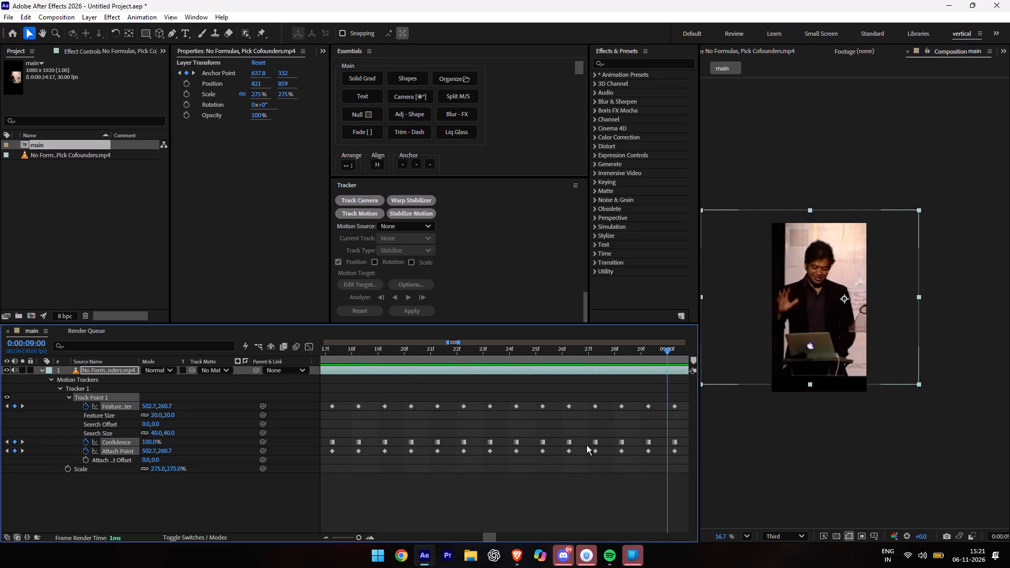
left_click_drag(587, 445, 300, 435)
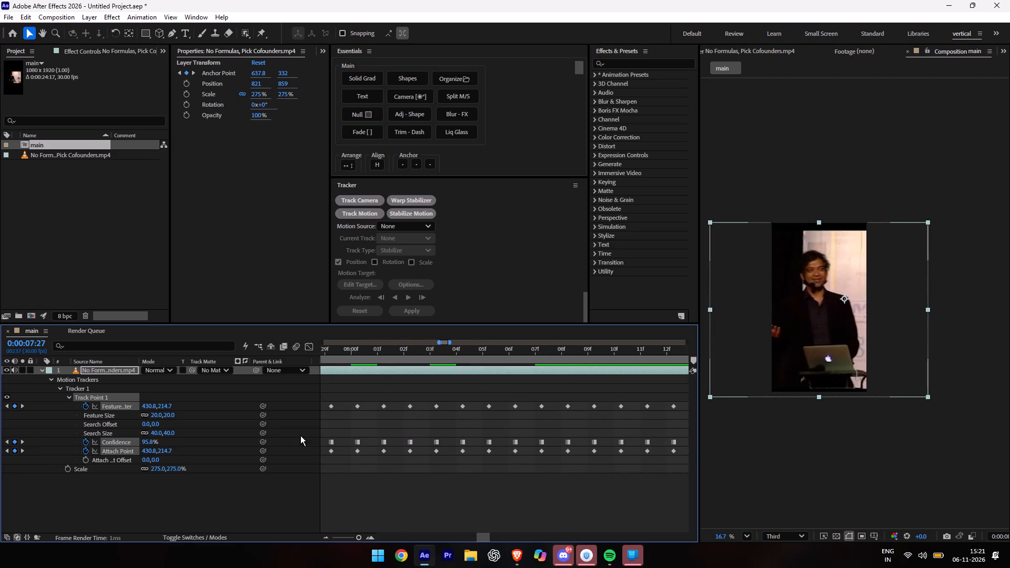
left_click_drag(300, 435, 412, 458)
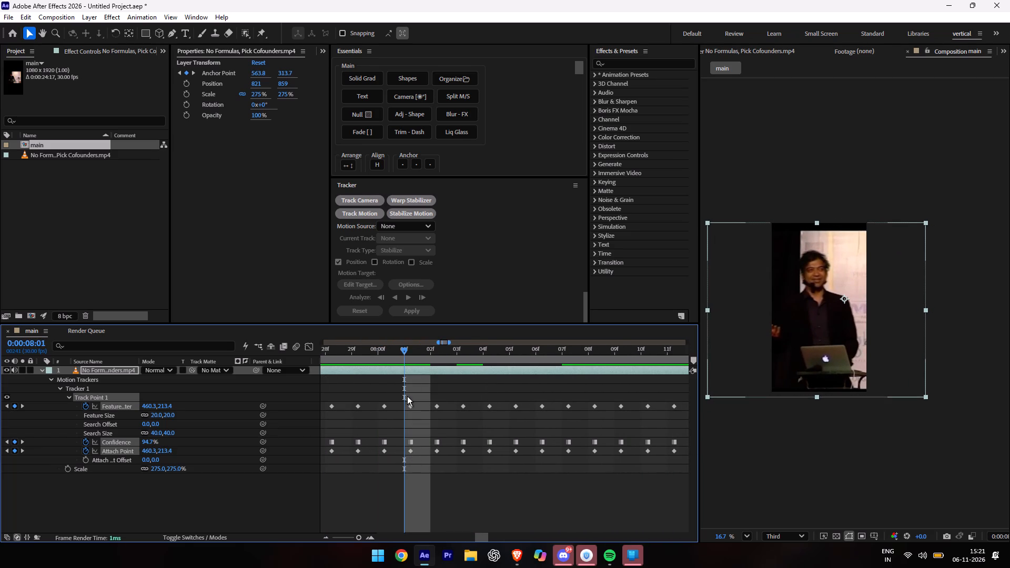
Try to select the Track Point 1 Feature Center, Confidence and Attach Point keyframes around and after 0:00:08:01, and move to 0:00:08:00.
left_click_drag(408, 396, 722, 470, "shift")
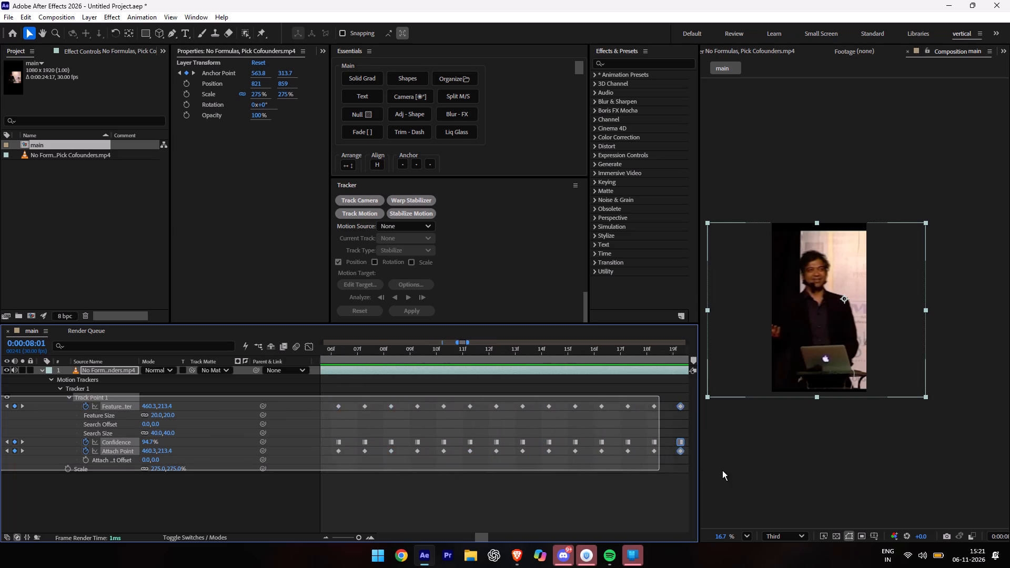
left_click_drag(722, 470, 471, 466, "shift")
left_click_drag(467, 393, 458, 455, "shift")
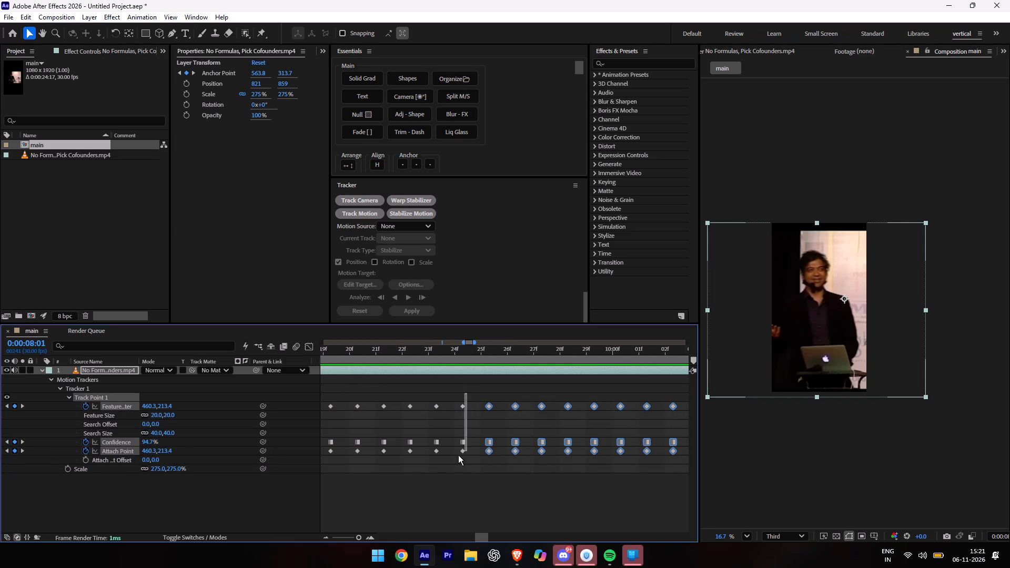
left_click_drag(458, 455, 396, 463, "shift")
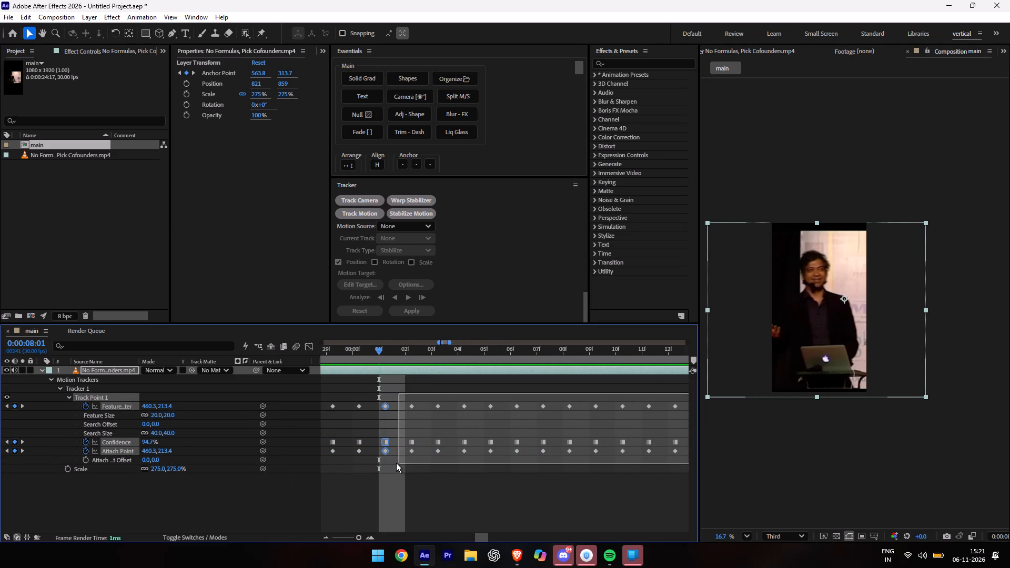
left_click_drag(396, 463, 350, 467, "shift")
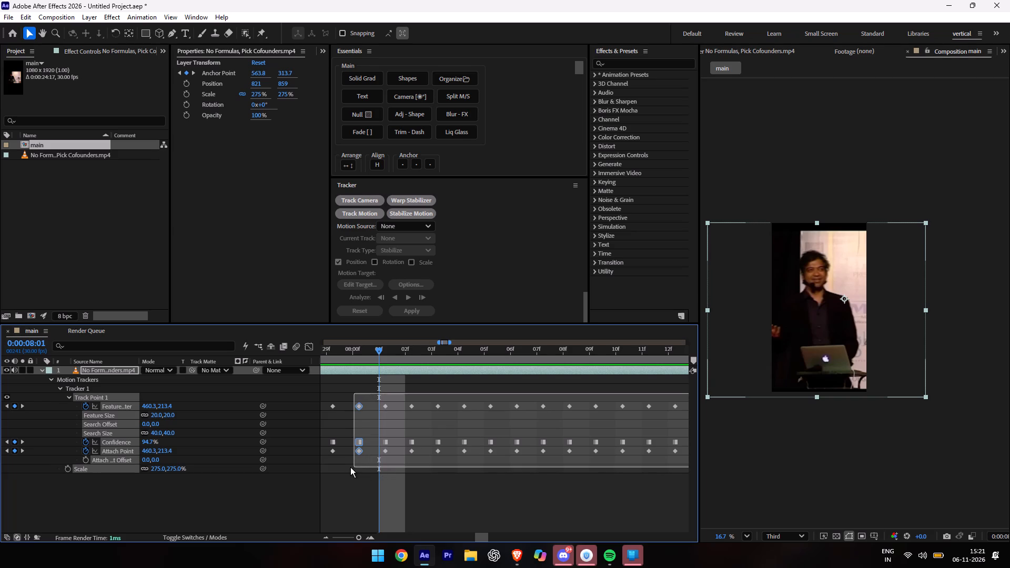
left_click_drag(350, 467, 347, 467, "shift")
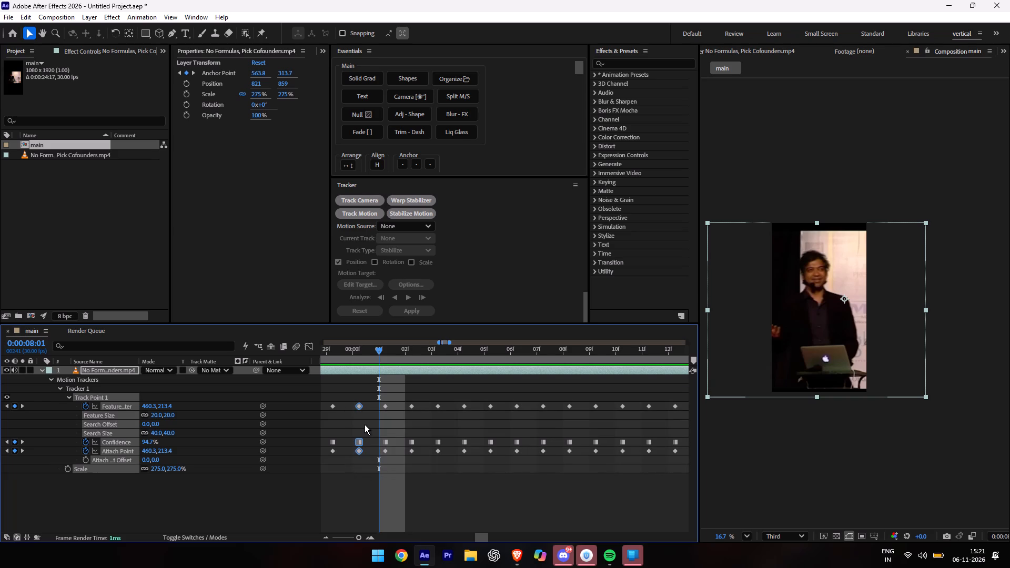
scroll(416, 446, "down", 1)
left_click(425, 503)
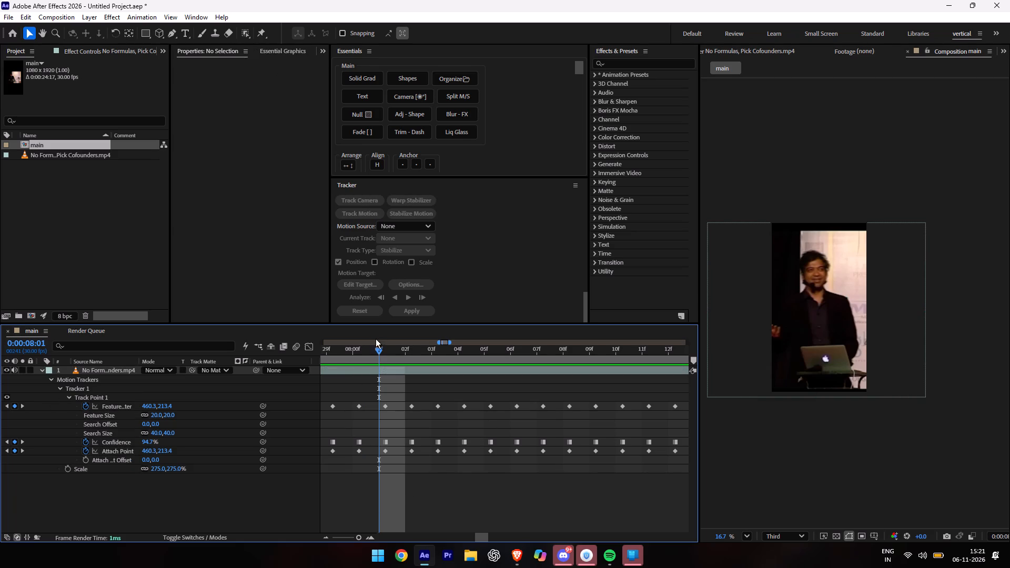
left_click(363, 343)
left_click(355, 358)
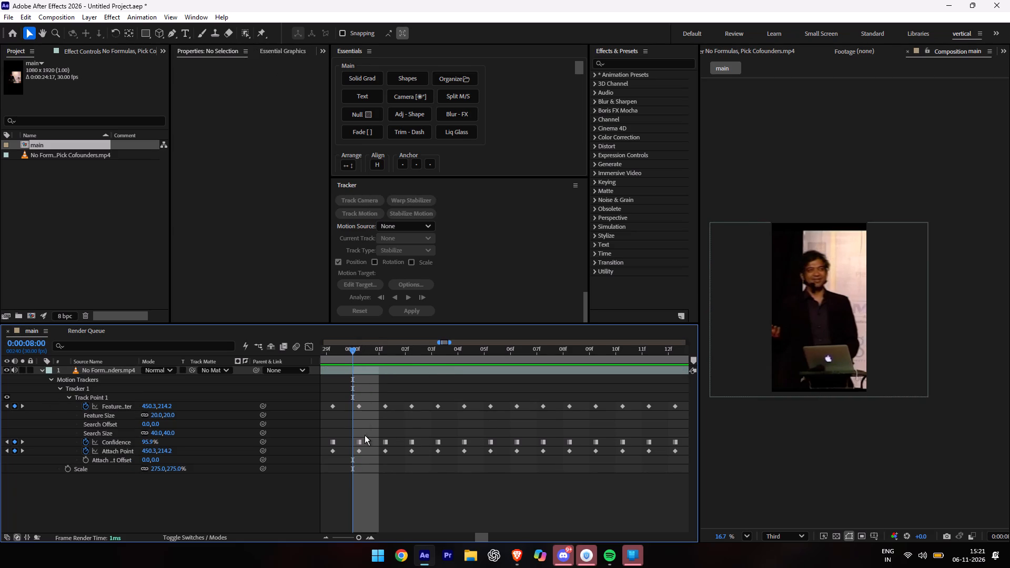
Preview the whole-clip timeline from 0:00:00:00 and stop at 0:00:05:04 to check the speaker's framing.
left_click_drag(356, 535, 294, 537)
left_click_drag(424, 352, 405, 358)
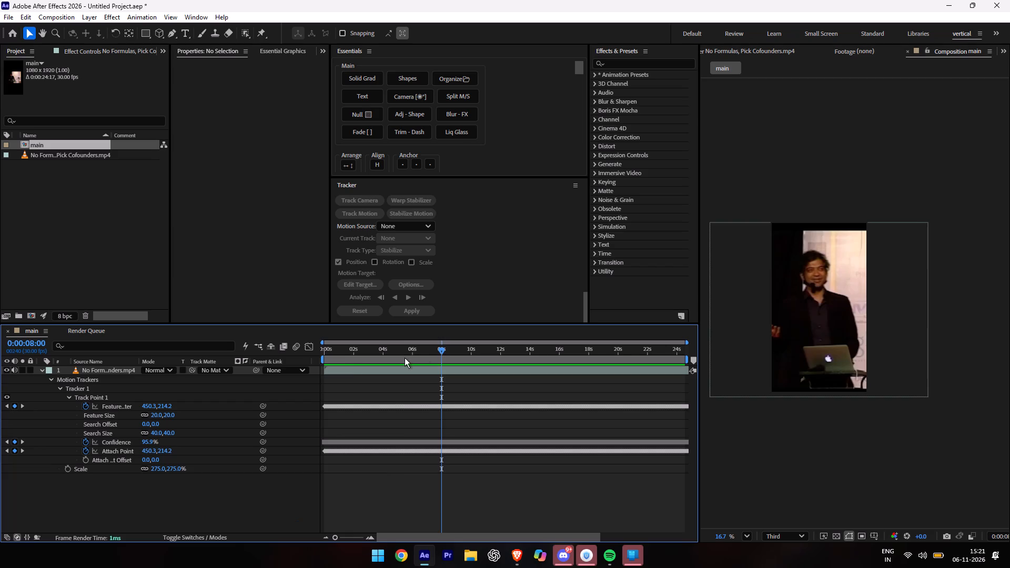
left_click_drag(405, 358, 182, 388)
key("space")
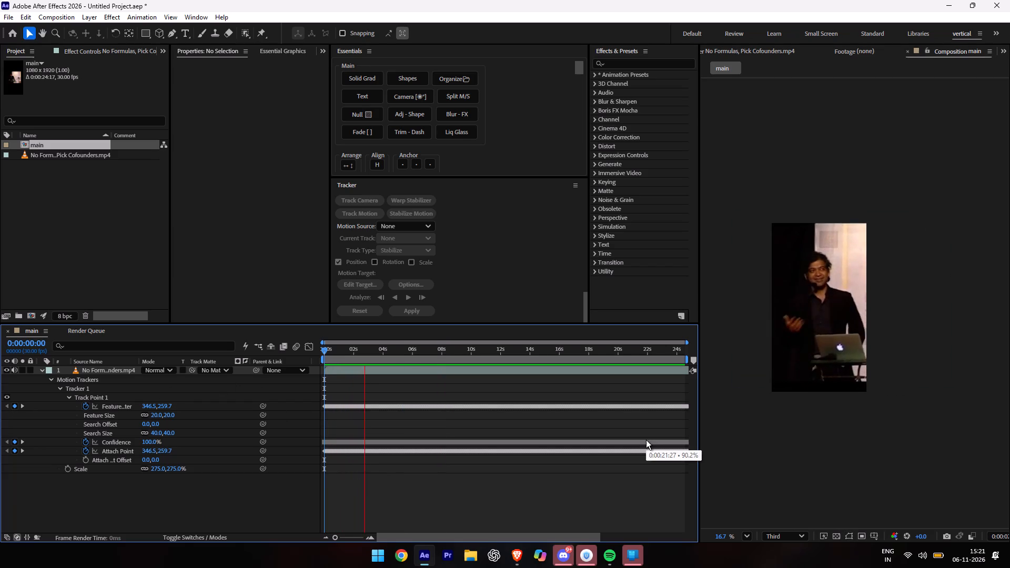
key("space")
key("space")
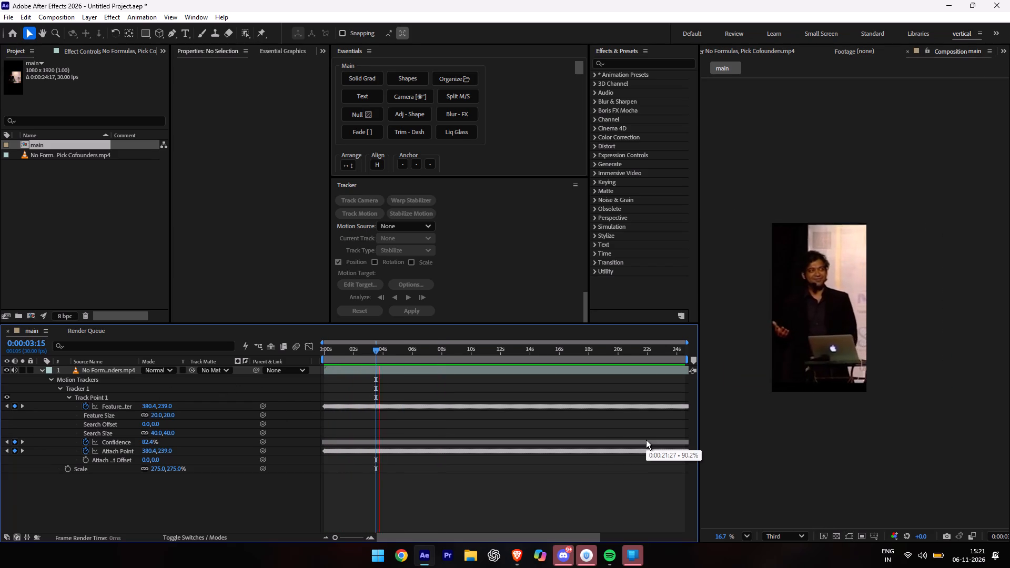
key("space")
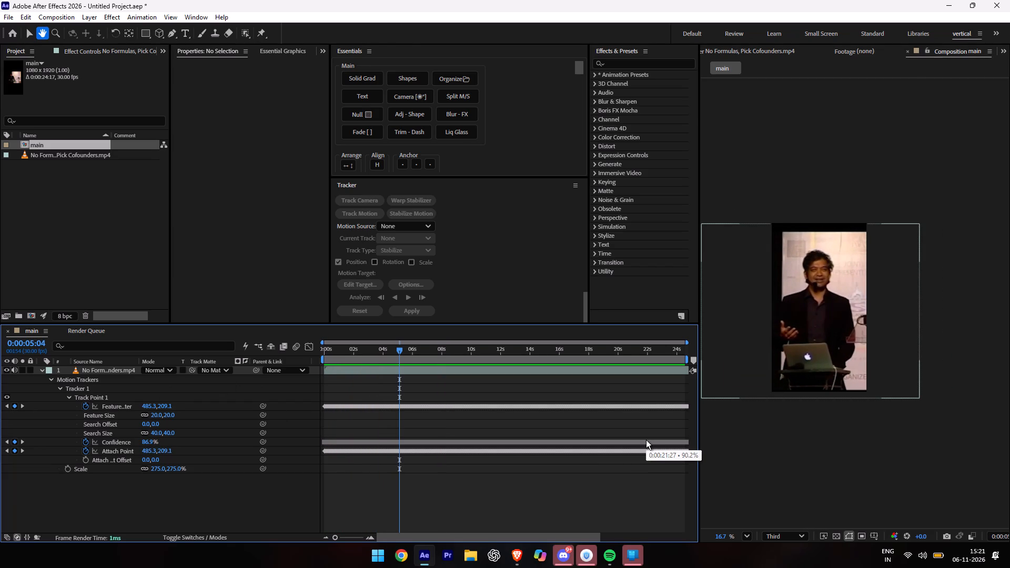
Bring the individual tracking keyframes around 0:00:05:04 into close view in the timeline.
left_click_drag(337, 538, 341, 539)
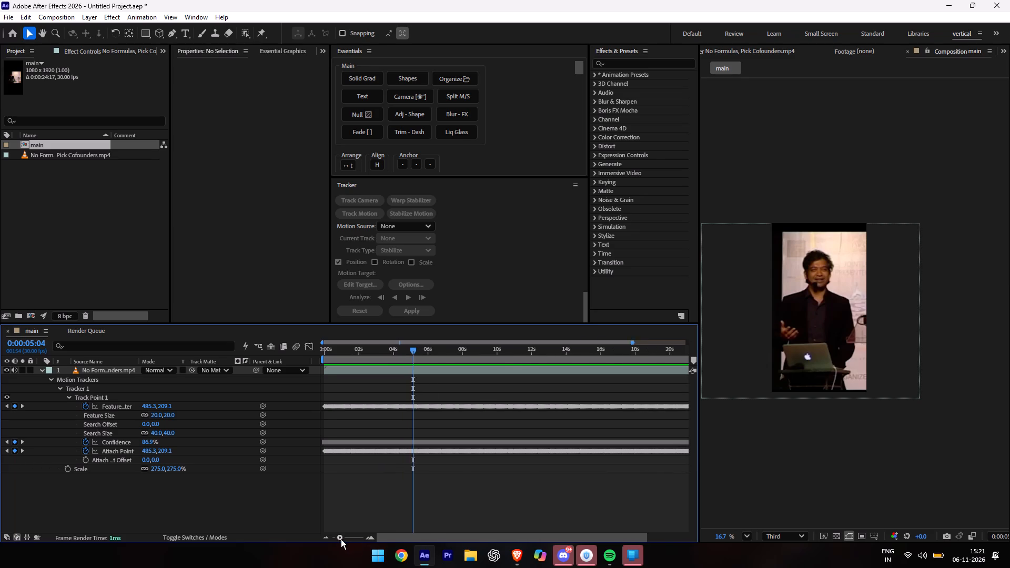
left_click_drag(341, 539, 362, 544)
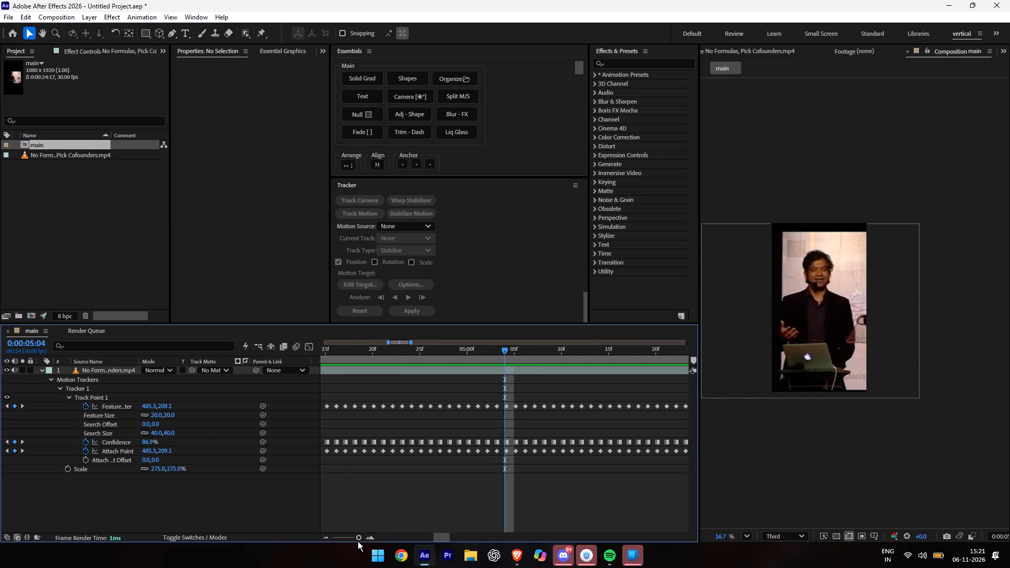
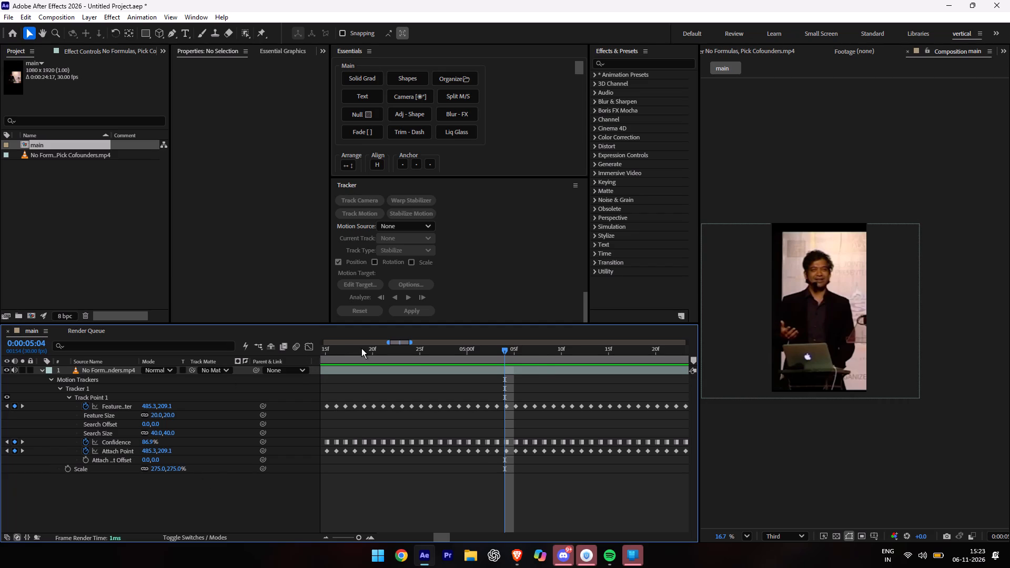
Show the whole clip in the timeline and preview it from 0:00:00:00 to 0:00:09:07, checking the speaker's framing.
left_click_drag(349, 352, 257, 363)
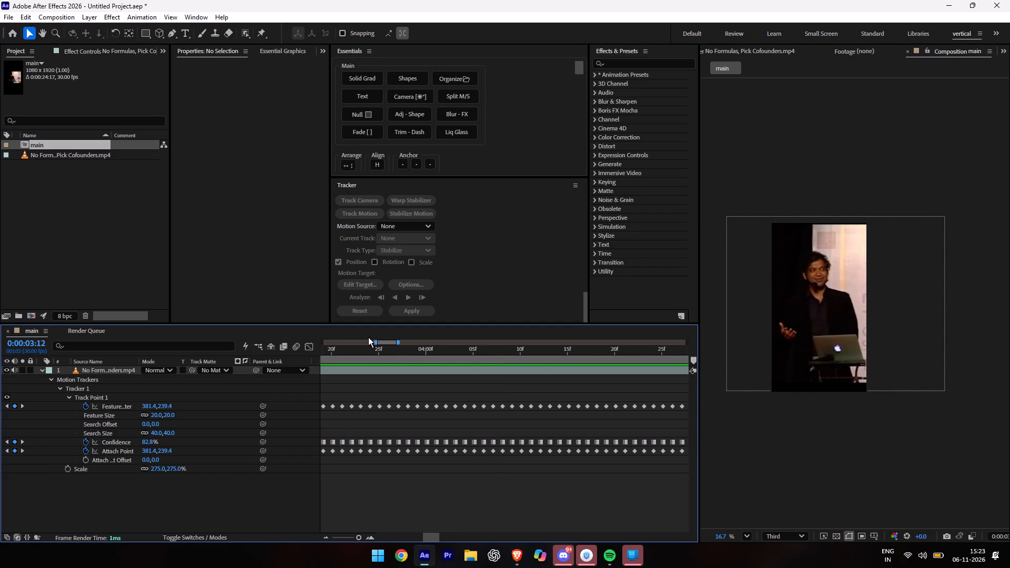
right_click(382, 343)
right_click(382, 343)
left_click_drag(374, 342, 226, 358)
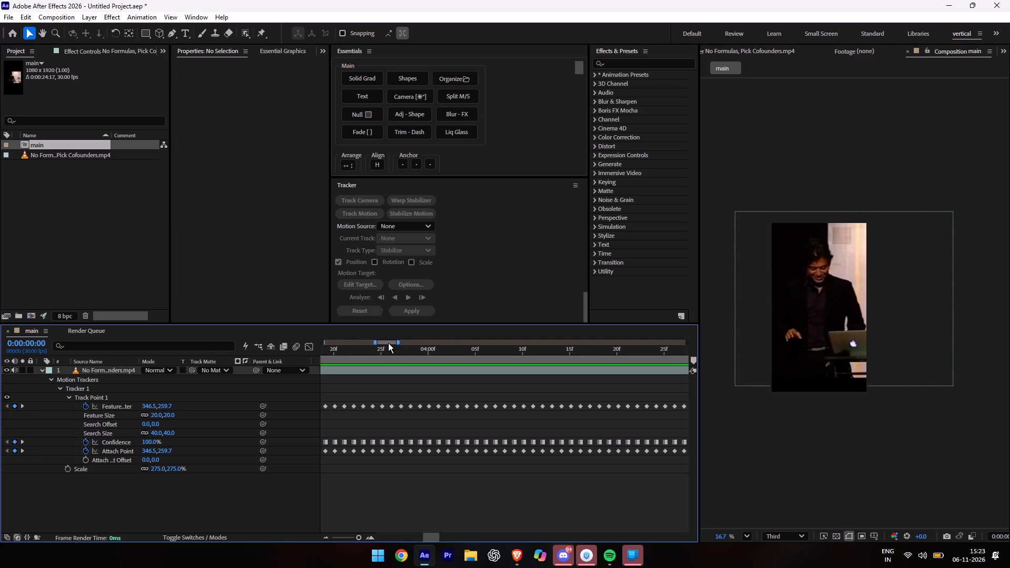
left_click_drag(398, 343, 803, 334)
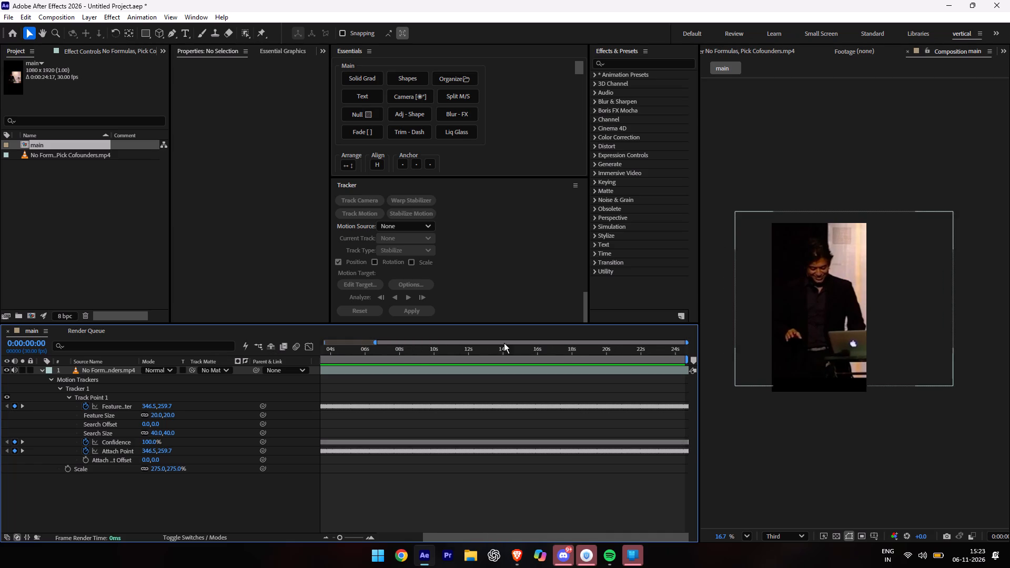
left_click_drag(376, 341, 307, 344)
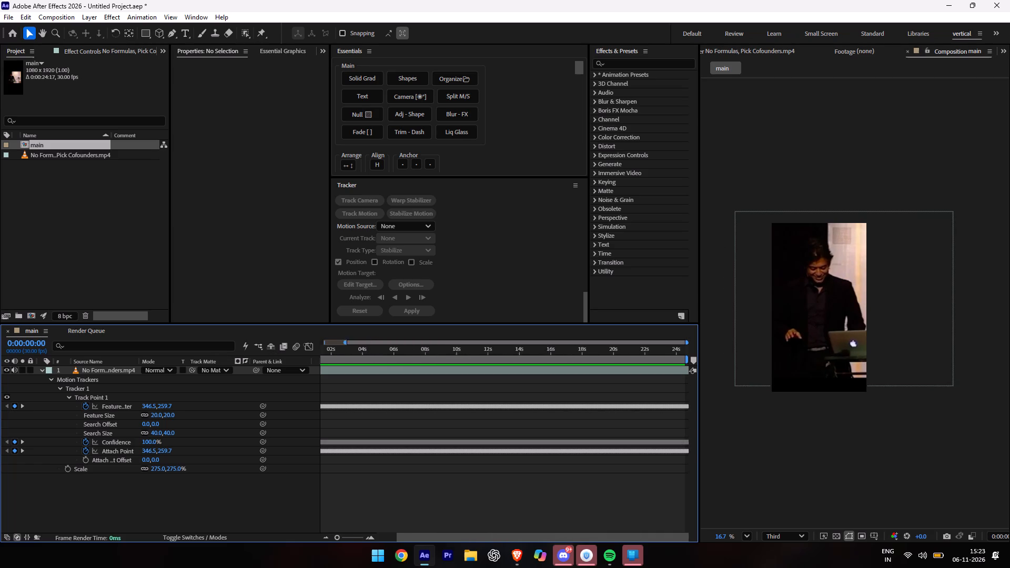
left_click_drag(307, 344, 282, 348)
key("space")
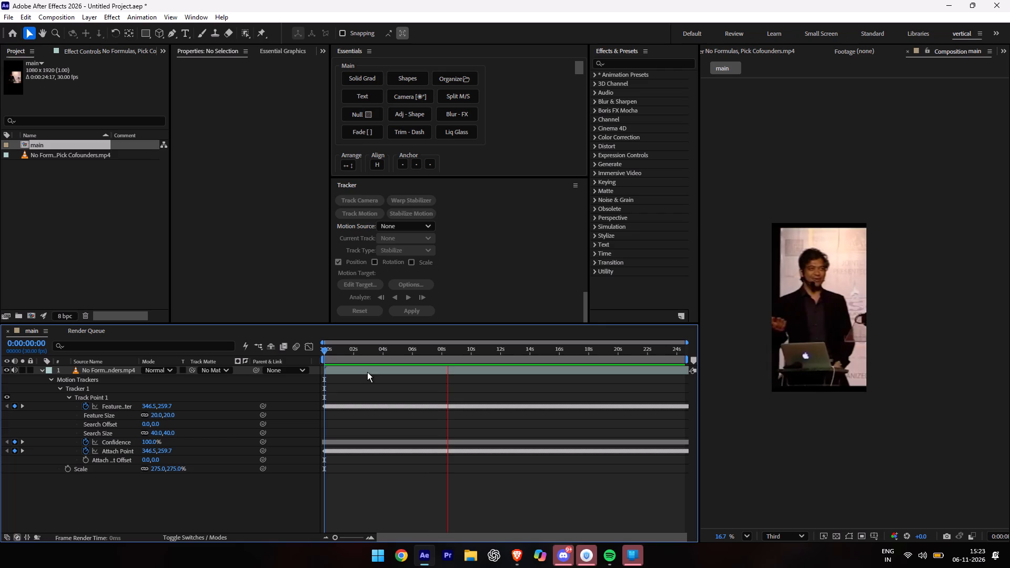
key("space")
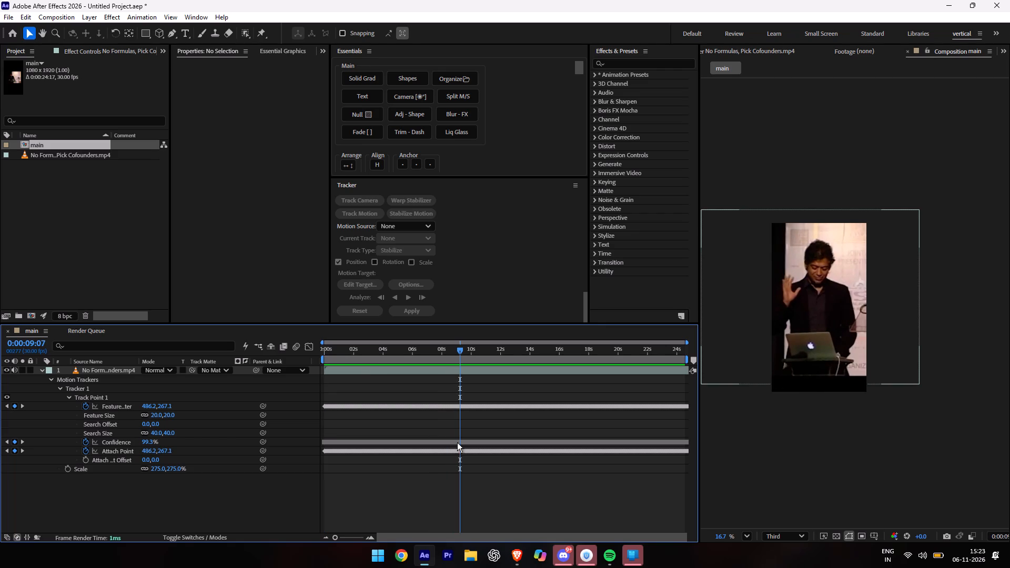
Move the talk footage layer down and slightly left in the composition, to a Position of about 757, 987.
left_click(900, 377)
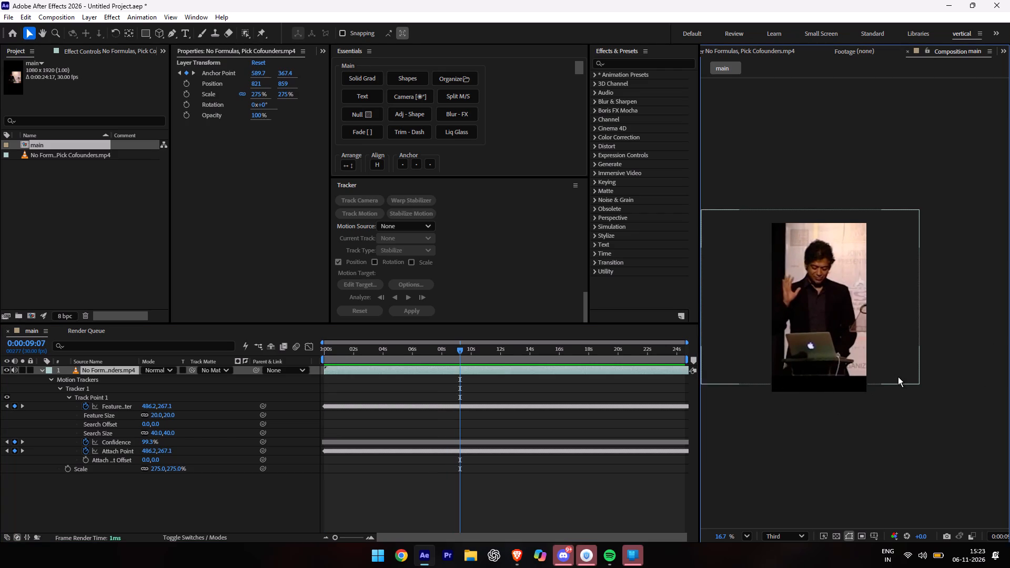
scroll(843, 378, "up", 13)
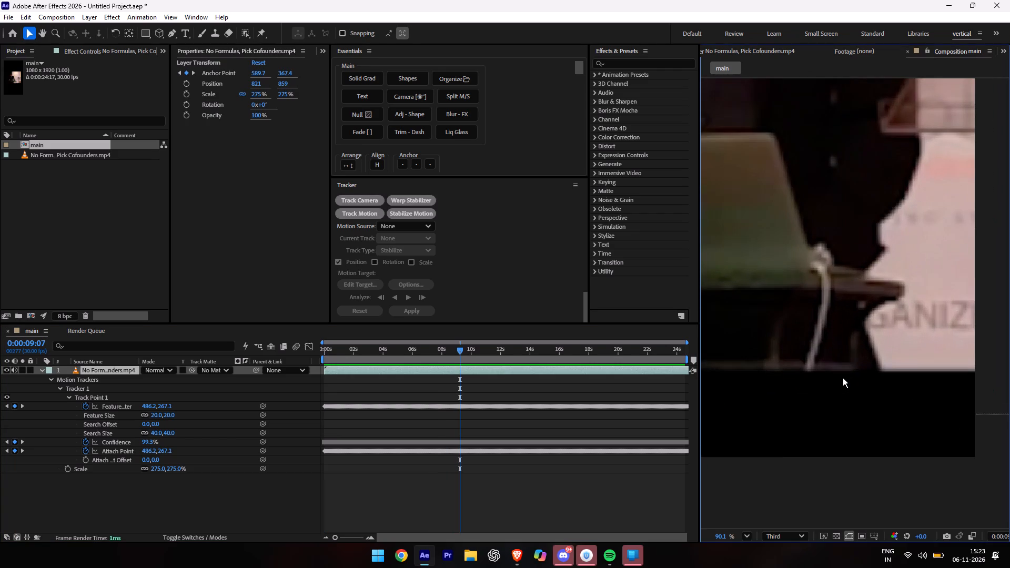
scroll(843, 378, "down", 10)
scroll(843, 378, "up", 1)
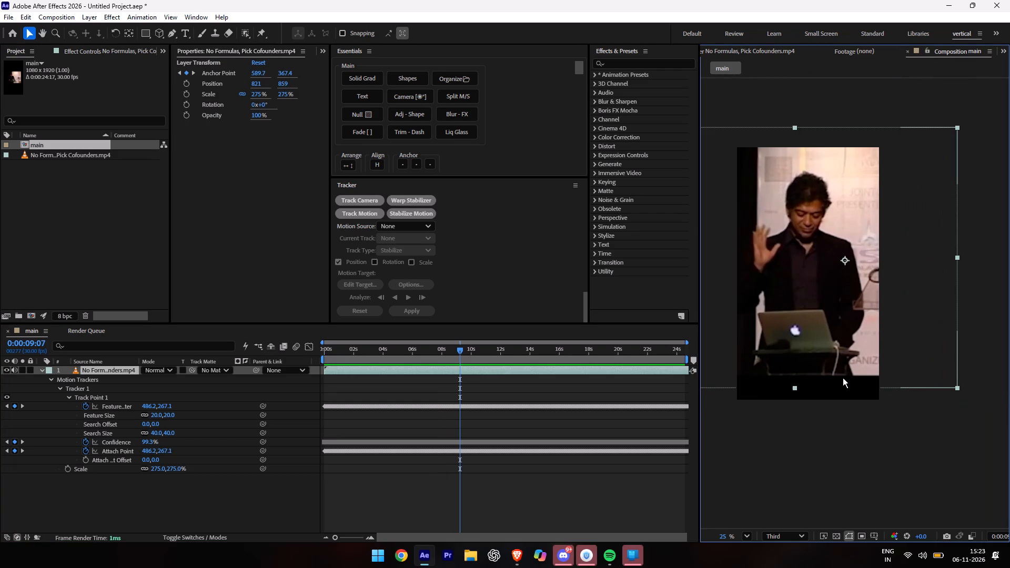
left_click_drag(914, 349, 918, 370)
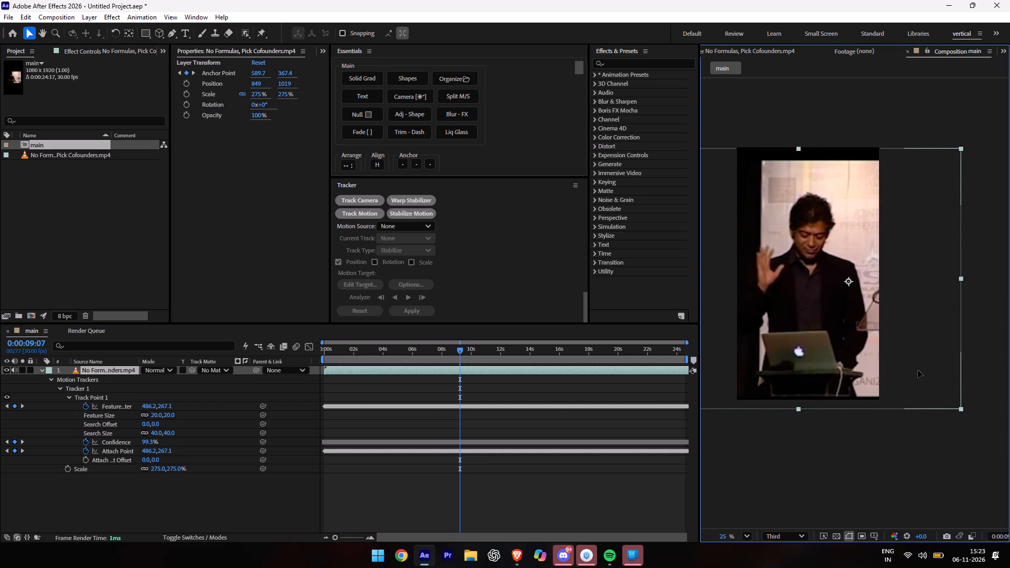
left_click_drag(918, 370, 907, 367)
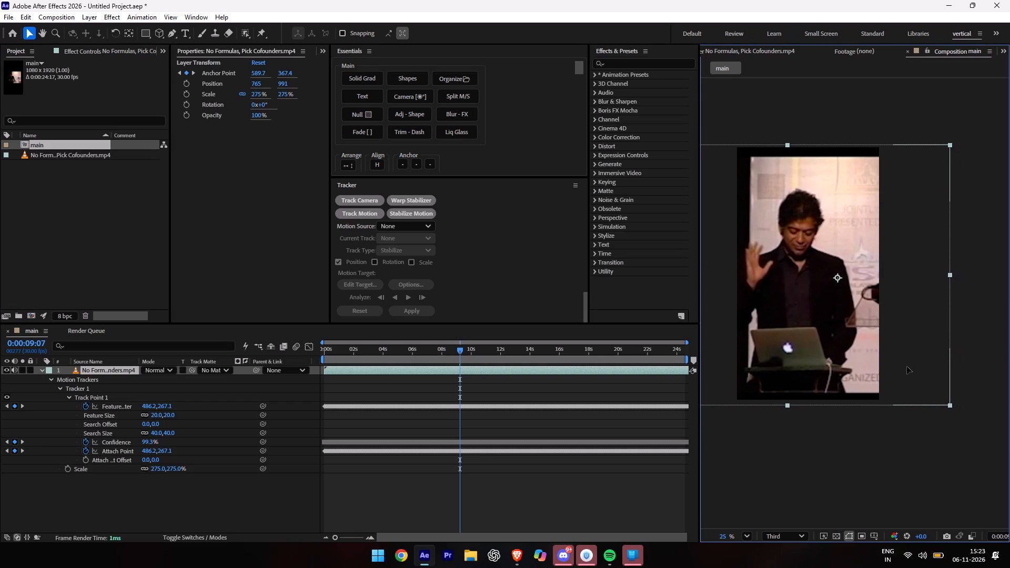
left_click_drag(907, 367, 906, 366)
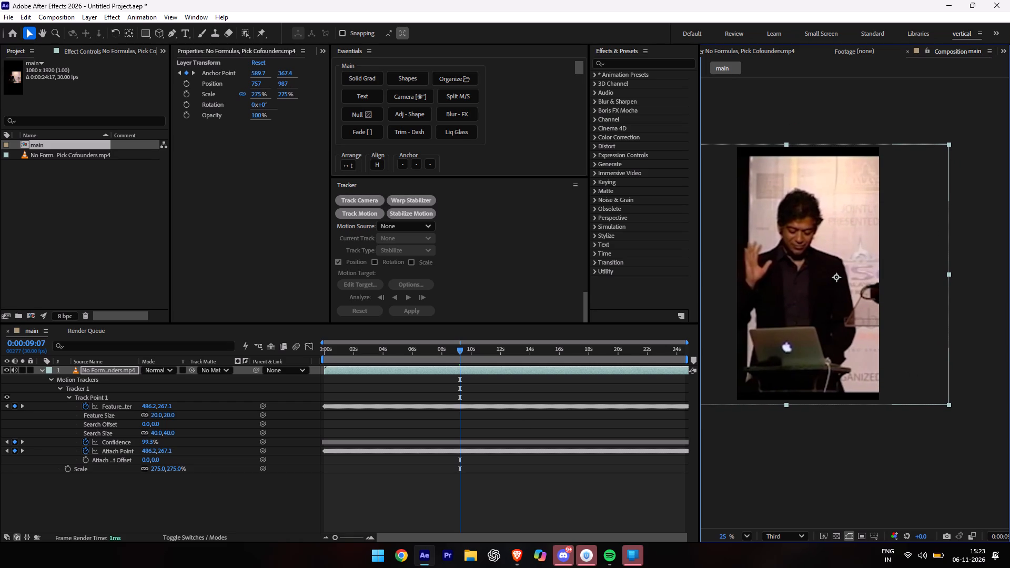
Preview the composition from 0:00:00:00 through its end and back around to 0:00:04:00, checking the framing after the move.
left_click_drag(437, 348, 193, 370)
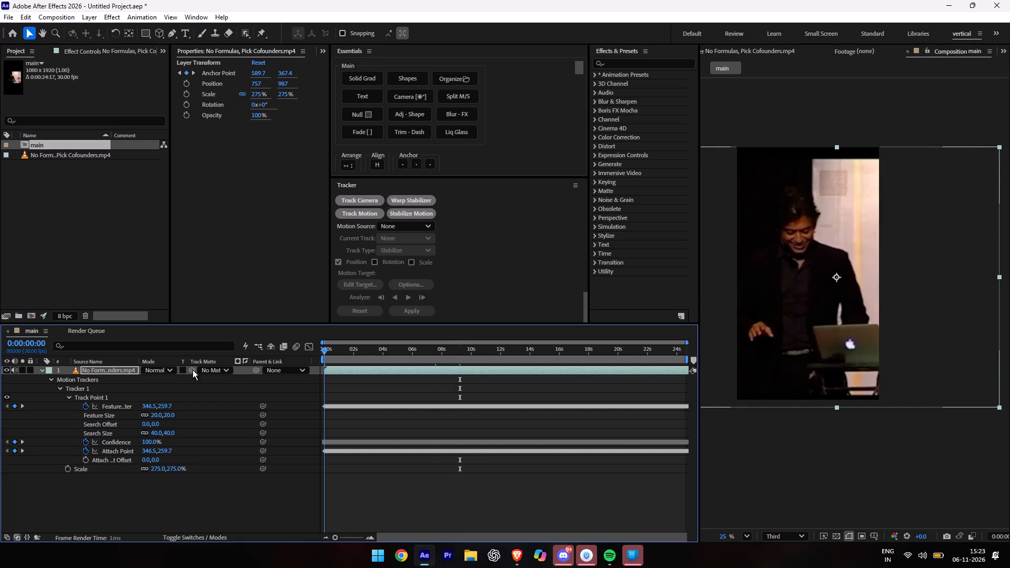
left_click_drag(193, 370, 114, 378)
key("space")
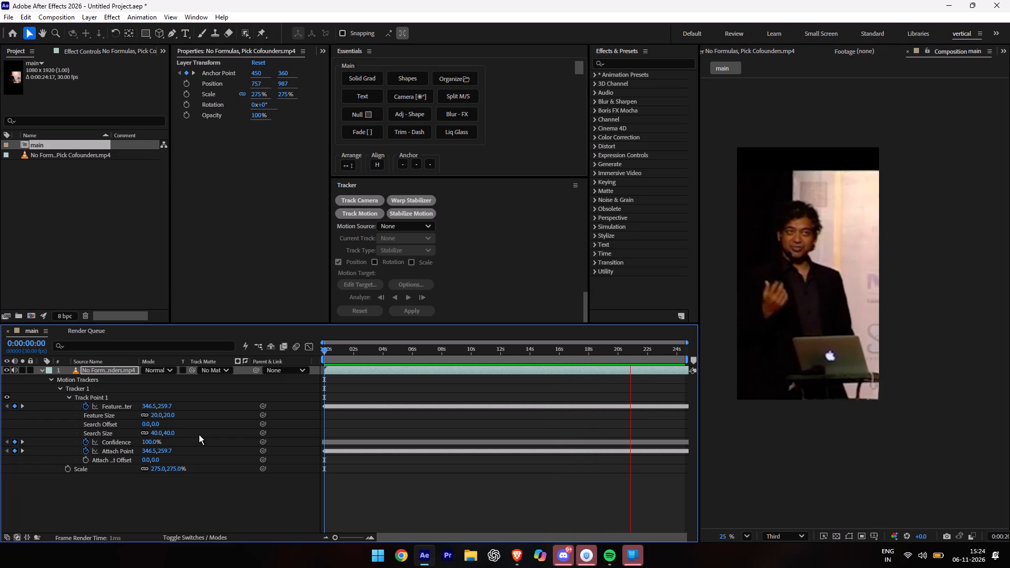
key("space")
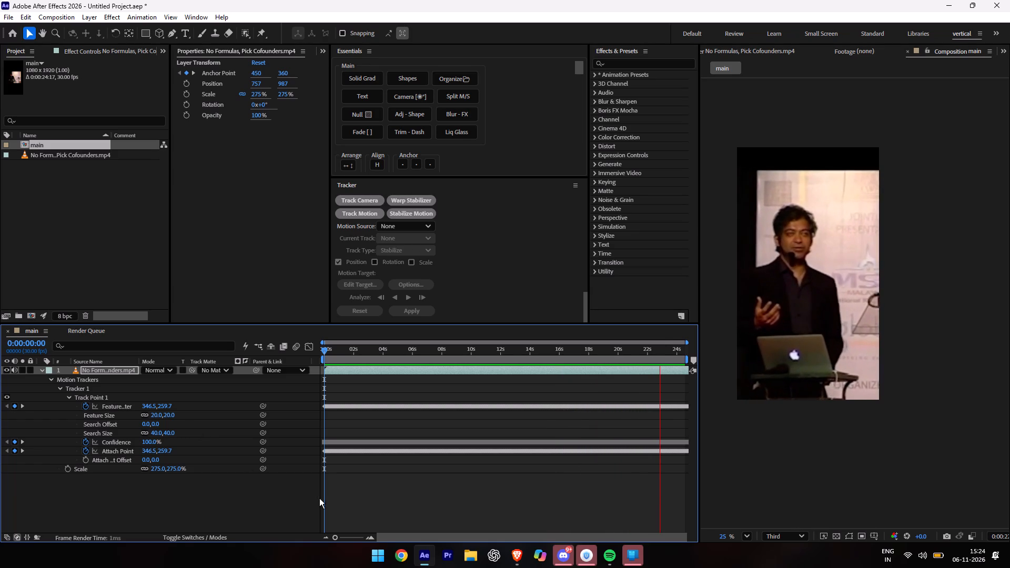
key("space")
key("space")
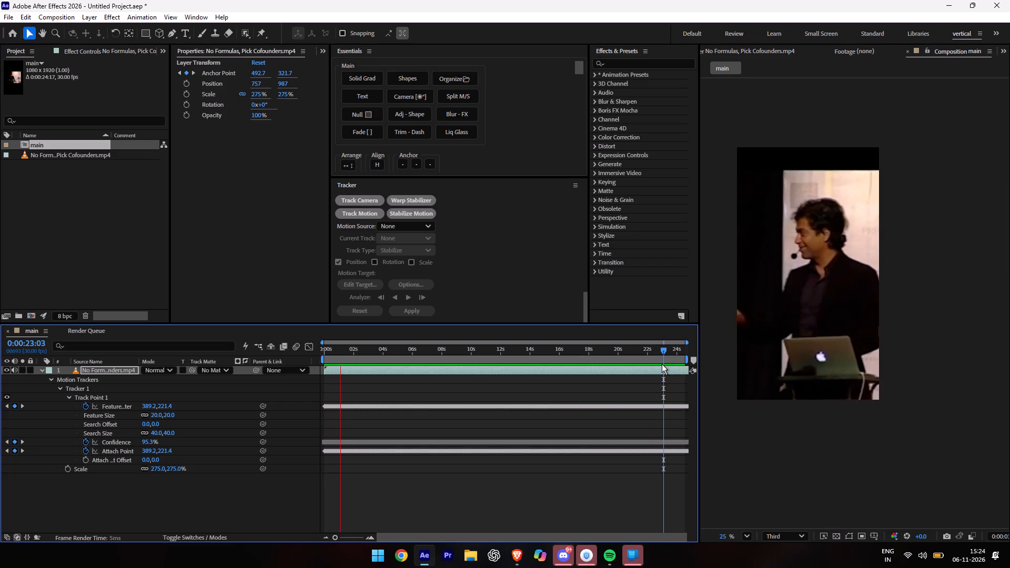
key("space")
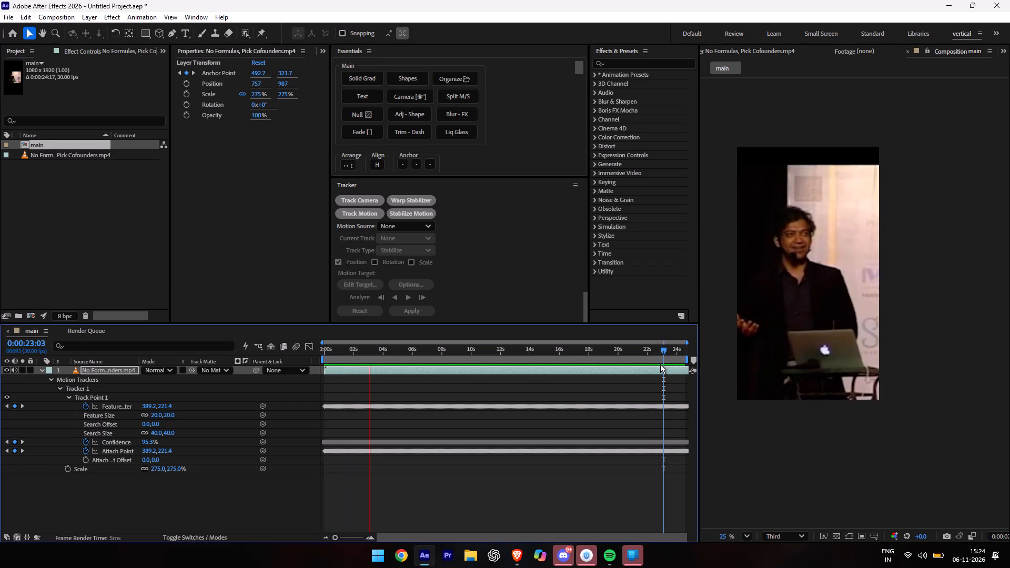
key("space")
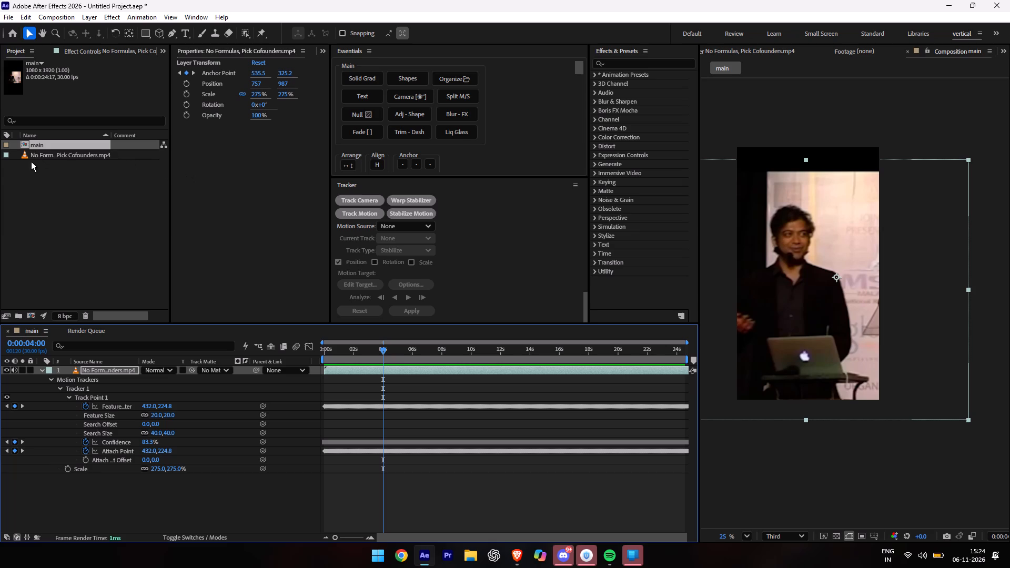
Extend the main composition's duration to 0:00:34:17.
right_click(31, 144)
left_click(62, 154)
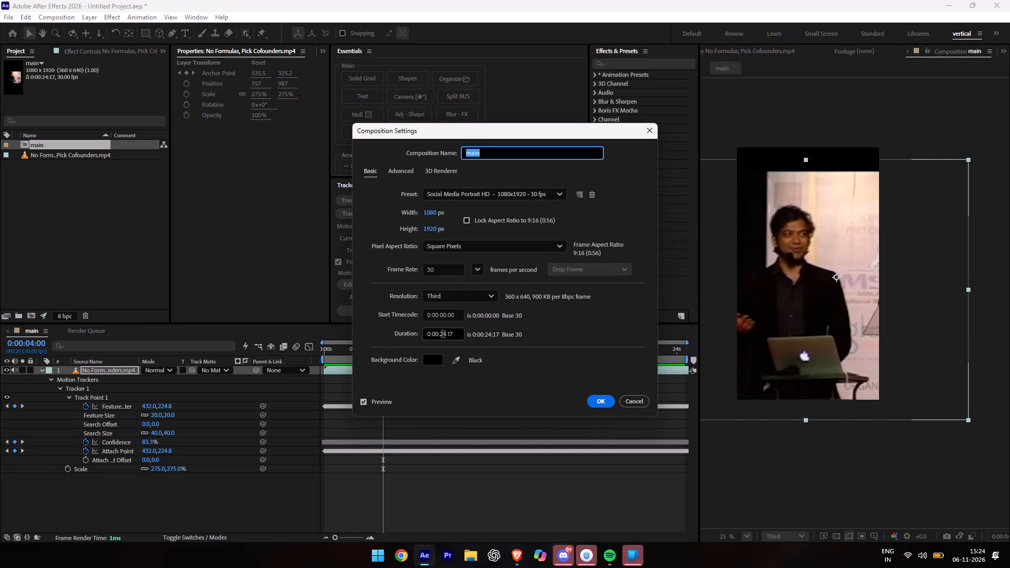
left_click(443, 335)
key("BackSpace")
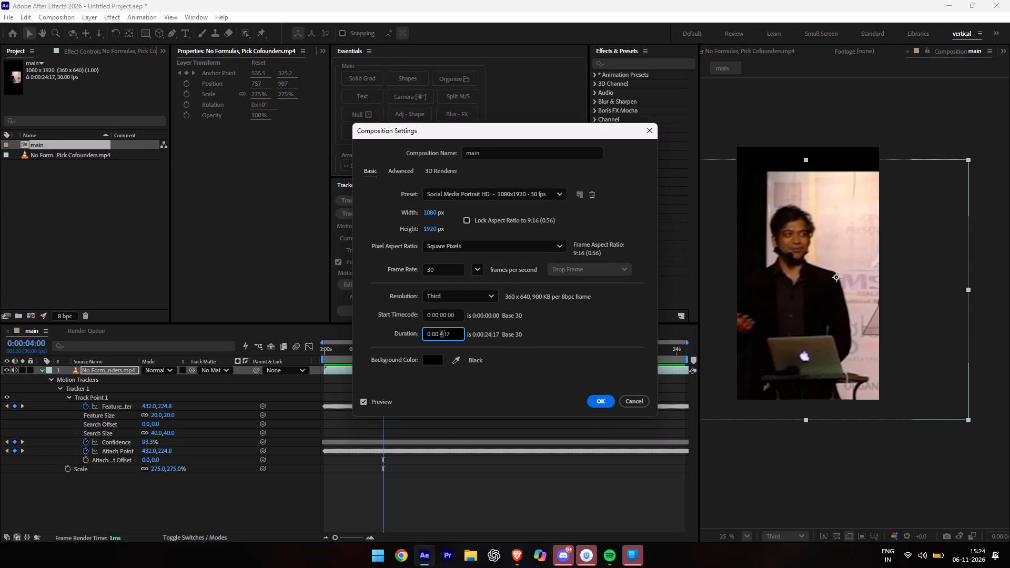
key("3")
left_click(600, 406)
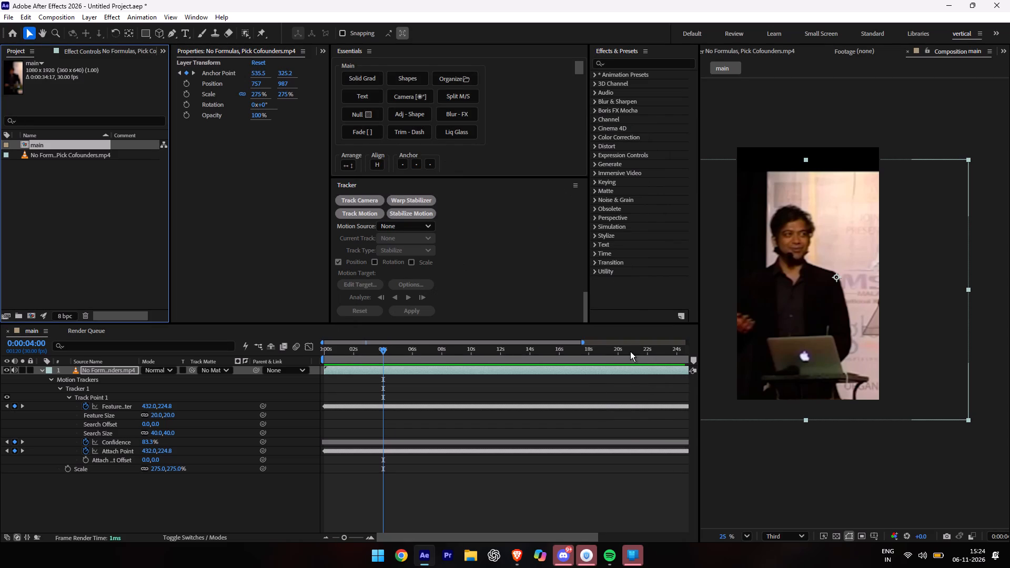
At 0:00:31:16, move the footage layer up and left to a Position of about 653, 855.
left_click_drag(630, 351, 722, 353)
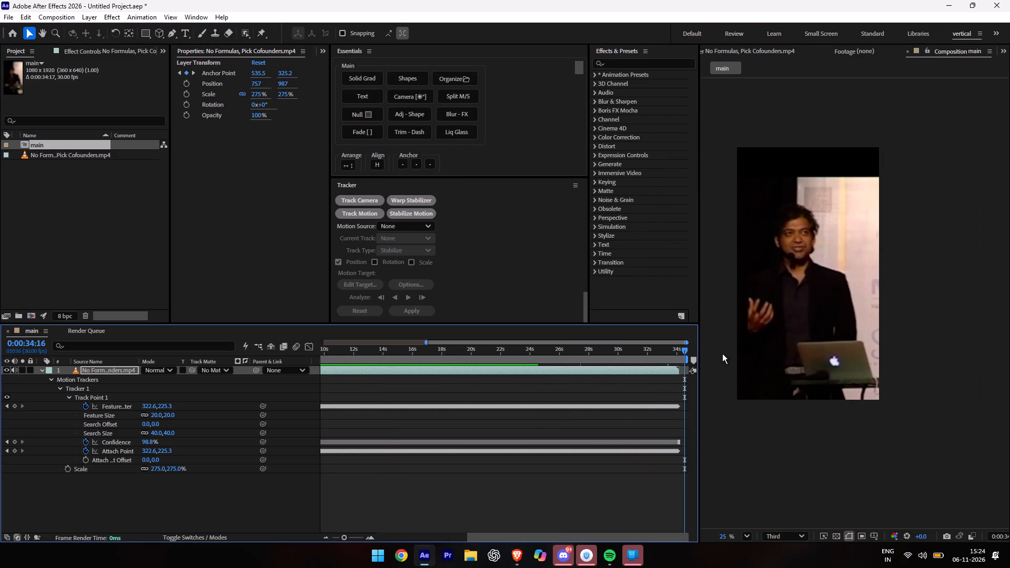
left_click_drag(722, 353, 640, 360)
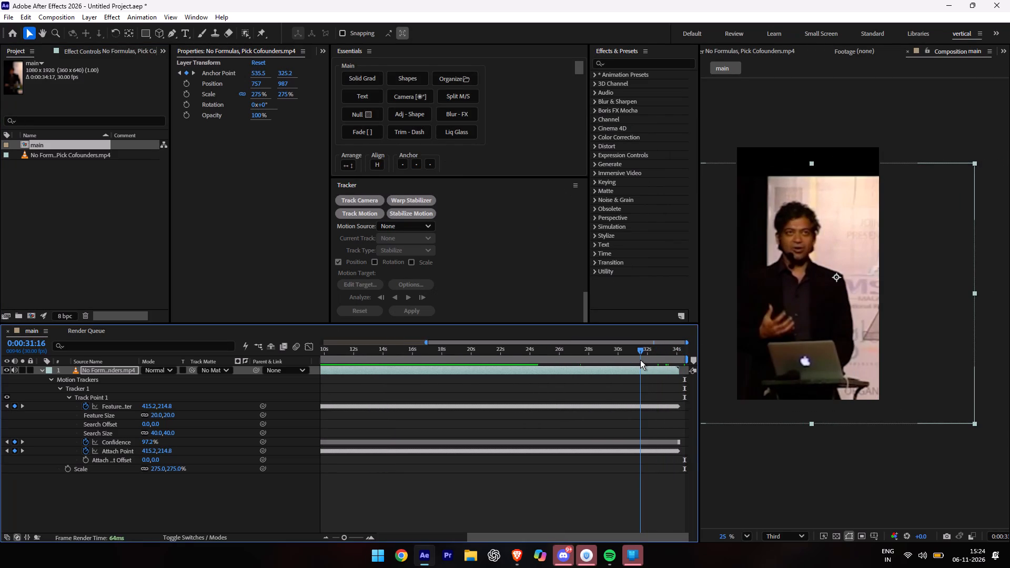
left_click_drag(774, 409, 764, 386)
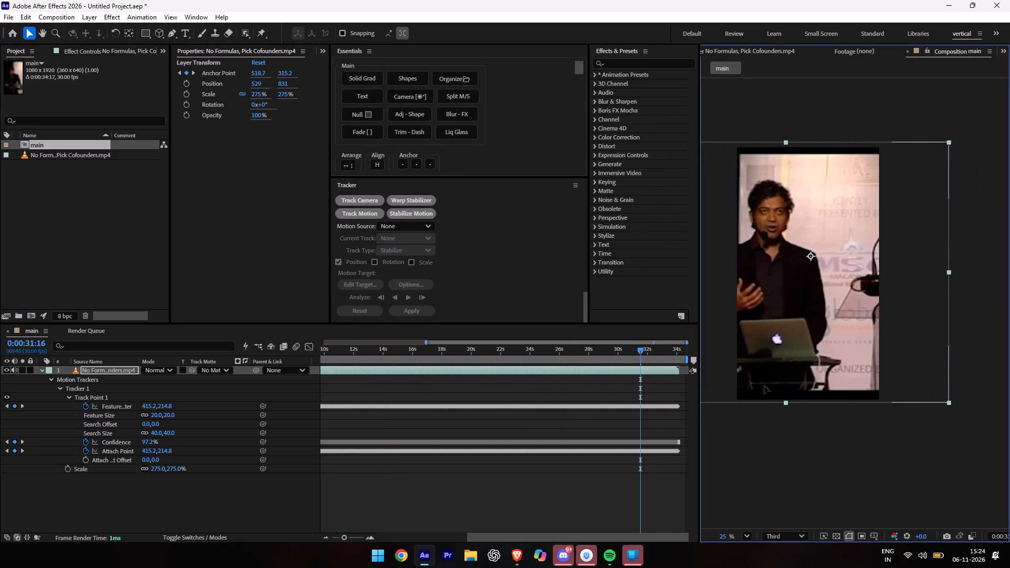
left_click_drag(764, 386, 761, 391)
Scrub back through the clip to 0:00:15:26, examining how the repositioned speaker is framed.
left_click_drag(629, 352, 512, 361)
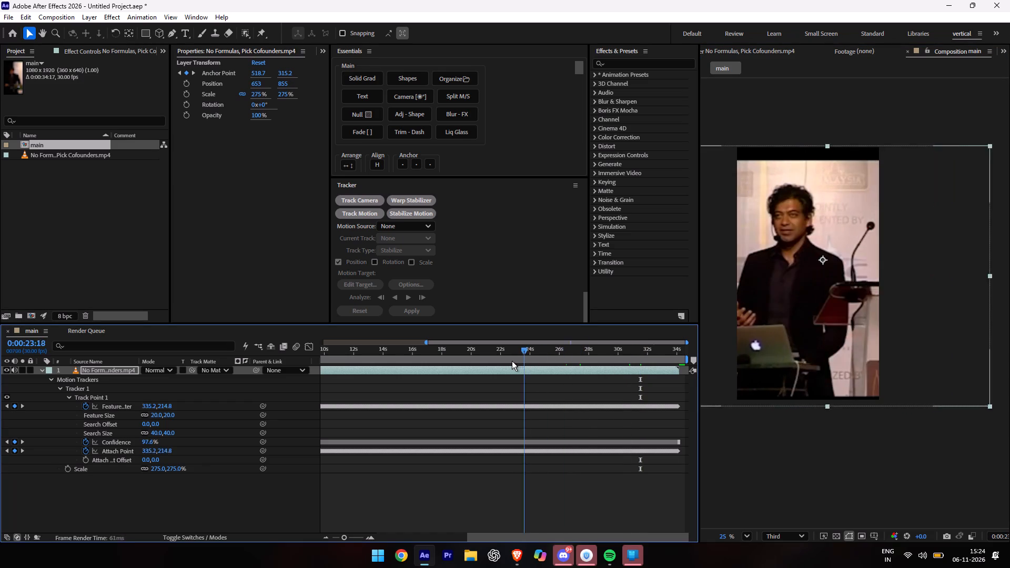
left_click_drag(512, 361, 420, 374)
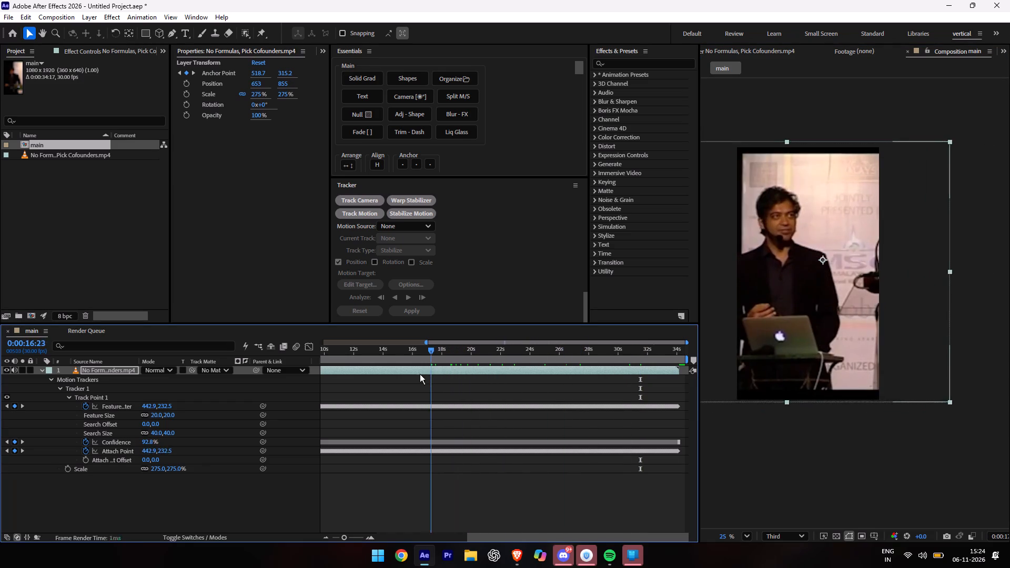
left_click_drag(420, 374, 407, 377)
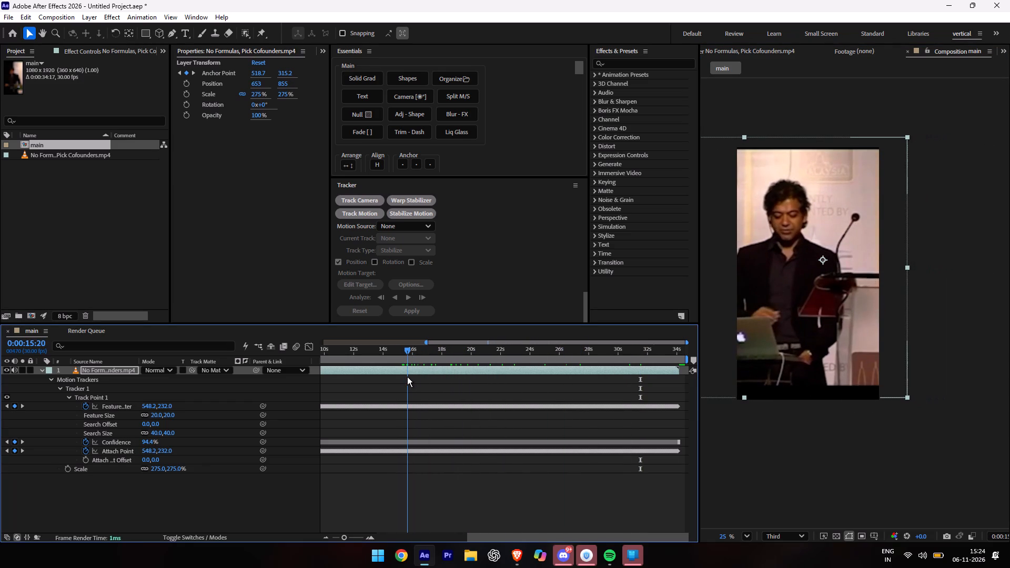
left_click_drag(407, 377, 410, 377)
key("space")
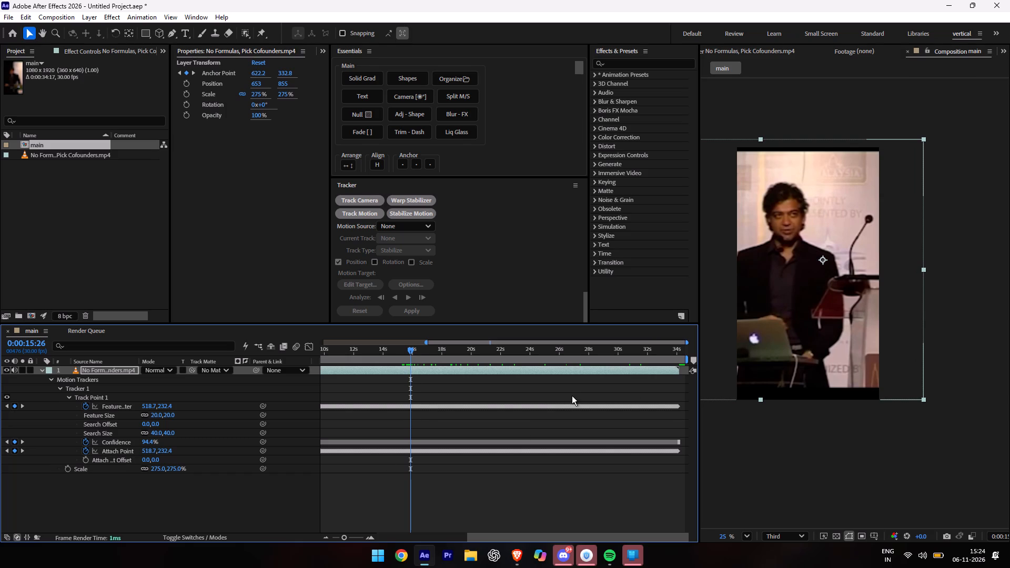
Render the main composition as an H.264 file named main into the mmh > 1st folder on drive D.
key("ctrl+m")
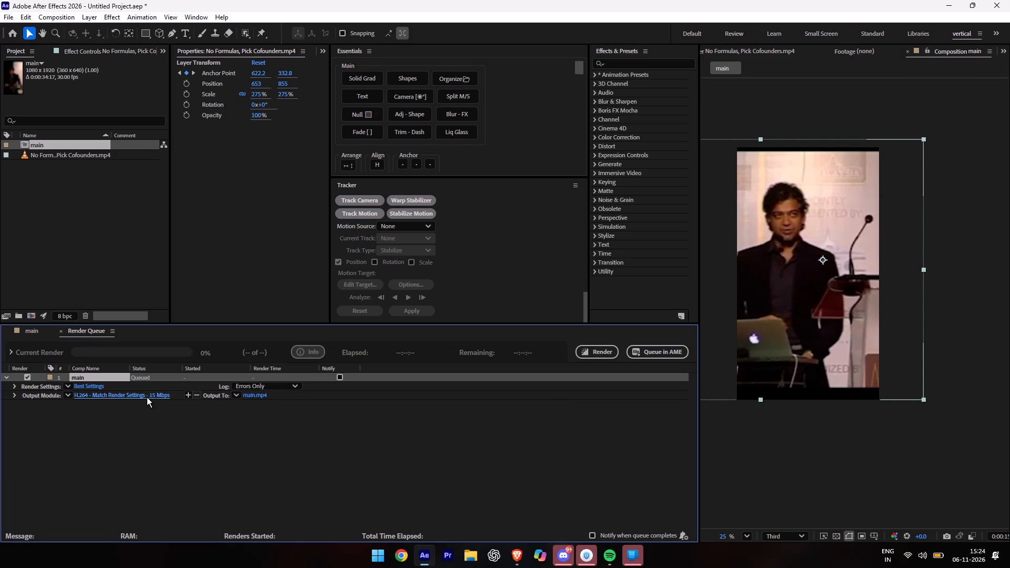
left_click(251, 397)
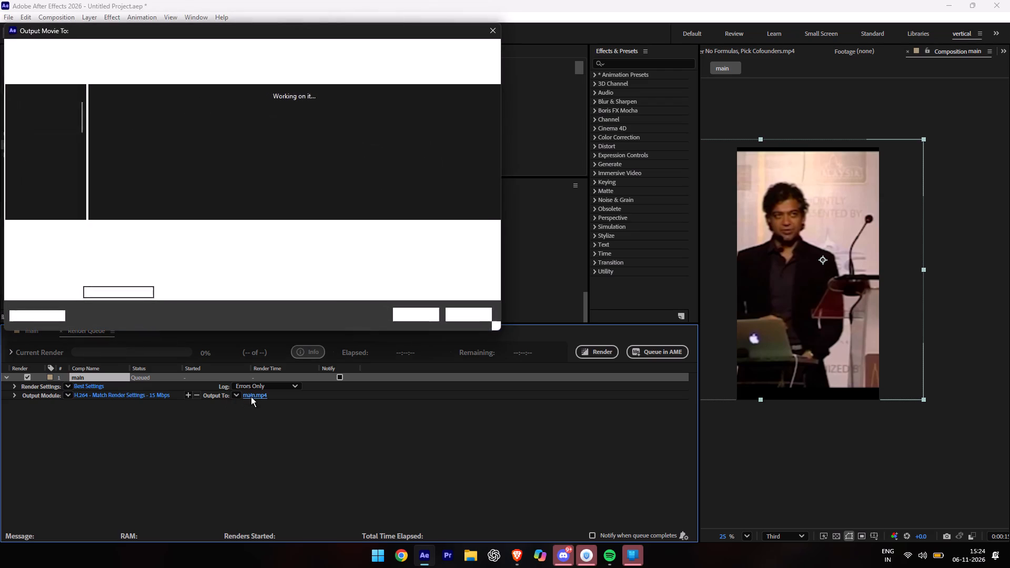
scroll(60, 219, "down", 1)
left_click(54, 166)
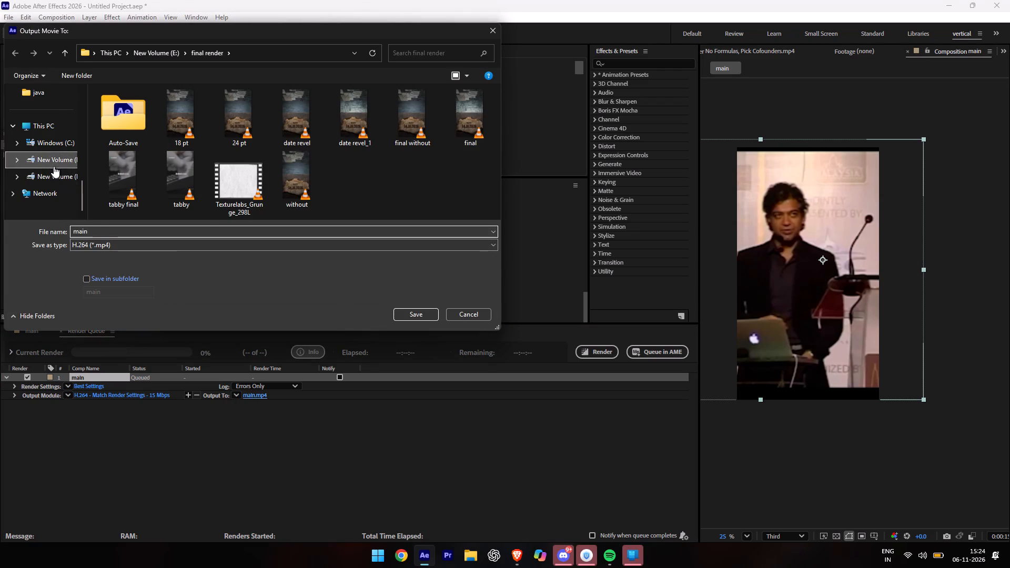
scroll(390, 187, "down", 2)
scroll(390, 187, "up", 1)
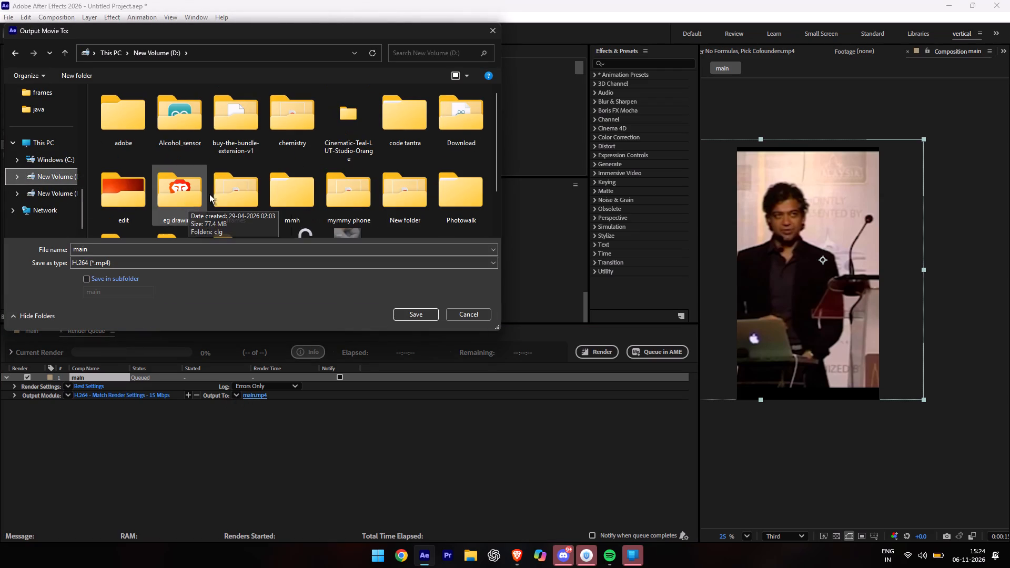
double_click(295, 195)
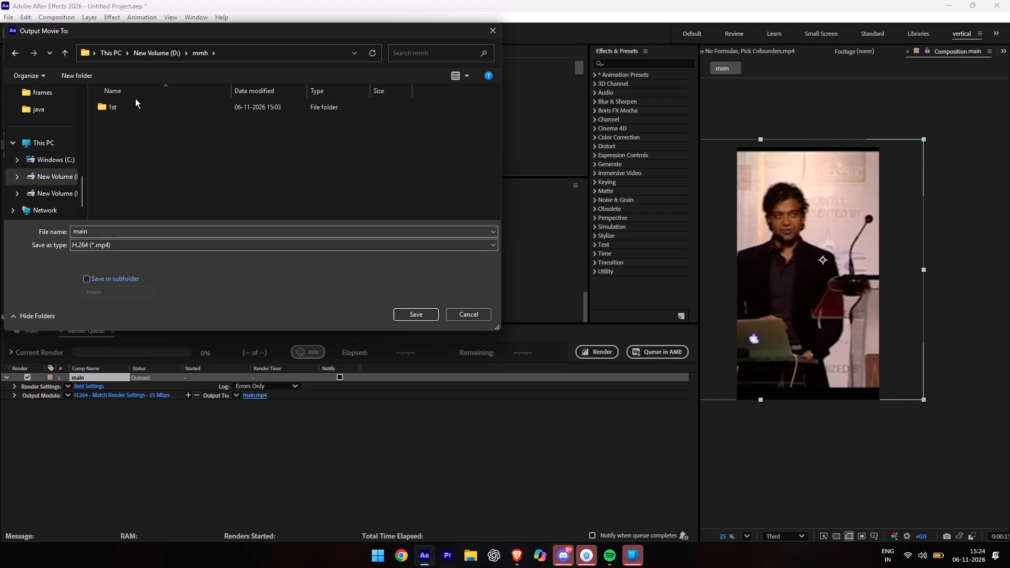
double_click(135, 104)
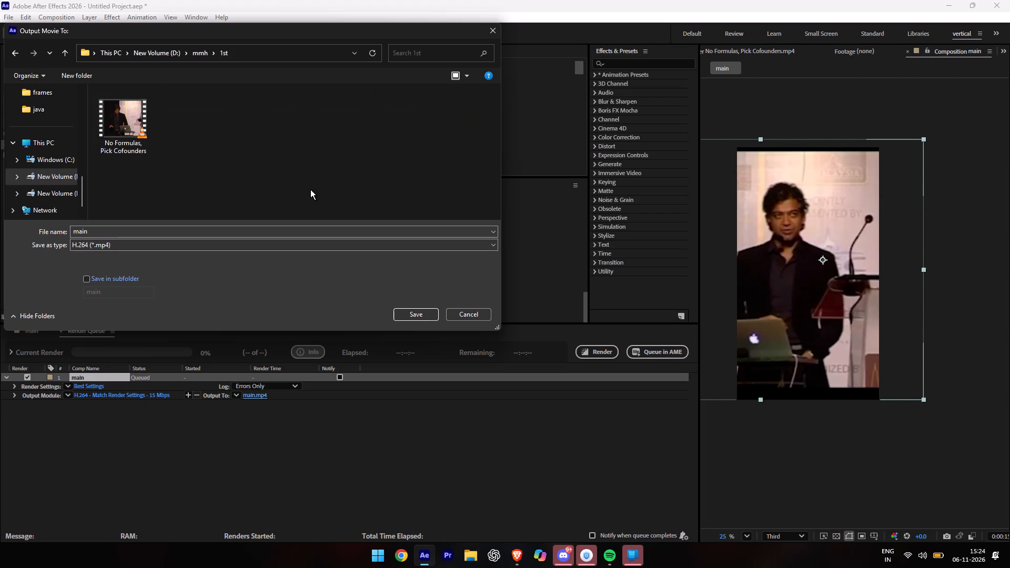
left_click(425, 320)
left_click(600, 351)
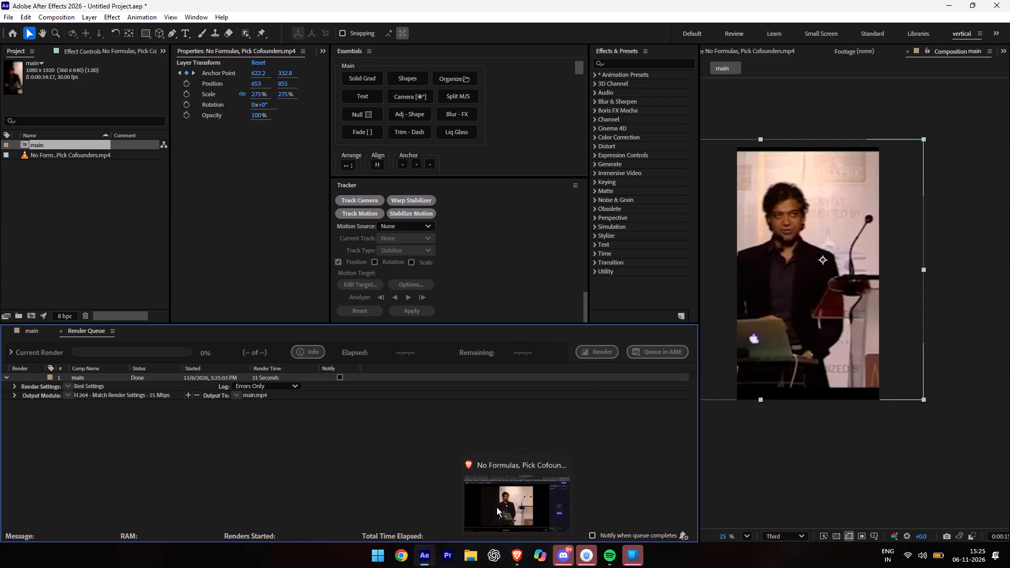
Switch to Adobe Premiere and dismiss the product feedback survey, opting never to show it again.
left_click(443, 555)
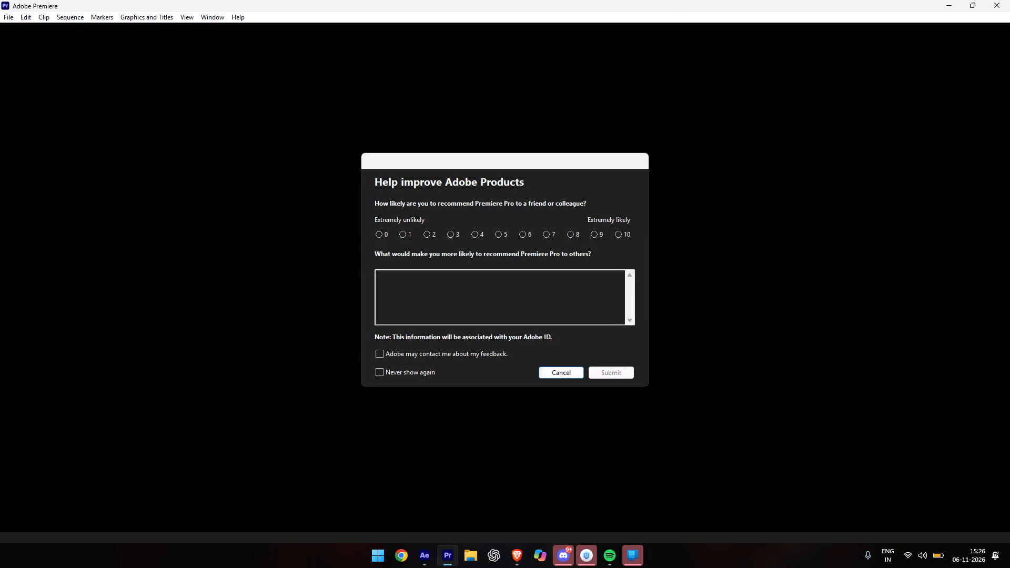
left_click(426, 375)
left_click(617, 371)
left_click(562, 368)
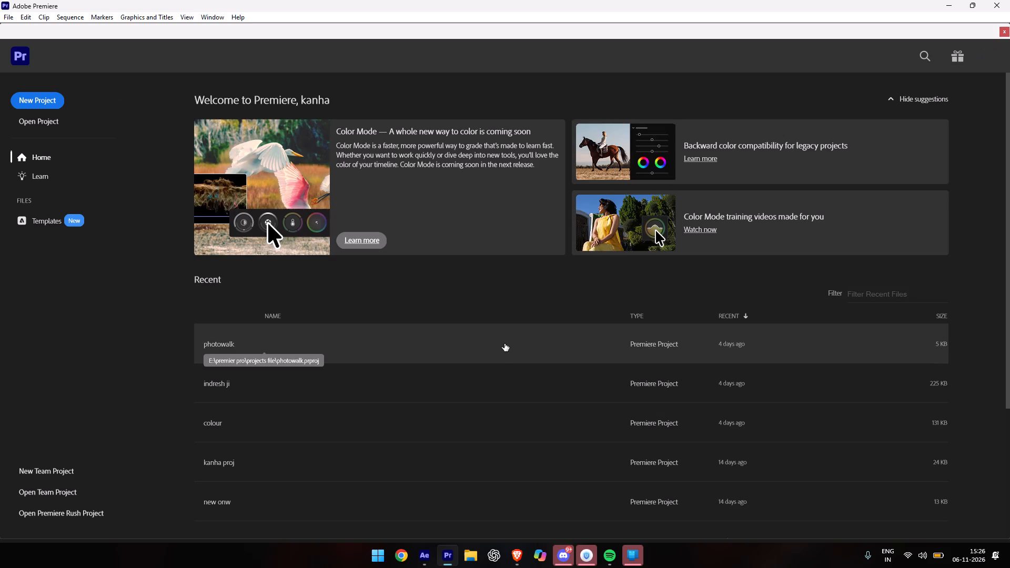
Create a project named naval in E:\premier pro\projects file and skip the initial media import.
left_click(31, 101)
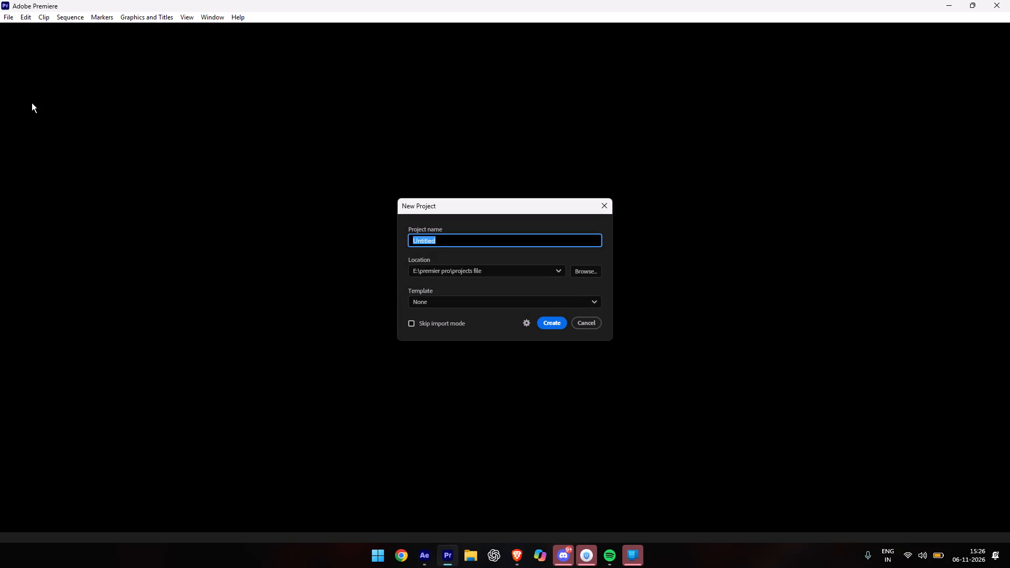
type("naval")
key("space")
left_click(554, 321)
left_click(589, 310)
left_click(481, 242)
key("BackSpace")
left_click(541, 332)
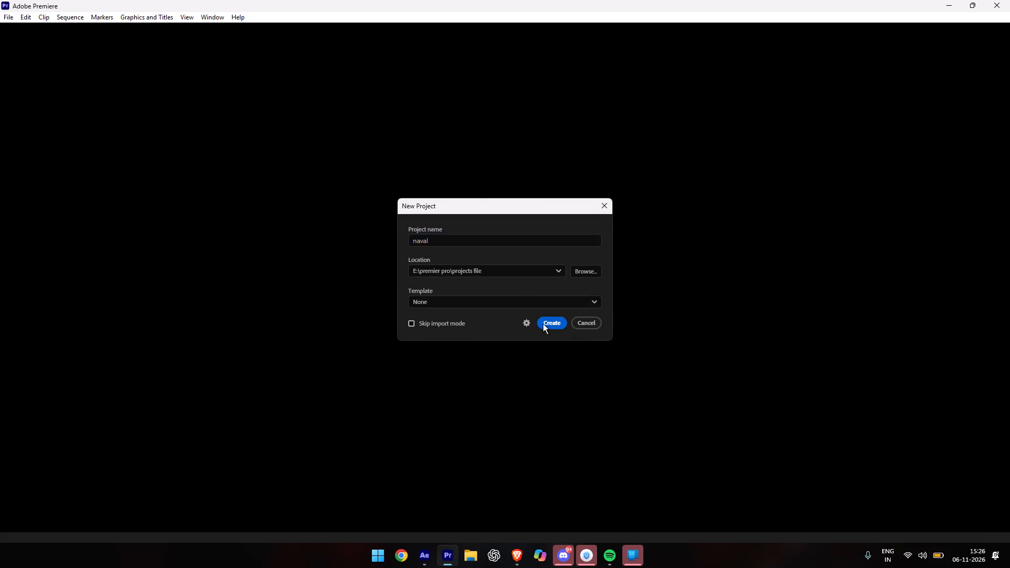
left_click(543, 323)
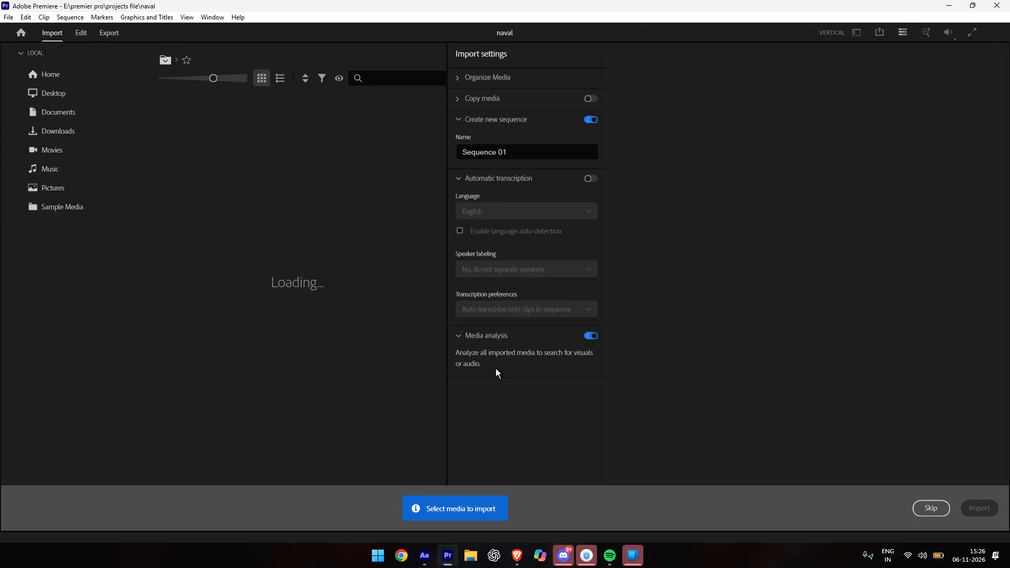
left_click(924, 509)
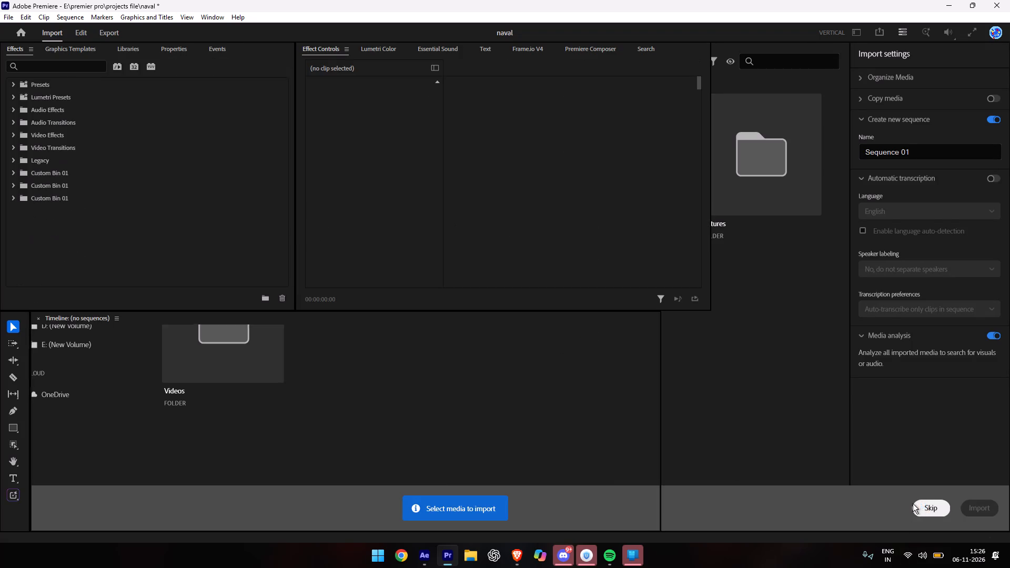
Bring the missing Project panel into the vertical workspace.
left_click(60, 50)
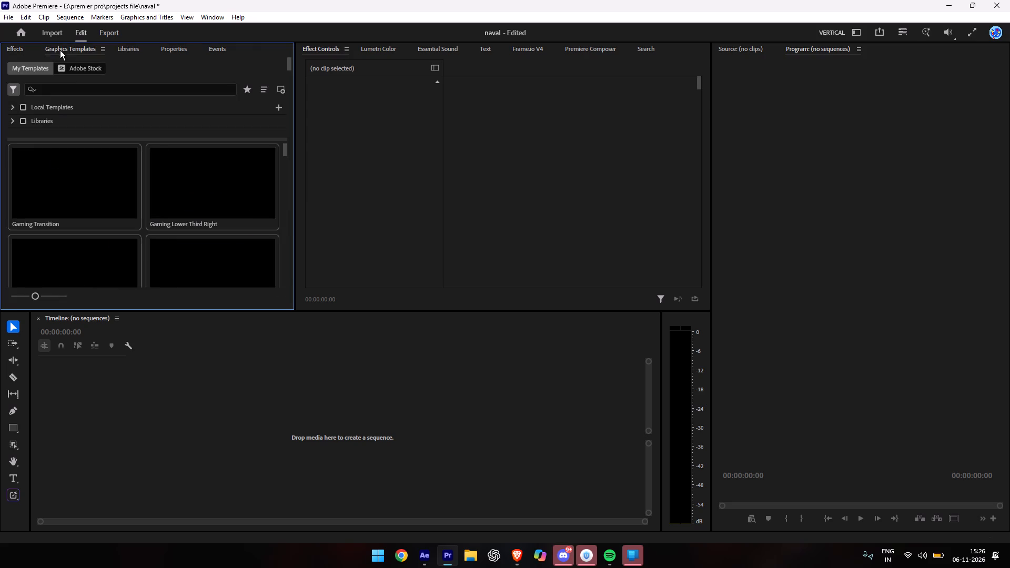
left_click(143, 53)
left_click(188, 46)
left_click(222, 52)
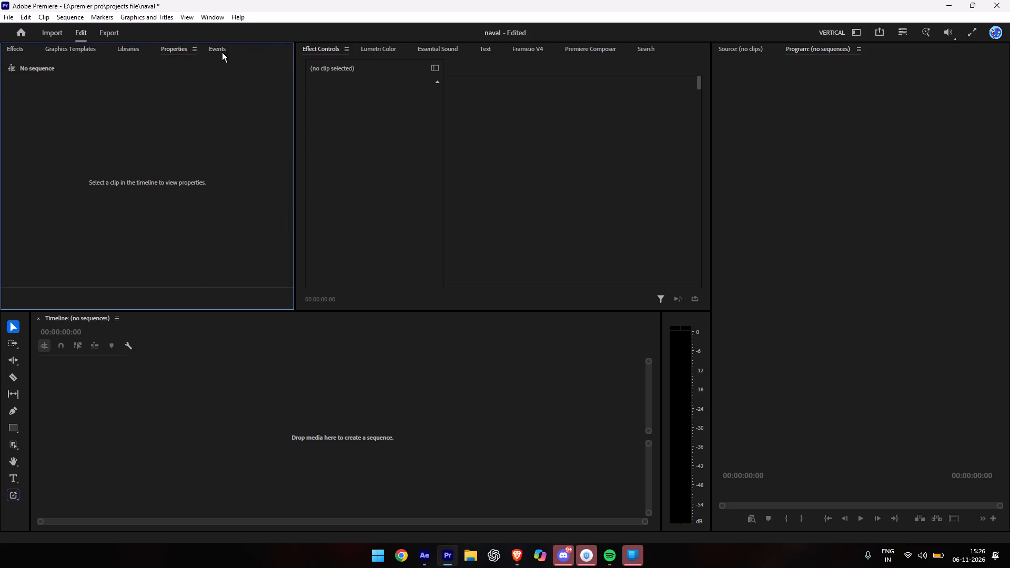
left_click(19, 52)
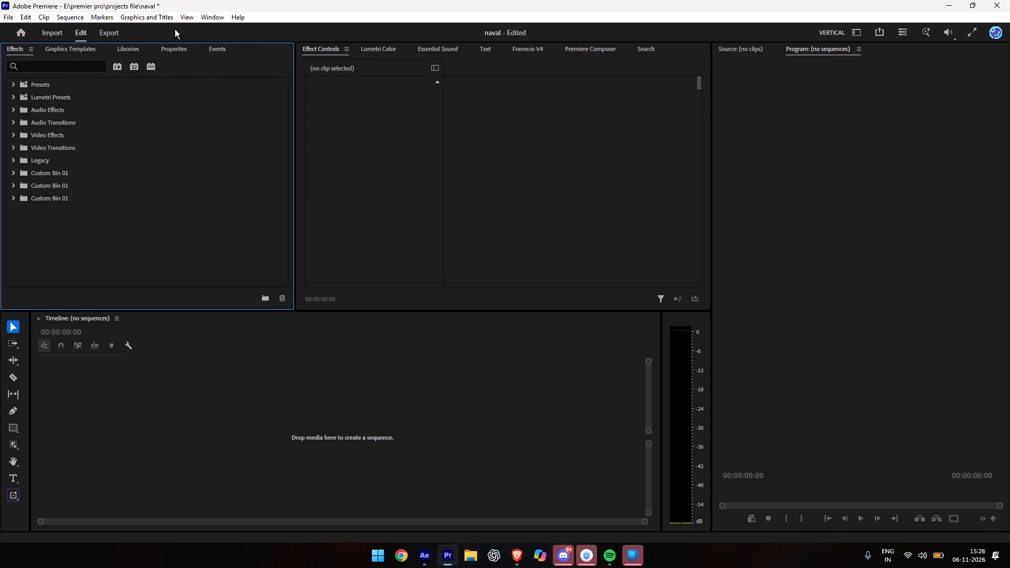
left_click(206, 19)
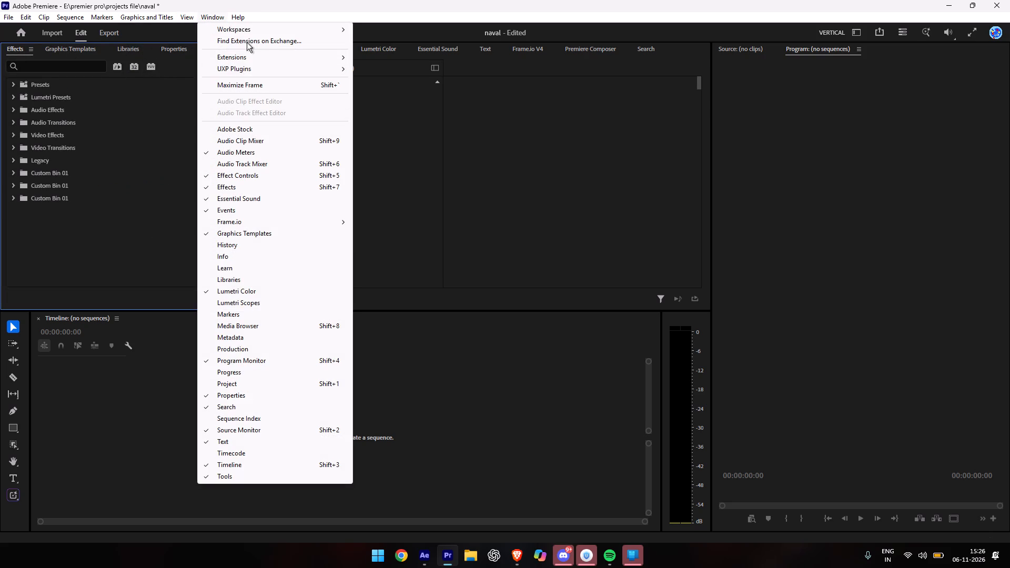
left_click(218, 383)
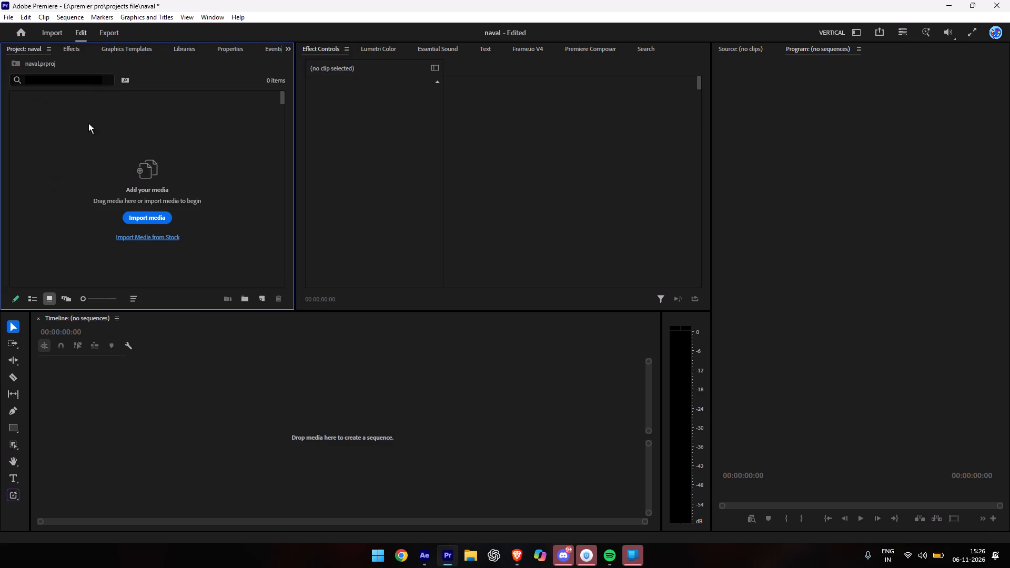
Import main and No Formulas, Pick Cofounders from the mmh > 1st folder on drive D.
left_click(155, 214)
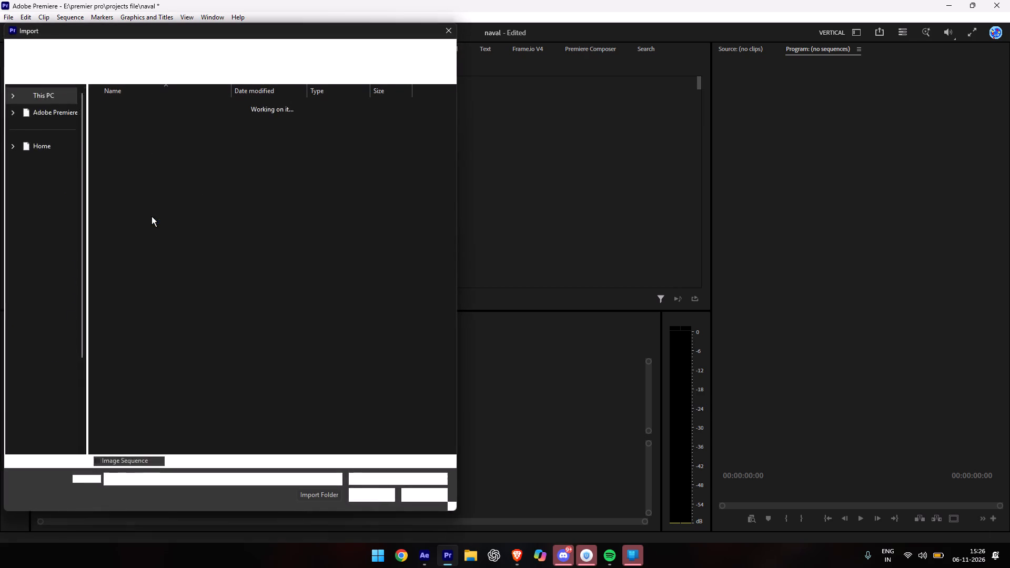
left_click(55, 434)
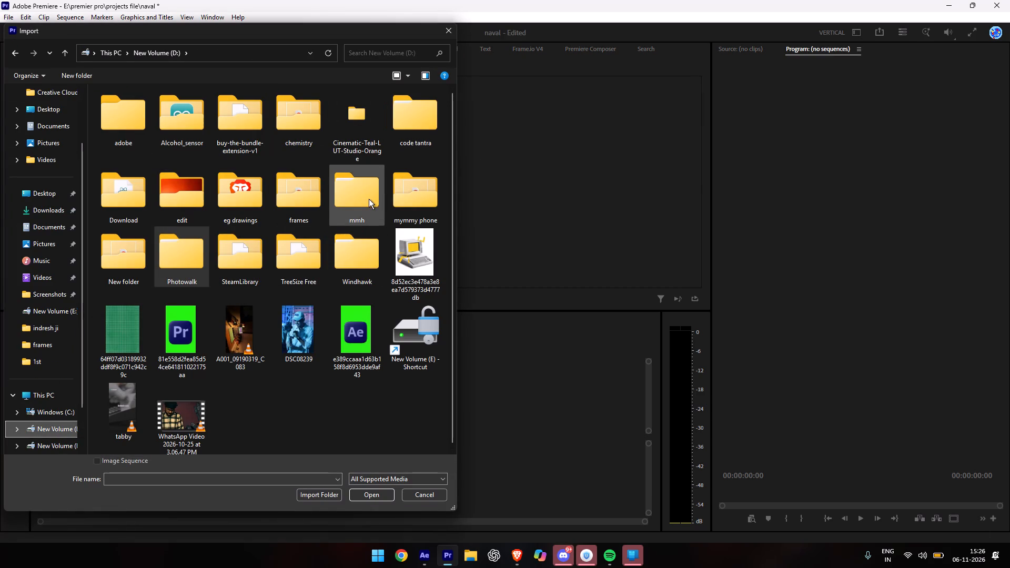
double_click(369, 197)
double_click(149, 108)
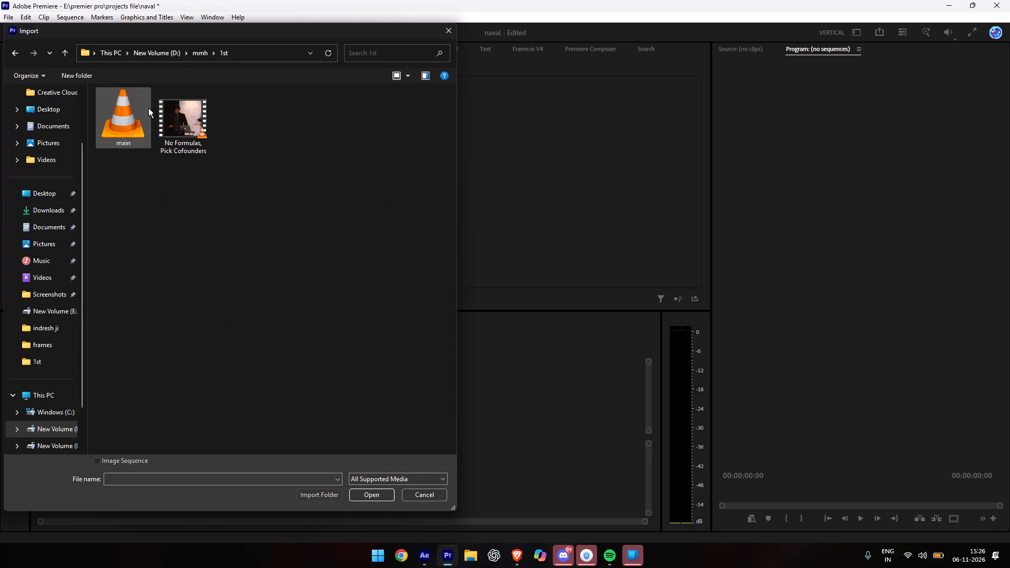
left_click_drag(226, 200, 136, 118)
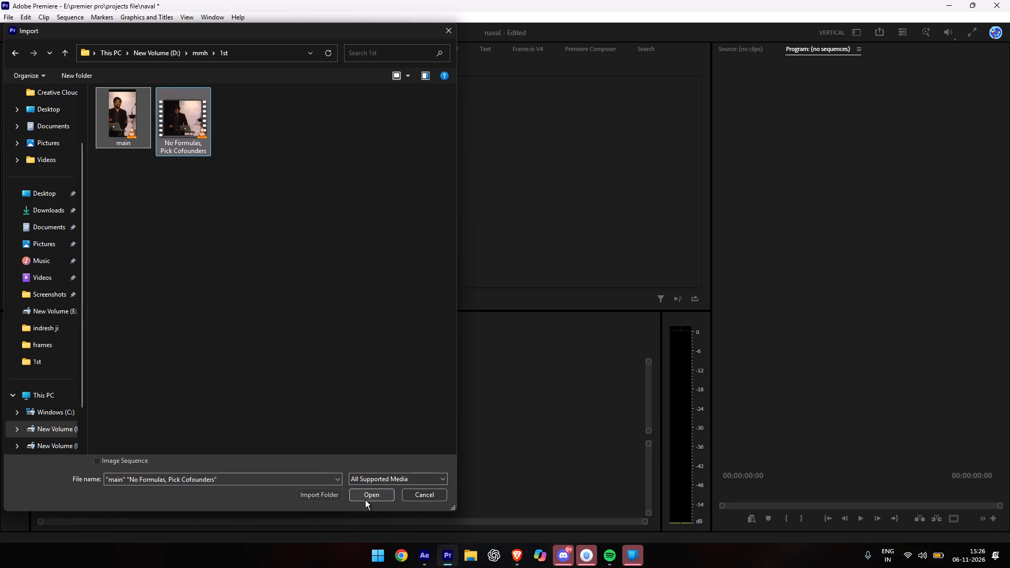
left_click(365, 500)
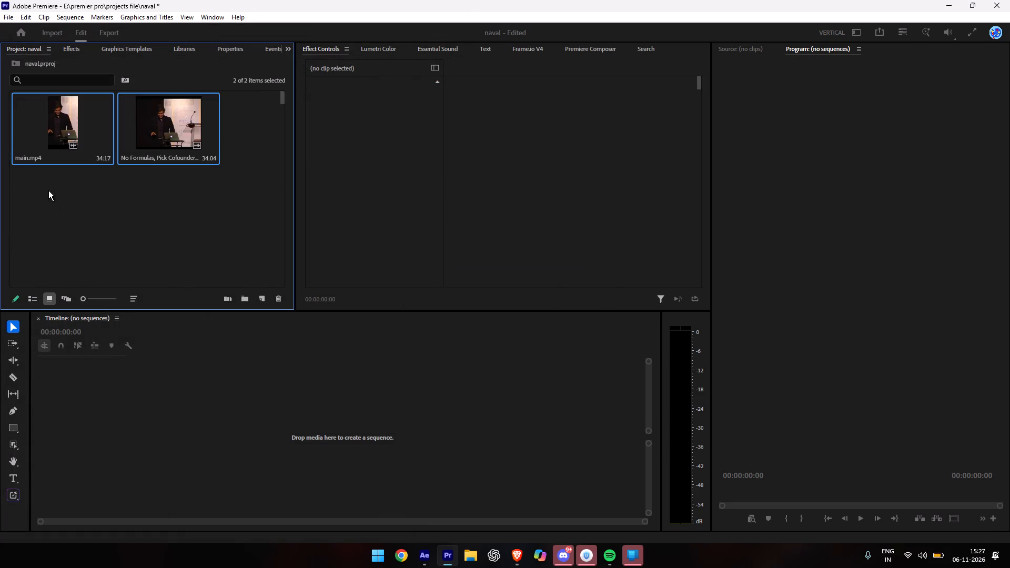
Create a sequence from both imported clips, main.mp4 first, and return the playhead to 00:00:00:00.
left_click_drag(67, 144, 125, 403)
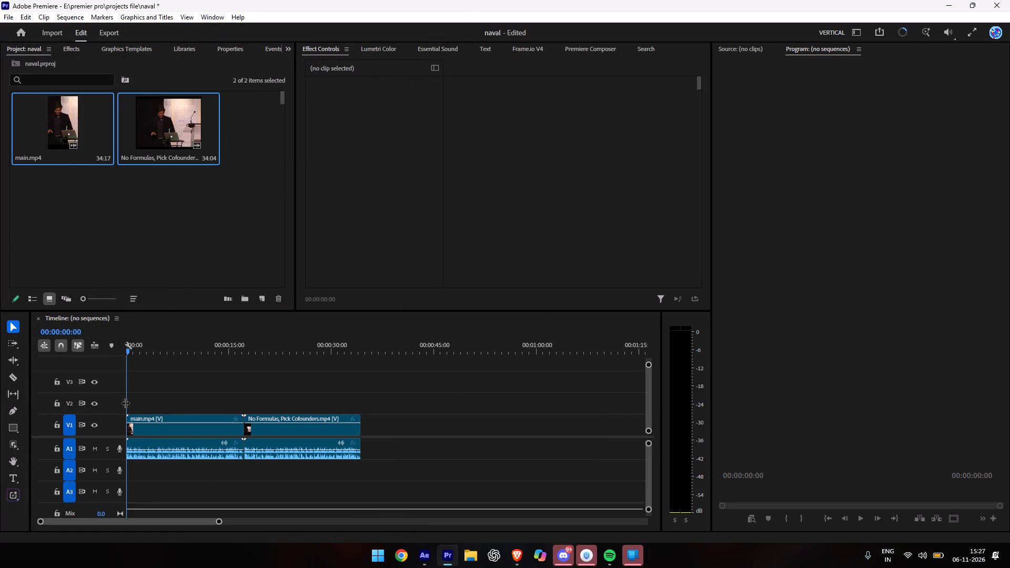
left_click(134, 353)
left_click_drag(146, 348, 145, 348)
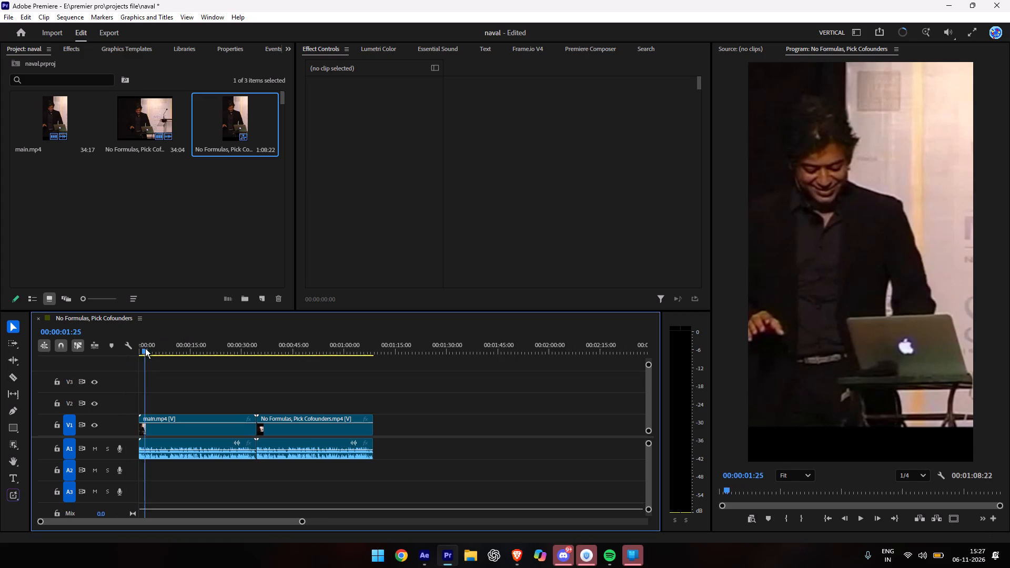
left_click_drag(145, 348, 106, 355)
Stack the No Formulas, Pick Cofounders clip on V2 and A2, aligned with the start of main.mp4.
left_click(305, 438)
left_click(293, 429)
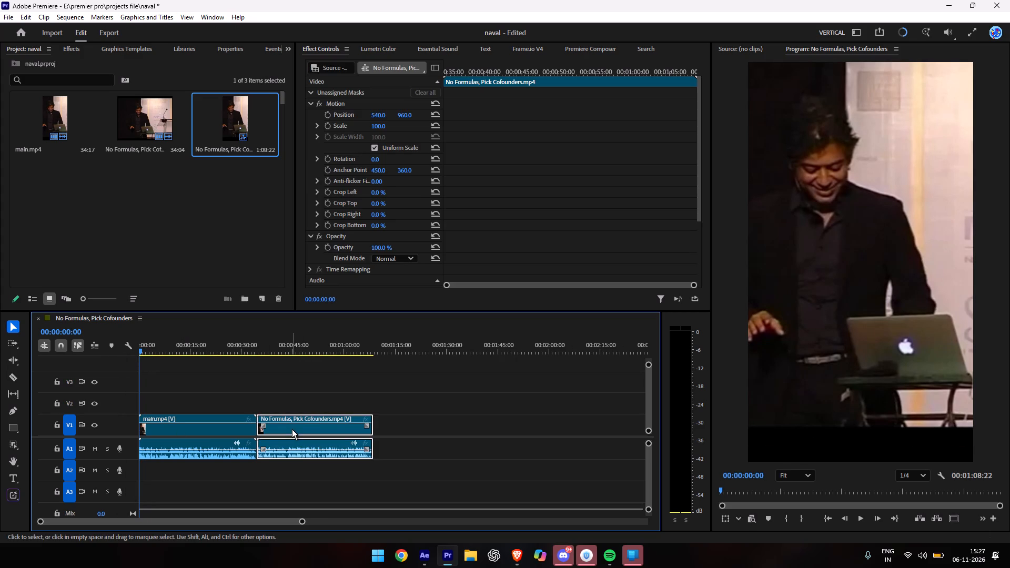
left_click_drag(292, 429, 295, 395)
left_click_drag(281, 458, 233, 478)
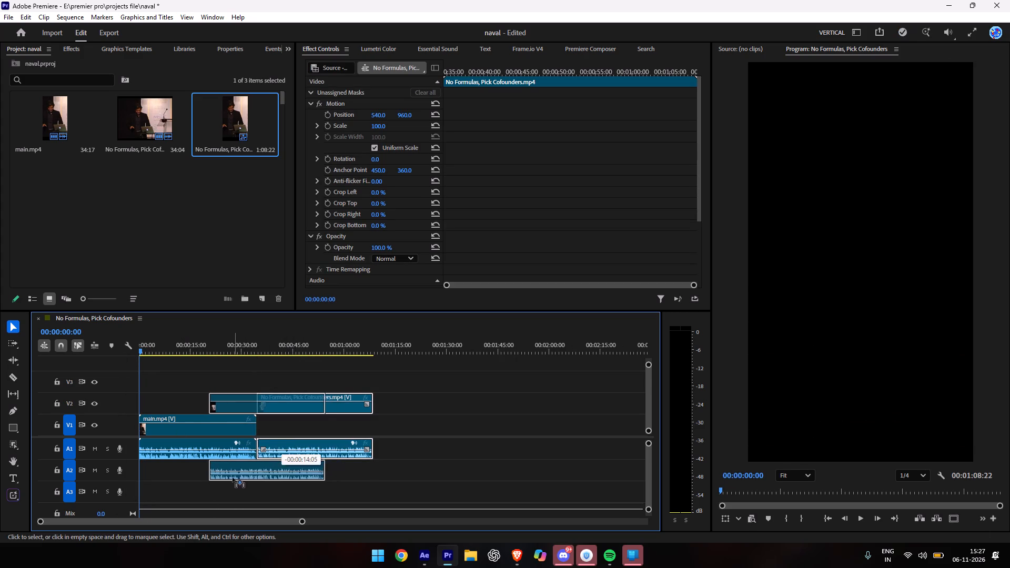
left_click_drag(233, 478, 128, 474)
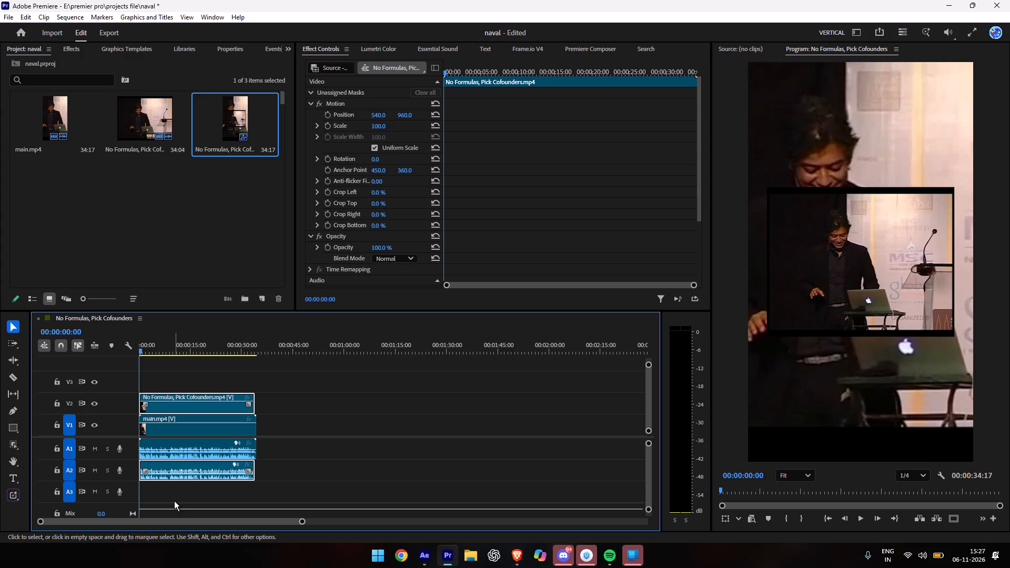
Hide track V2 and play the sequence to about 00:00:18:16 to examine main.mp4's stabilized framing.
left_click(95, 408)
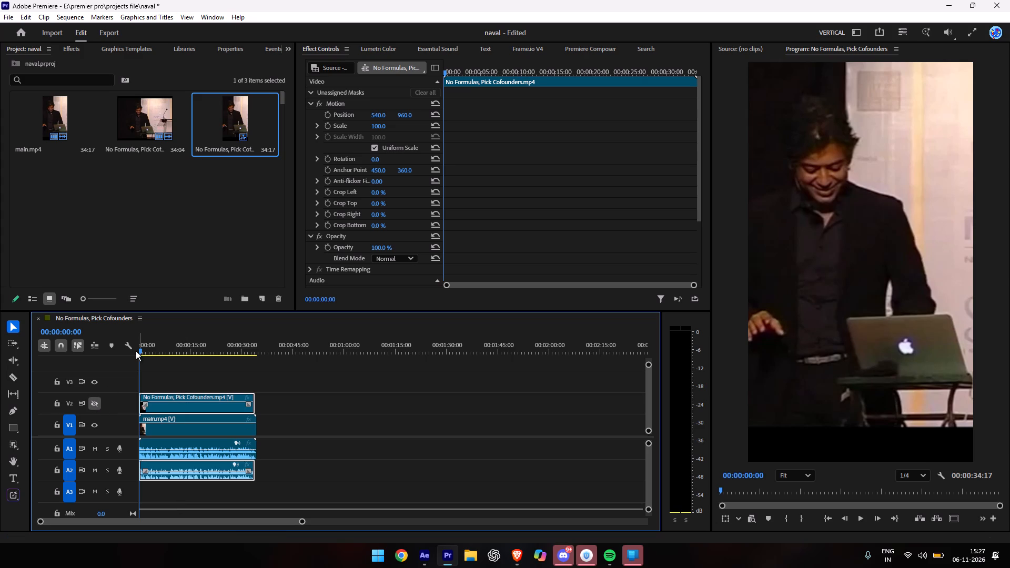
key("space")
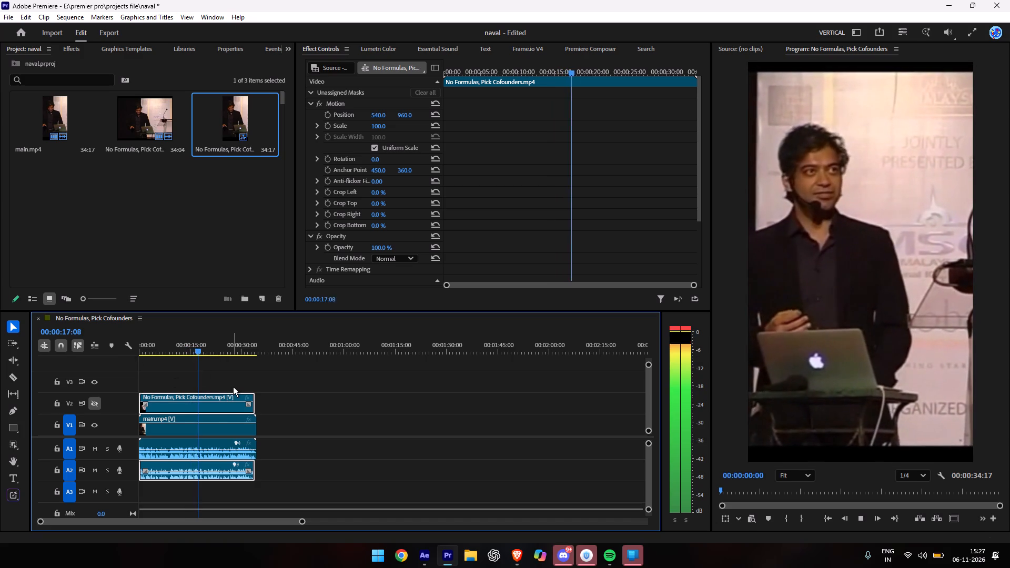
left_click(233, 387)
key("space")
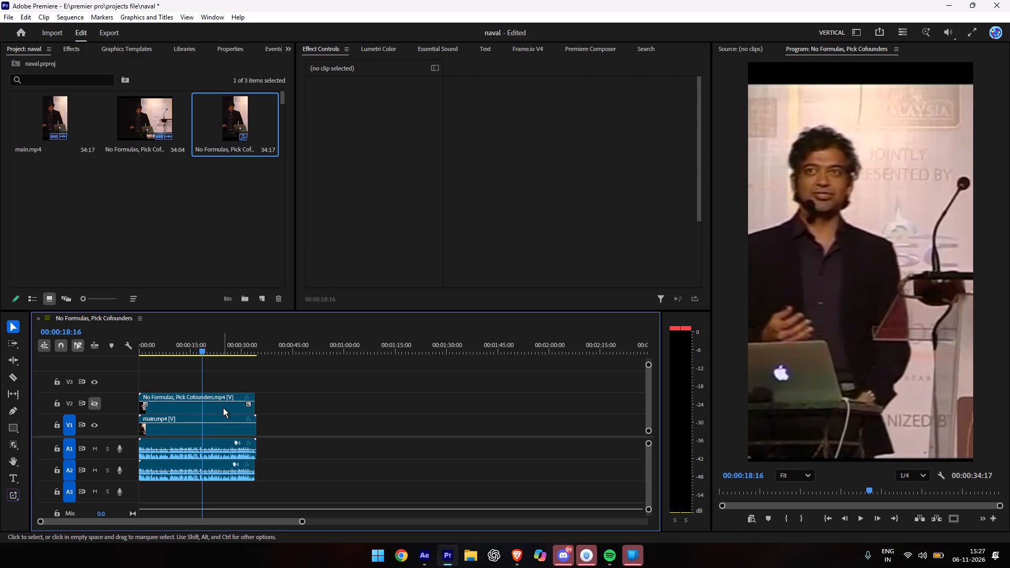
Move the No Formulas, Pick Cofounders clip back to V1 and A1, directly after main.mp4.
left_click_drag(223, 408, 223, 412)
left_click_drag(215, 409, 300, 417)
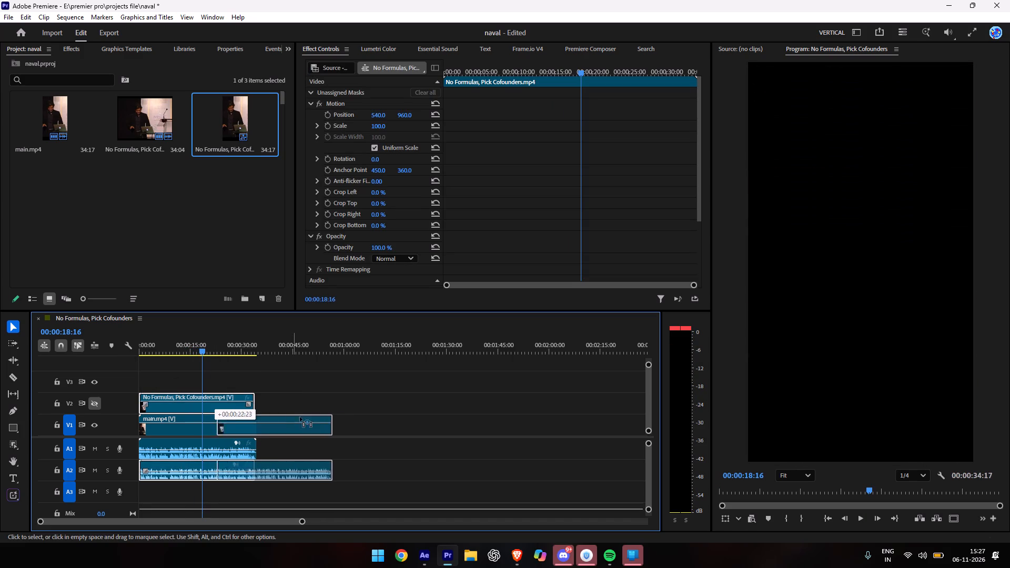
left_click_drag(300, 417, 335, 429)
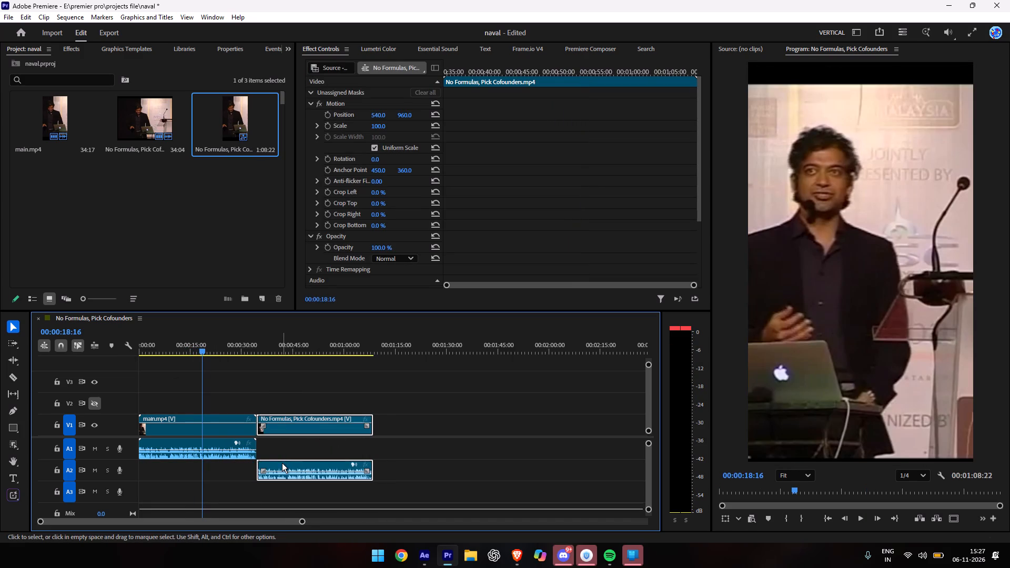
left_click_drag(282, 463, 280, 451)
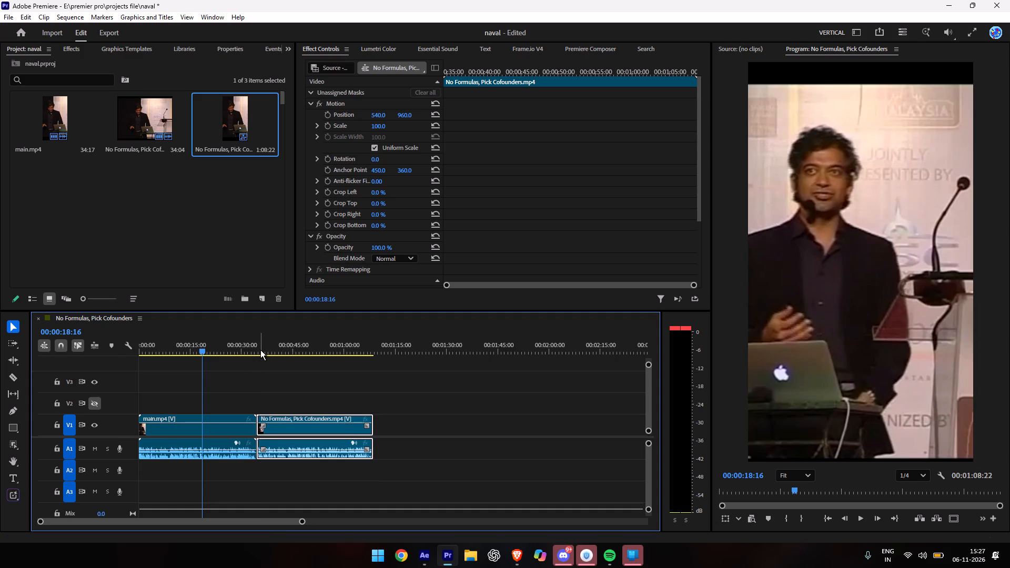
Scale the No Formulas, Pick Cofounders clip up to 297 to fill the vertical frame, and park the playhead at 00:00:34:24.
left_click(260, 350)
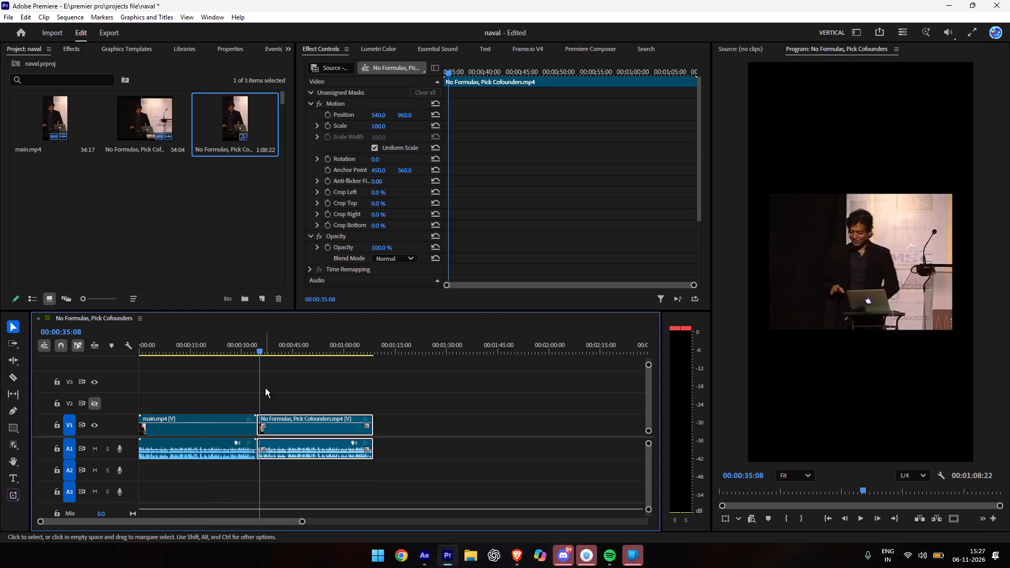
left_click_drag(374, 128, 479, 181)
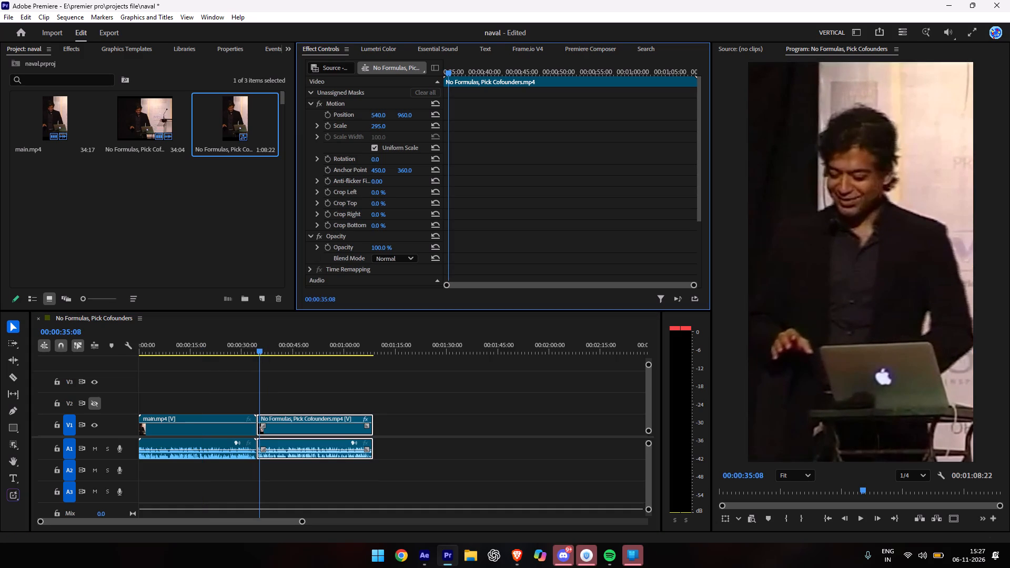
left_click_drag(479, 181, 472, 181)
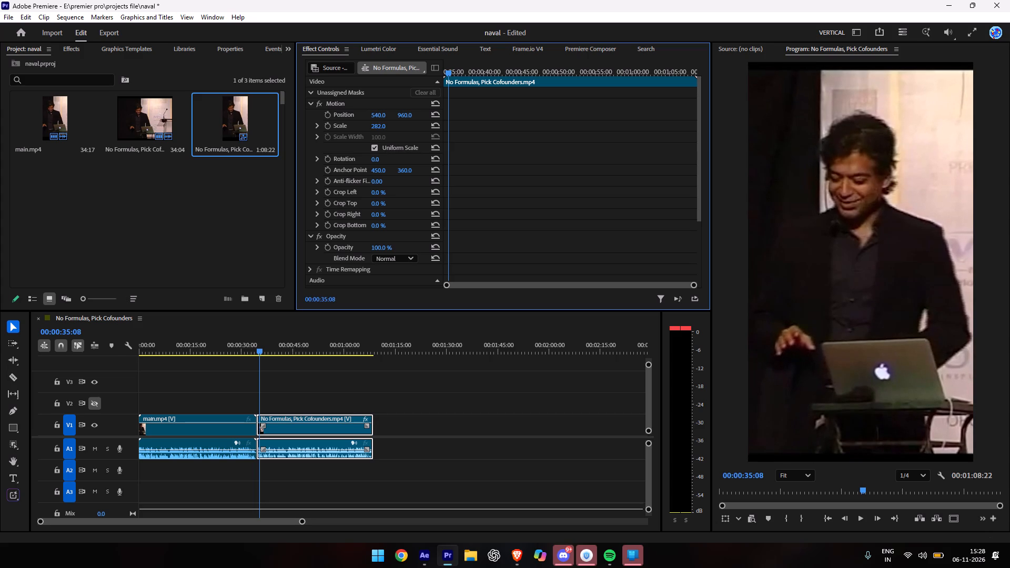
left_click_drag(472, 181, 480, 182)
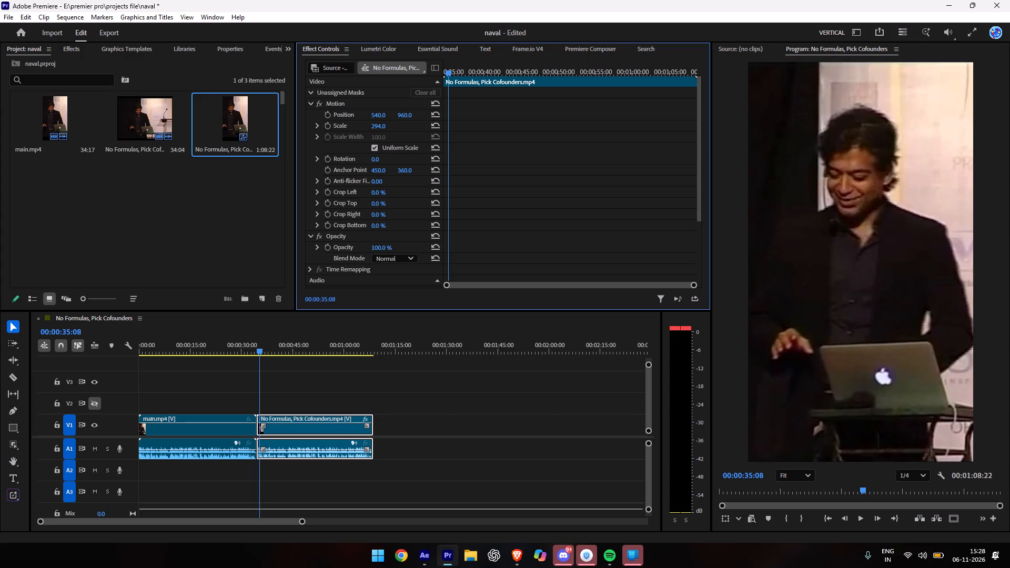
left_click_drag(480, 182, 482, 182)
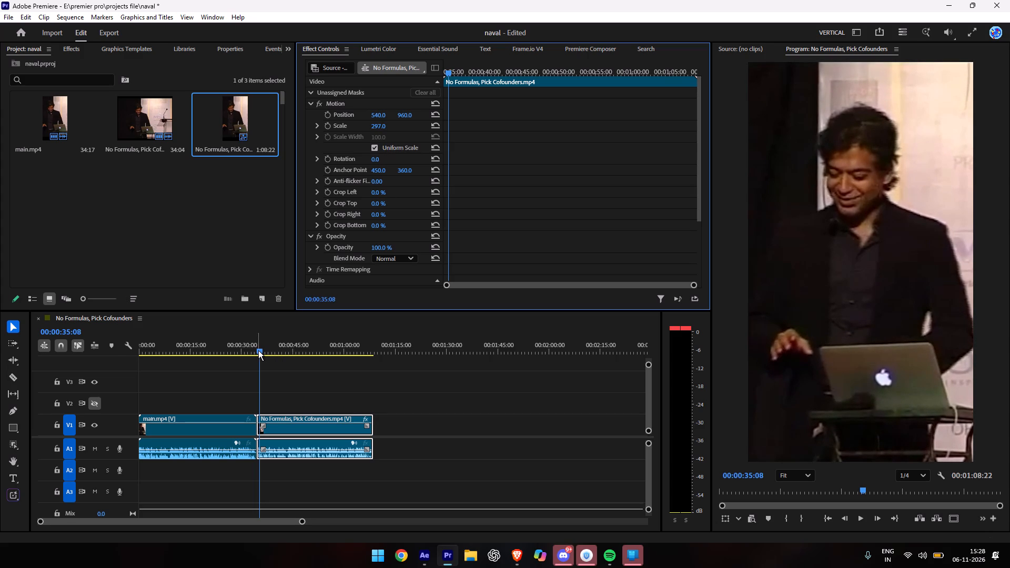
left_click(258, 350)
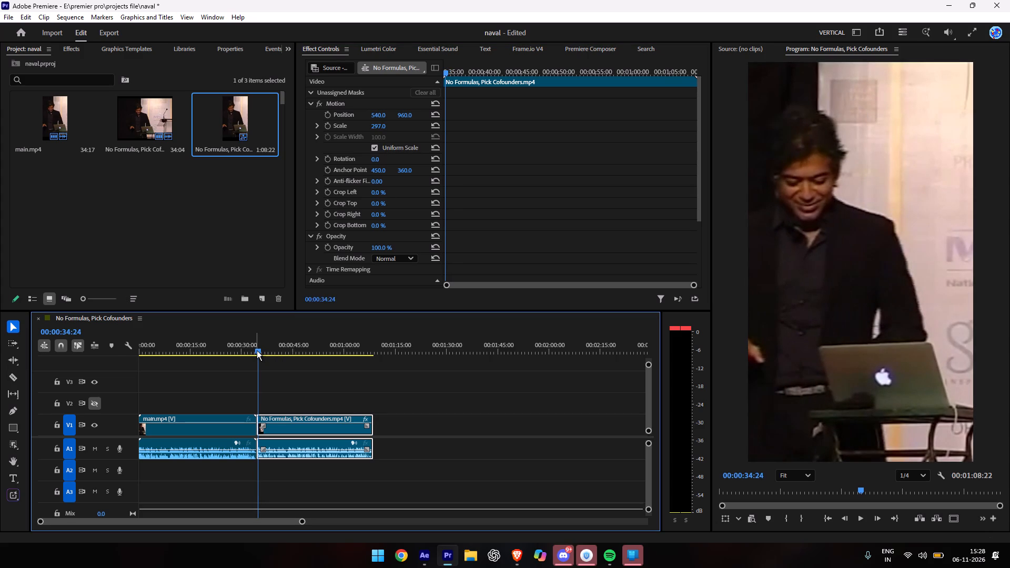
Review the enlarged No Formulas, Pick Cofounders clip through to its end, and scrub back through main.mp4 to the sequence start to compare framing.
left_click_drag(257, 350, 255, 350)
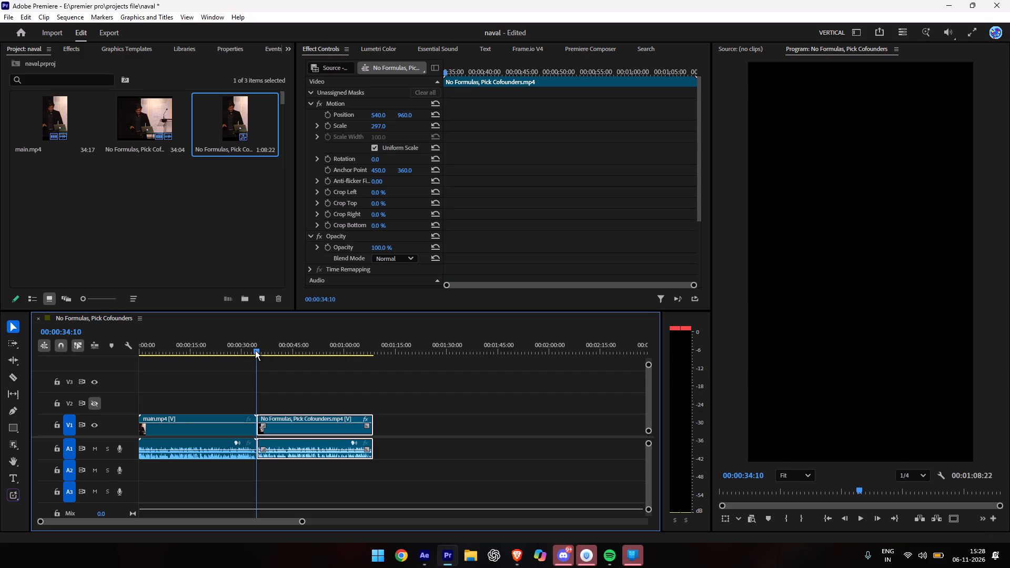
left_click_drag(255, 350, 292, 354)
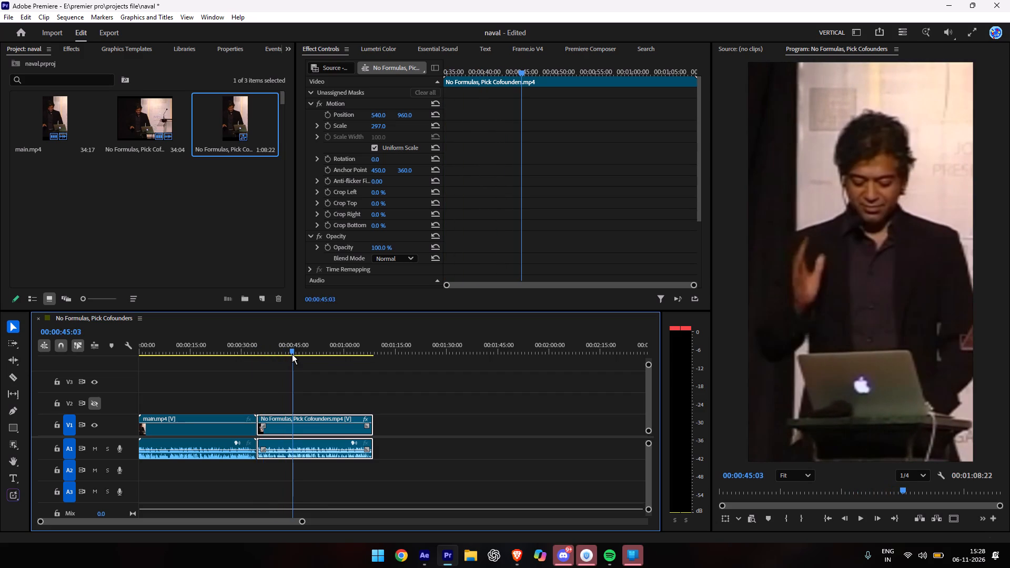
left_click_drag(292, 354, 313, 357)
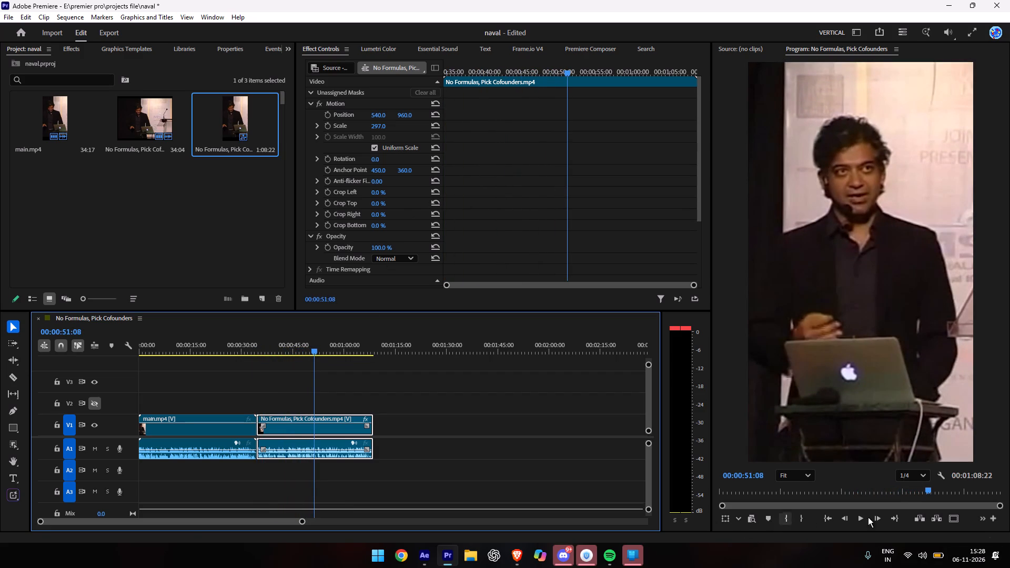
left_click(856, 517)
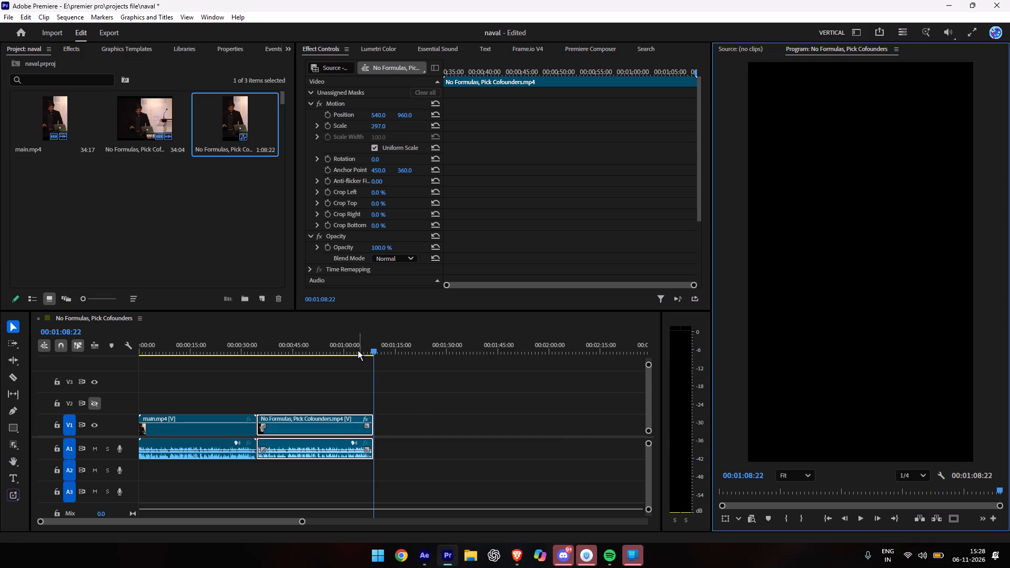
left_click_drag(353, 351, 229, 352)
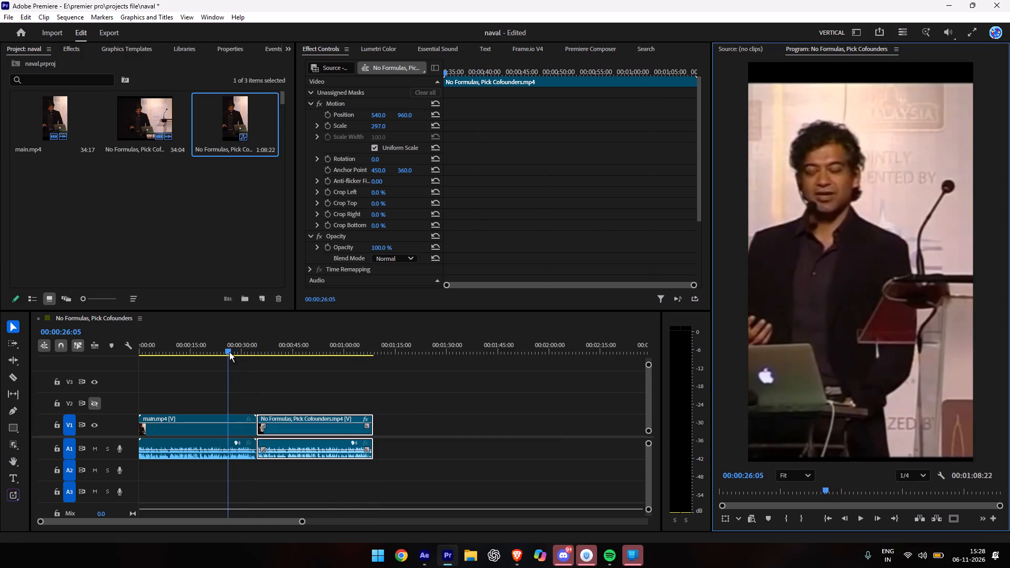
left_click_drag(229, 352, 216, 351)
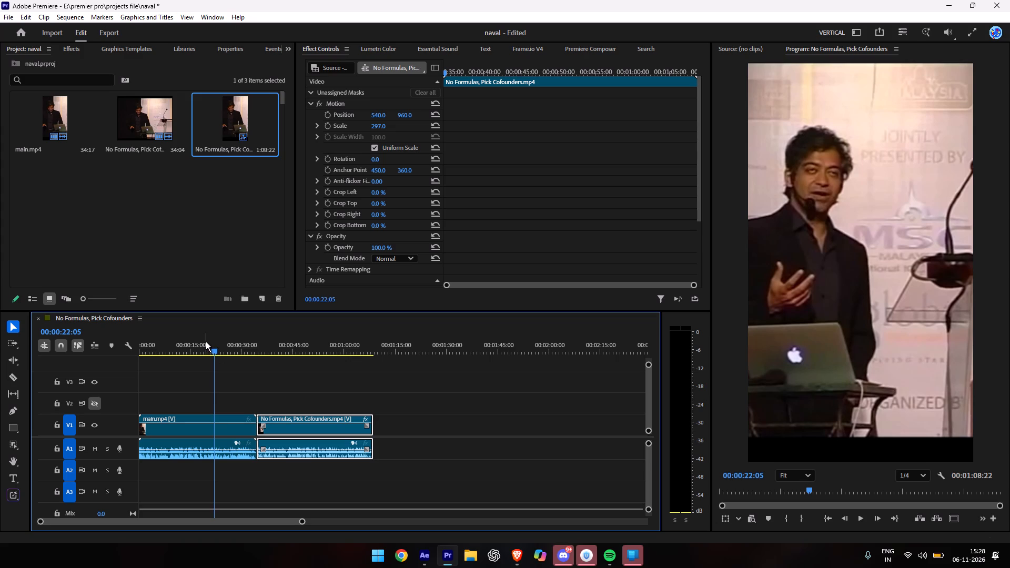
left_click_drag(212, 356, 128, 364)
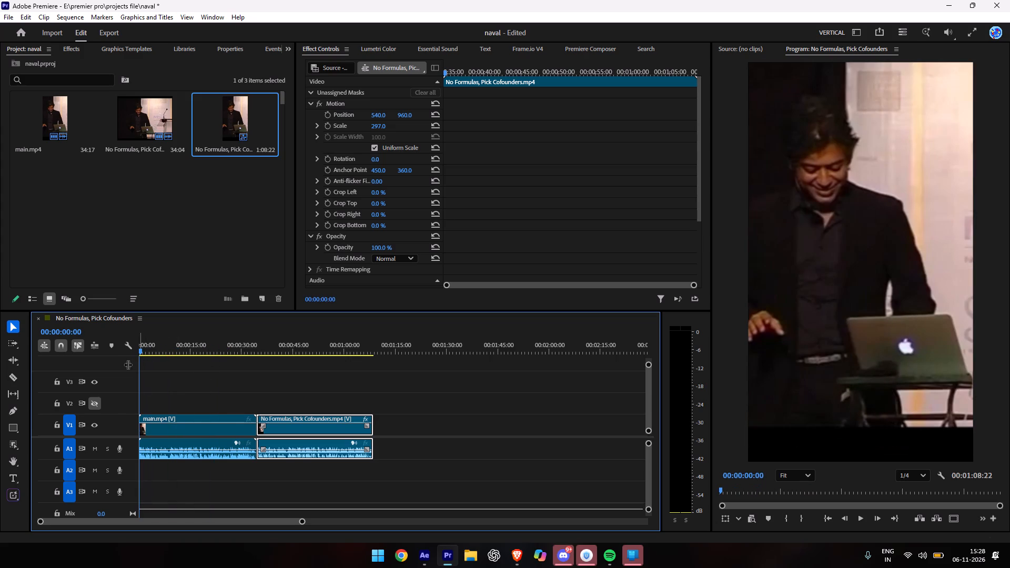
left_click_drag(128, 364, 86, 373)
Move the No Formulas, Pick Cofounders clip up to V2 and its audio to A2 at the same time position, and show track V2 again.
left_click_drag(270, 432, 266, 423)
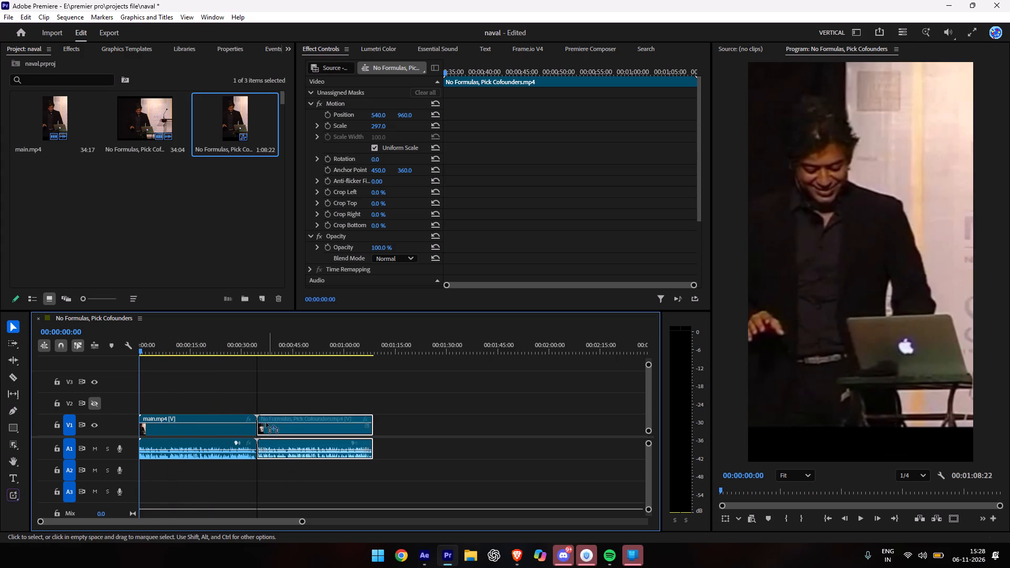
left_click_drag(266, 423, 266, 409)
left_click_drag(269, 454, 266, 467)
left_click_drag(216, 380, 224, 372)
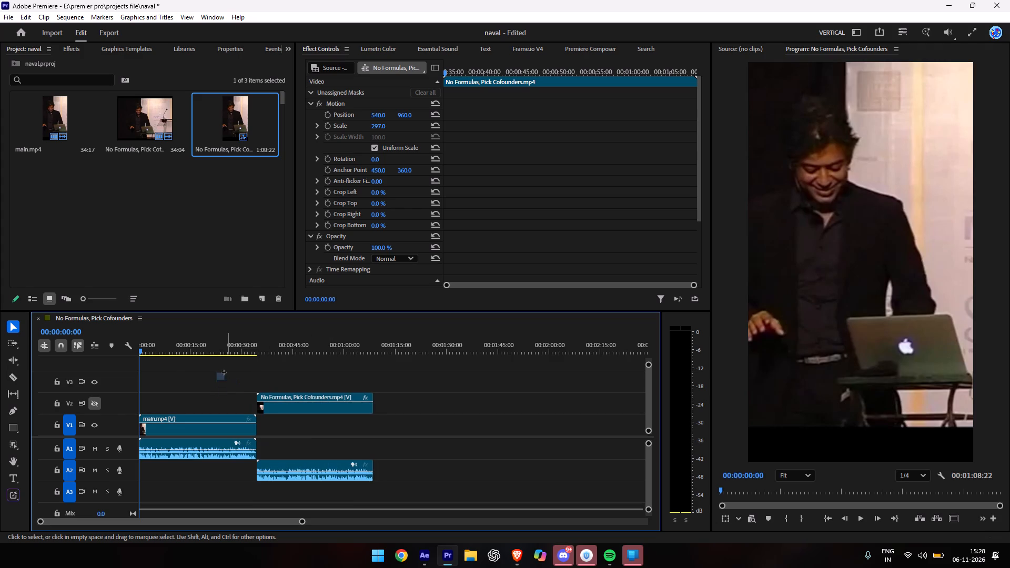
left_click_drag(224, 372, 221, 372)
left_click(95, 404)
Play main.mp4 from the sequence start to about 00:00:08:27 to examine where it should be cut.
left_click_drag(206, 346, 68, 377)
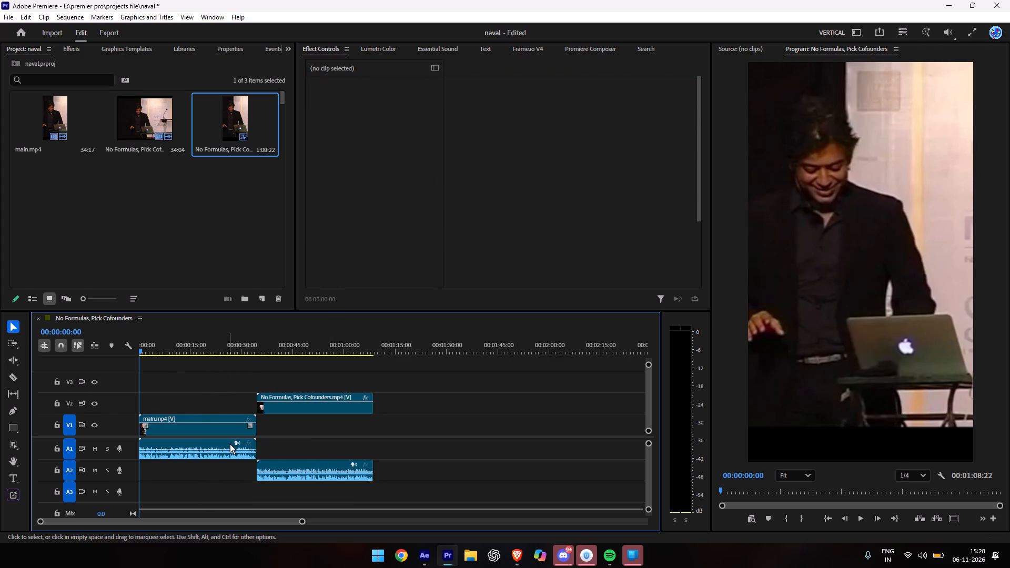
left_click_drag(301, 521, 183, 521)
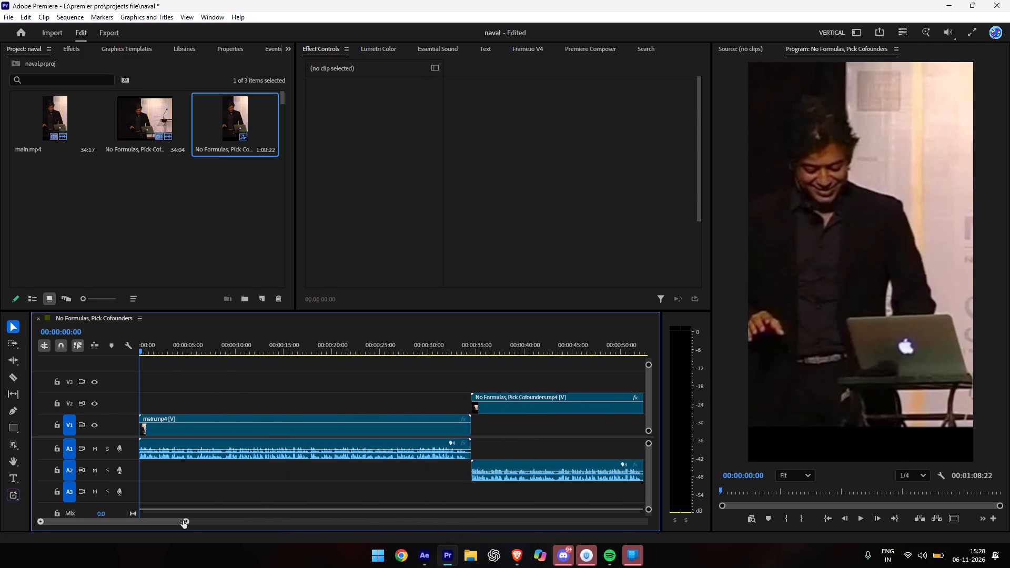
left_click_drag(183, 521, 170, 521)
key("space")
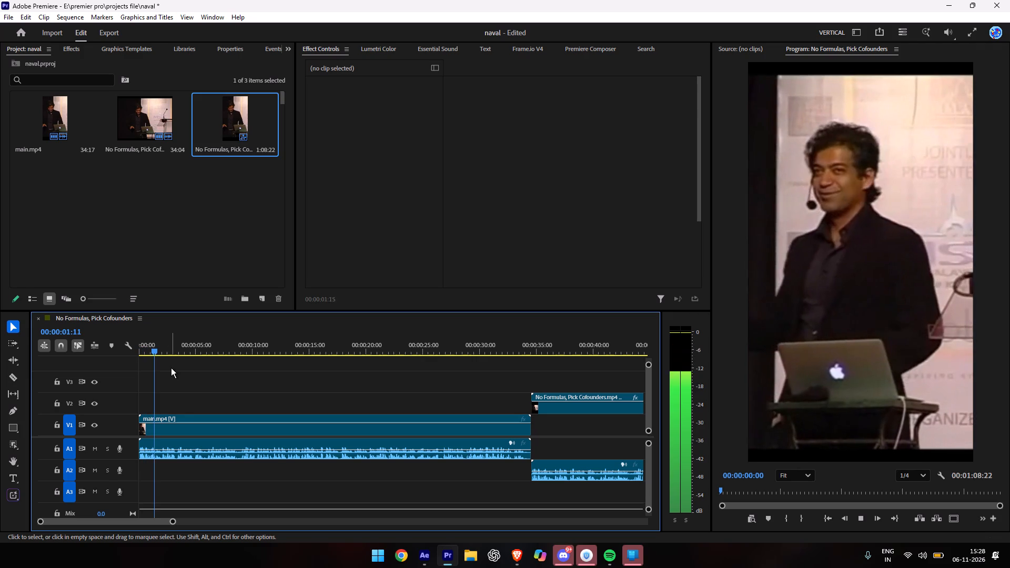
key("space")
key("space")
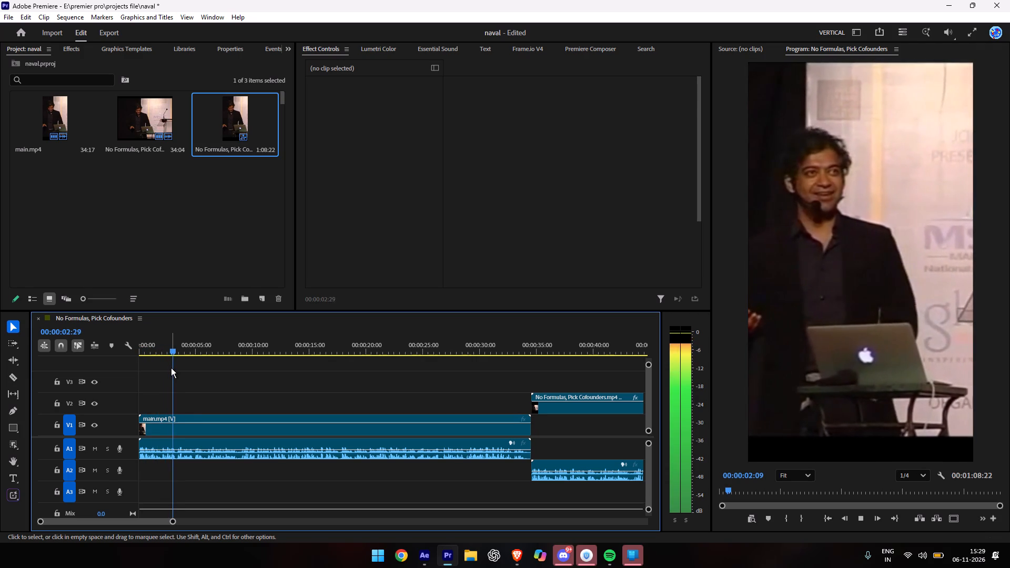
key("space")
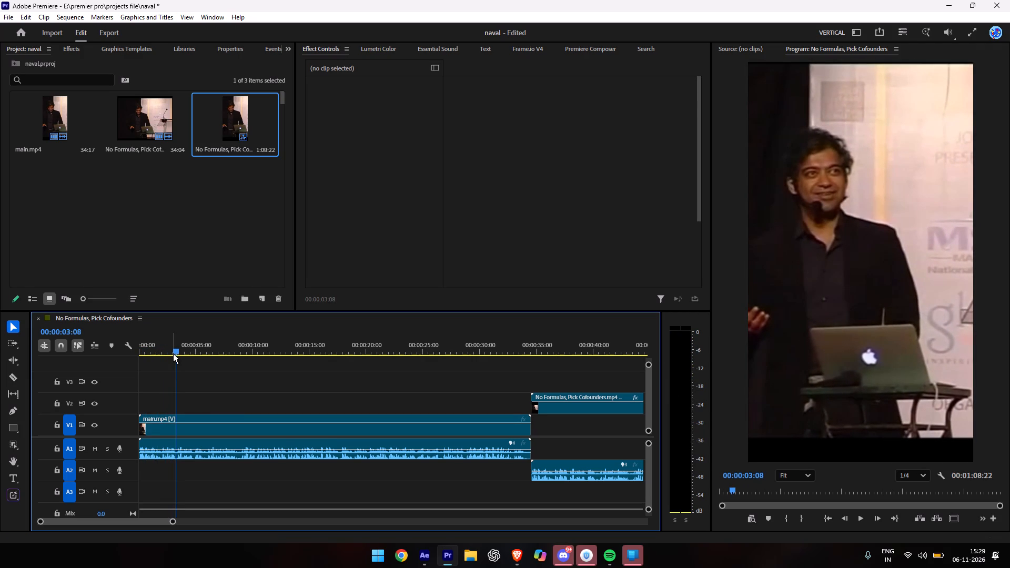
key("space")
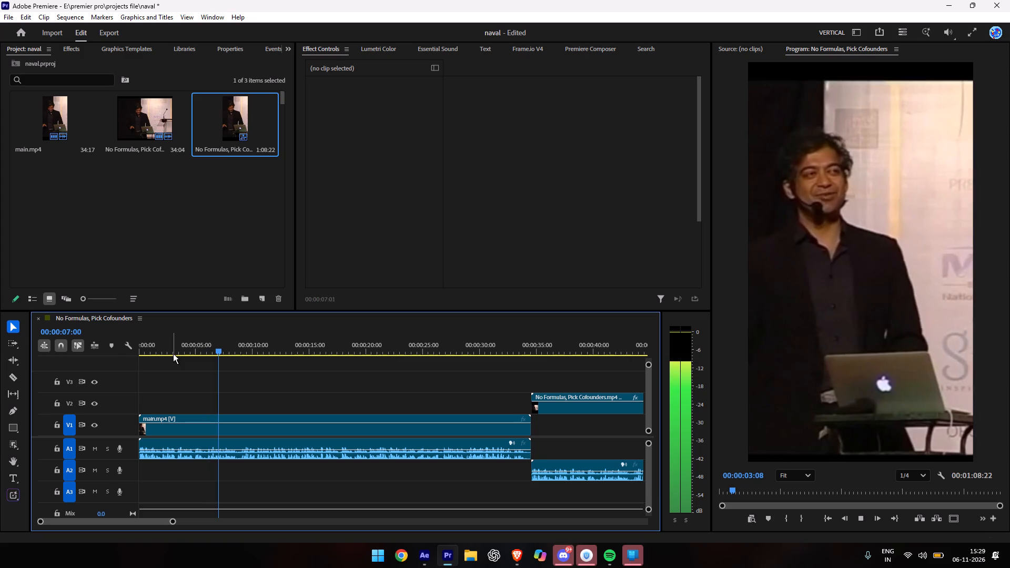
key("space")
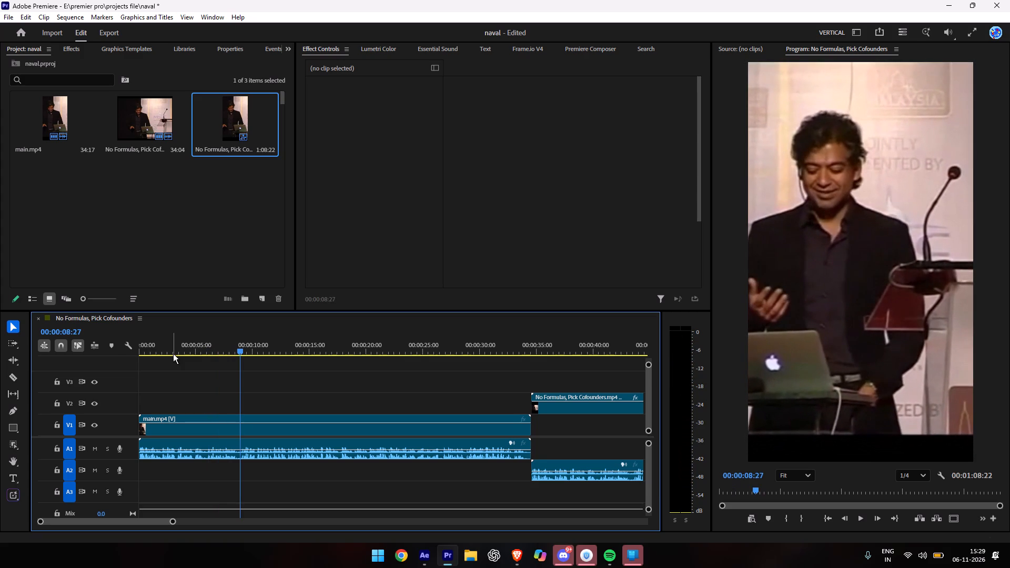
Split main.mp4 and its audio at 00:00:08:17 with the Razor tool.
left_click(238, 347)
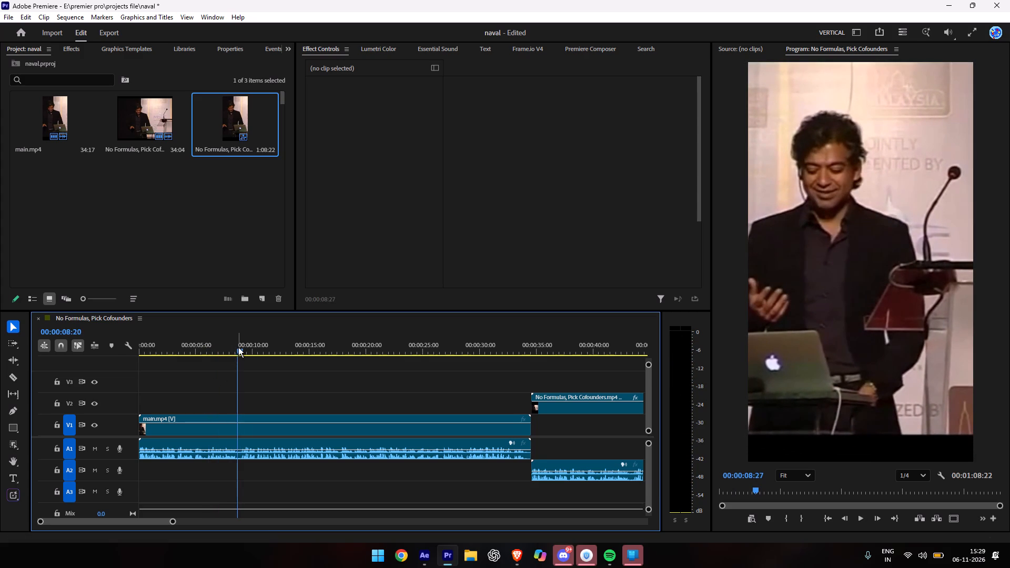
left_click_drag(175, 523, 163, 524)
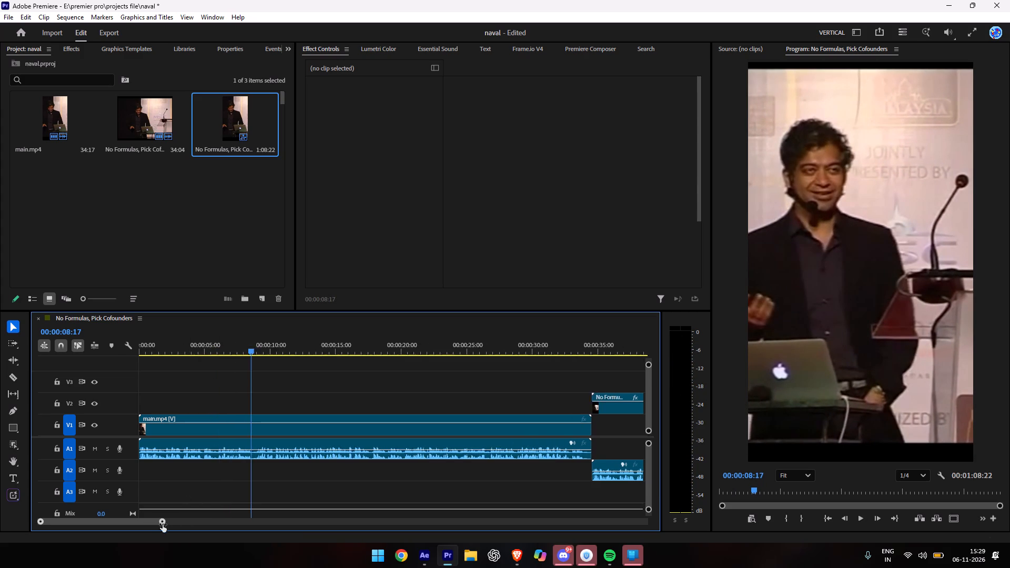
left_click_drag(163, 524, 86, 527)
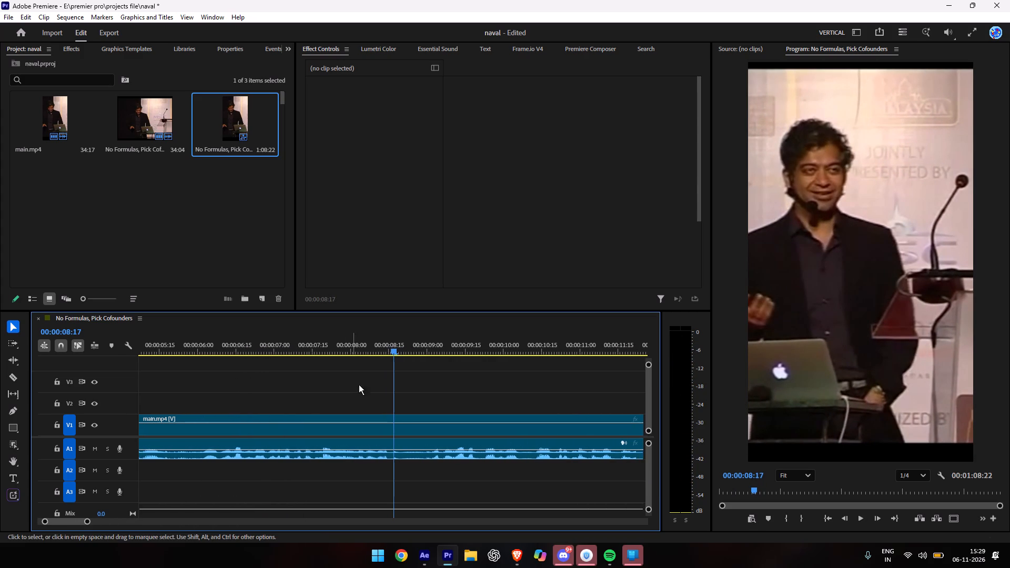
key("c")
left_click(392, 442)
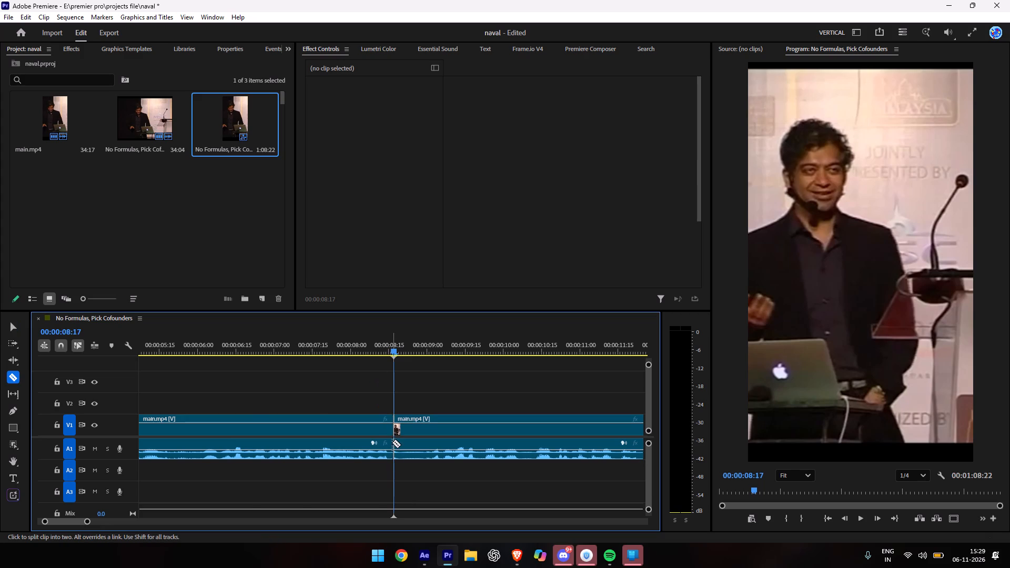
Bring the playhead back to the beginning of main.mp4, at about 00:00:00:03, to review the first segment.
left_click_drag(392, 347, 1, 420)
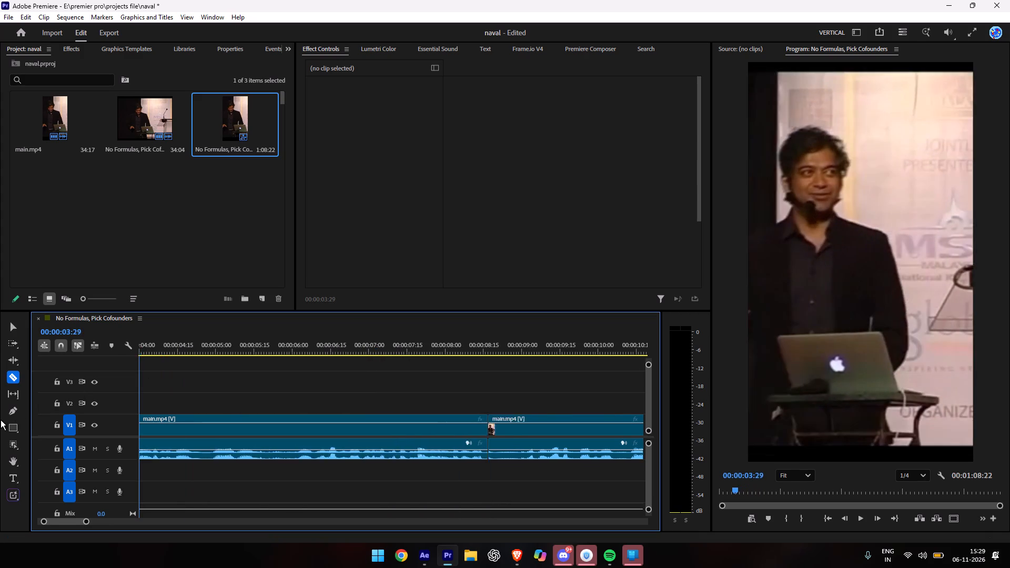
left_click_drag(1, 420, 0, 435)
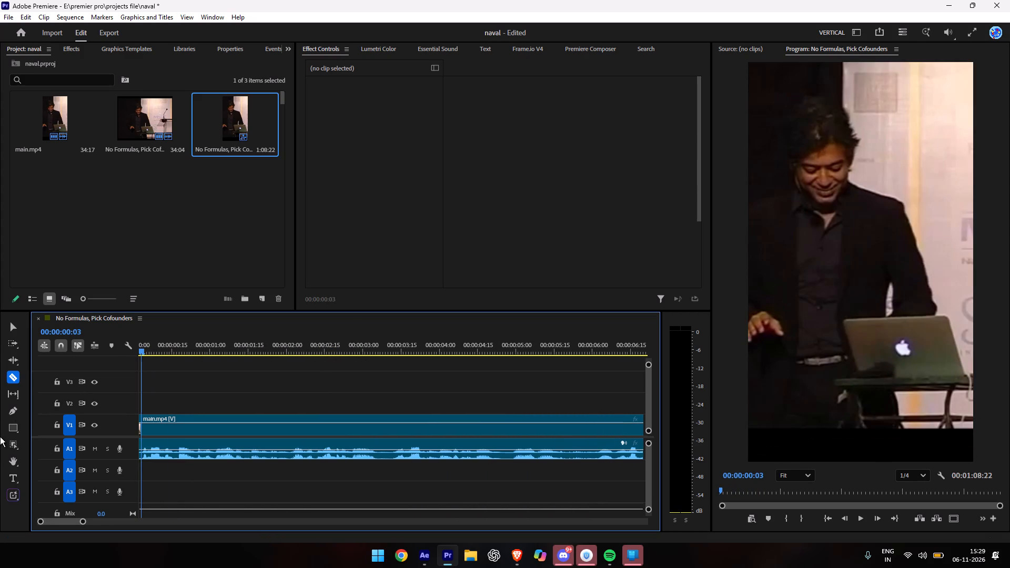
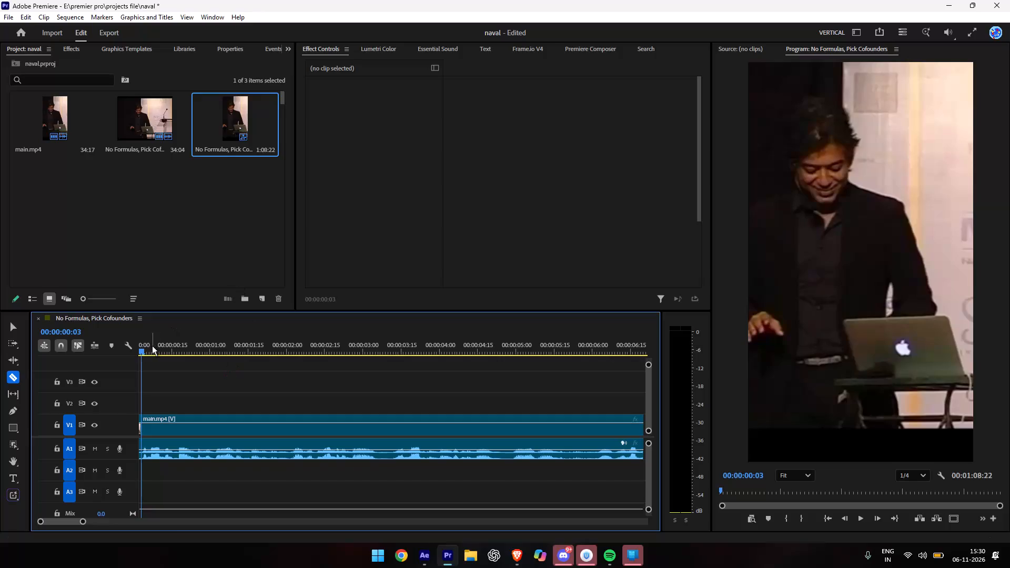
Play main.mp4 from the sequence start to about 00:00:02:04 to review the opening of the first segment.
left_click_drag(138, 351, 114, 360)
left_click_drag(145, 350, 120, 358)
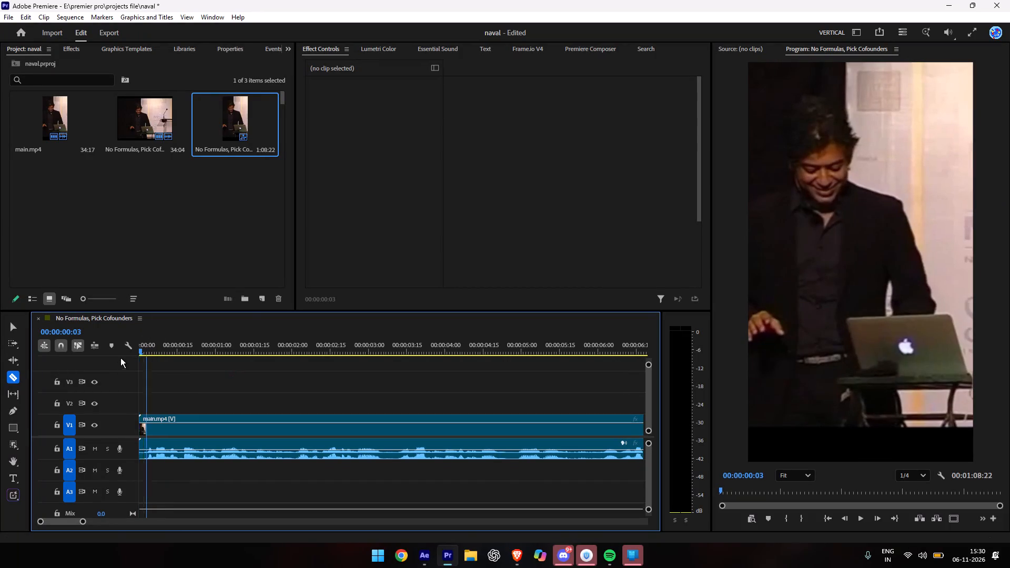
left_click_drag(120, 358, 115, 360)
key("space")
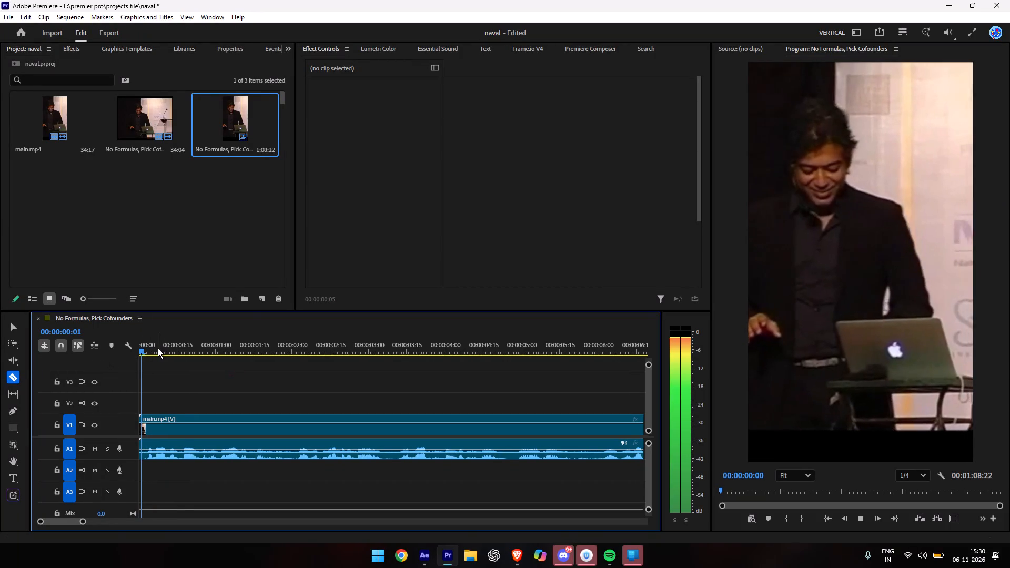
key("space")
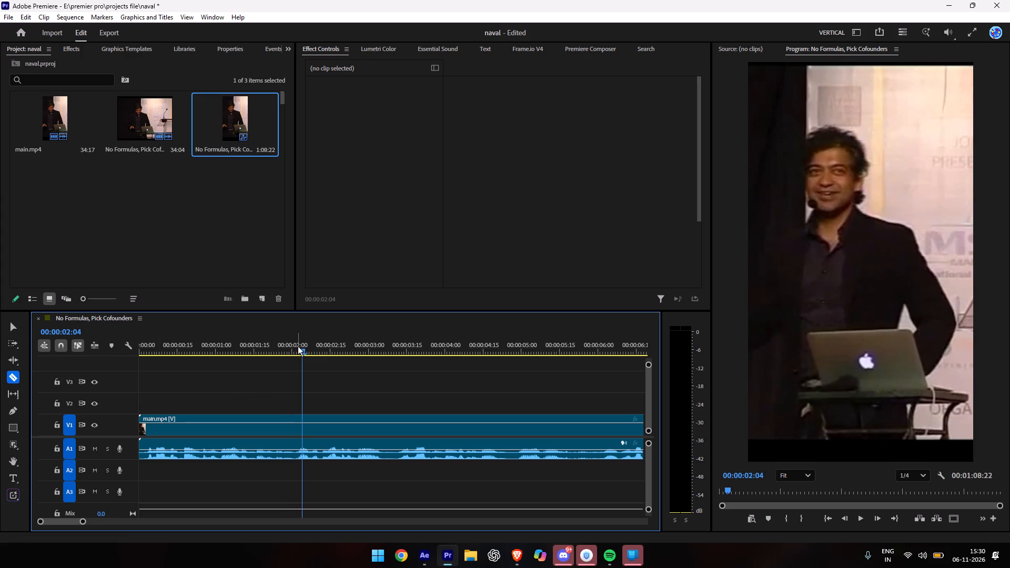
left_click_drag(298, 346, 291, 346)
Transcribe only the main.mp4 source clip, leaving No Formulas, Pick Cofounders.mp4 out of the transcription.
left_click(477, 55)
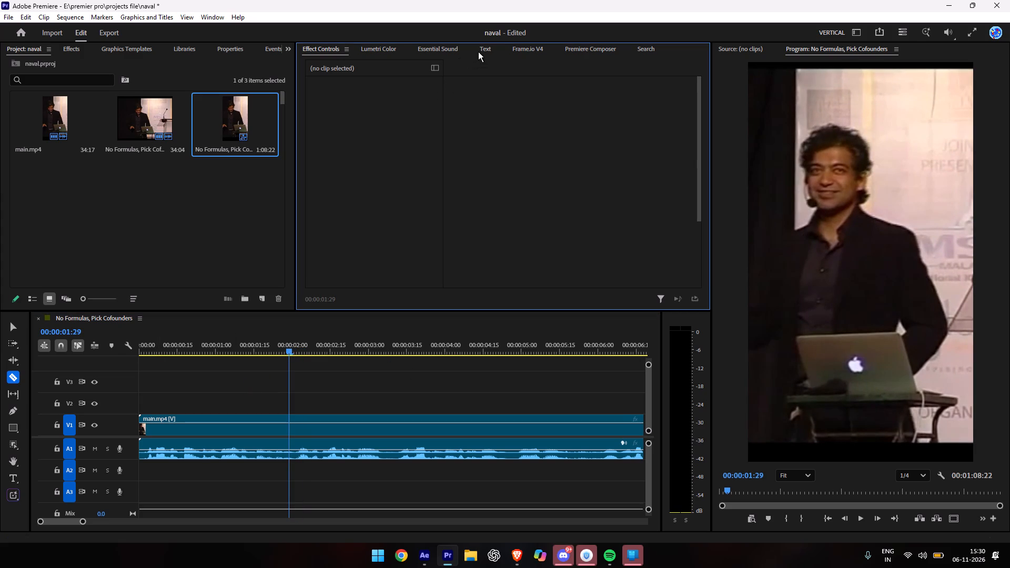
left_click(479, 50)
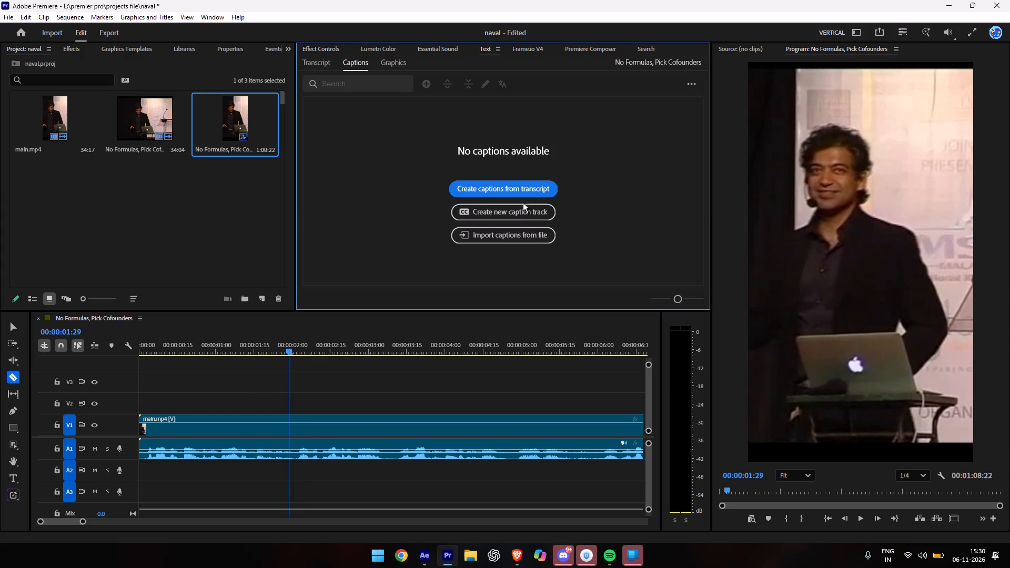
left_click(310, 63)
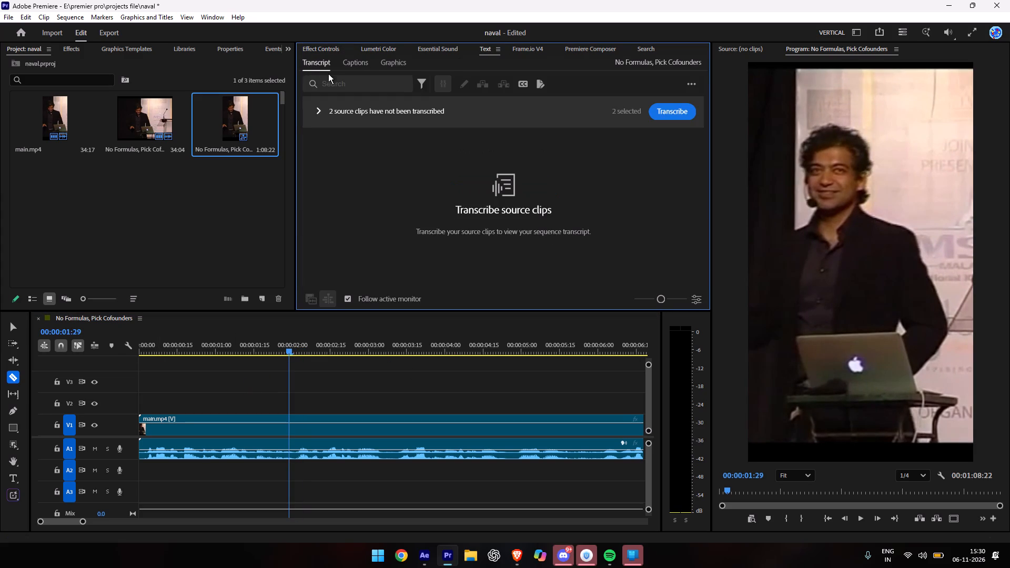
left_click(315, 114)
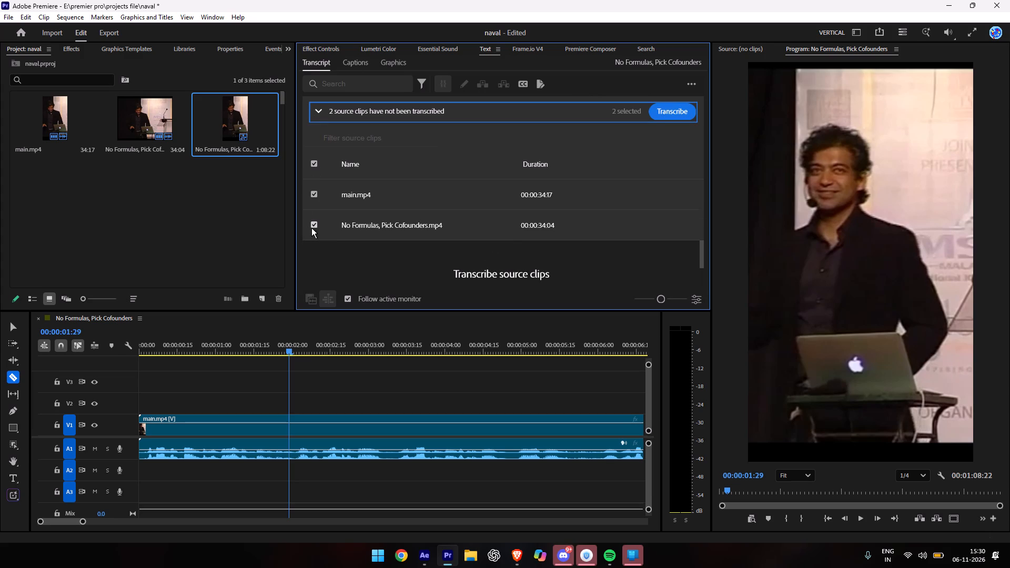
left_click(311, 228)
left_click(309, 192)
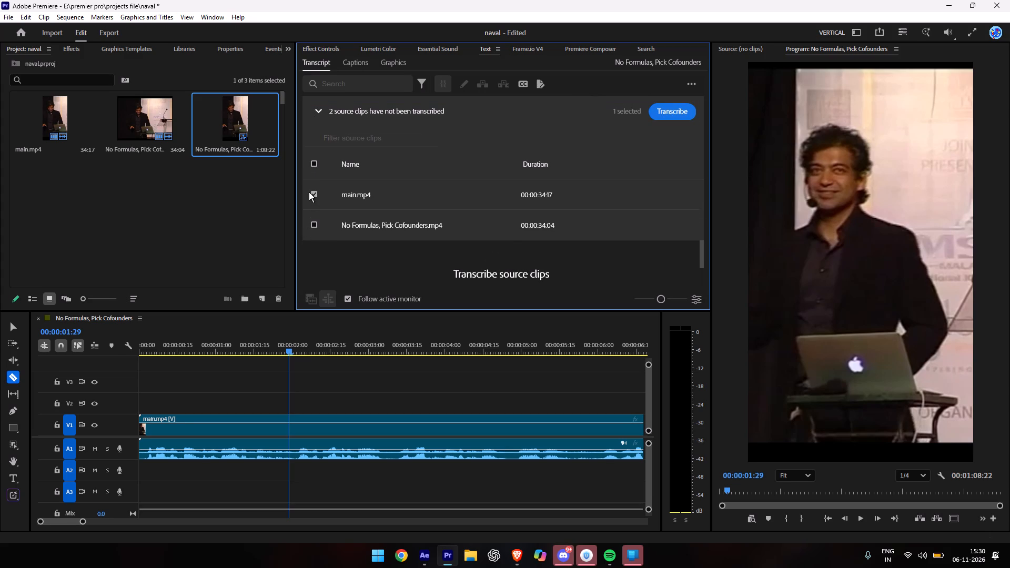
left_click(669, 108)
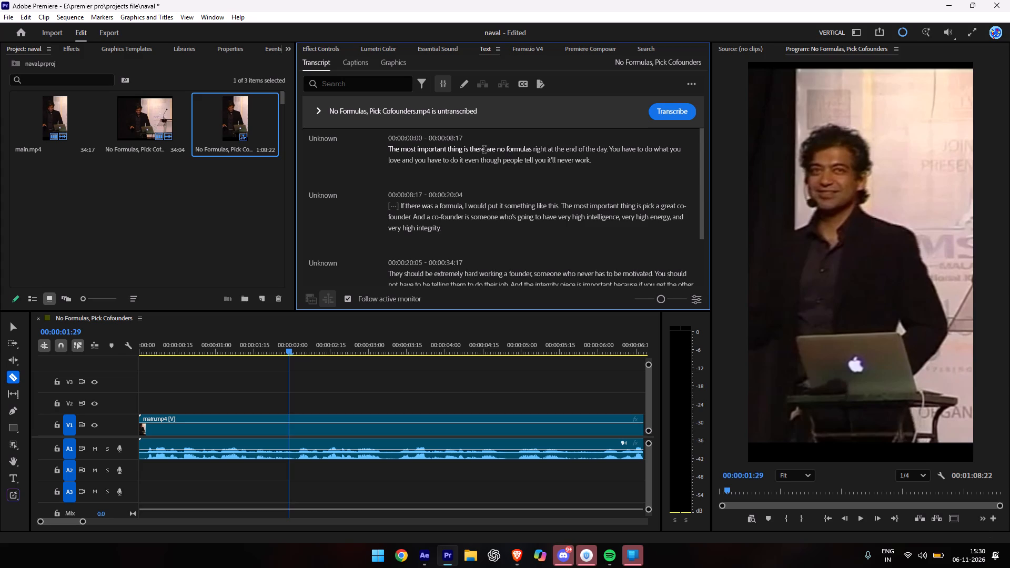
Play the first main.mp4 segment alongside its transcript up to the cut at 00:00:08:17, and return the playhead to the sequence start.
left_click(462, 150)
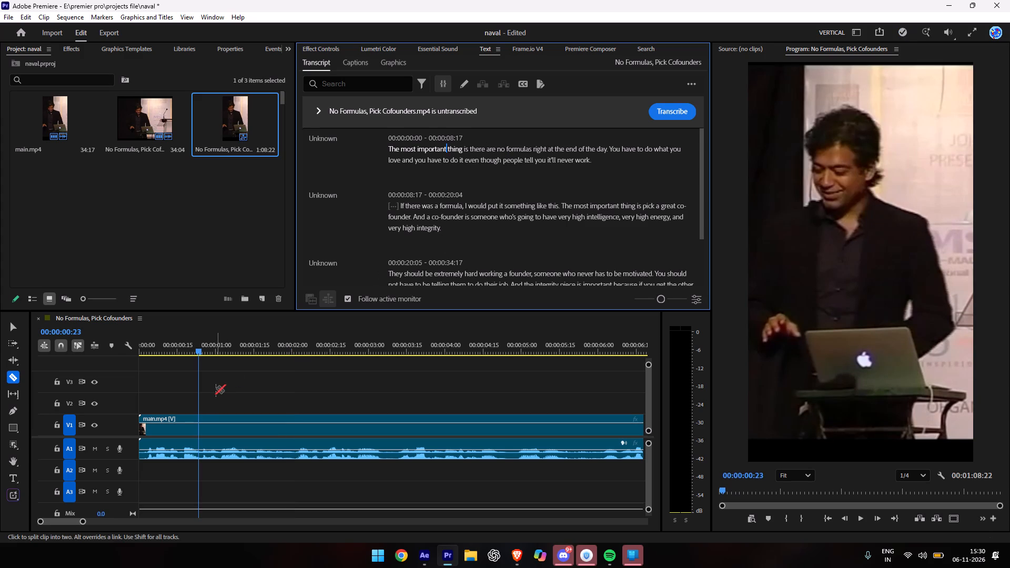
key("space")
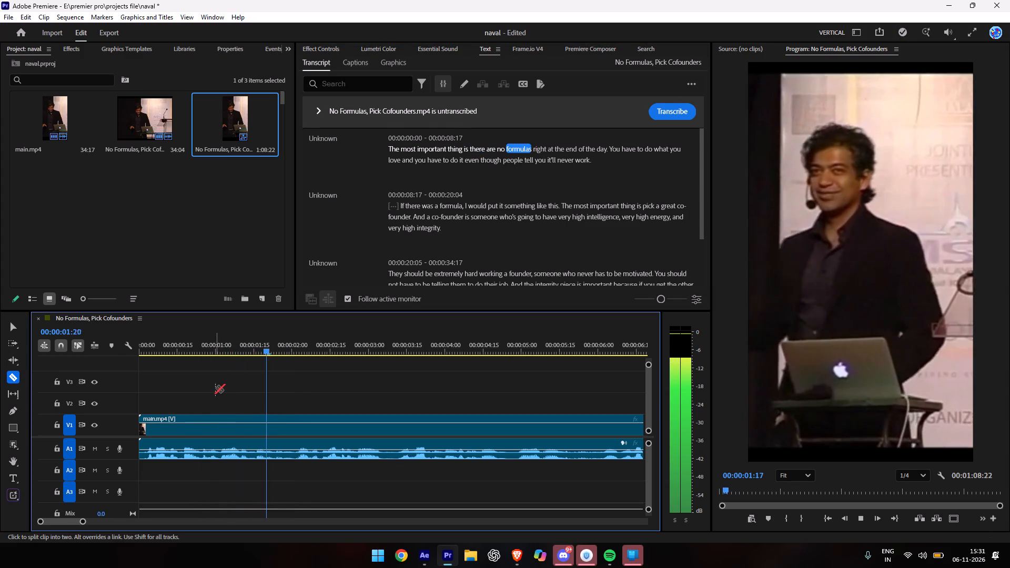
key("space")
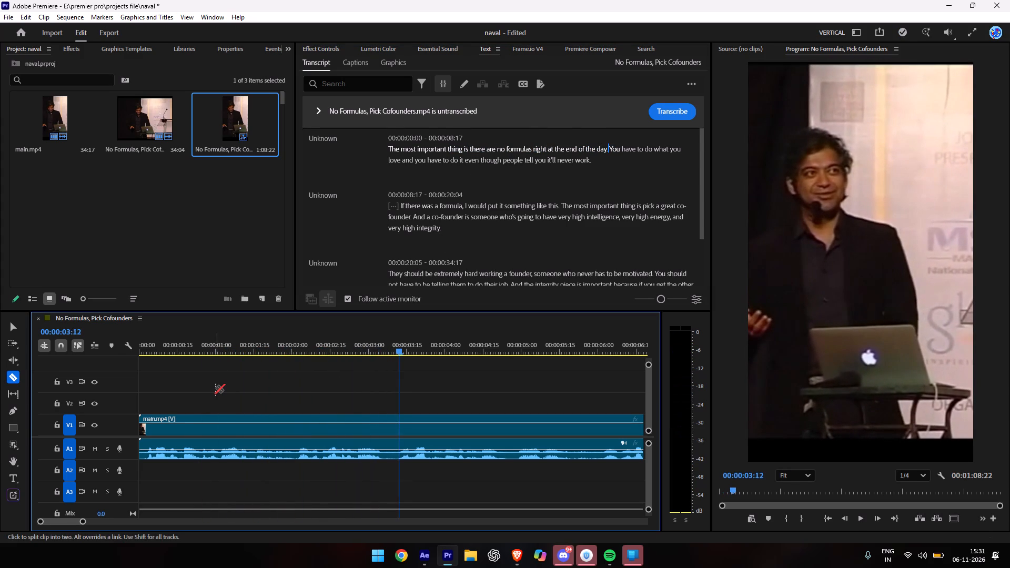
key("space")
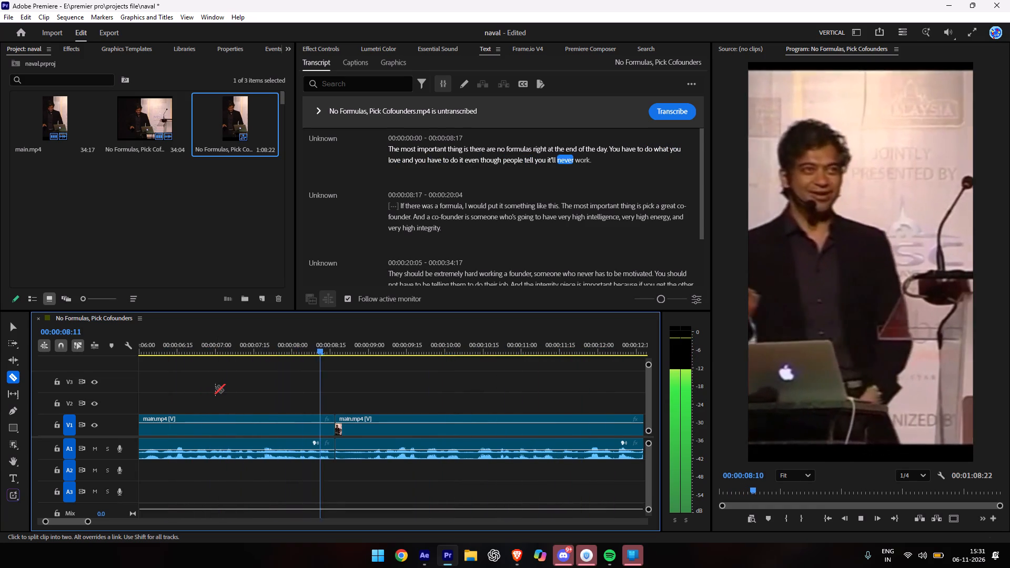
key("space")
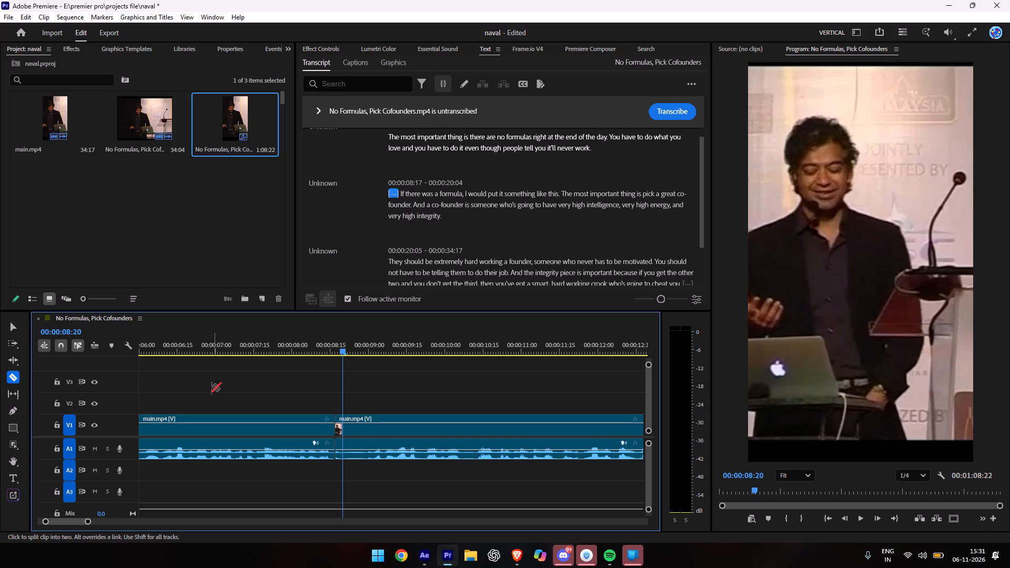
left_click_drag(337, 339, 331, 342)
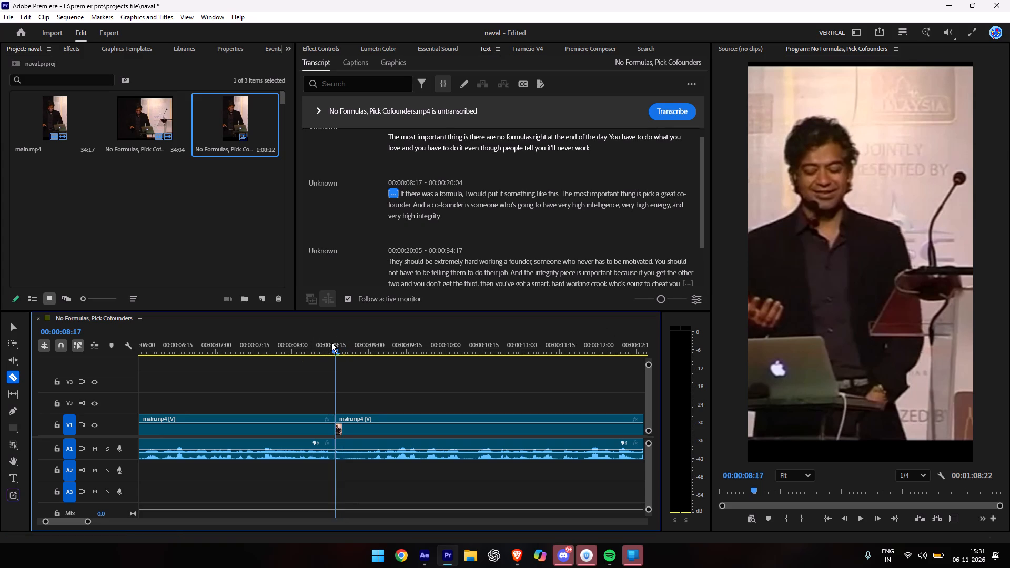
left_click_drag(331, 342, 21, 377)
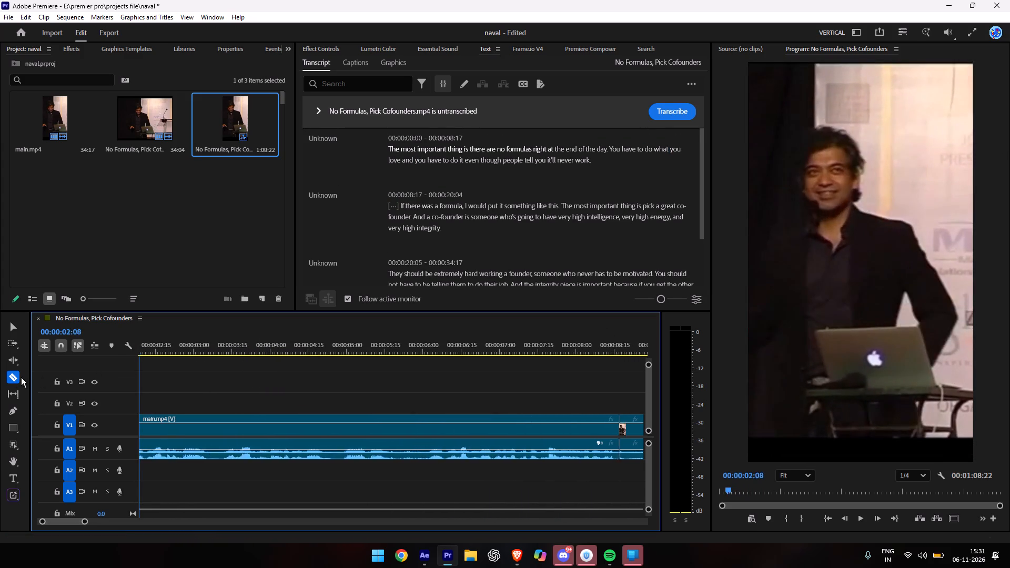
left_click_drag(21, 377, 0, 399)
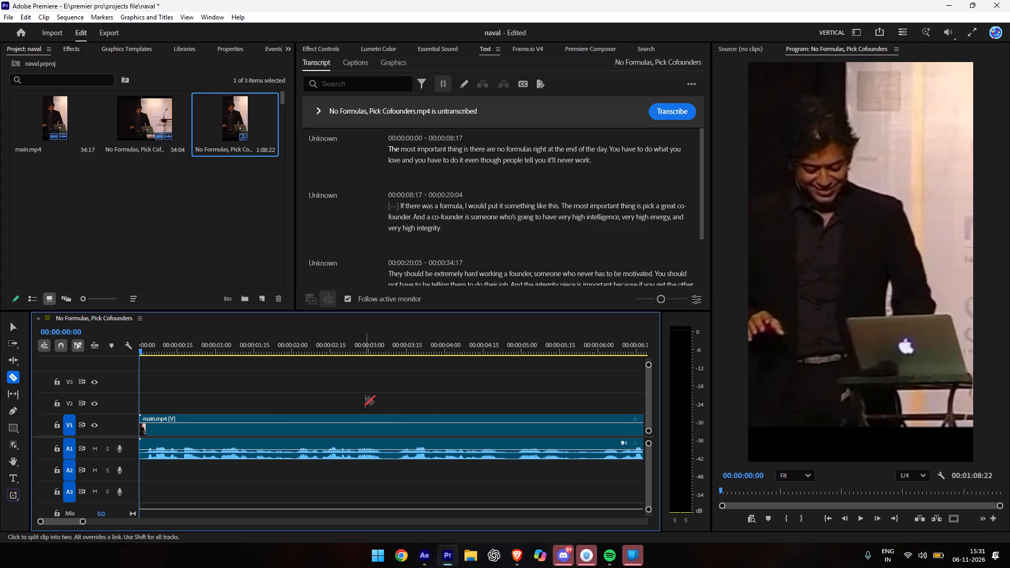
Reframe the first main.mp4 segment on V1 with Position 595, 1048 and Scale 117.
key("v")
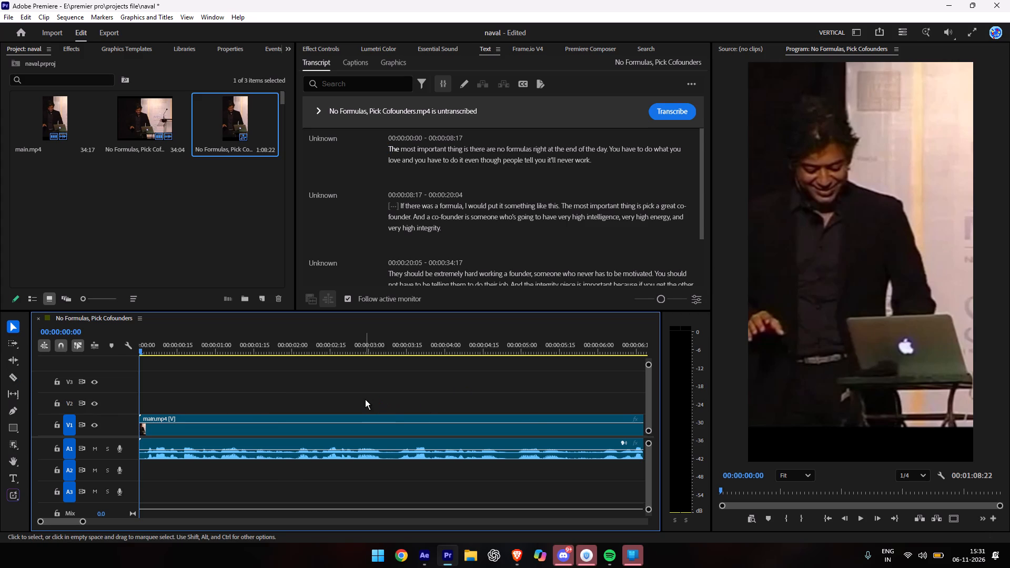
left_click(274, 423)
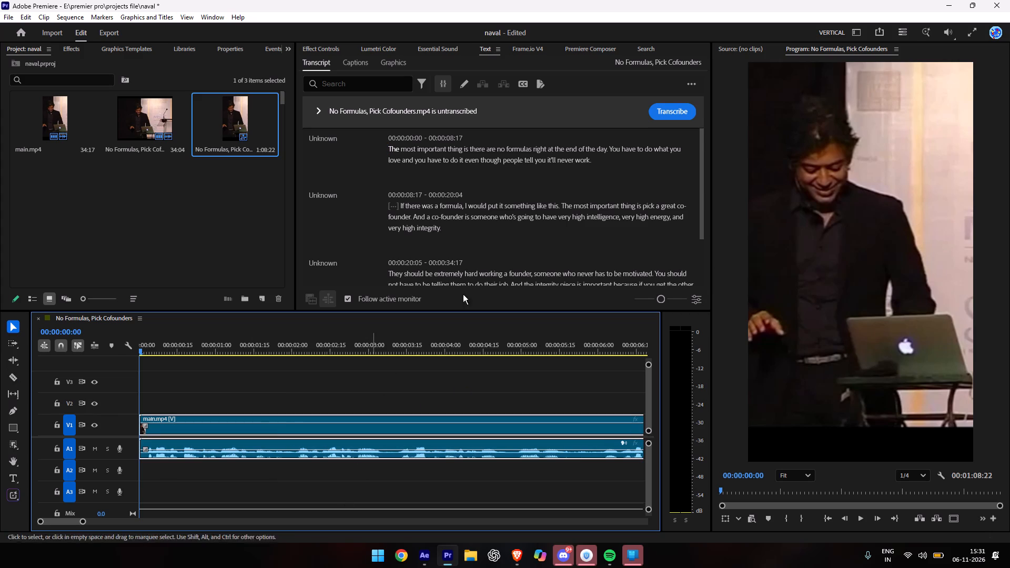
left_click(325, 46)
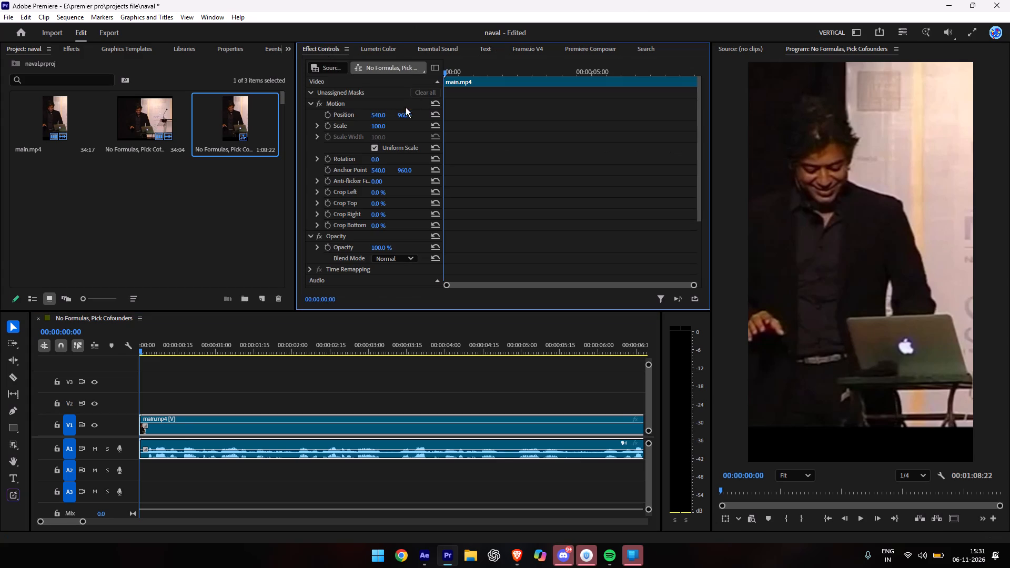
left_click_drag(398, 115, 450, 122)
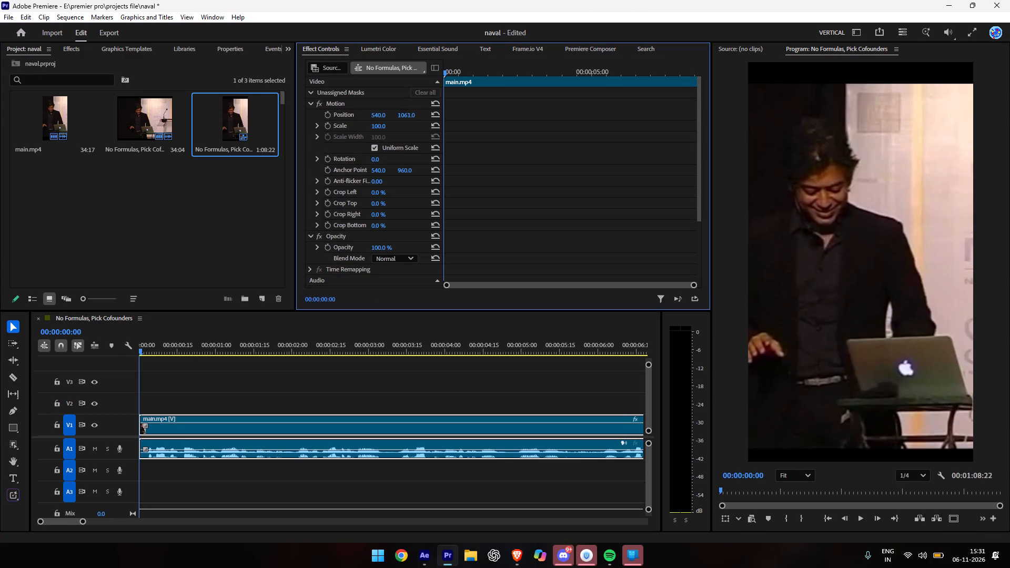
left_click_drag(450, 122, 445, 124)
left_click_drag(380, 126, 394, 127)
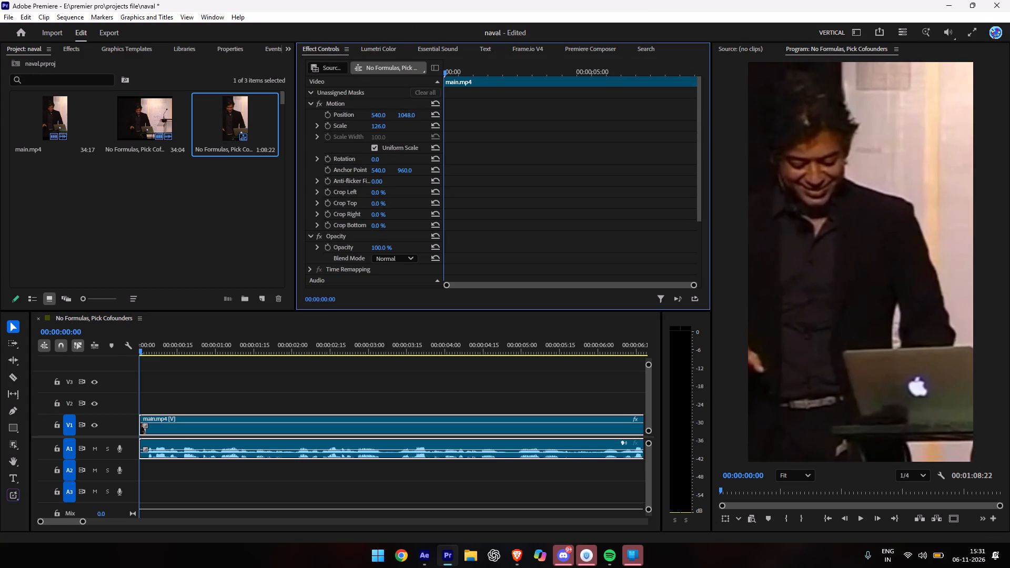
left_click_drag(394, 127, 389, 127)
left_click_drag(378, 117, 373, 115)
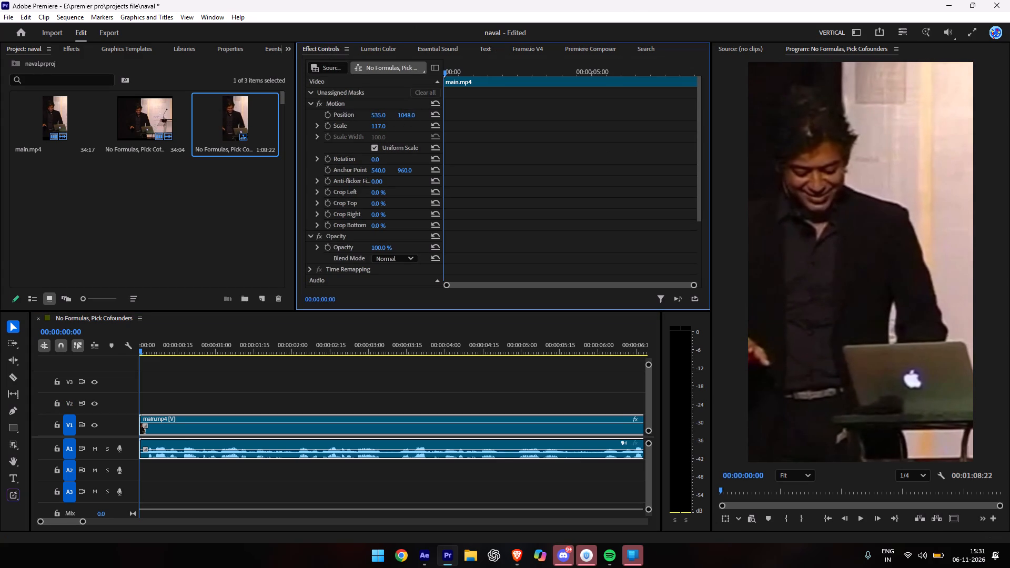
left_click_drag(373, 115, 408, 129)
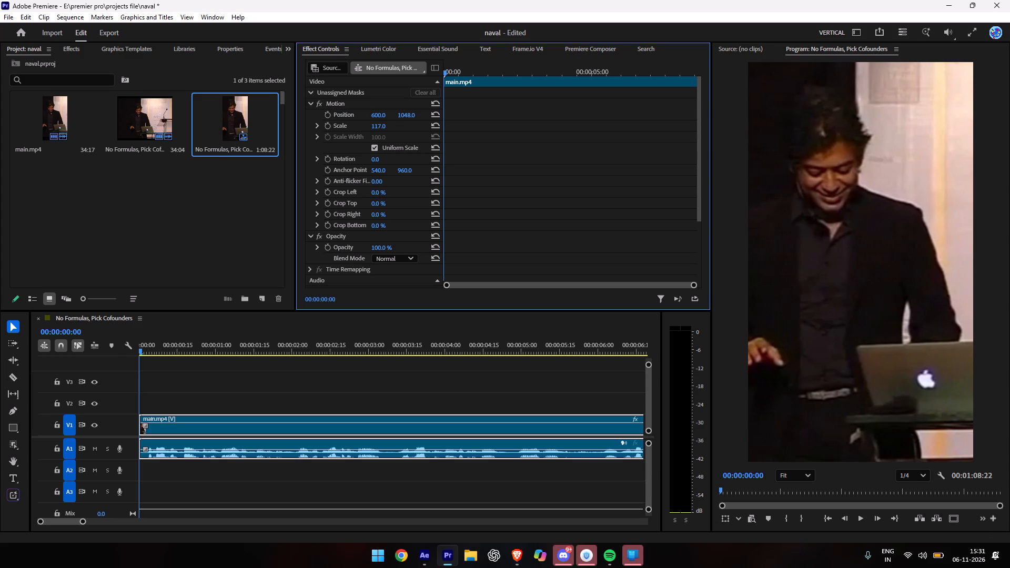
left_click_drag(408, 129, 405, 130)
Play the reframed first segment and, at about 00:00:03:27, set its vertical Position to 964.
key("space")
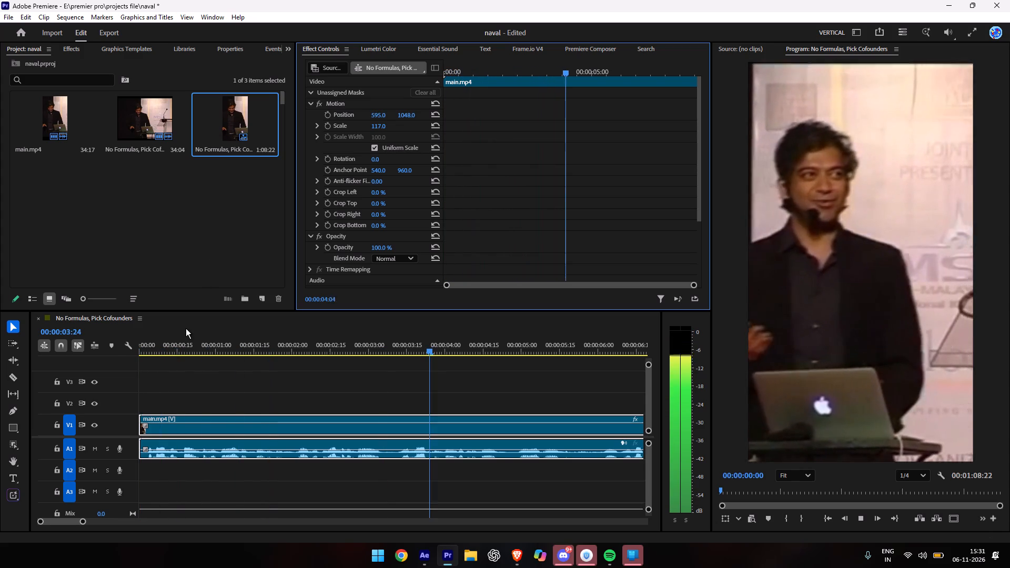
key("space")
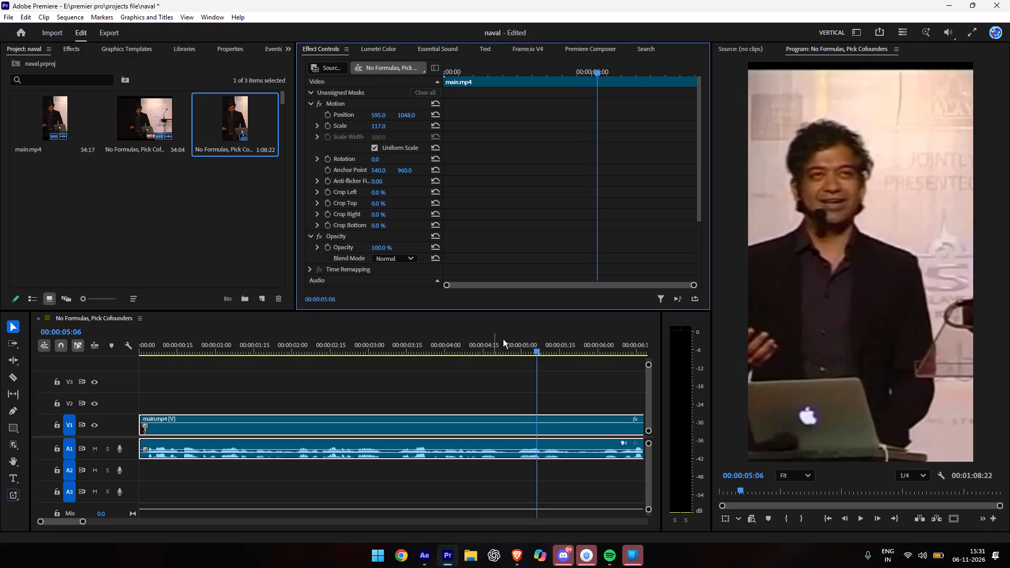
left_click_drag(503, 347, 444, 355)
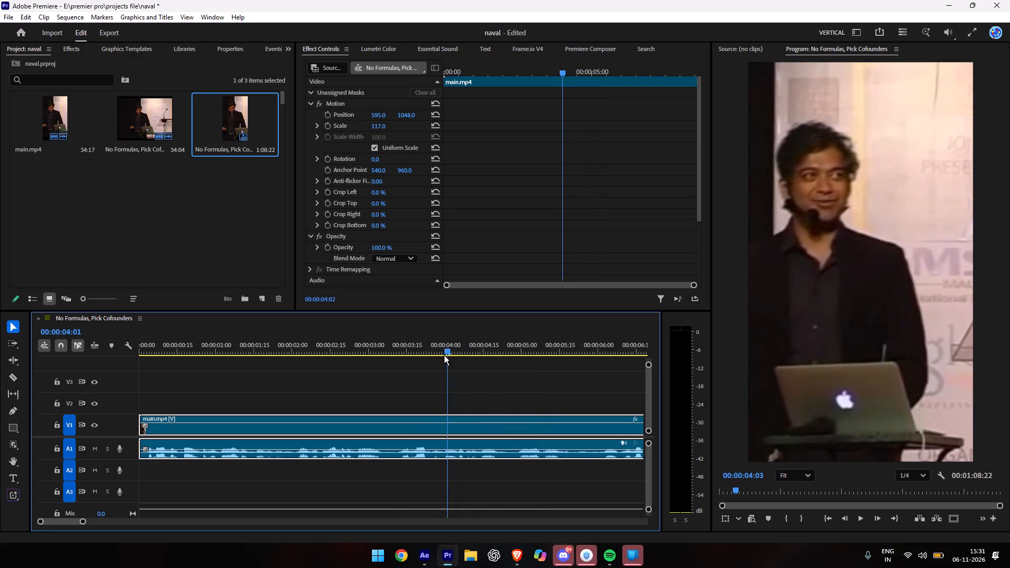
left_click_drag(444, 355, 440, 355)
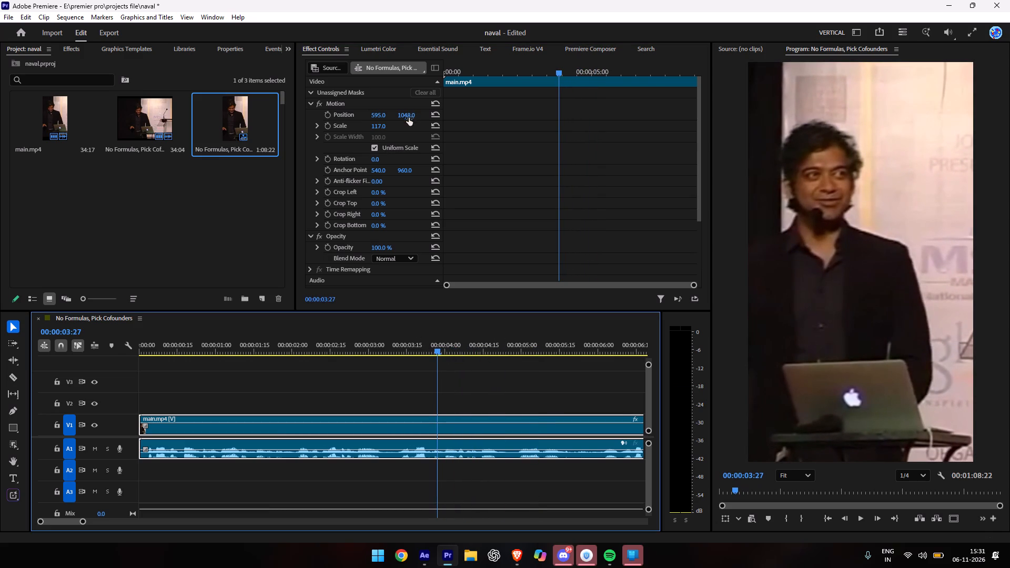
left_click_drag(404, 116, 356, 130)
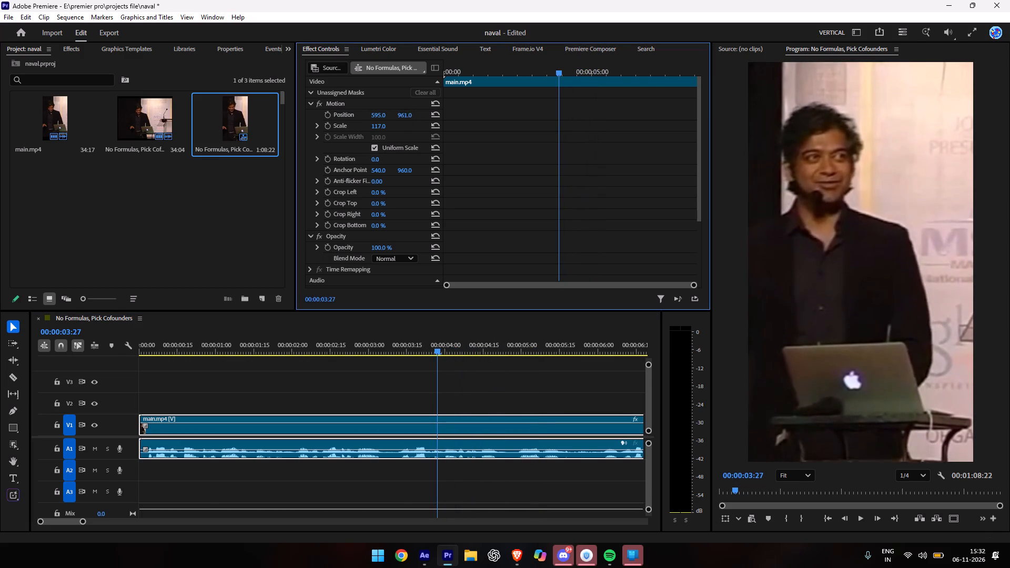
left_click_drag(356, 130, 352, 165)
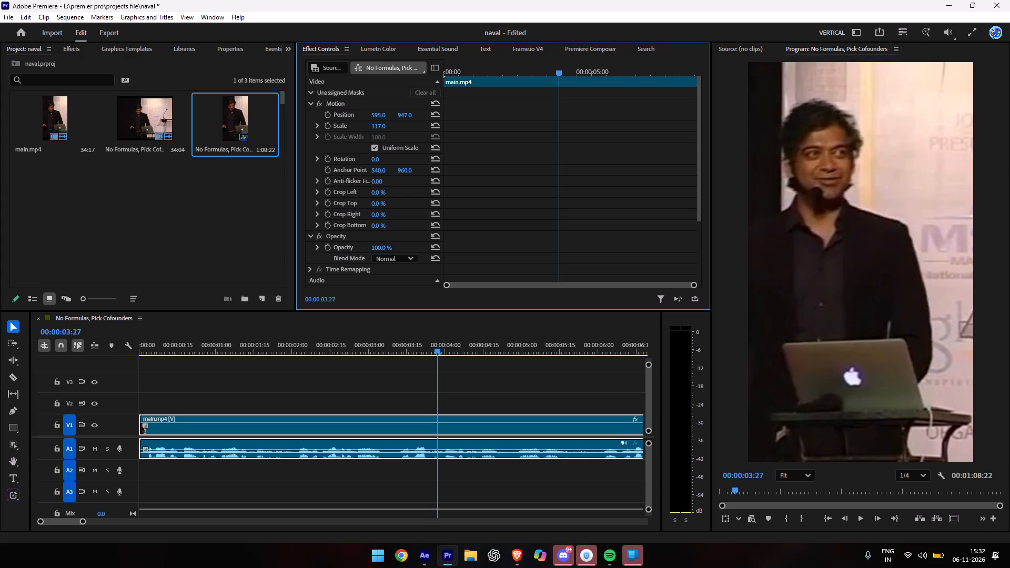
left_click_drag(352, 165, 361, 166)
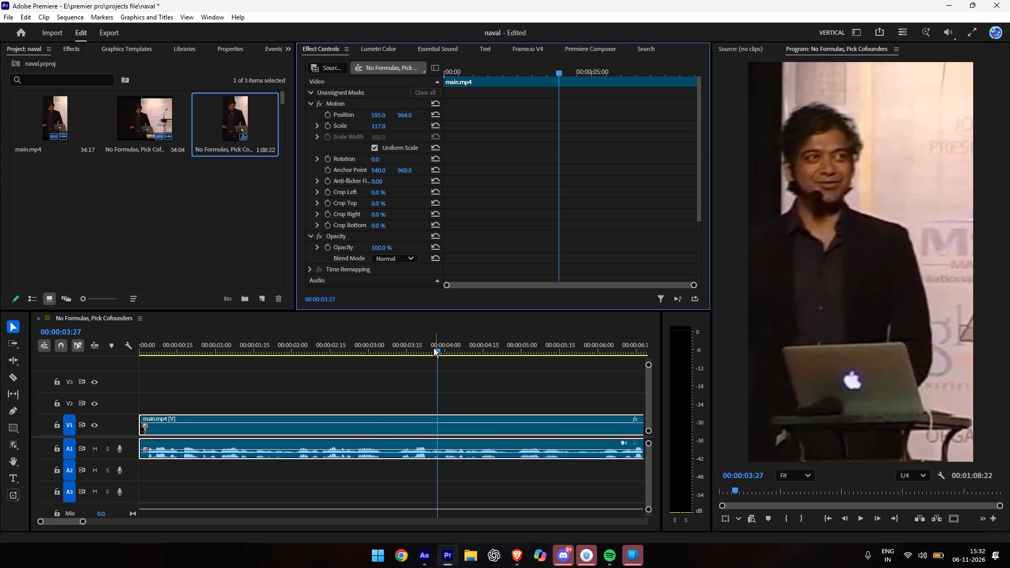
At the sequence start, set the first segment's Scale to 119 and vertical Position to 996, and play it back to check the framing.
left_click_drag(433, 348, 93, 408)
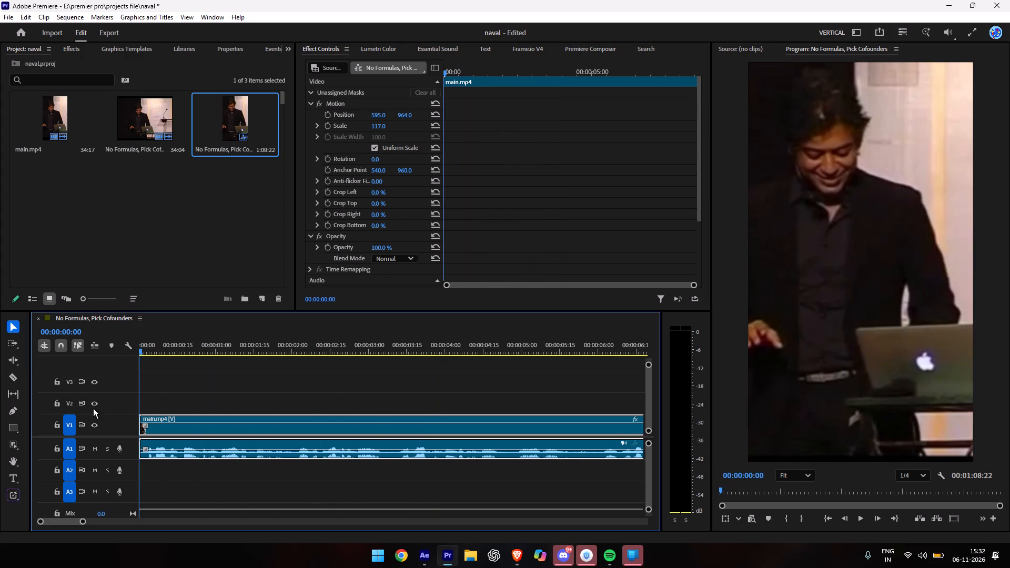
left_click_drag(93, 408, 123, 409)
left_click(377, 129)
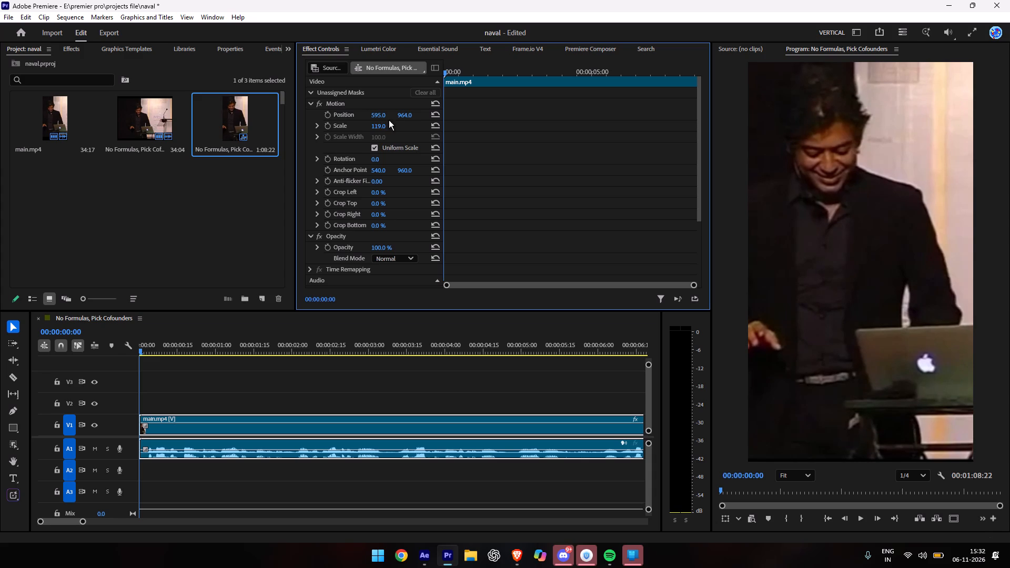
left_click_drag(404, 115, 421, 115)
key("space")
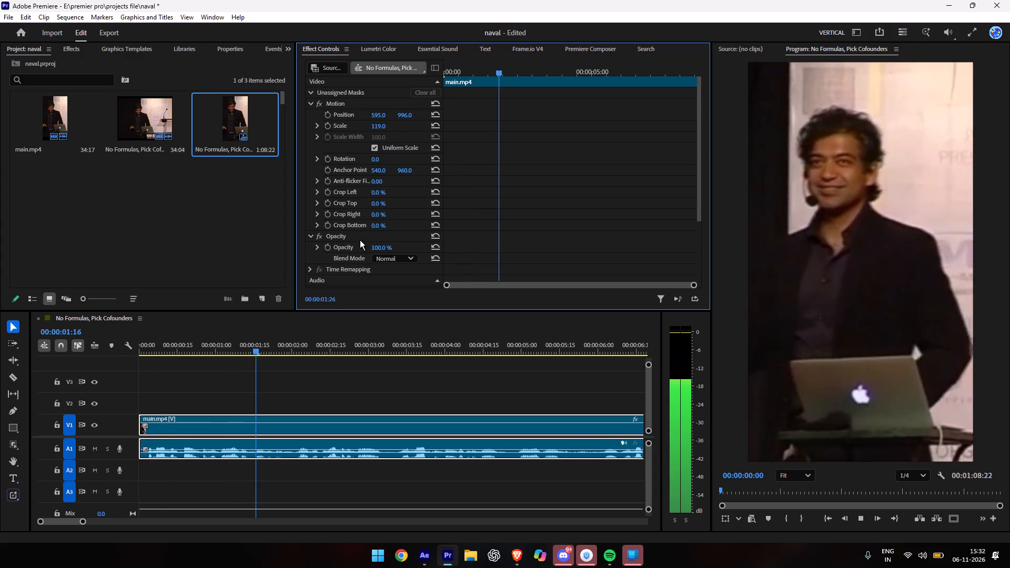
key("space")
key("space")
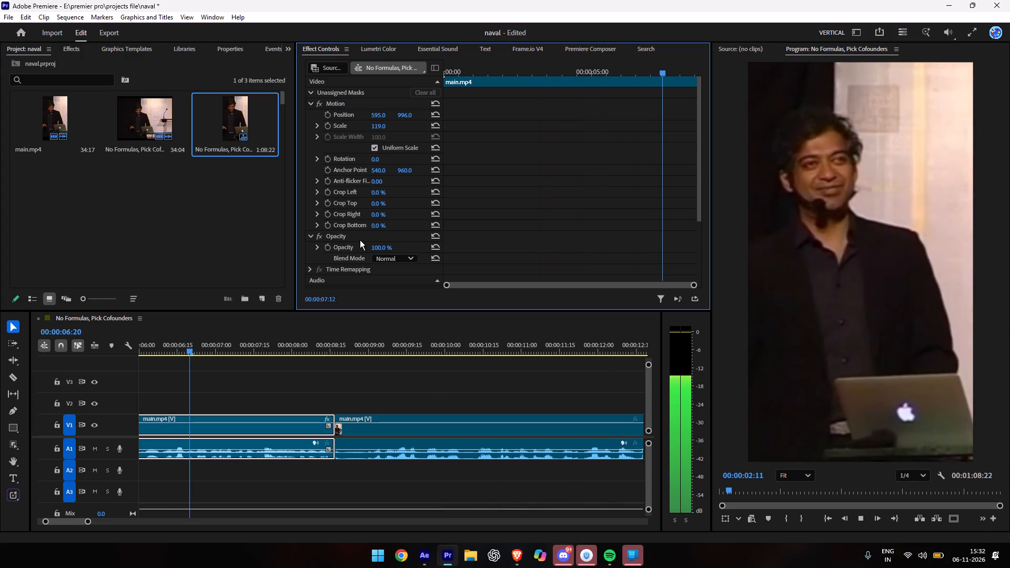
Stop playback past the first cut, scrub back through the reframed first segment to the sequence start, and replay its opening.
key("space")
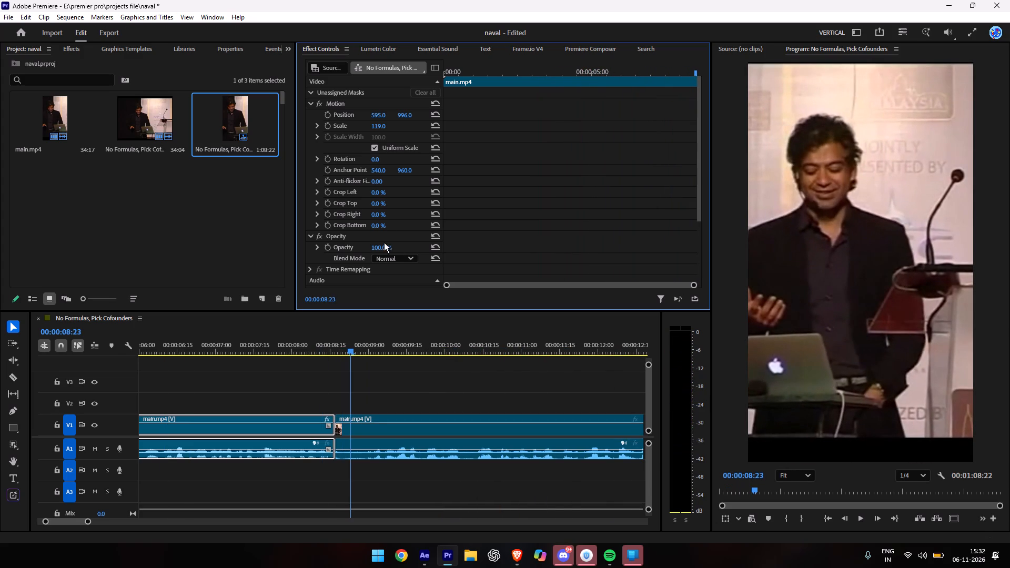
left_click_drag(352, 353, 233, 364)
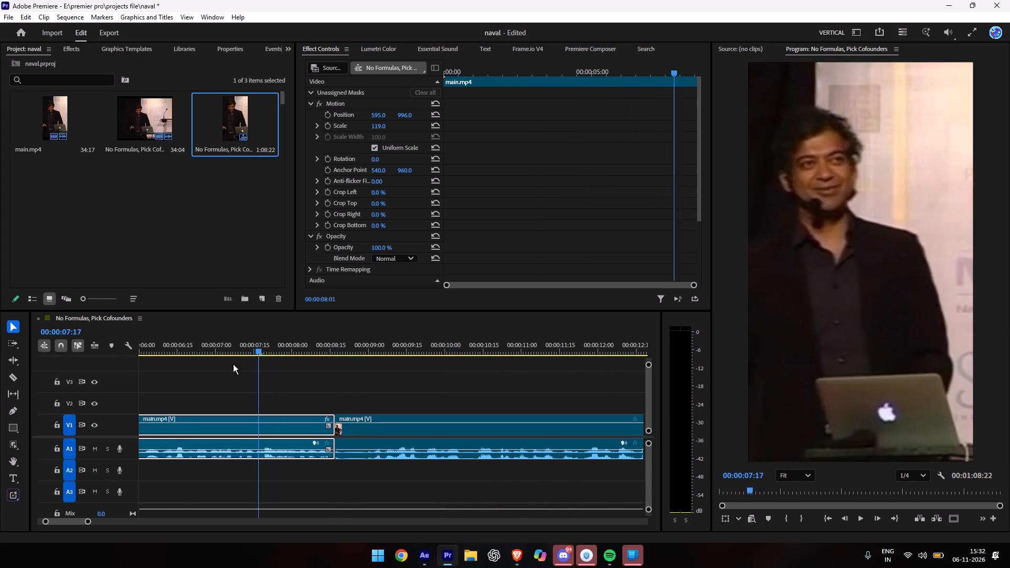
left_click_drag(233, 364, 0, 507)
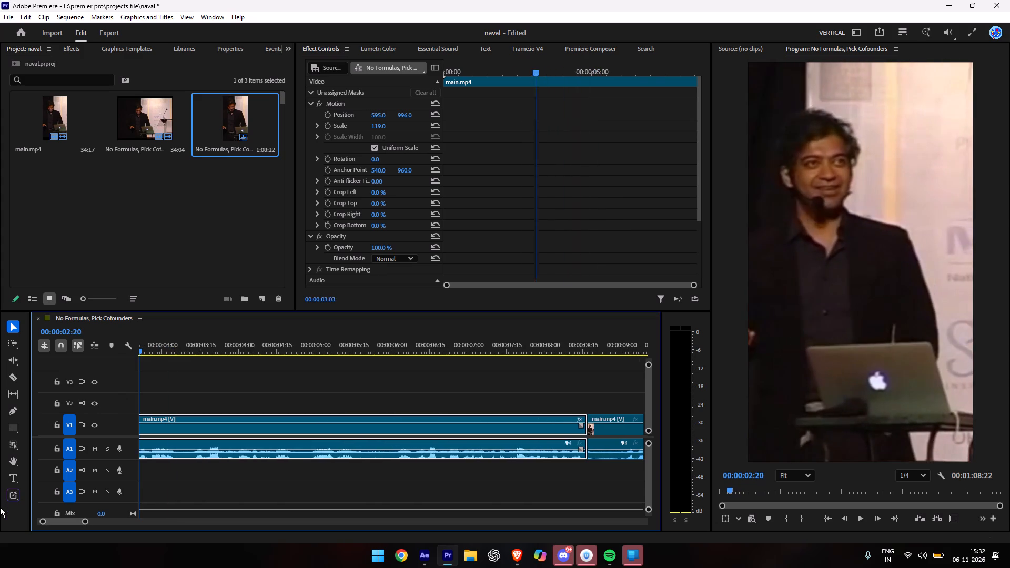
left_click_drag(0, 507, 0, 555)
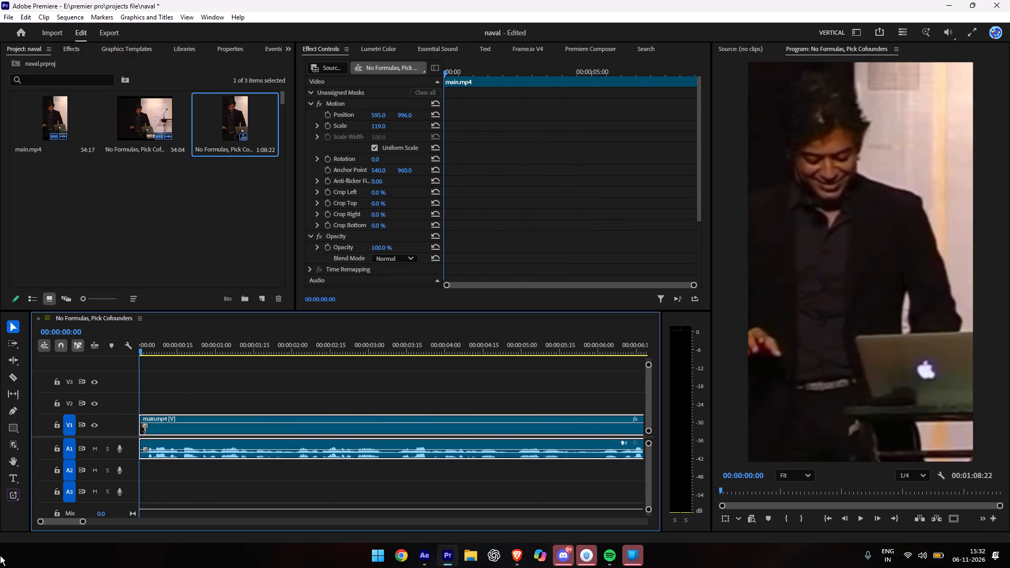
left_click_drag(0, 555, 0, 556)
left_click_drag(86, 522, 156, 524)
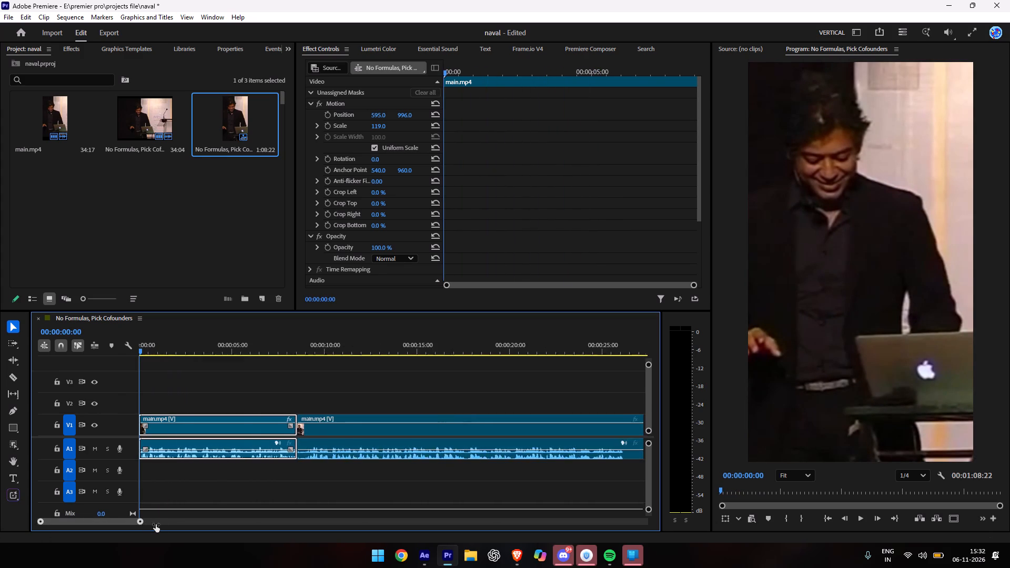
left_click_drag(156, 524, 160, 524)
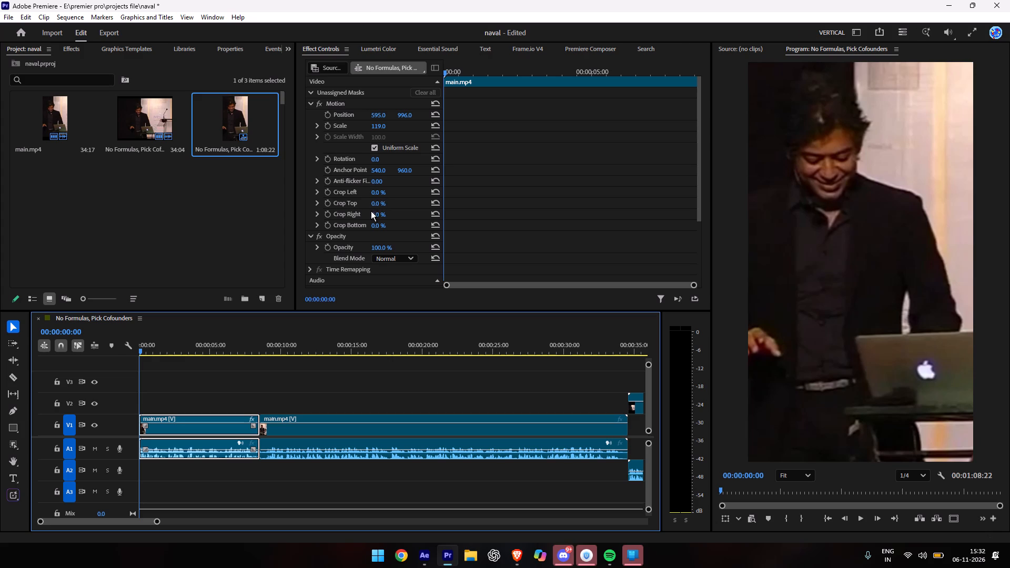
left_click_drag(154, 356, 142, 353)
left_click_drag(143, 344, 97, 369)
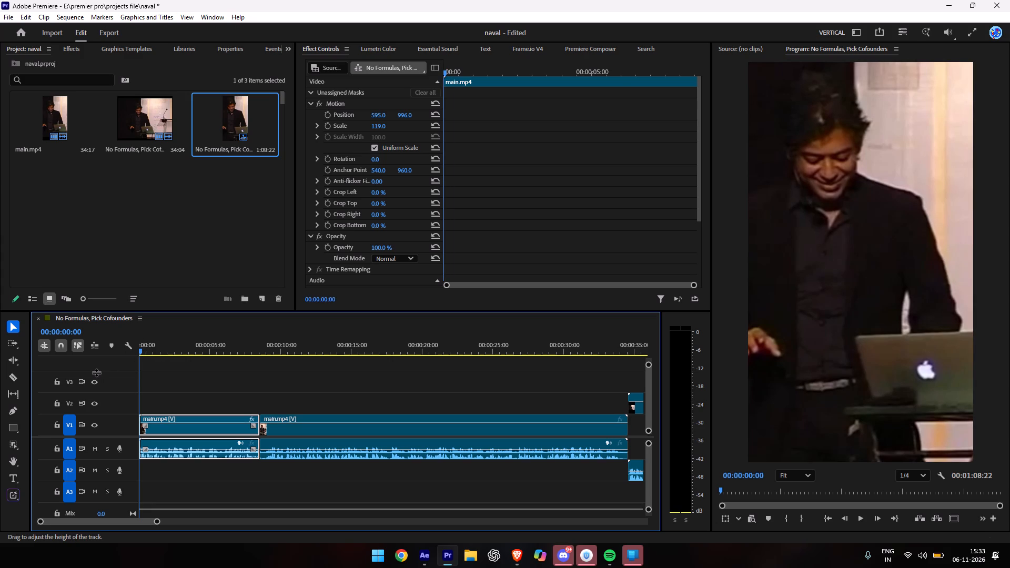
key("space")
key("space")
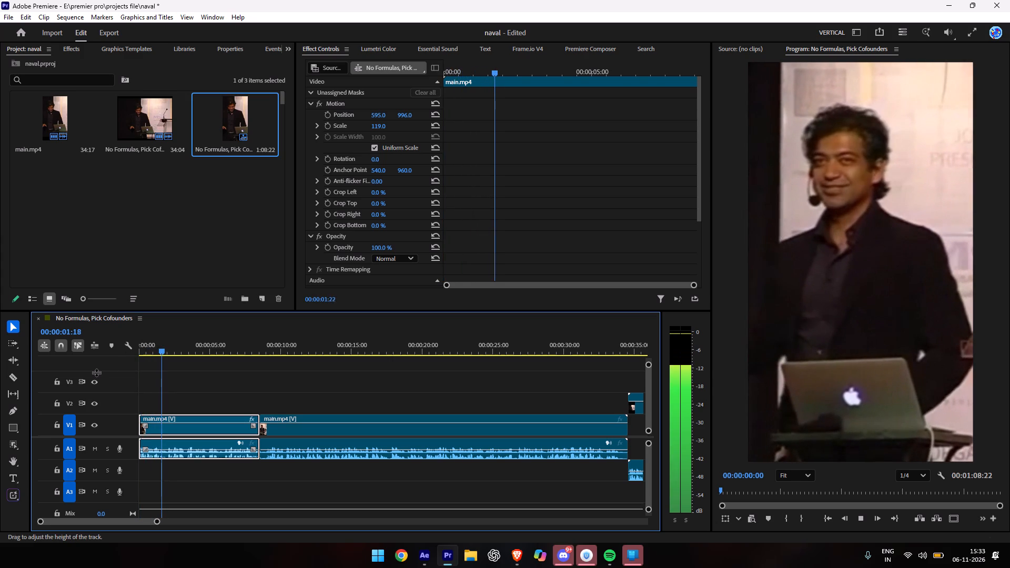
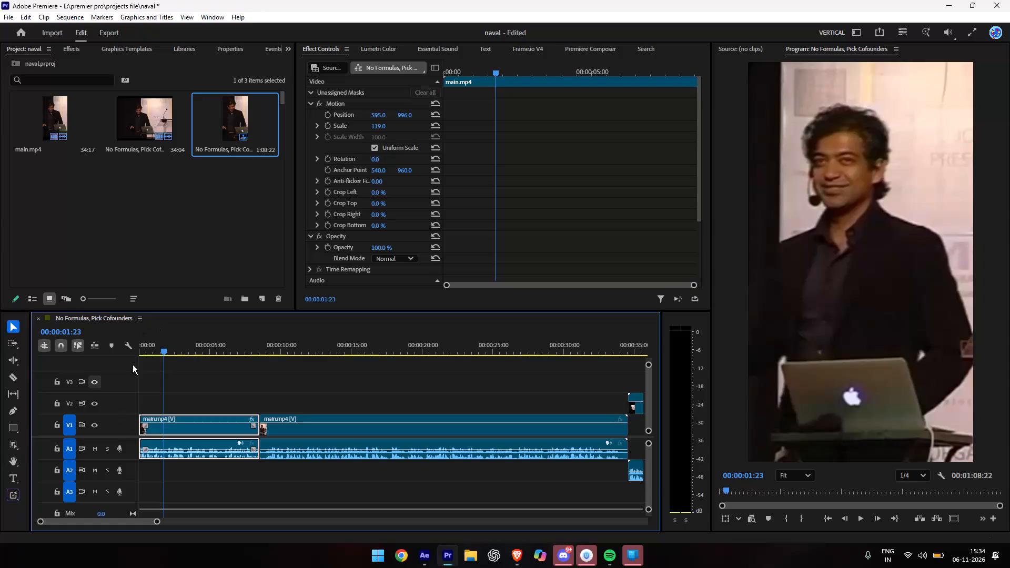
Replay the first main.mp4 segment's opening from the sequence start to check its framing, and return to the start.
left_click_drag(149, 347, 127, 358)
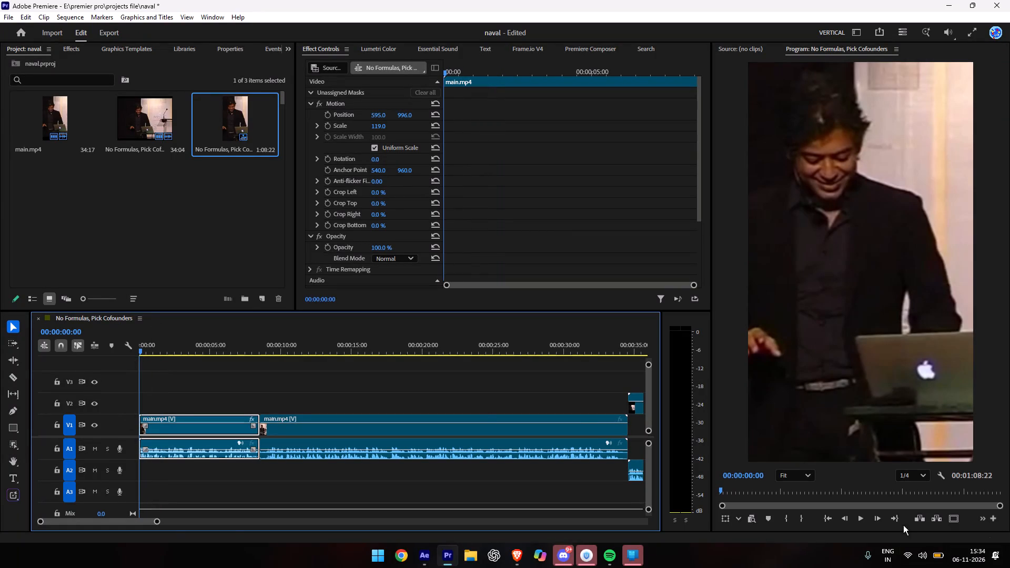
left_click(864, 518)
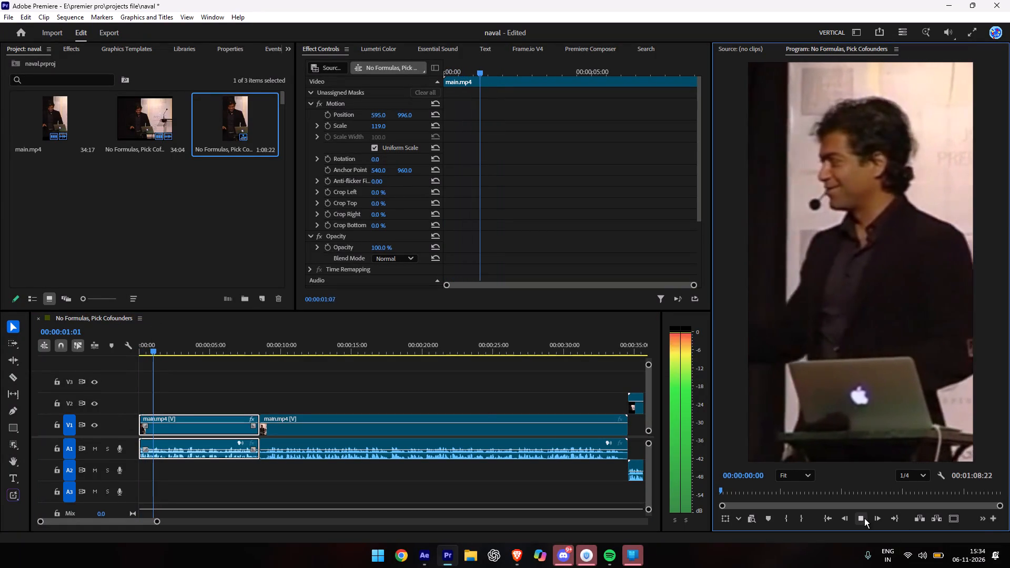
left_click(864, 518)
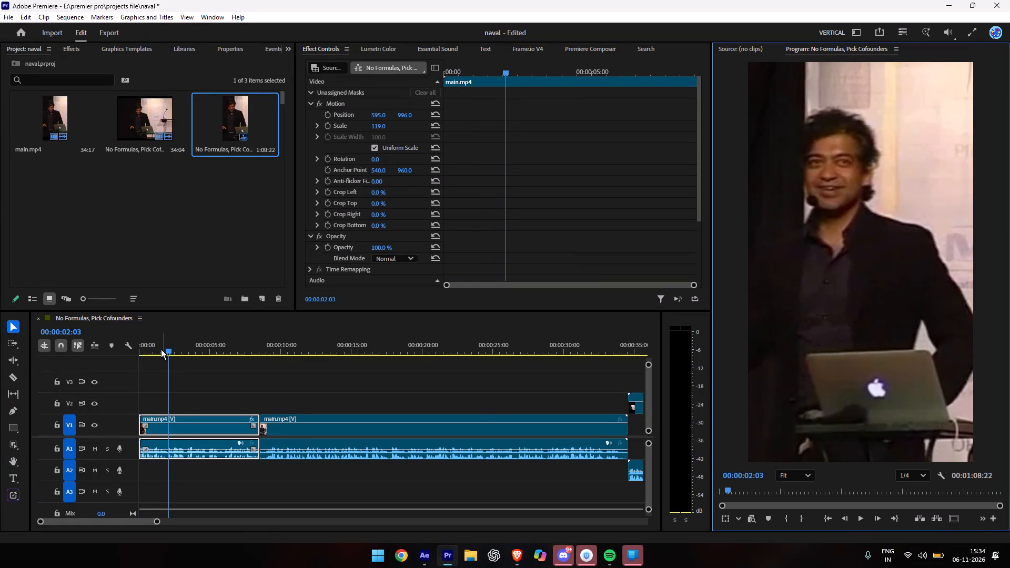
left_click_drag(161, 348, 4, 382)
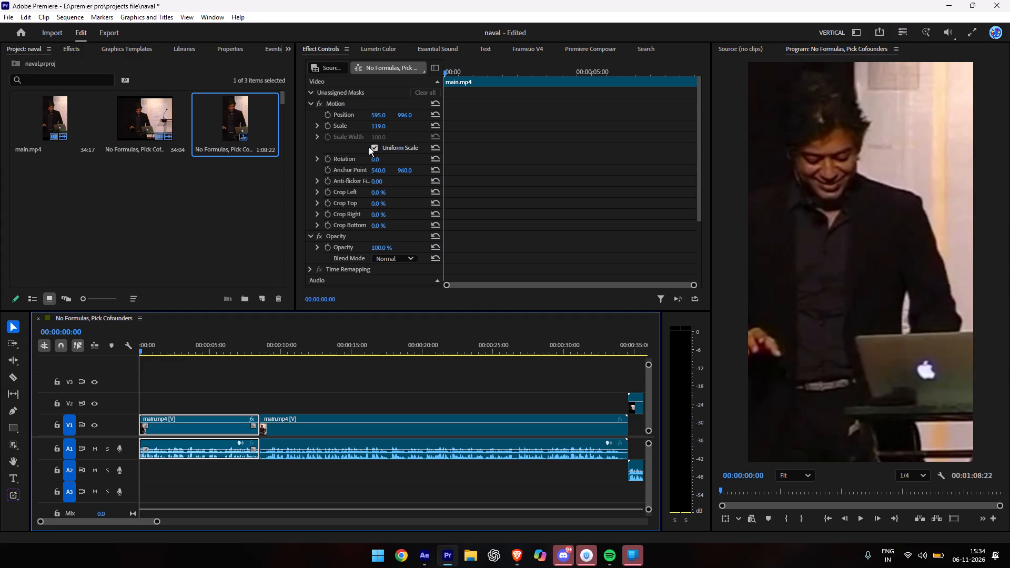
Show the rulers and guides over the program preview.
left_click(207, 13)
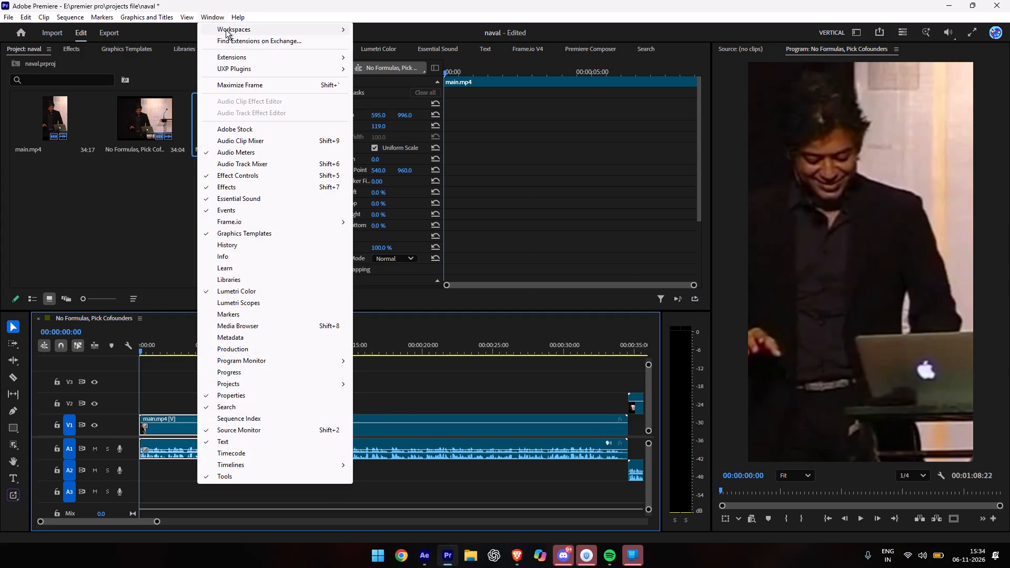
left_click(209, 94)
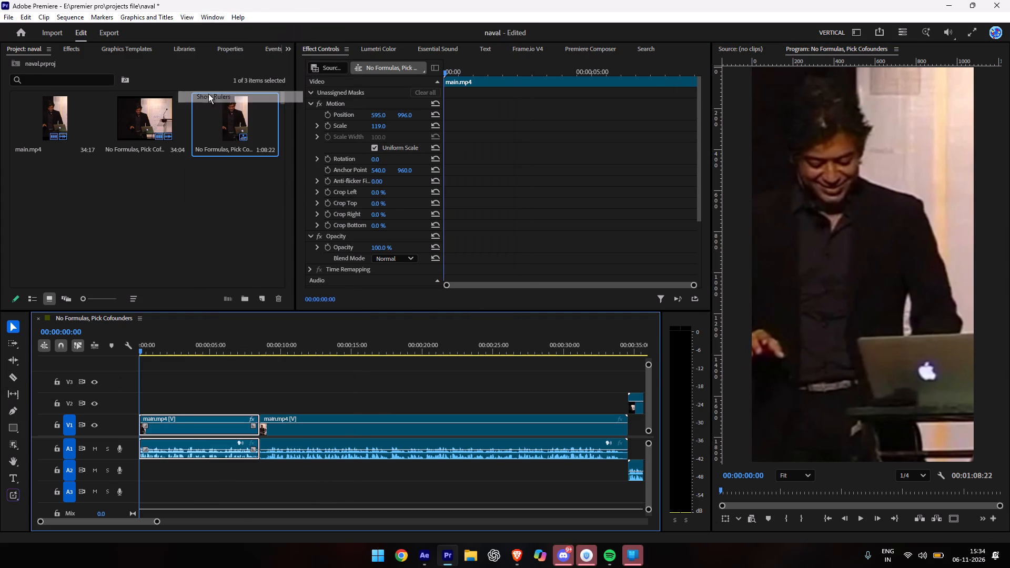
left_click(193, 18)
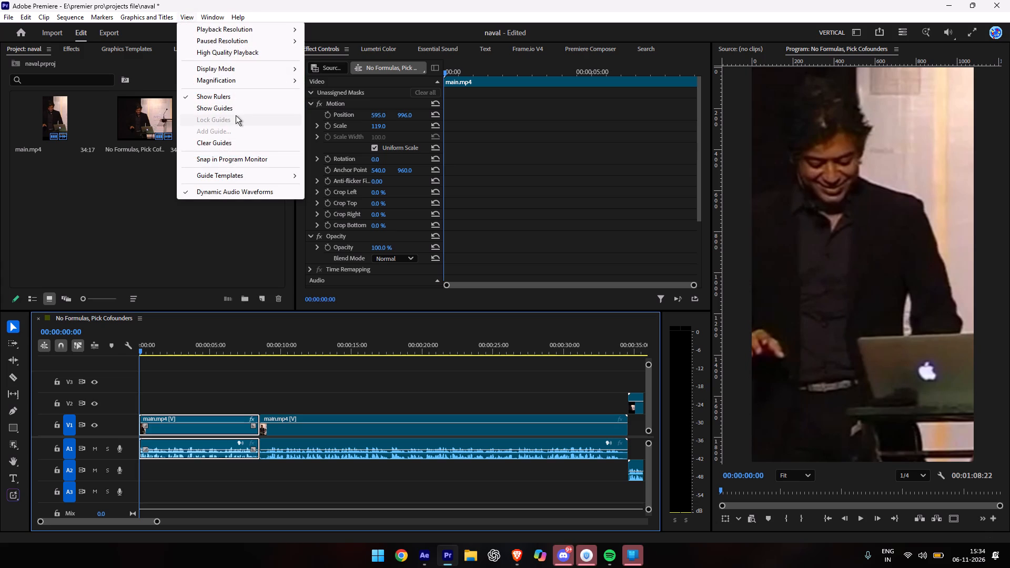
left_click(229, 113)
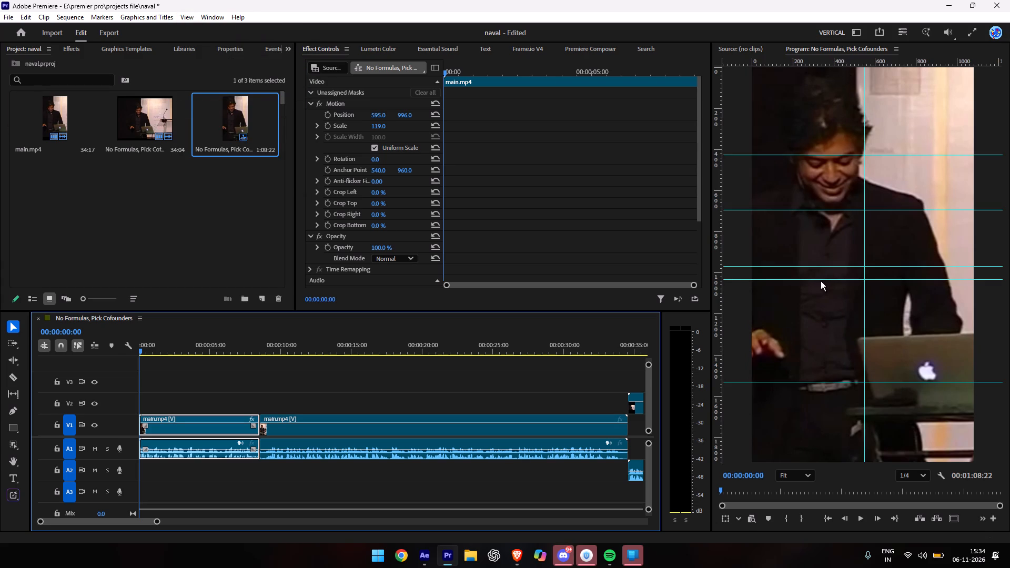
Raise the lowest horizontal guide to about 1340 and add a vertical guide at about 960 across the laptop.
left_click_drag(826, 382, 821, 346)
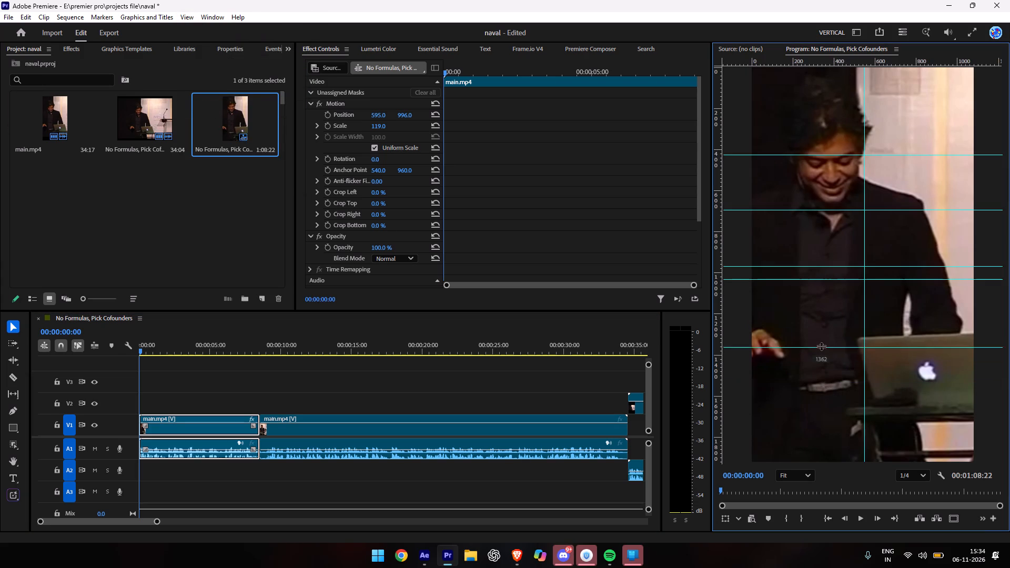
left_click_drag(821, 346, 820, 342)
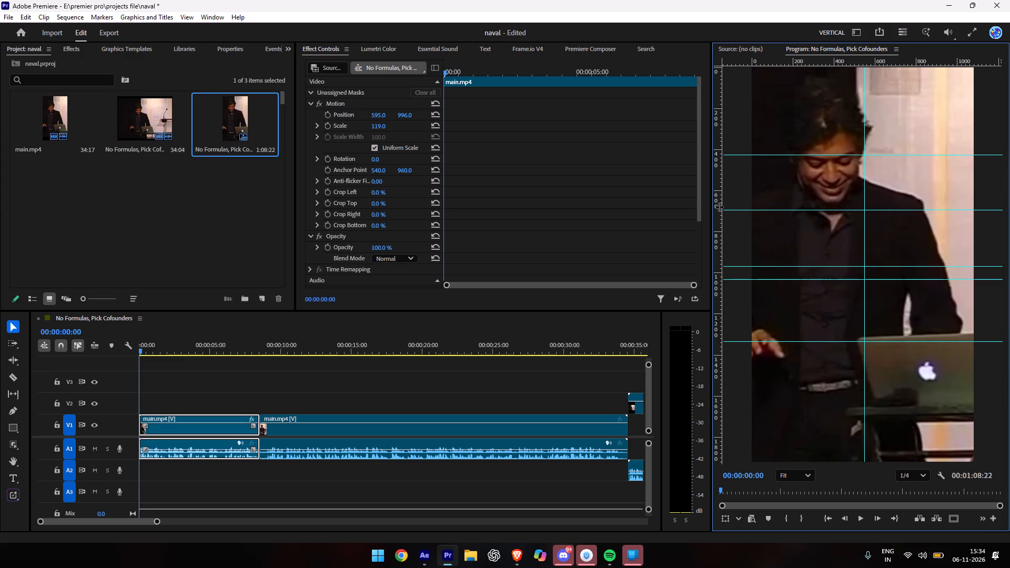
left_click_drag(719, 207, 973, 248)
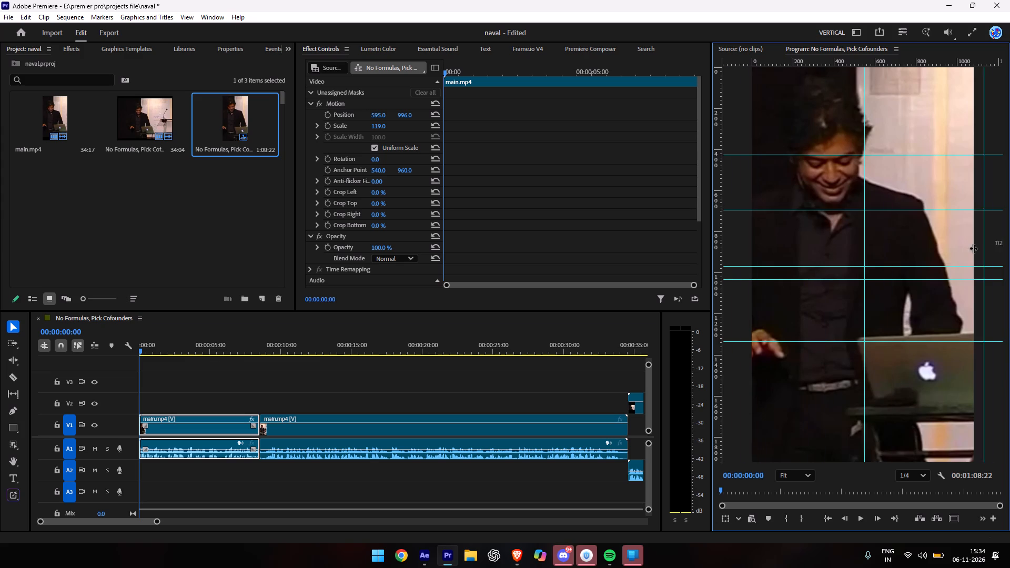
left_click_drag(973, 248, 949, 252)
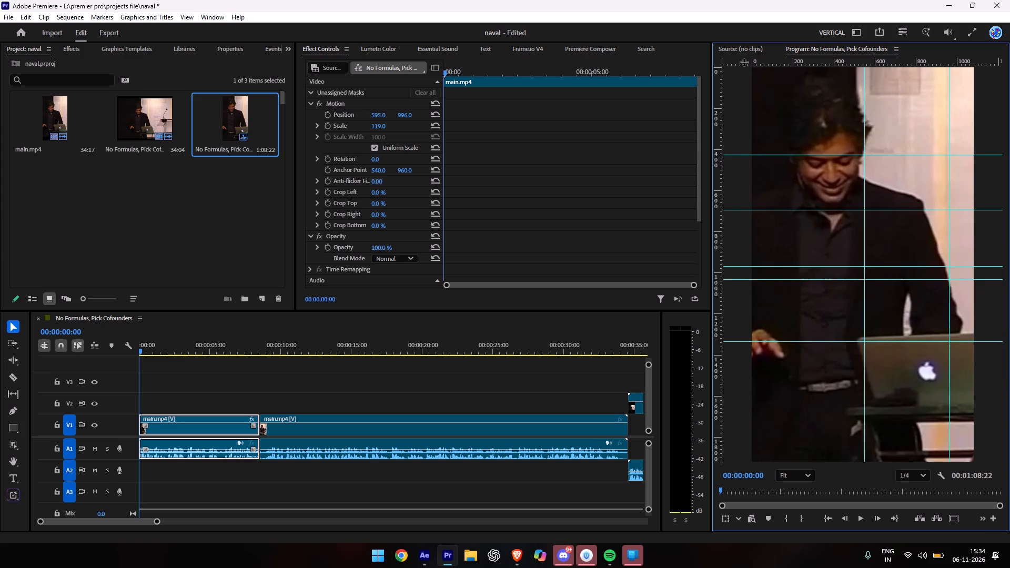
Add a horizontal guide at about 1690 below the laptop, and raise the guide at the laptop's upper edge to about 1280.
left_click_drag(743, 65, 686, 382)
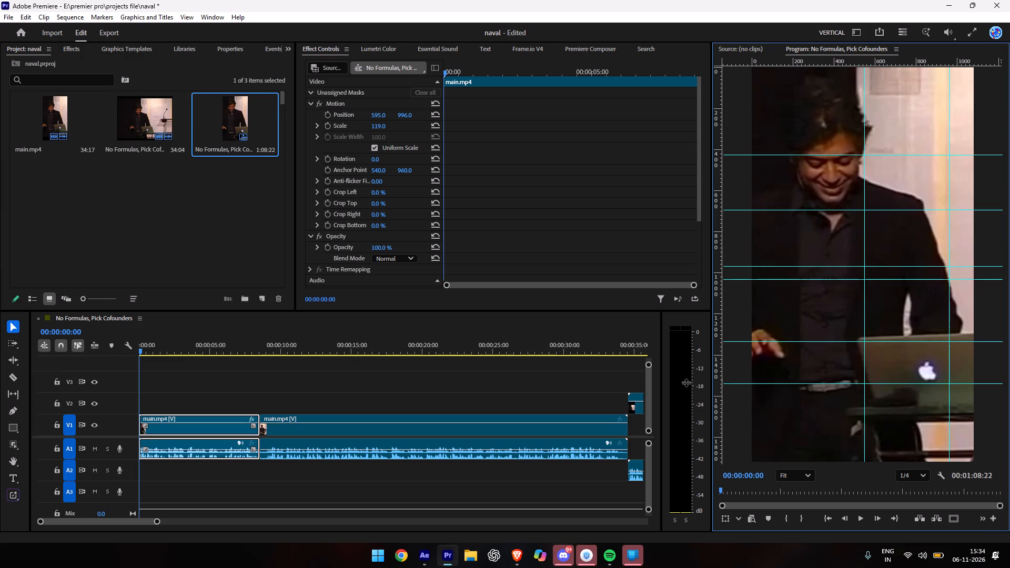
left_click_drag(686, 382, 681, 390)
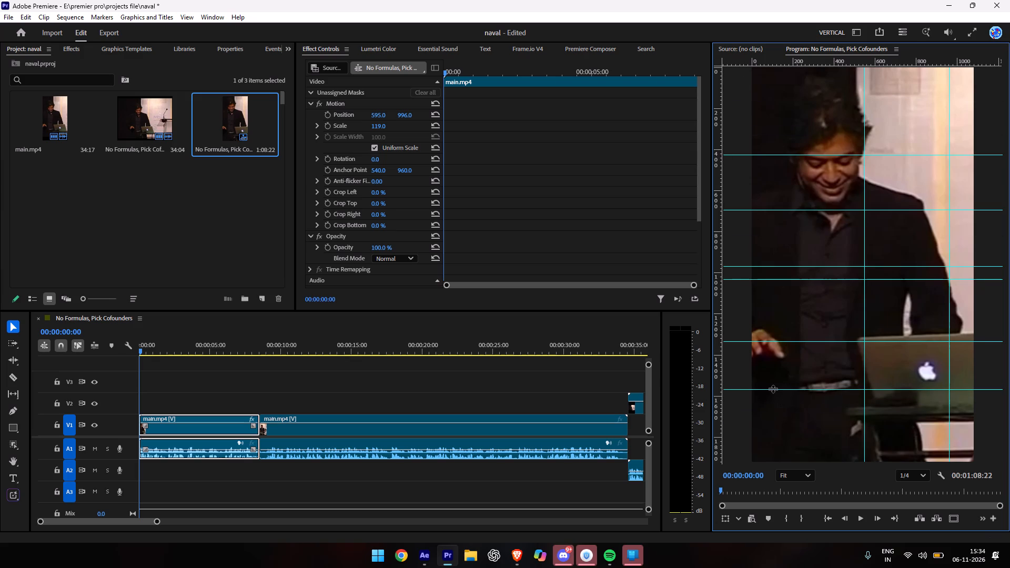
left_click_drag(773, 389, 767, 414)
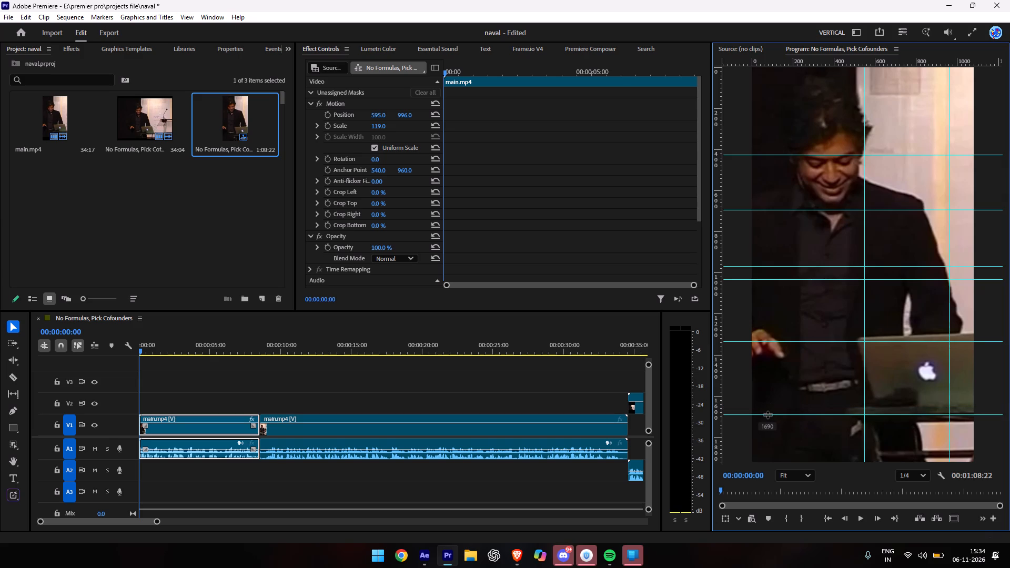
left_click_drag(767, 414, 766, 413)
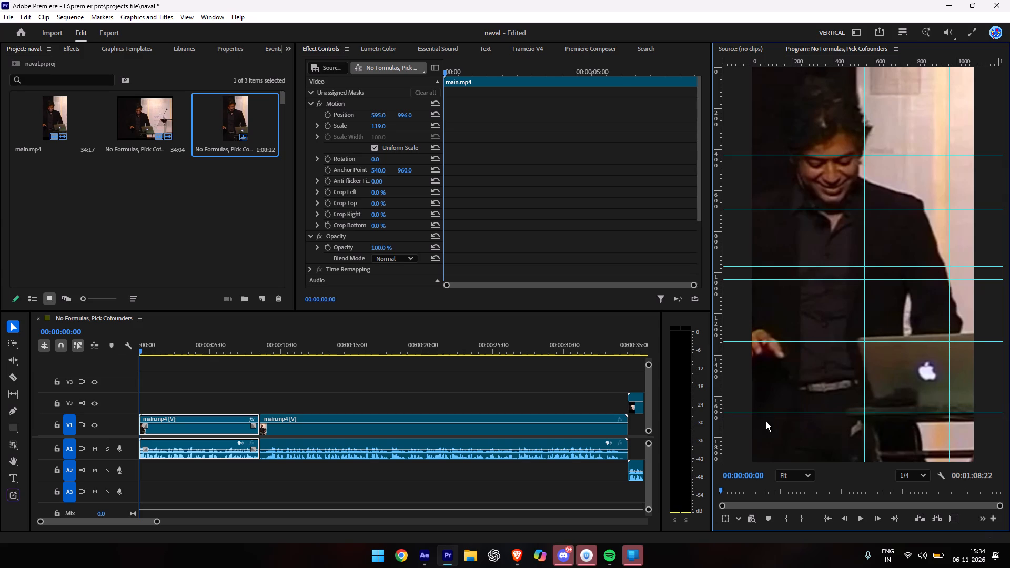
left_click_drag(777, 342, 772, 331)
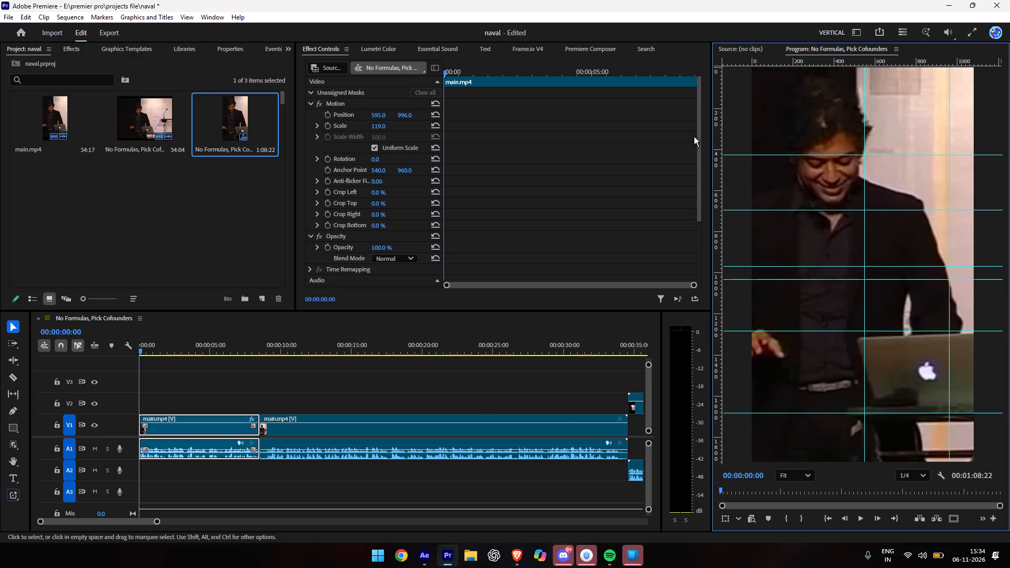
Open the sequence transcript and look over its untranscribed source clip list and the captions view.
left_click(492, 47)
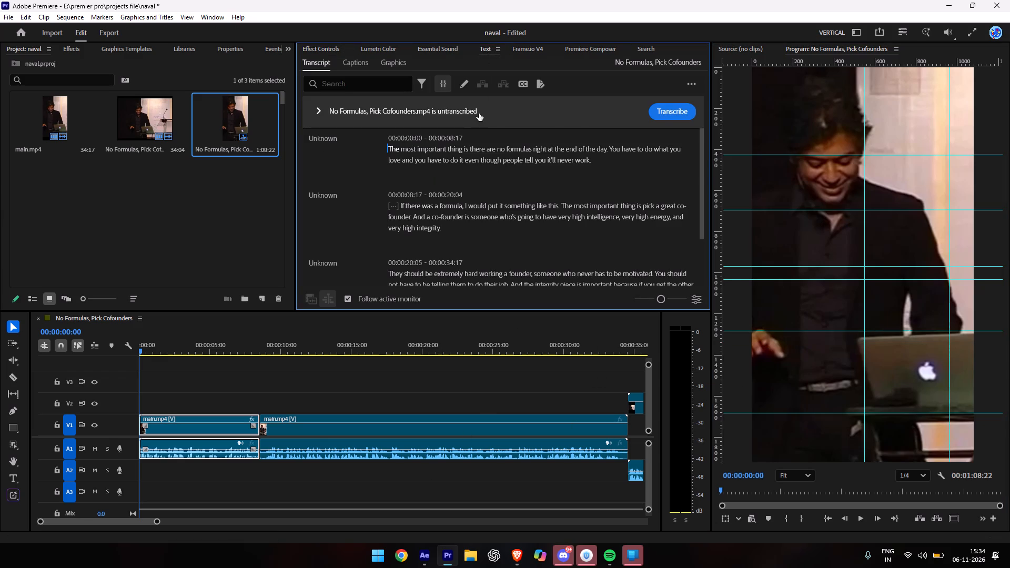
left_click(663, 109)
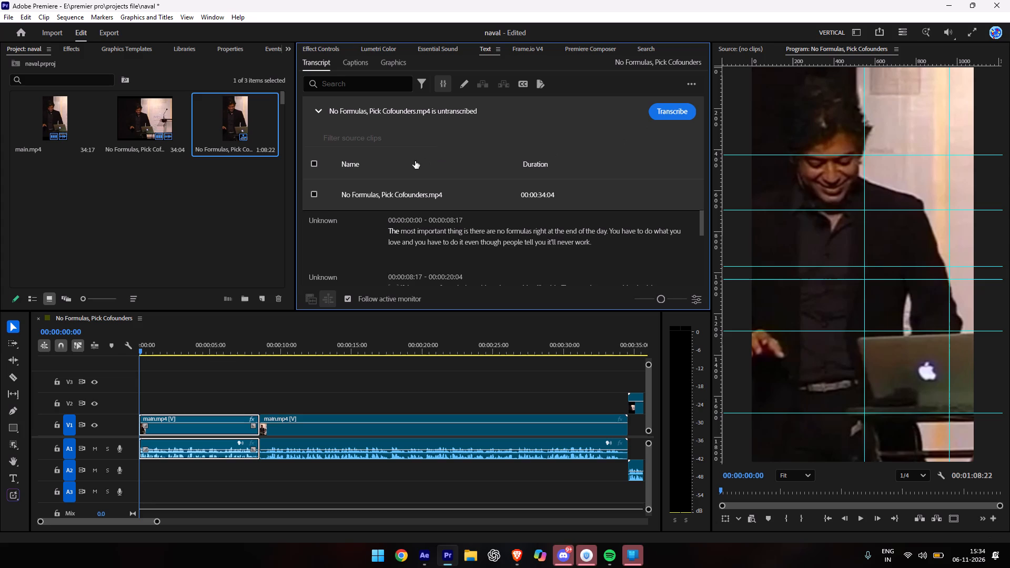
left_click(315, 186)
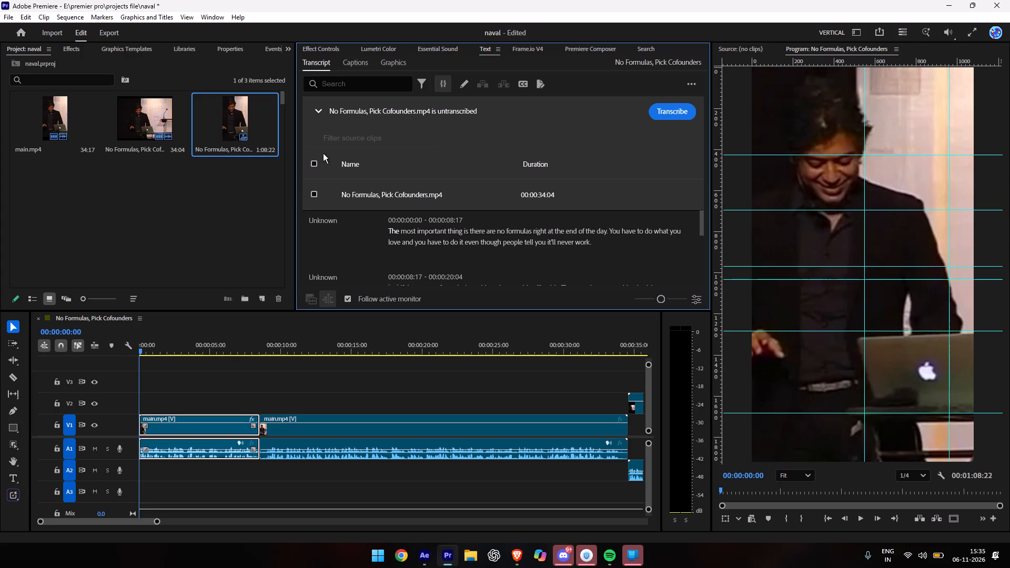
left_click(350, 65)
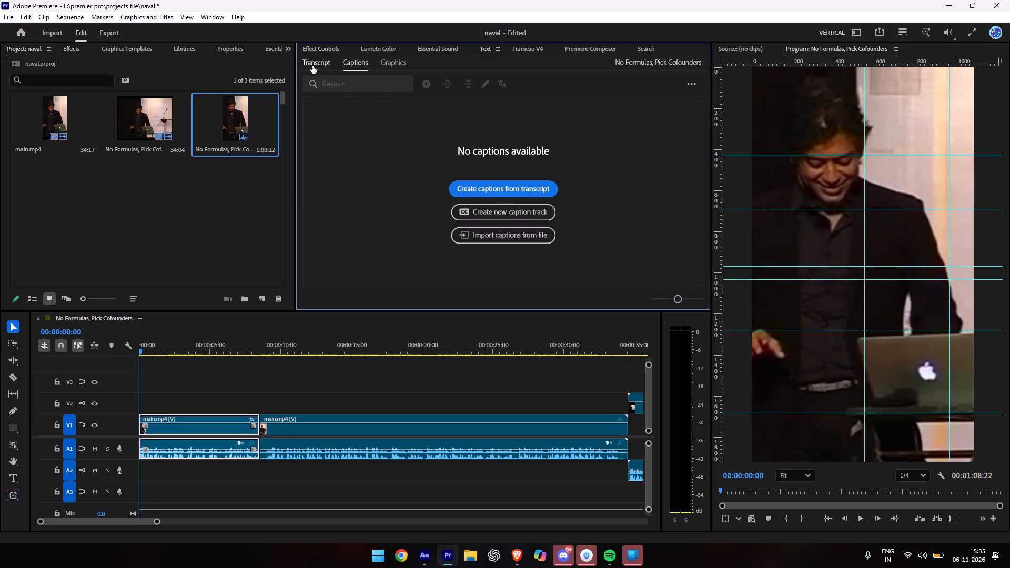
left_click(312, 66)
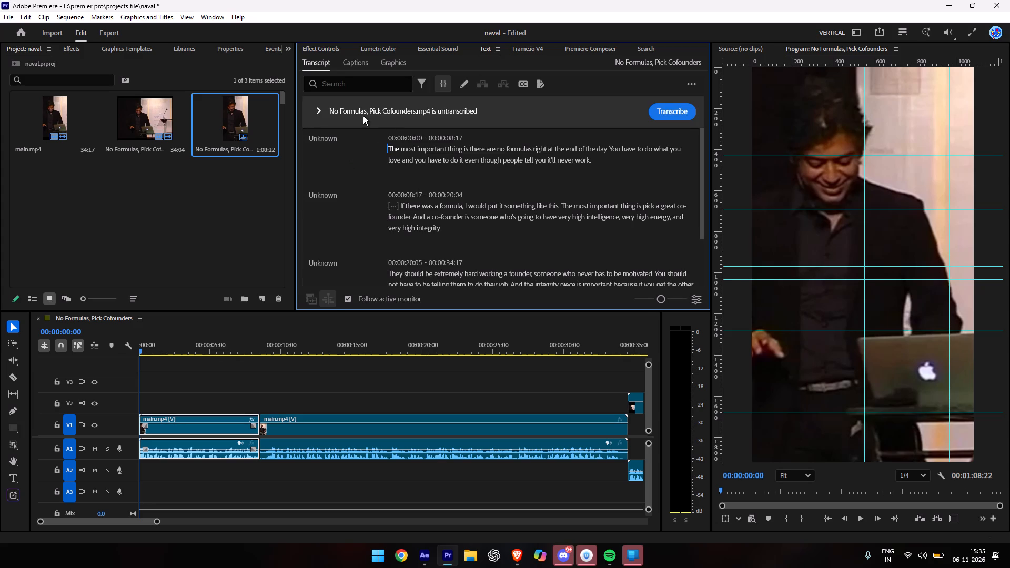
left_click(317, 107)
left_click(317, 107)
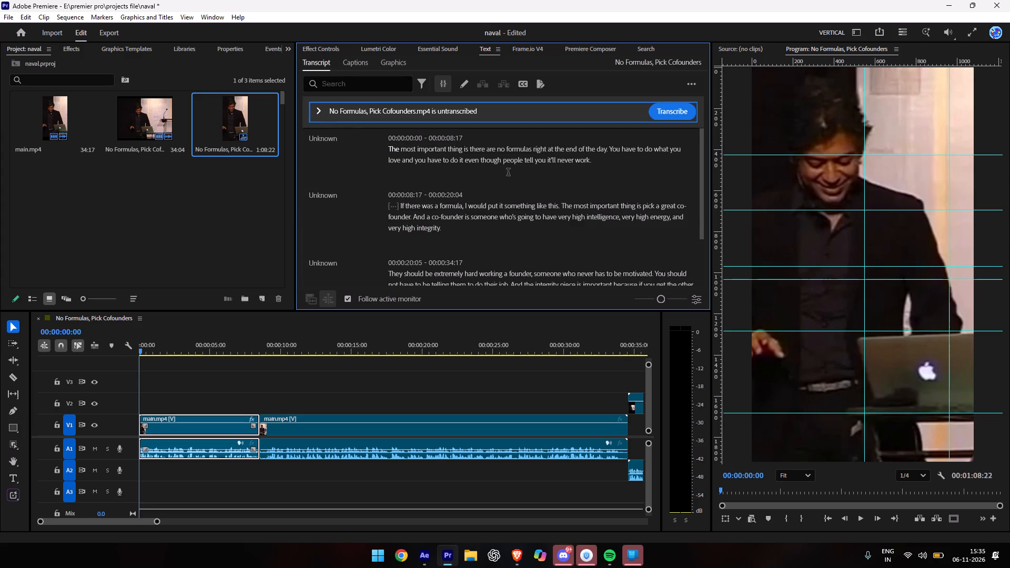
Select the first transcript paragraph and create captions with the Subtitle Default preset, Subtitle format, no style and Single Word layout.
left_click_drag(603, 163, 383, 149)
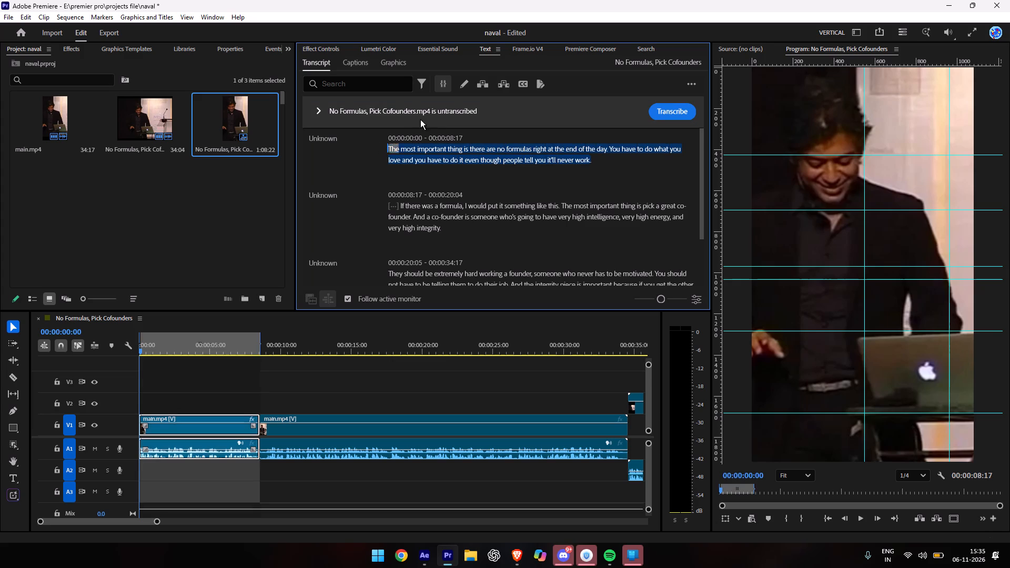
left_click(526, 86)
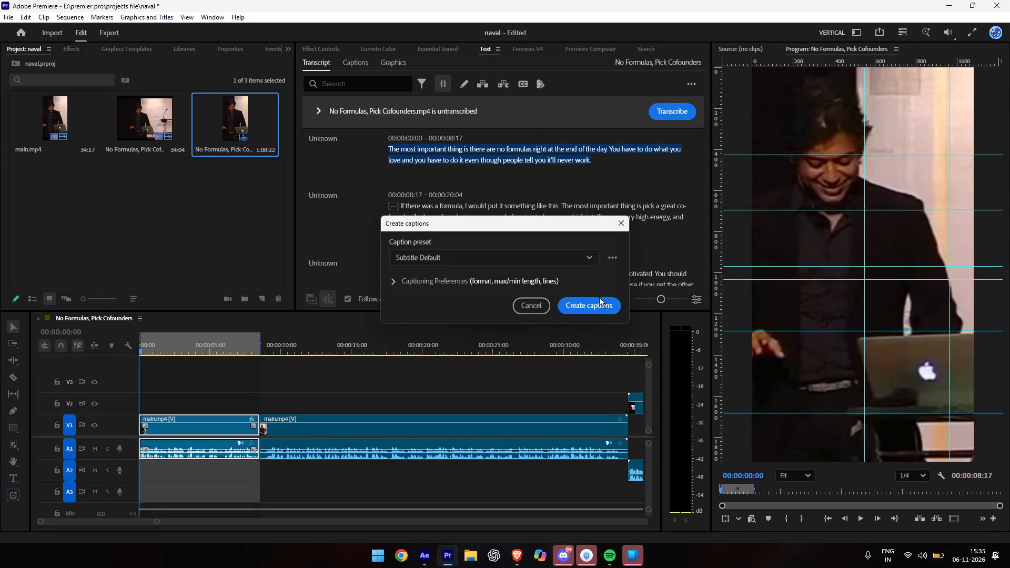
left_click(488, 253)
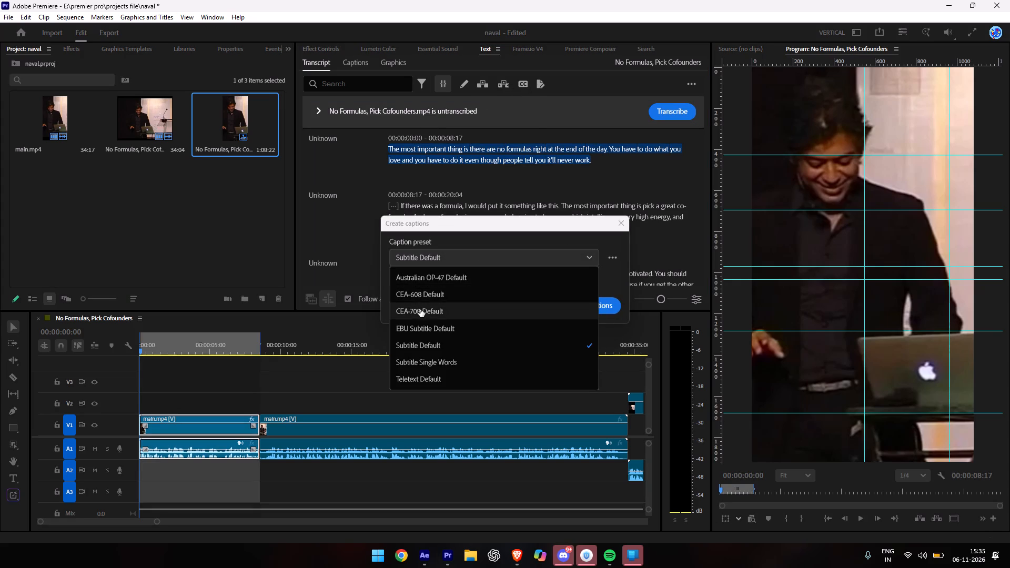
left_click(342, 240)
left_click(391, 280)
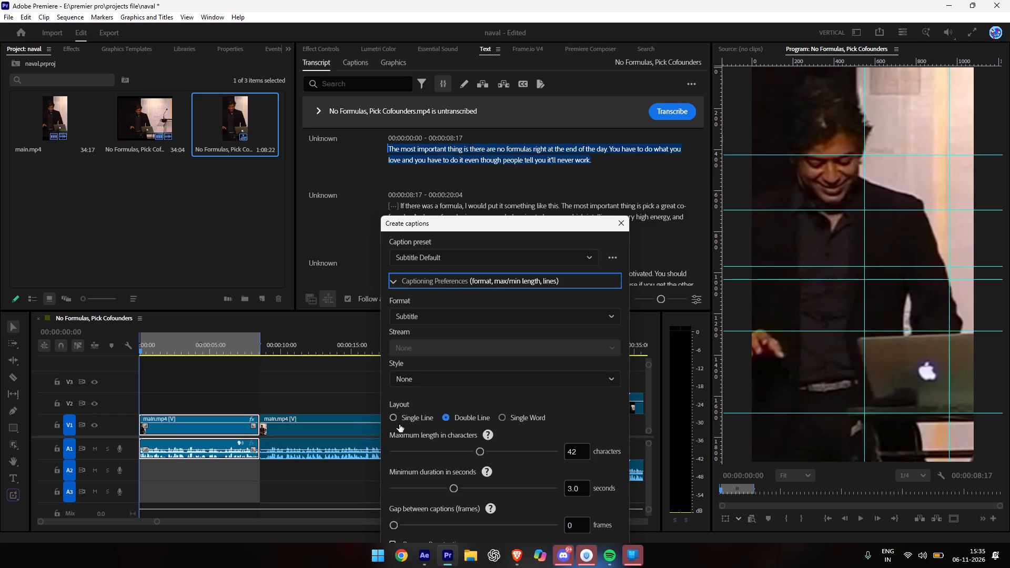
left_click(504, 418)
scroll(550, 384, "down", 4)
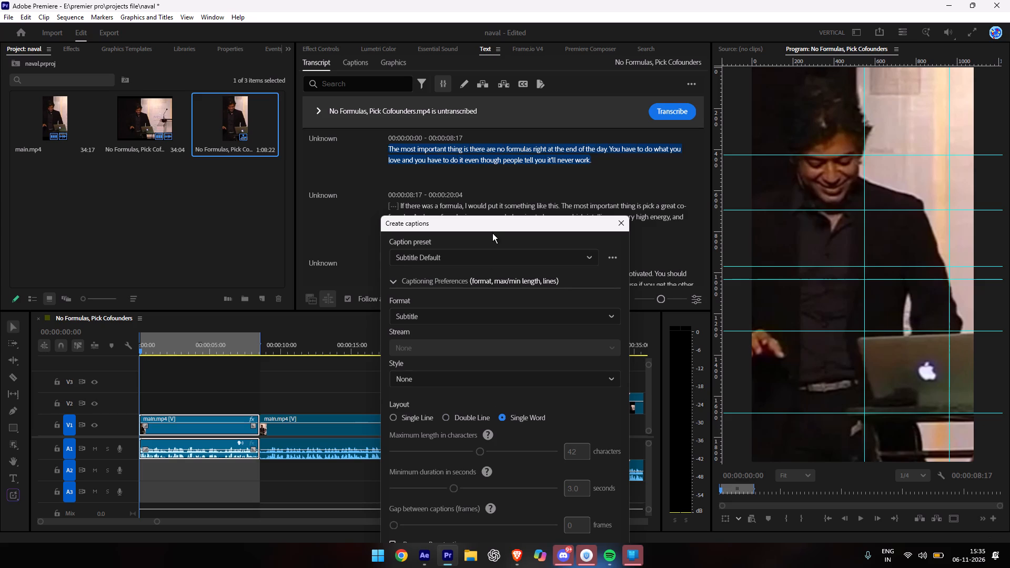
left_click_drag(488, 222, 468, 110)
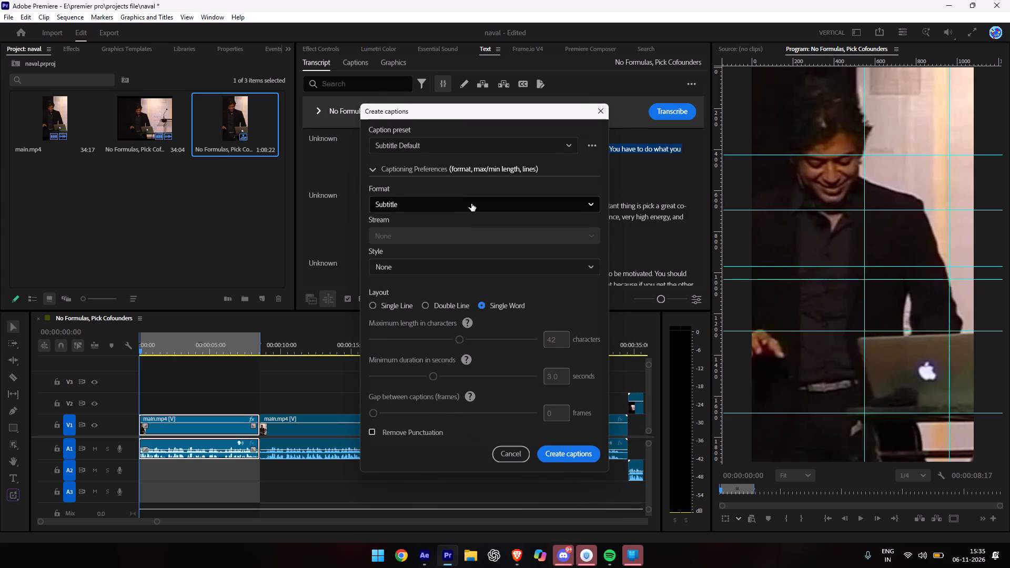
left_click(471, 203)
left_click(444, 186)
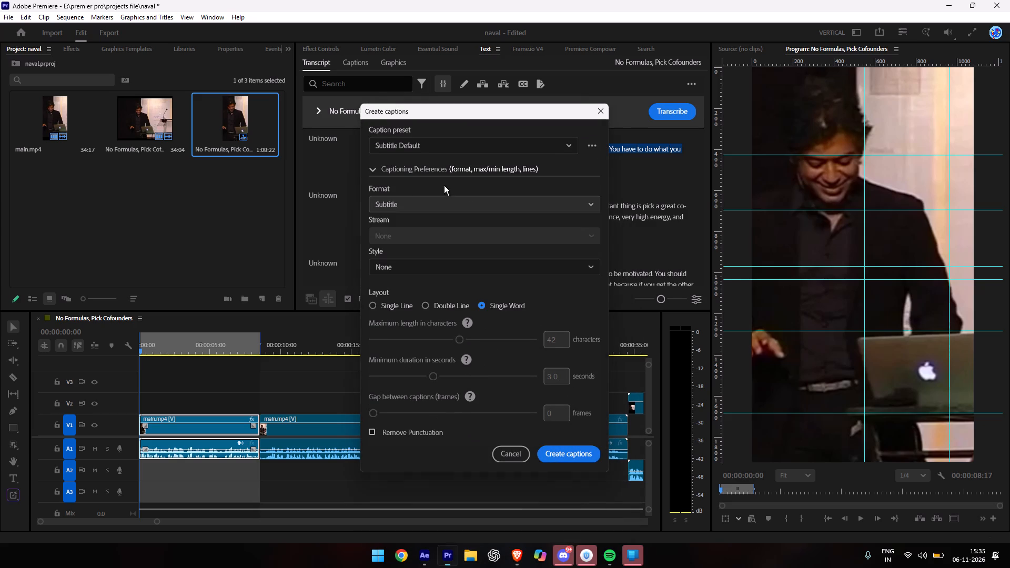
left_click(409, 270)
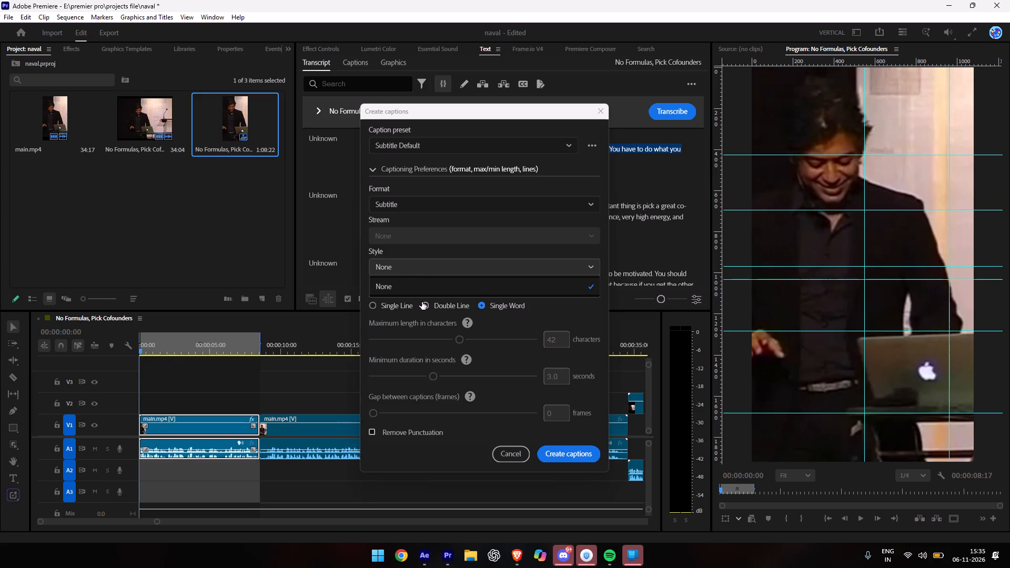
scroll(415, 291, "down", 3)
left_click(550, 308)
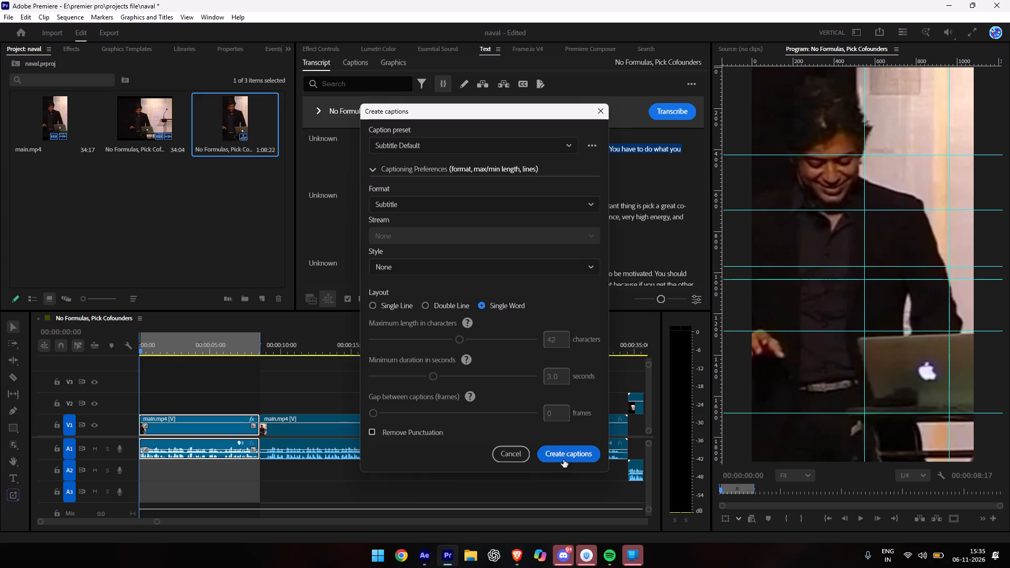
left_click(563, 460)
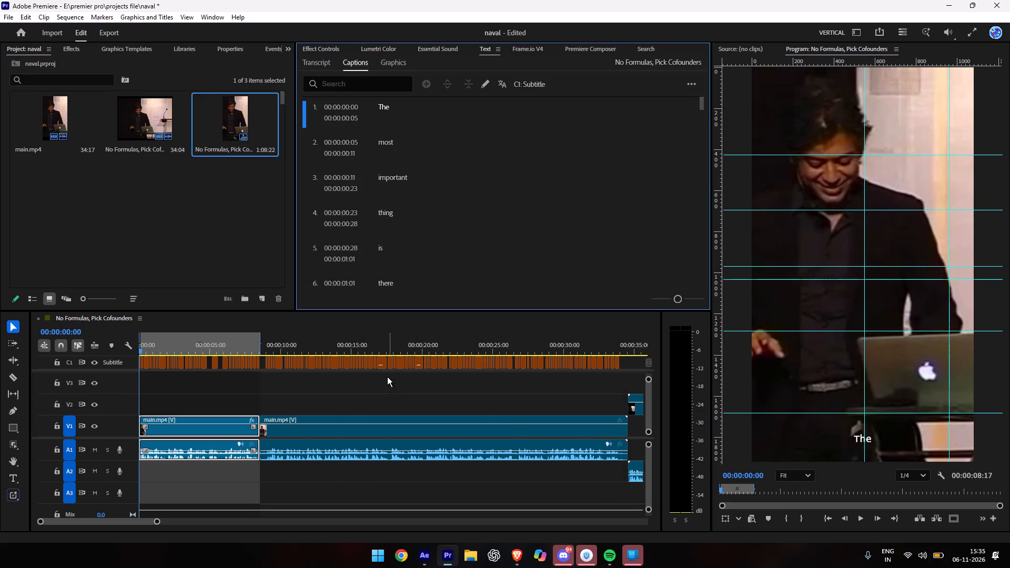
Select all captions above the first main.mp4 segment, from "The" to "work.", and set their font to Helvetica Neue Bold.
scroll(386, 377, "up", 5)
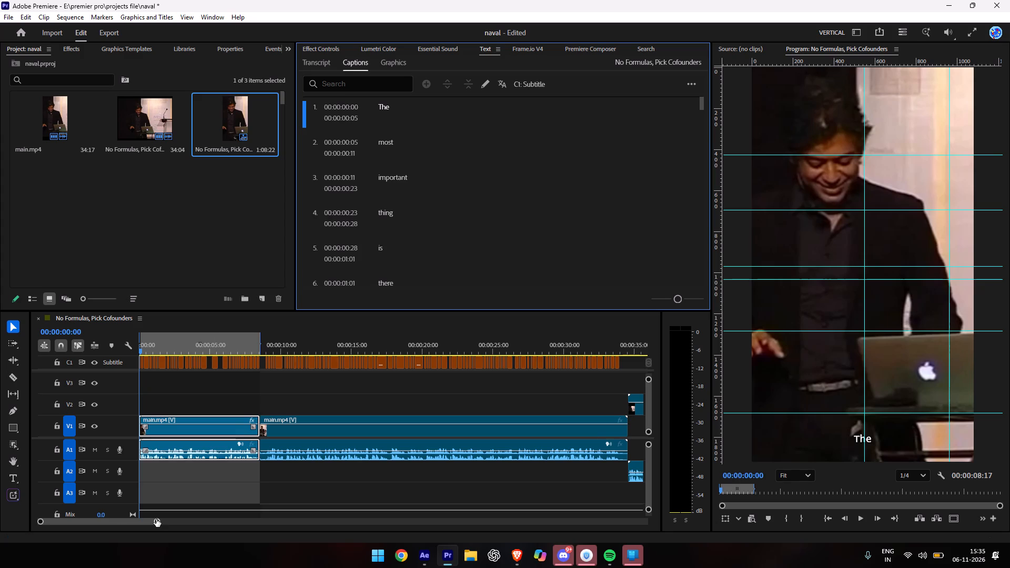
left_click_drag(156, 519, 94, 516)
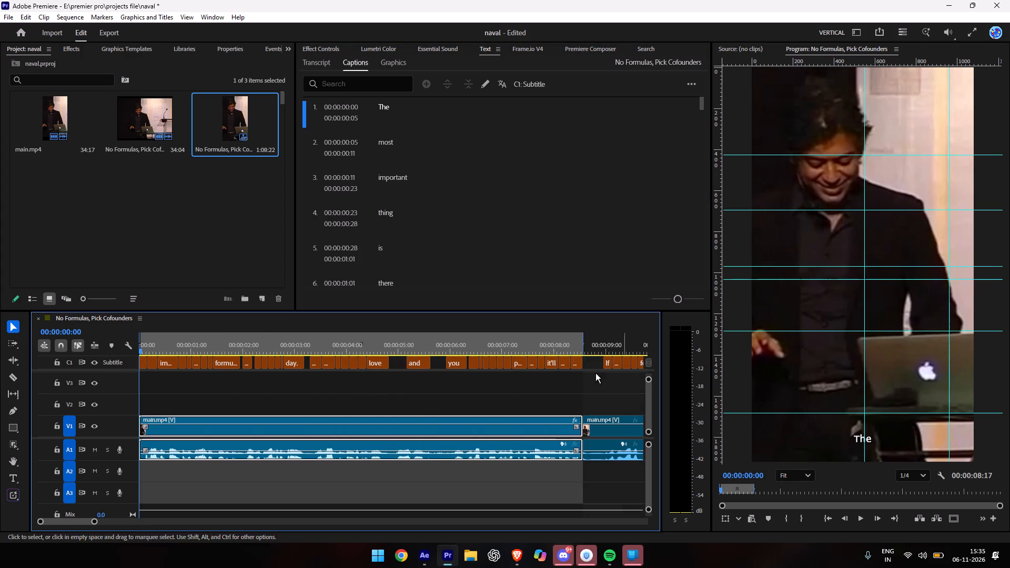
left_click_drag(574, 371, 389, 357)
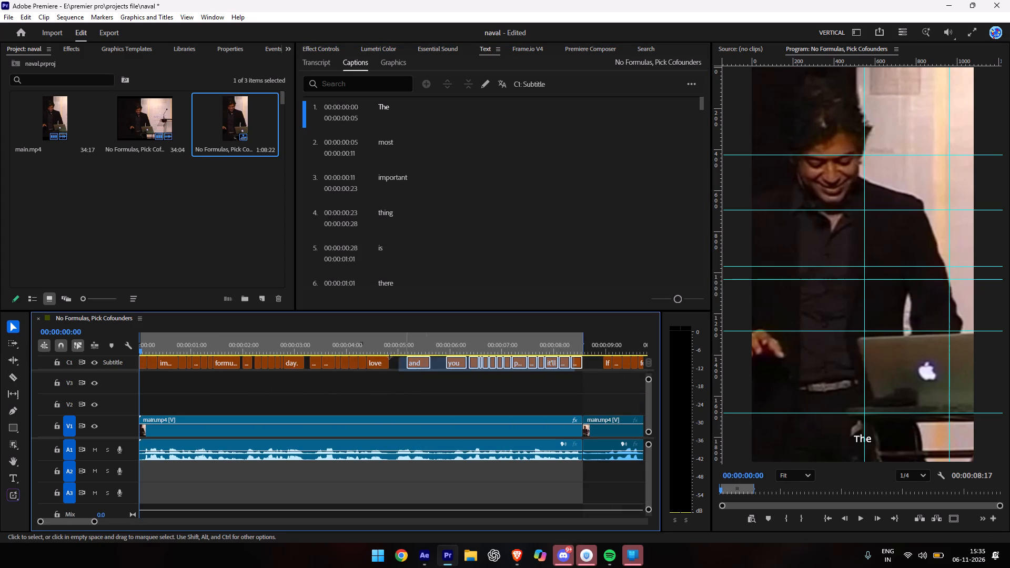
left_click_drag(389, 357, 136, 361)
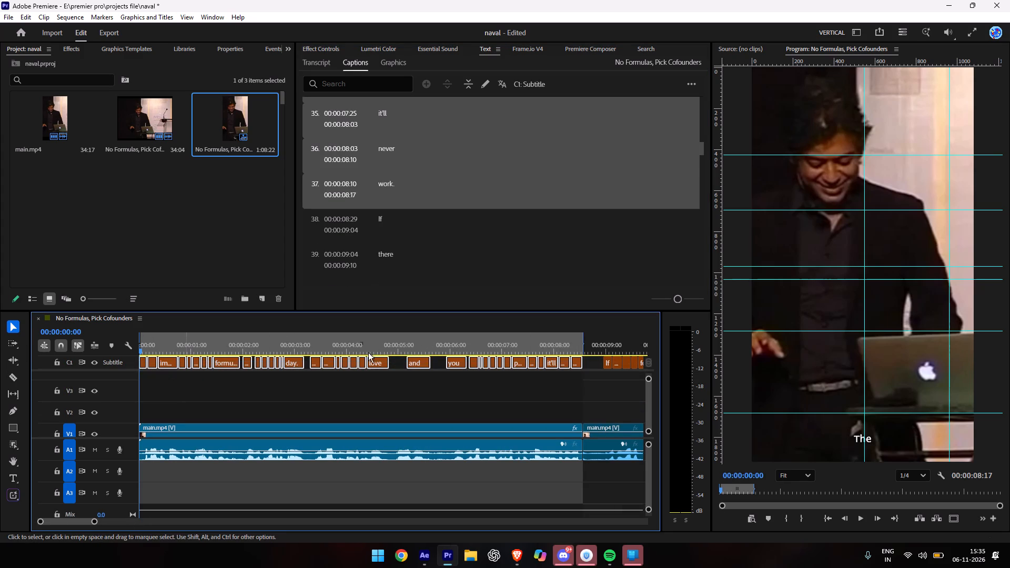
left_click(218, 48)
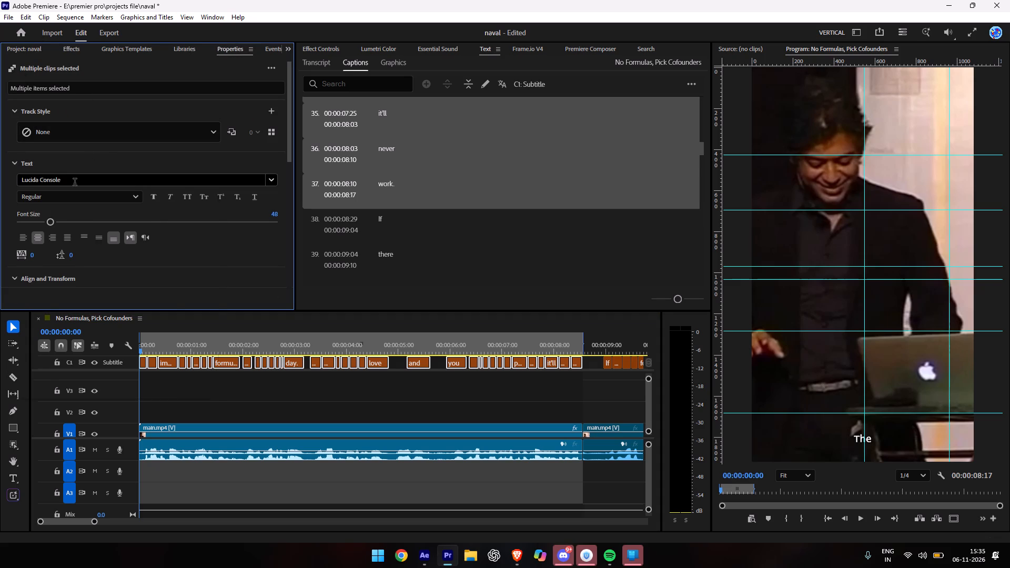
left_click(75, 183)
type("cool")
key("BackSpace")
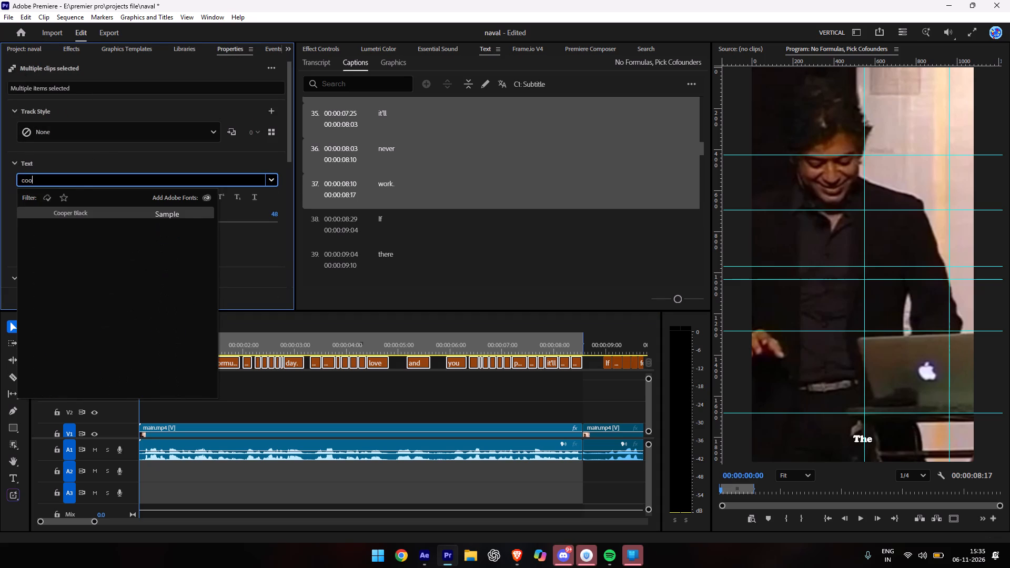
key("BackSpace")
key("BackSpace")
key("BackSpace")
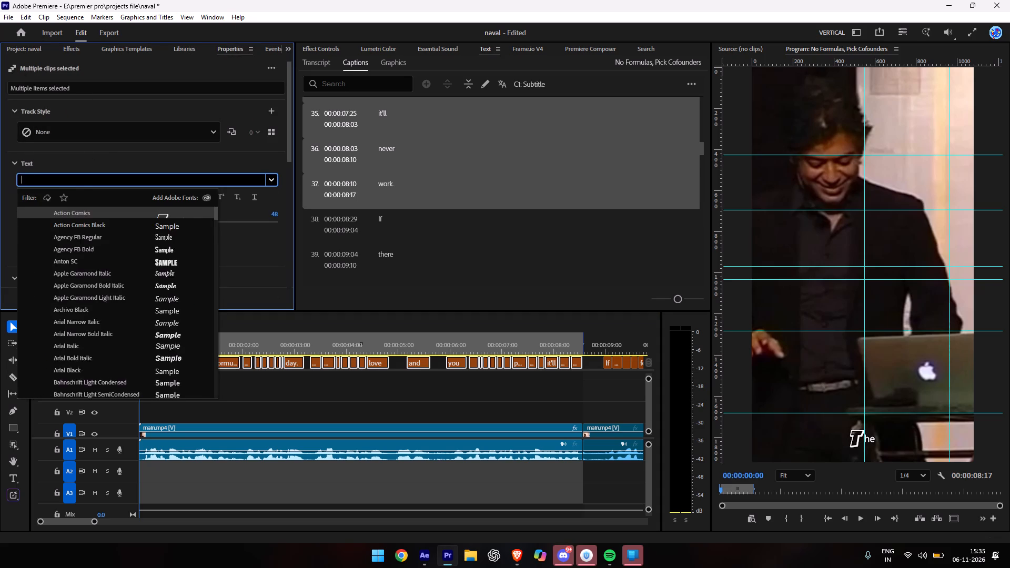
type("he")
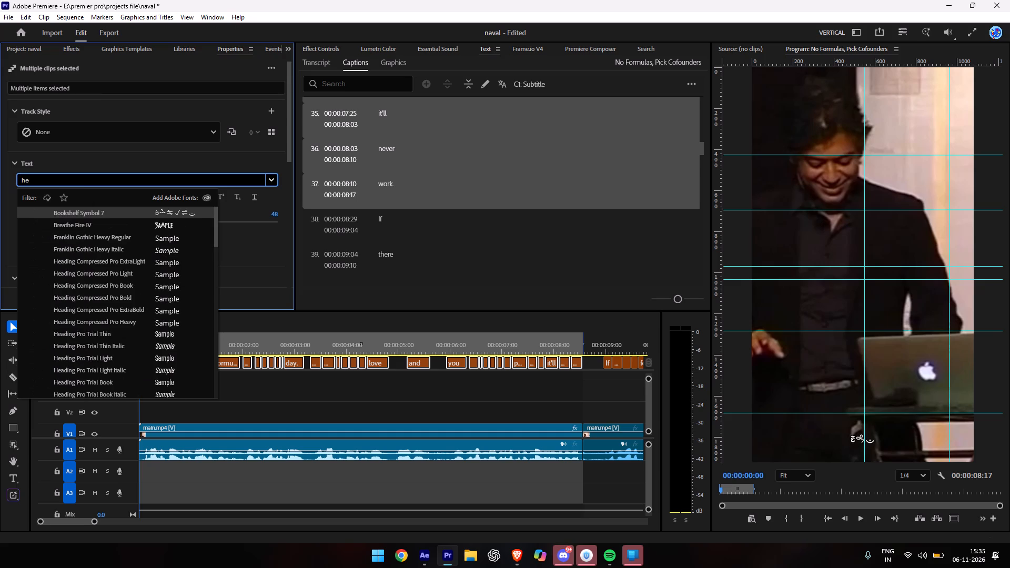
type("lve")
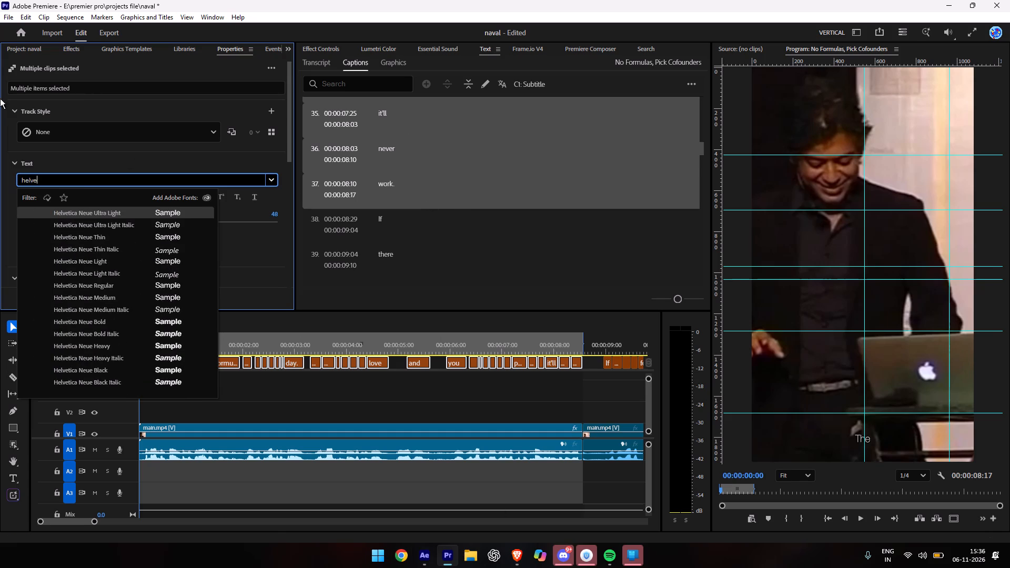
left_click(112, 318)
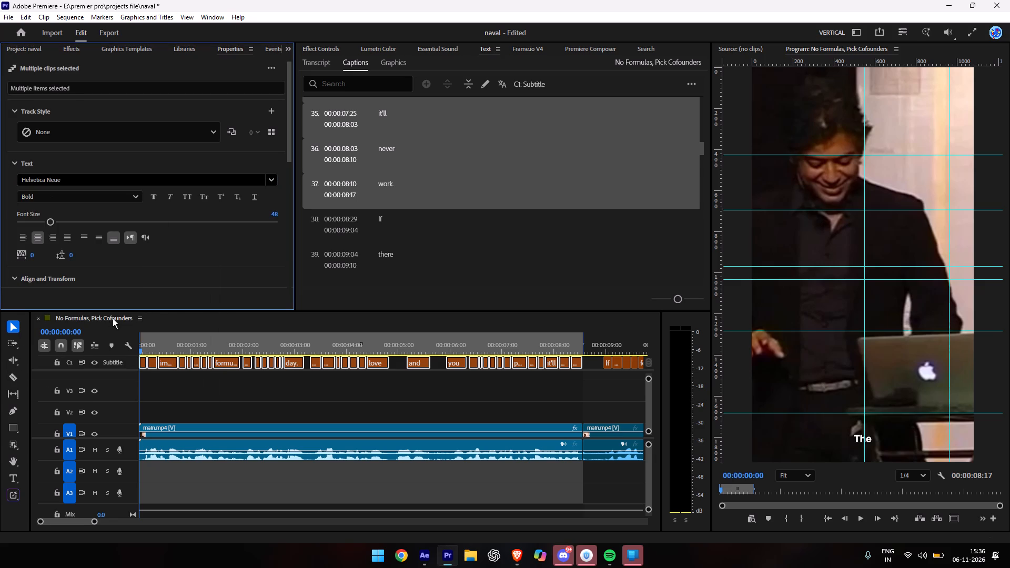
Set the selected captions' font size to 90.
left_click_drag(47, 225, 77, 231)
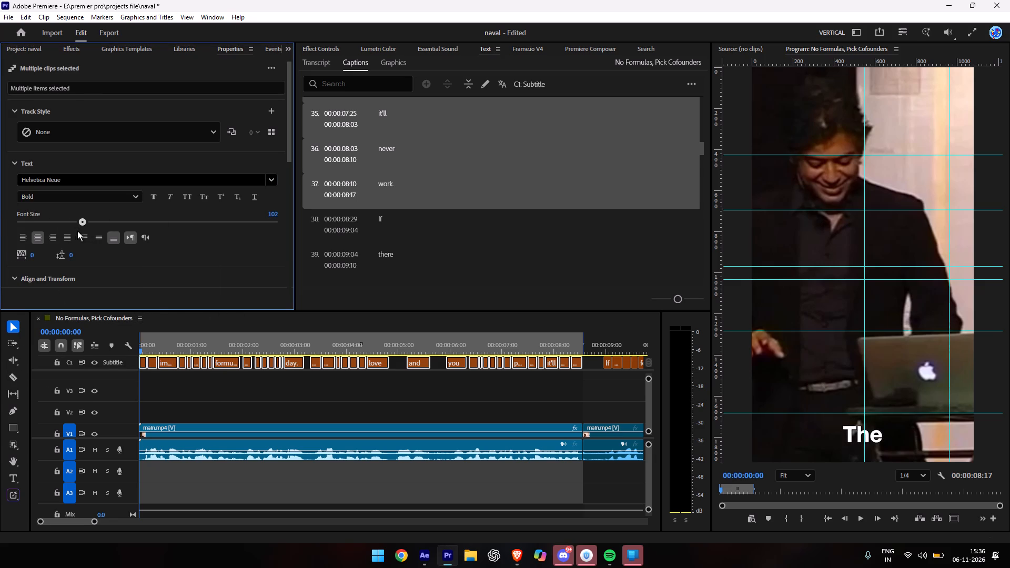
left_click_drag(77, 231, 75, 231)
left_click(274, 211)
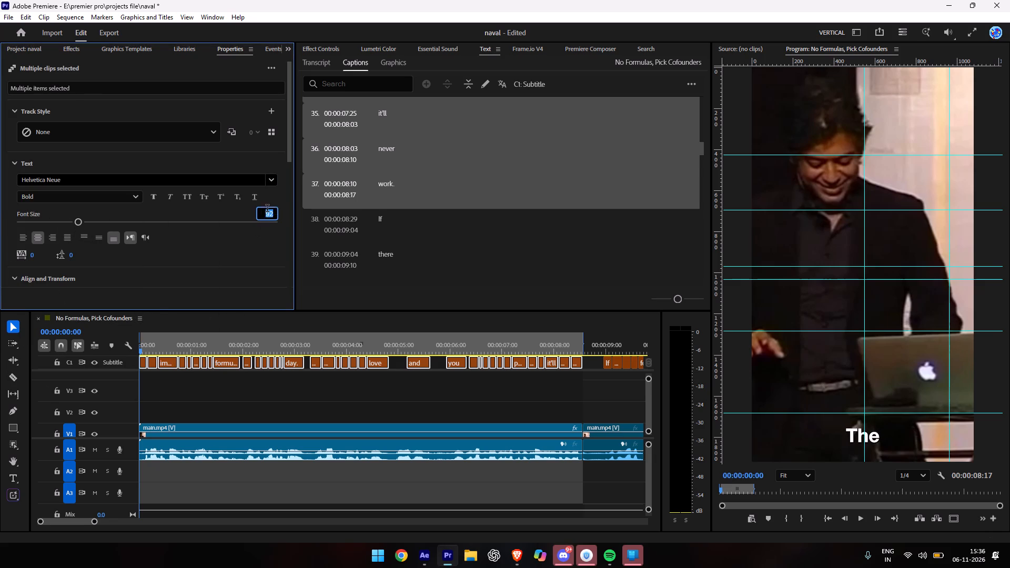
type("90")
key("Return")
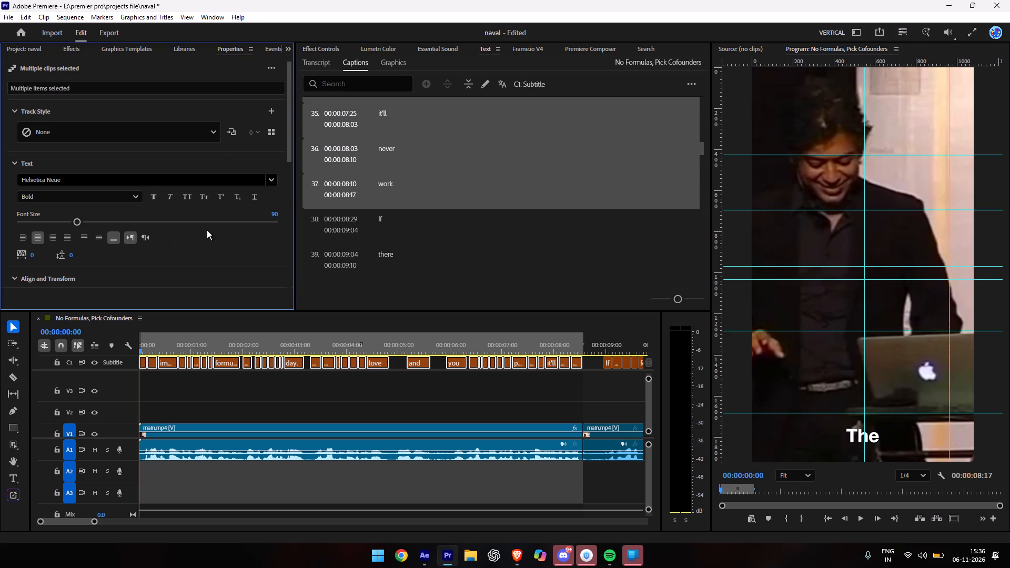
Align the selected captions to the centre zone and set their vertical position offset to 285.
scroll(196, 236, "down", 4)
scroll(194, 236, "up", 6)
scroll(193, 236, "down", 5)
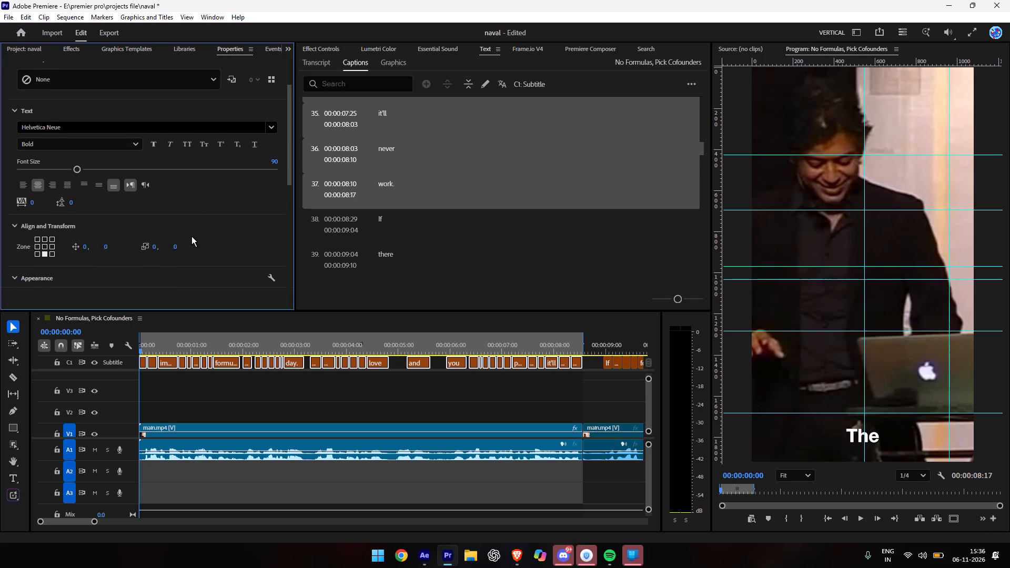
scroll(191, 236, "down", 4)
left_click(44, 204)
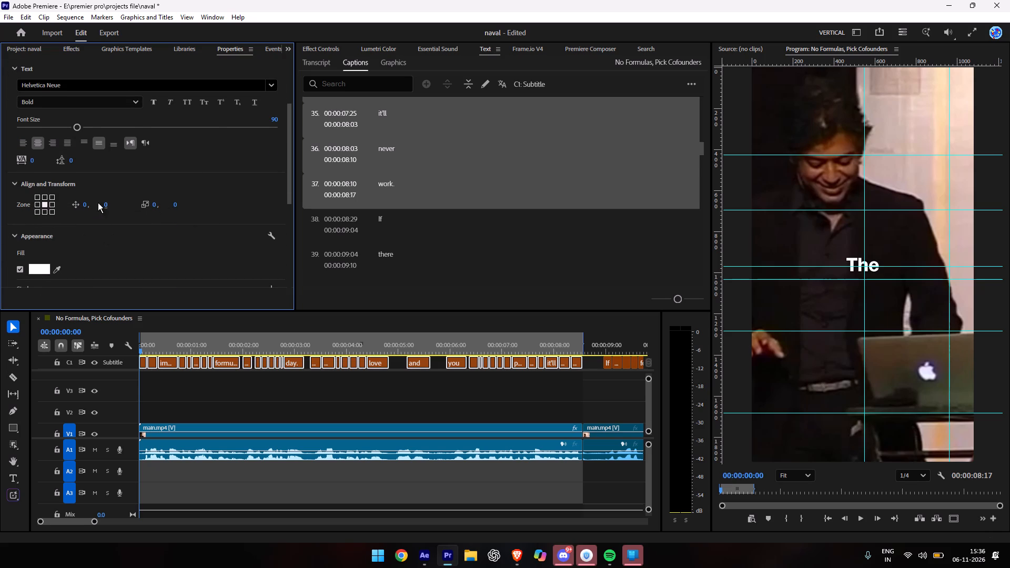
left_click_drag(104, 205, 276, 231)
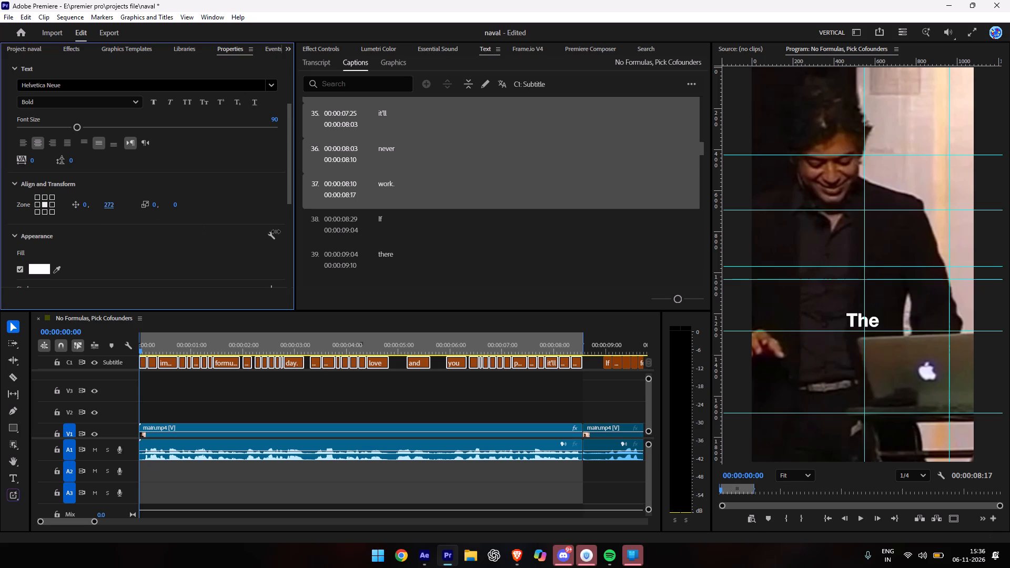
left_click_drag(276, 231, 285, 231)
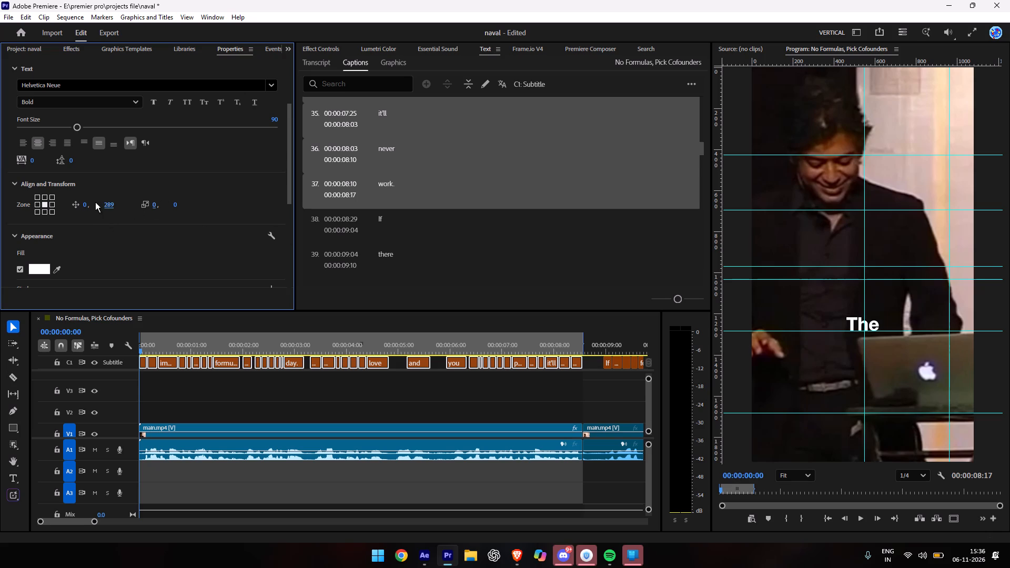
left_click(106, 206)
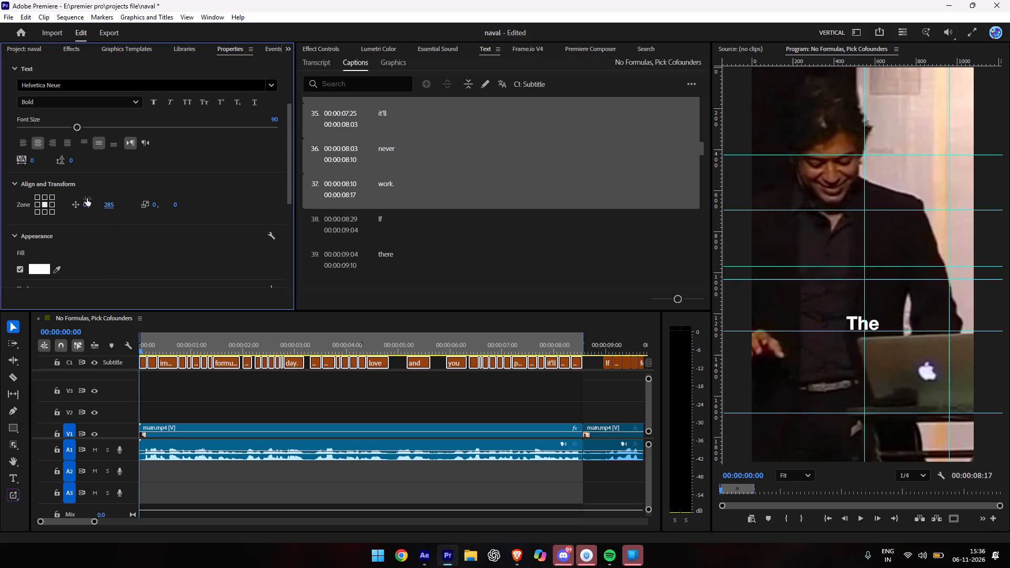
Turn off the shadow on the selected captions.
scroll(78, 205, "up", 1)
scroll(84, 217, "down", 13)
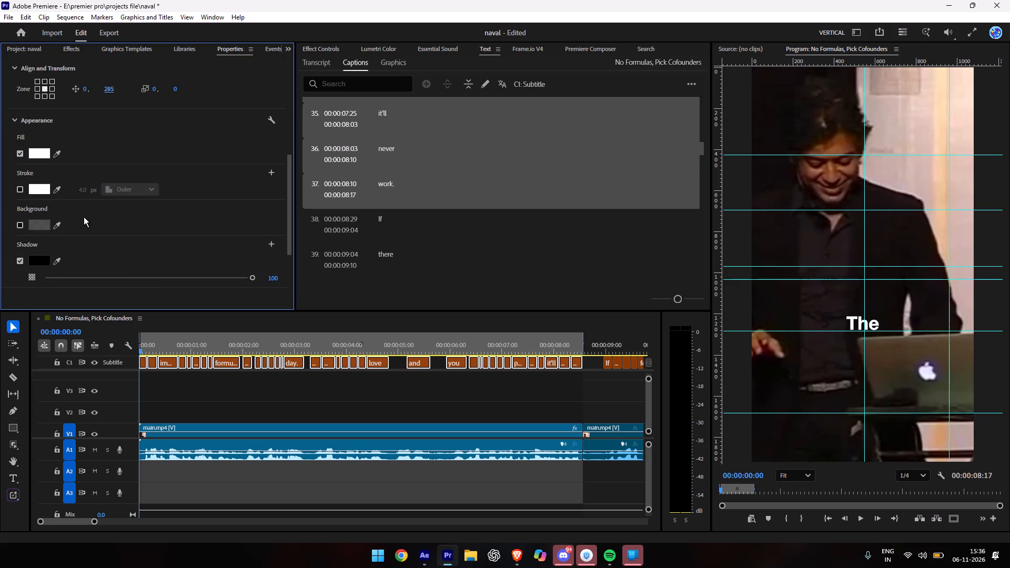
left_click(21, 251)
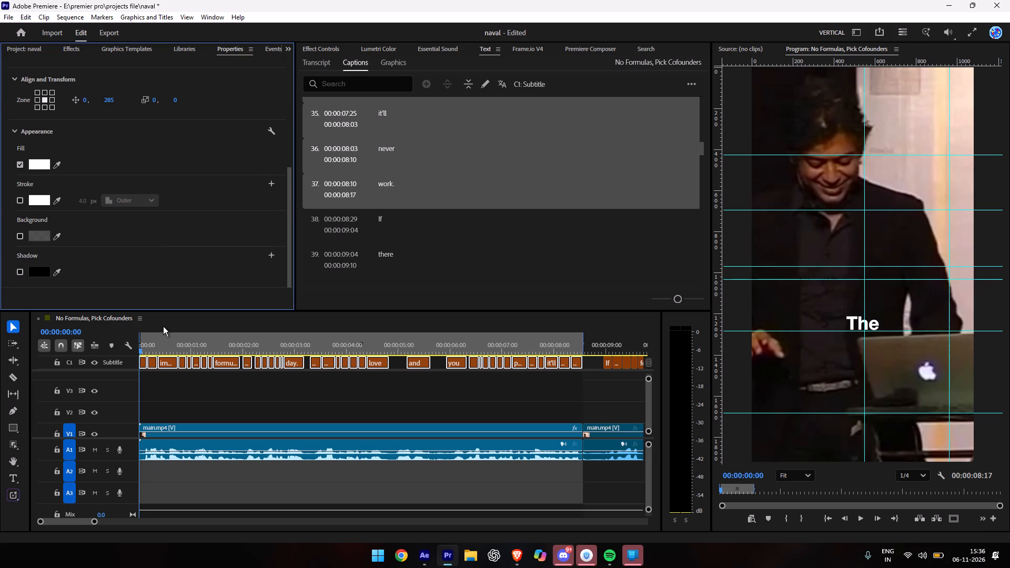
Play through the first segment to review the restyled captions, and return the playhead to the sequence start.
key("space")
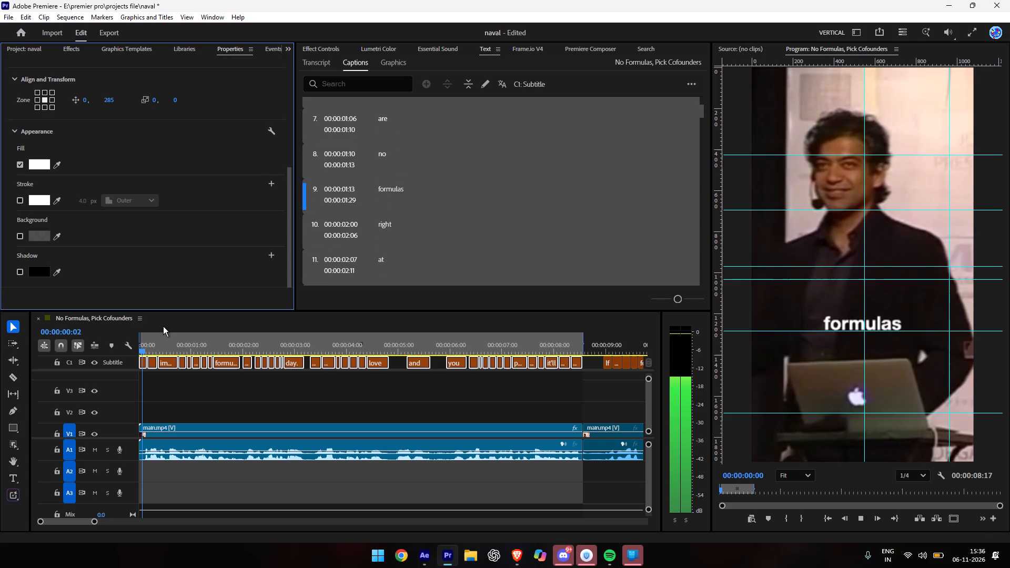
key("space")
key("space")
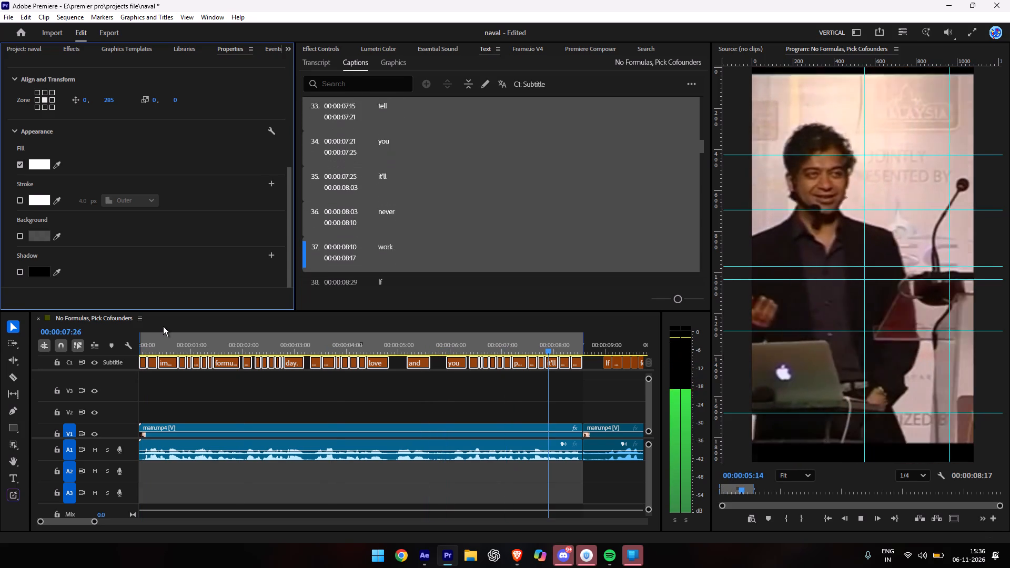
key("space")
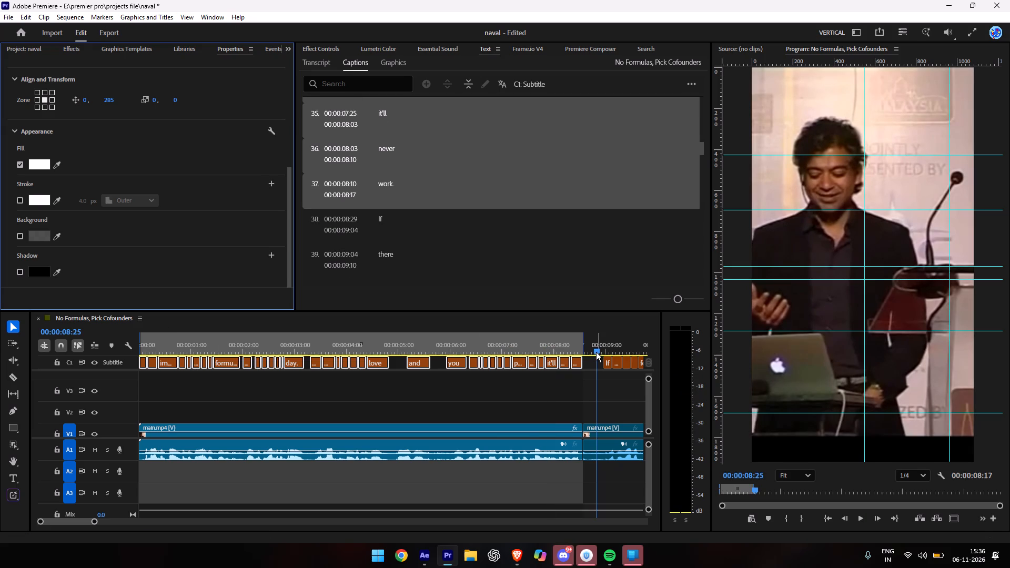
left_click_drag(596, 352, 0, 361)
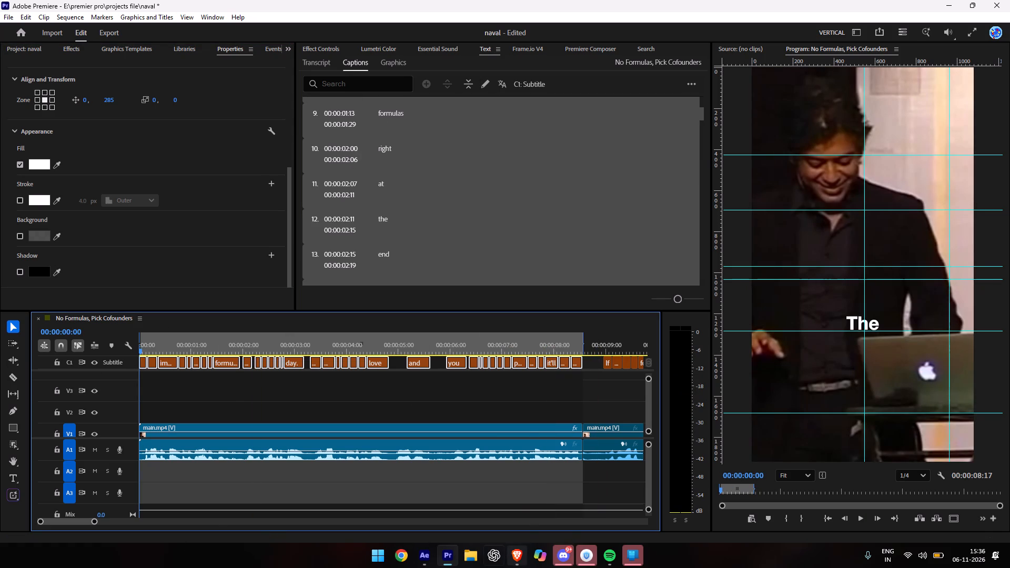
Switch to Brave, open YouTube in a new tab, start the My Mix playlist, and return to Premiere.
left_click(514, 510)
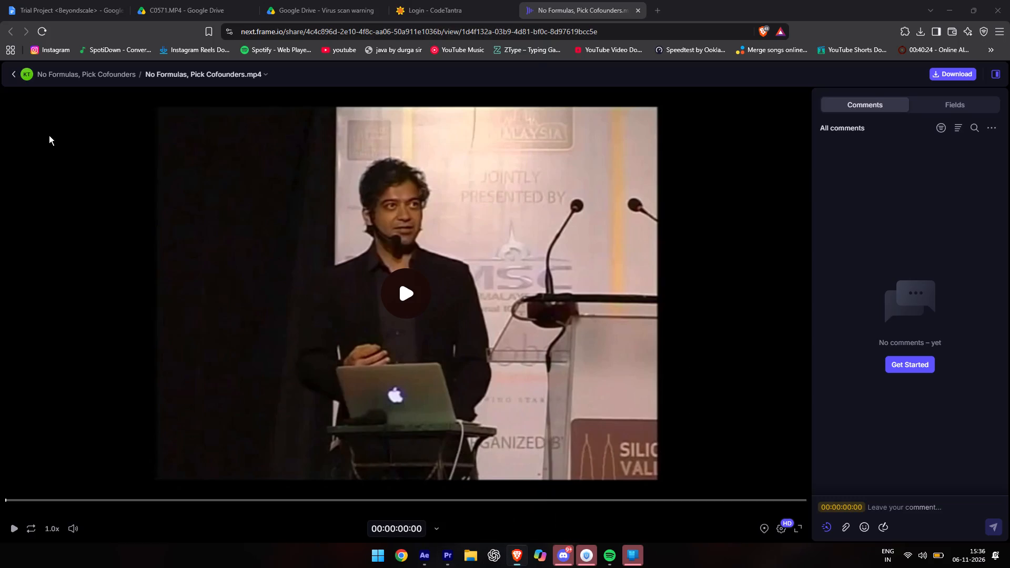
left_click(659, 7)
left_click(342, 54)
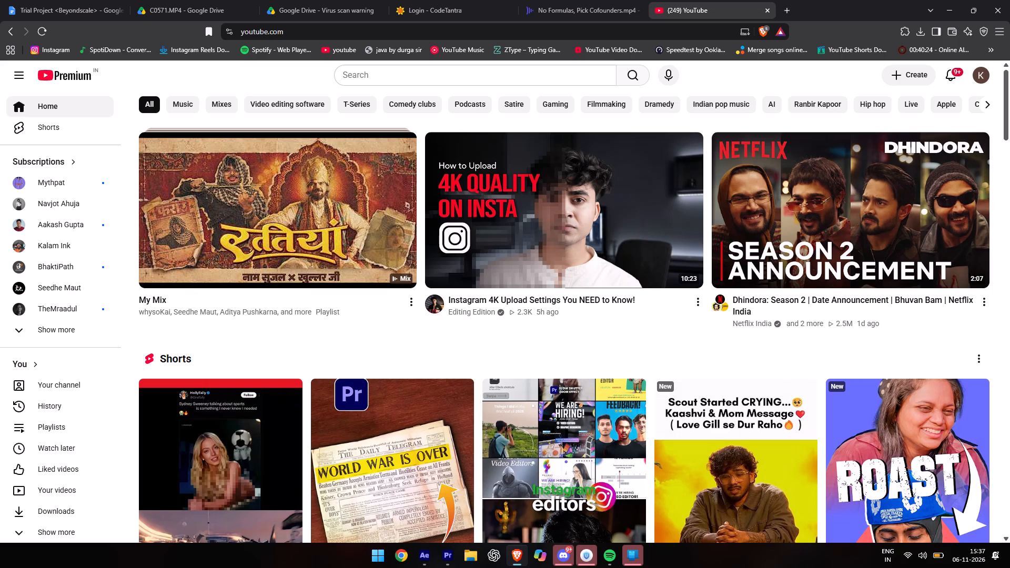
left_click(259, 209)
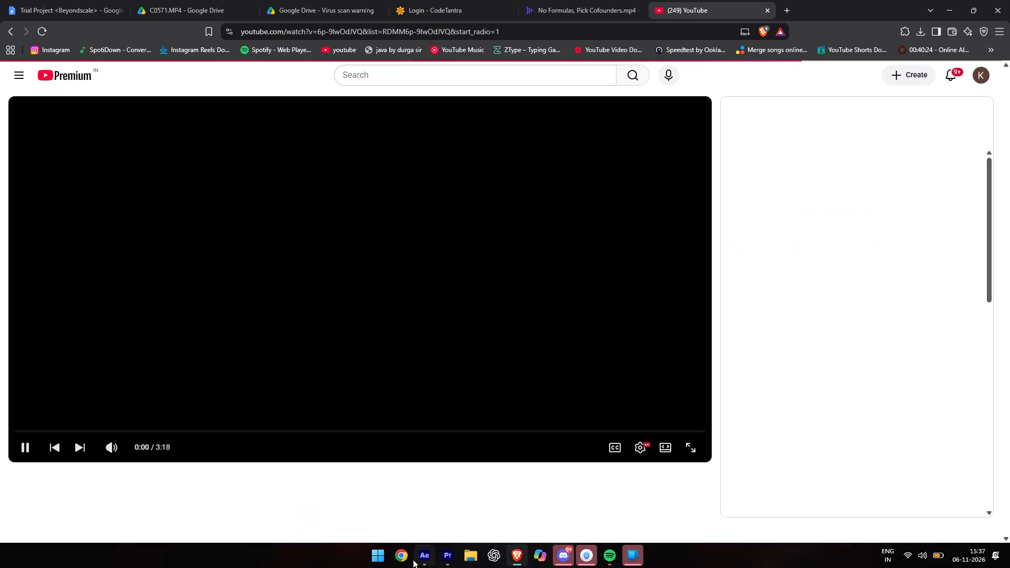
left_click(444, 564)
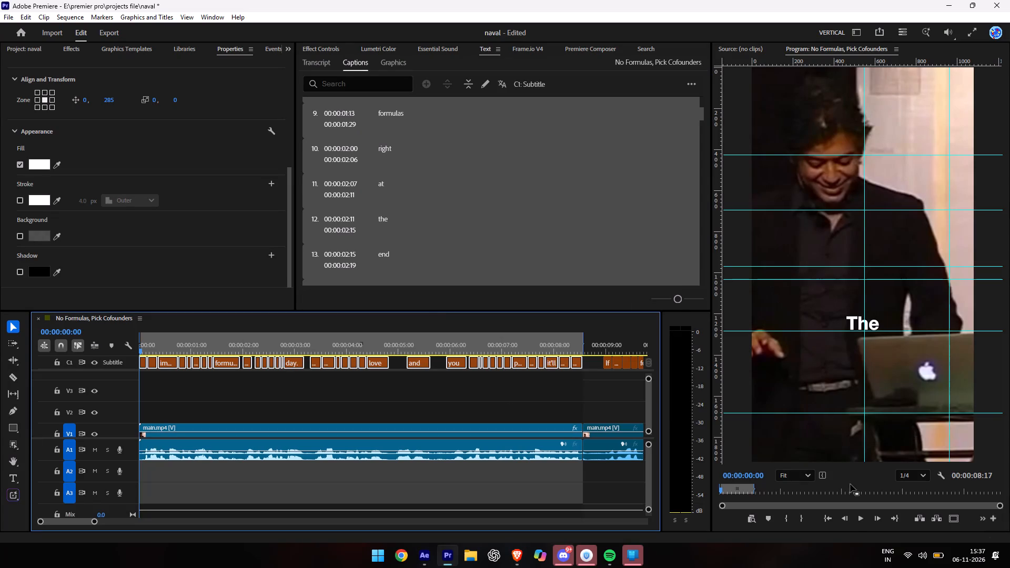
Replay the first segment's captions from the start and place the playhead on the last word, "work.", at 00:00:08:15.
left_click(859, 518)
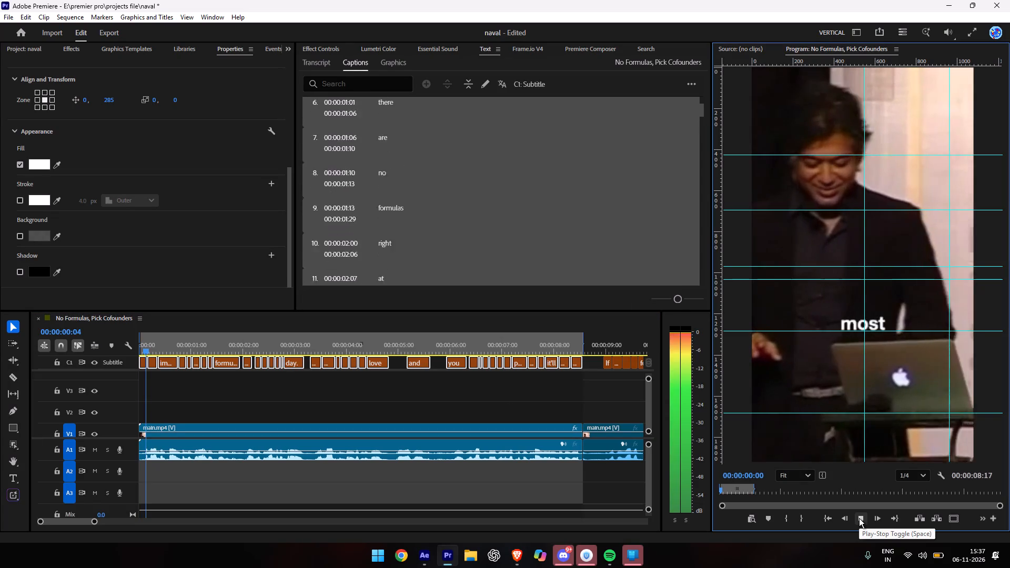
left_click(859, 518)
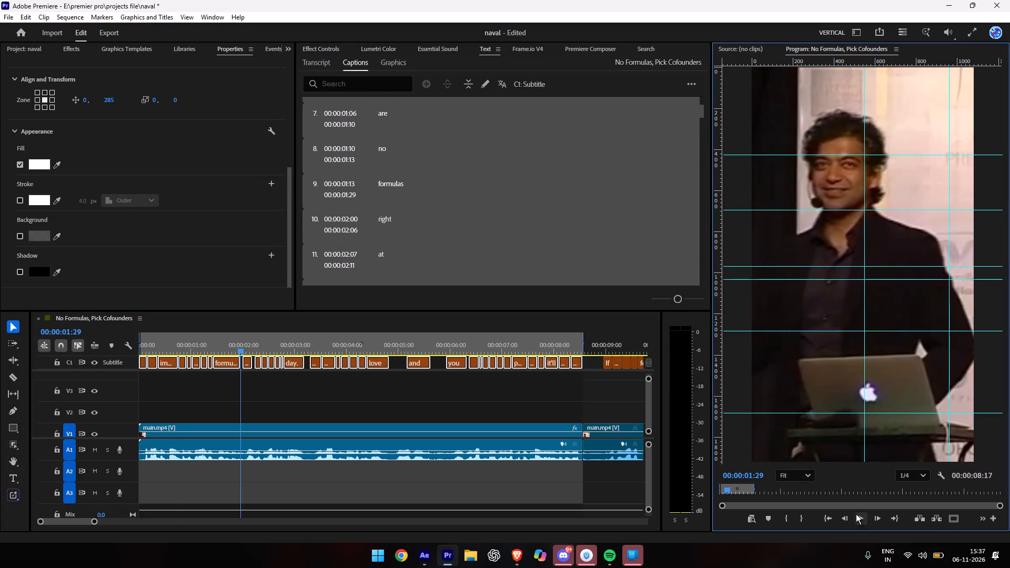
left_click(856, 514)
left_click(856, 514)
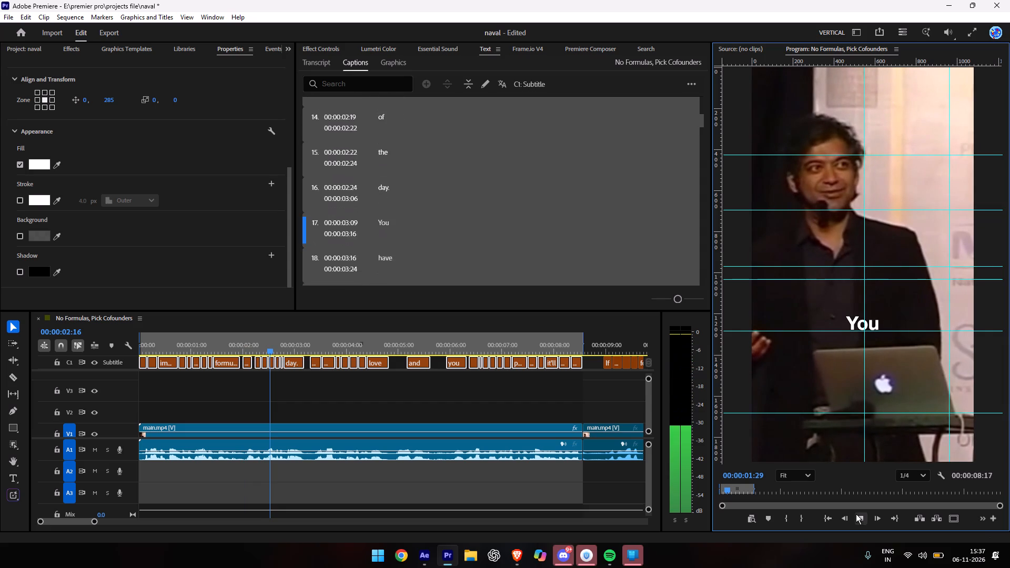
left_click(856, 512)
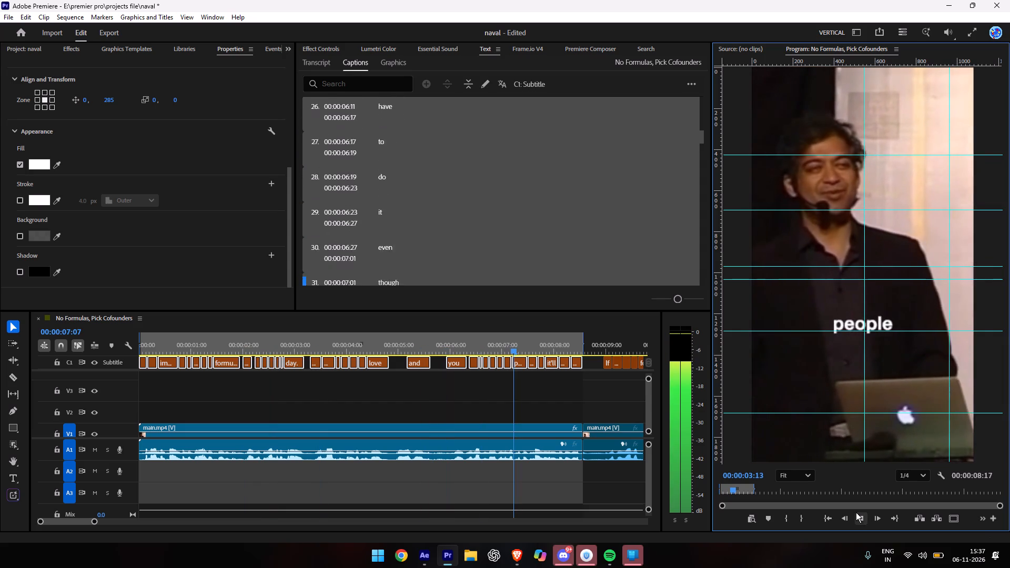
left_click(856, 512)
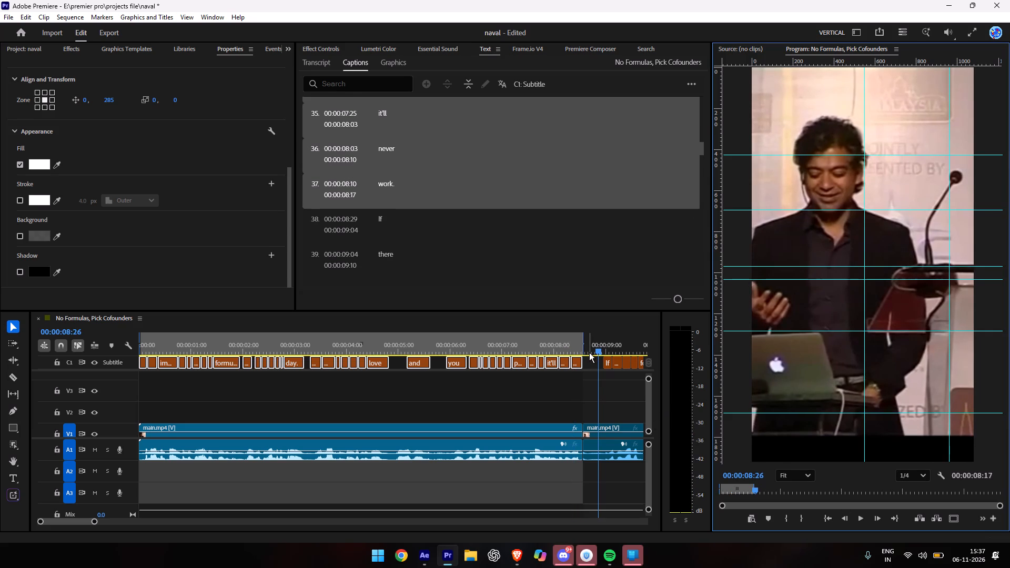
left_click_drag(589, 352, 582, 352)
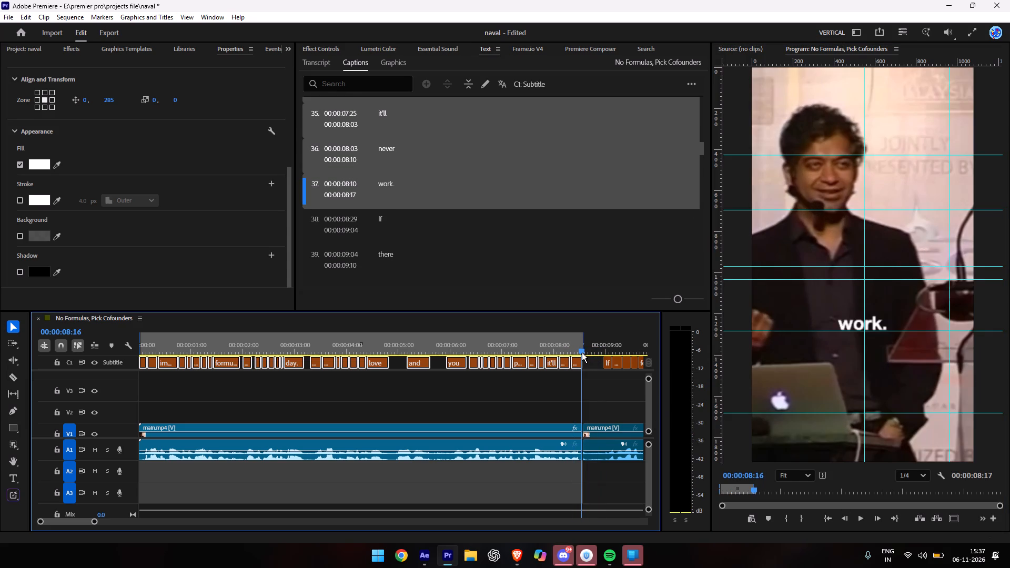
left_click_drag(582, 352, 581, 352)
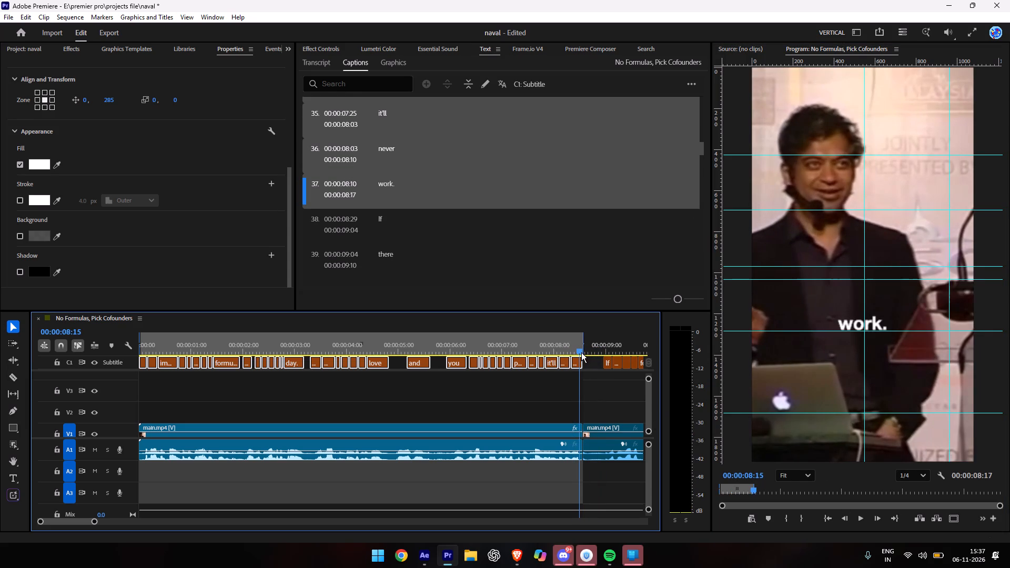
Return the playhead to the start of the sequence at 00:00:00:00.
left_click_drag(581, 352, 181, 336)
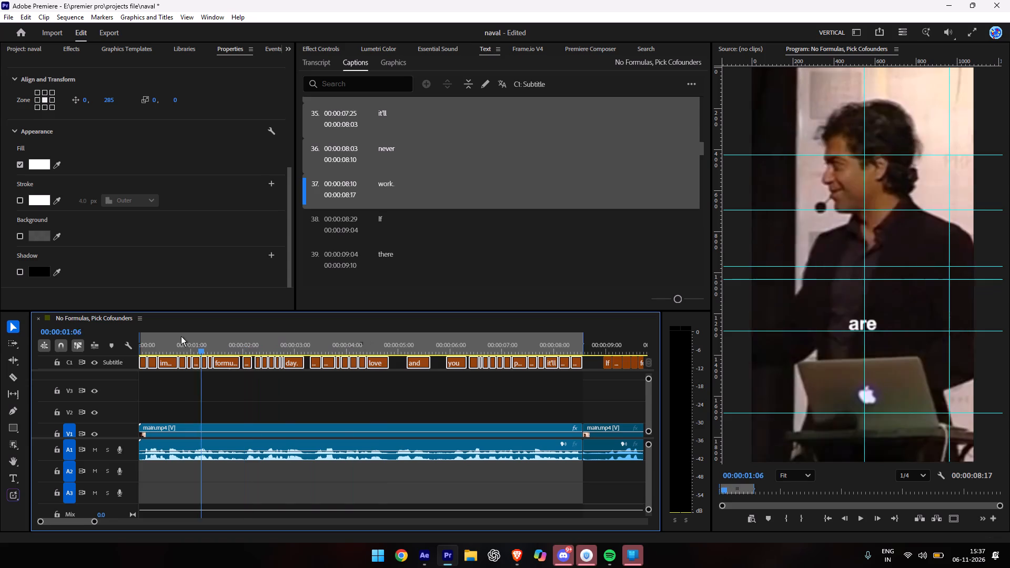
left_click_drag(181, 336, 93, 337)
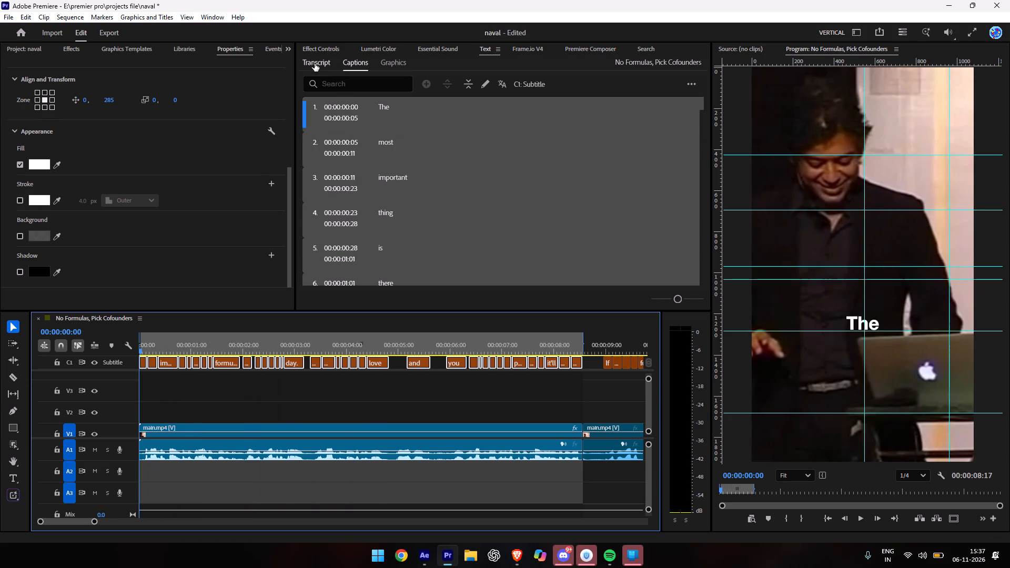
Show the sequence transcript and copy its opening paragraph, from "The most important thing" to "it'll never work.".
left_click(312, 64)
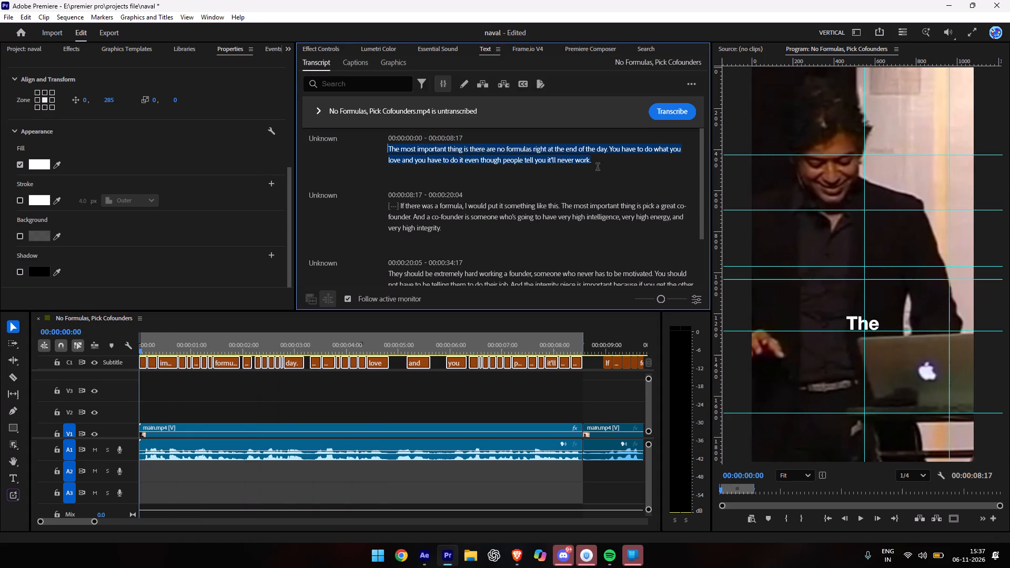
left_click_drag(598, 167, 391, 147)
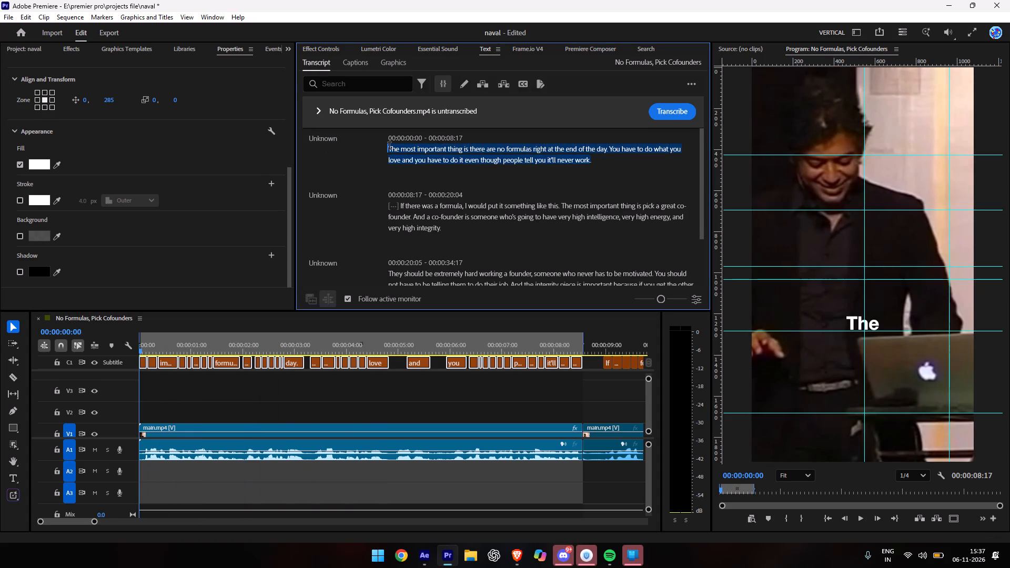
key("ctrl+c")
left_click(498, 547)
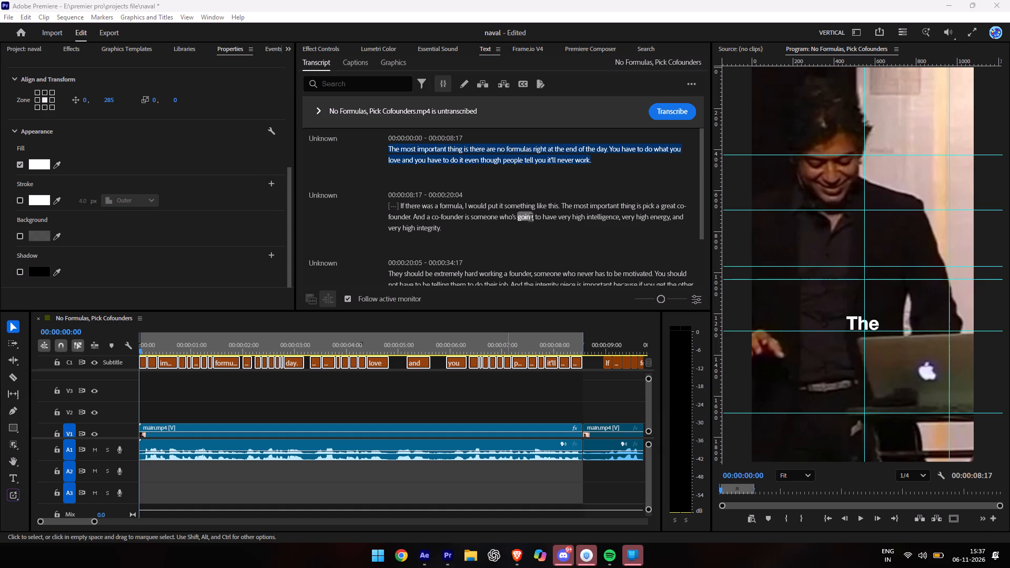
left_click(498, 558)
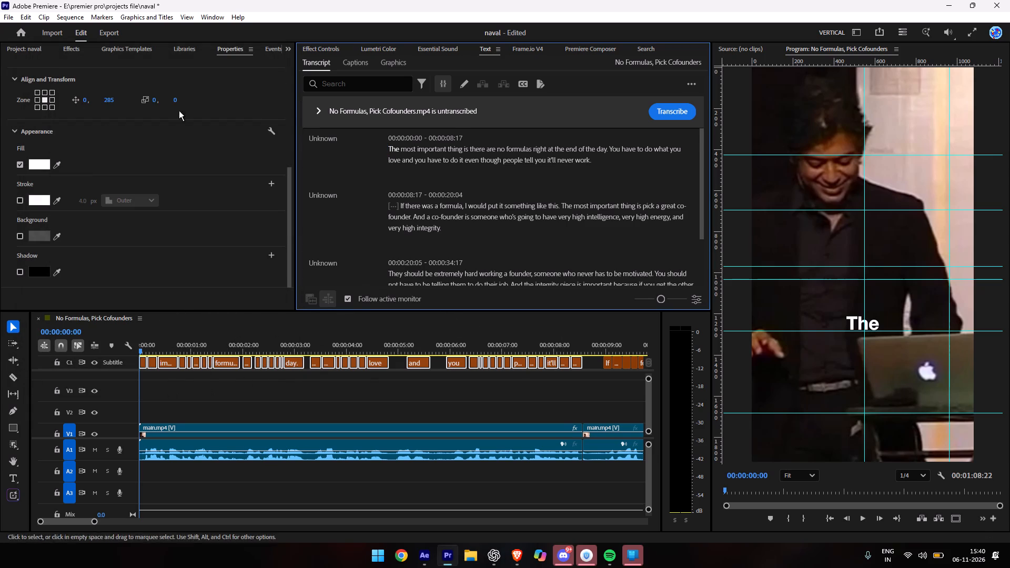
Reselect all the opening paragraph's word captions, from "The" up to the first video cut, and upgrade them to graphics.
left_click(130, 17)
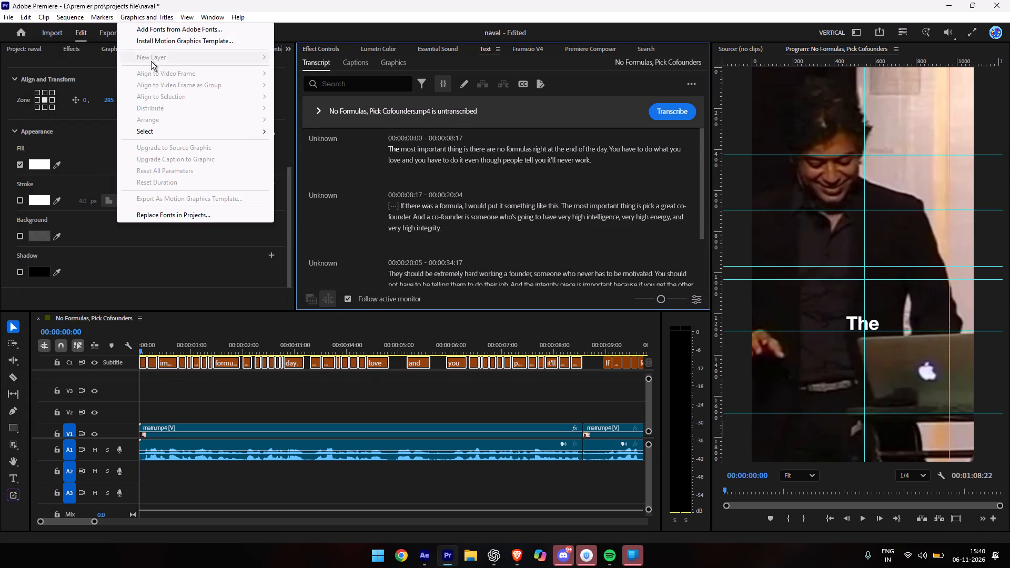
left_click(532, 394)
left_click_drag(592, 363, 489, 361)
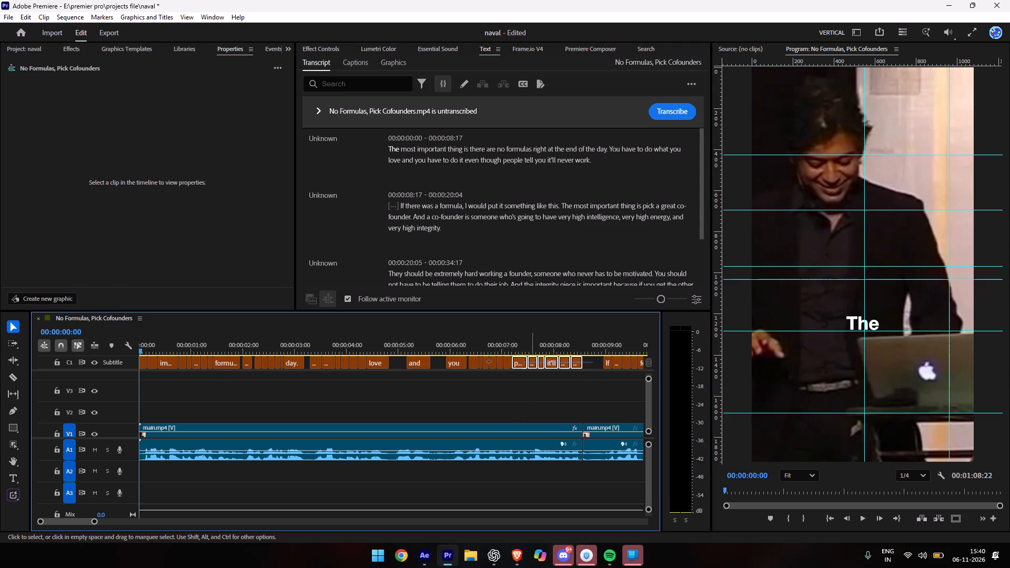
left_click_drag(489, 361, 144, 364)
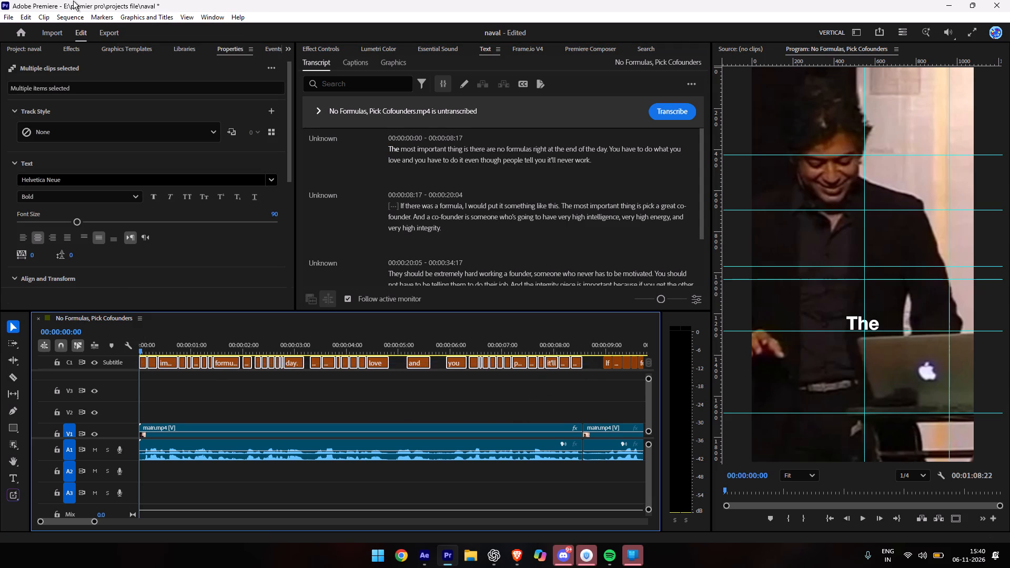
left_click(145, 18)
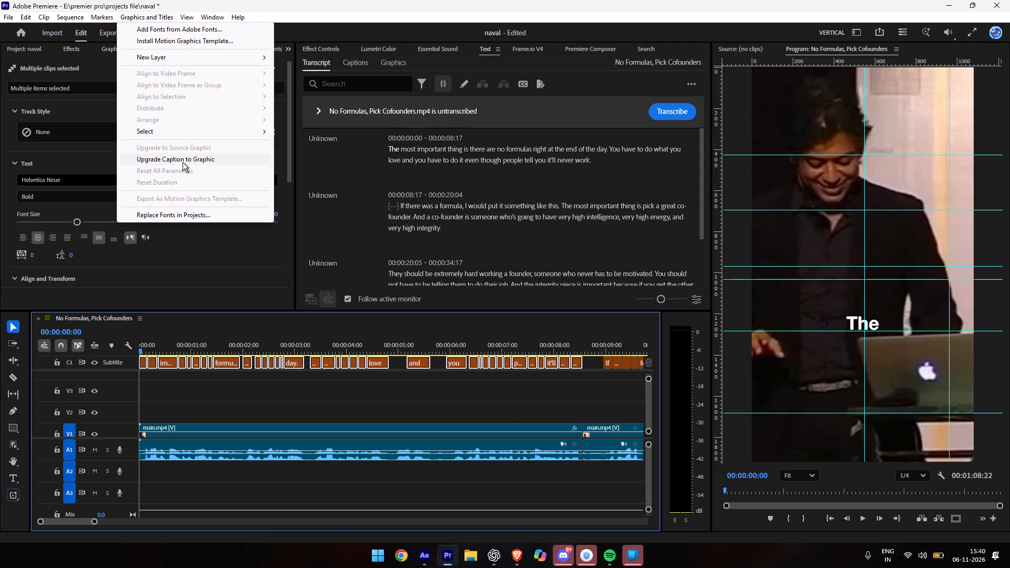
left_click(183, 162)
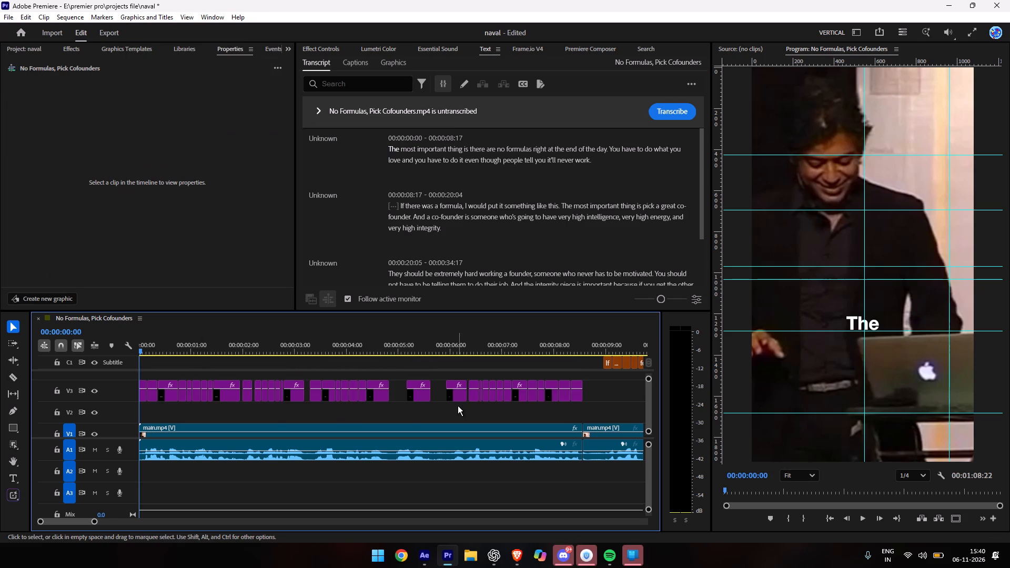
Play back the opening line up to "formulas" to check its word timing, and return to the sequence start.
scroll(458, 405, "up", 2)
left_click_drag(93, 521, 89, 521)
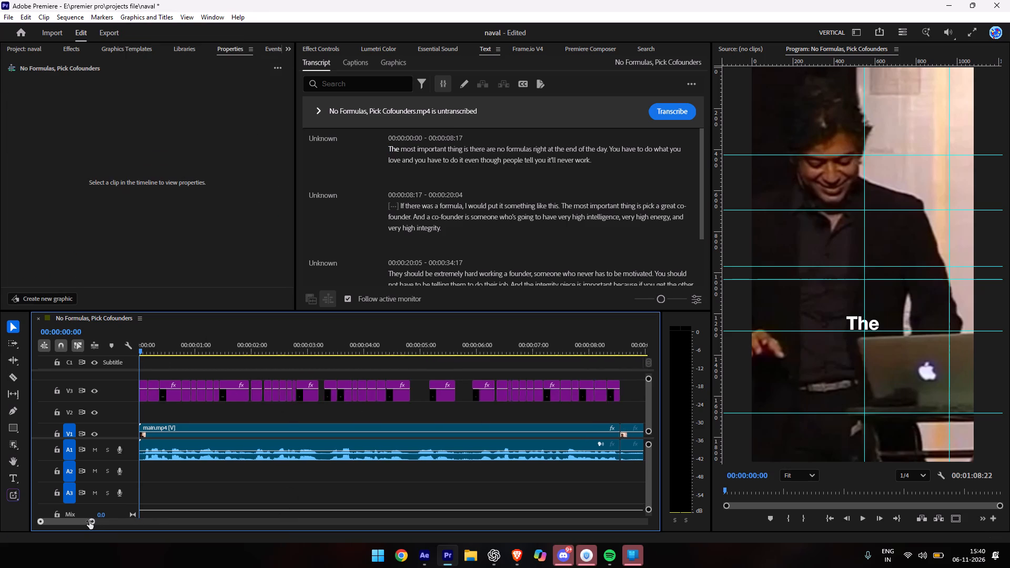
left_click_drag(89, 521, 58, 523)
key("space")
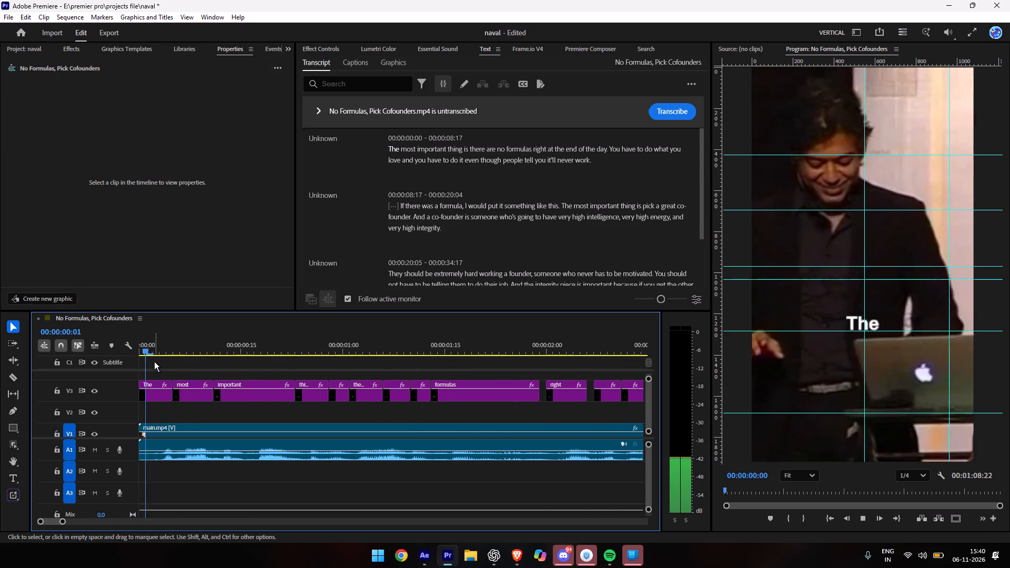
key("space")
key("space")
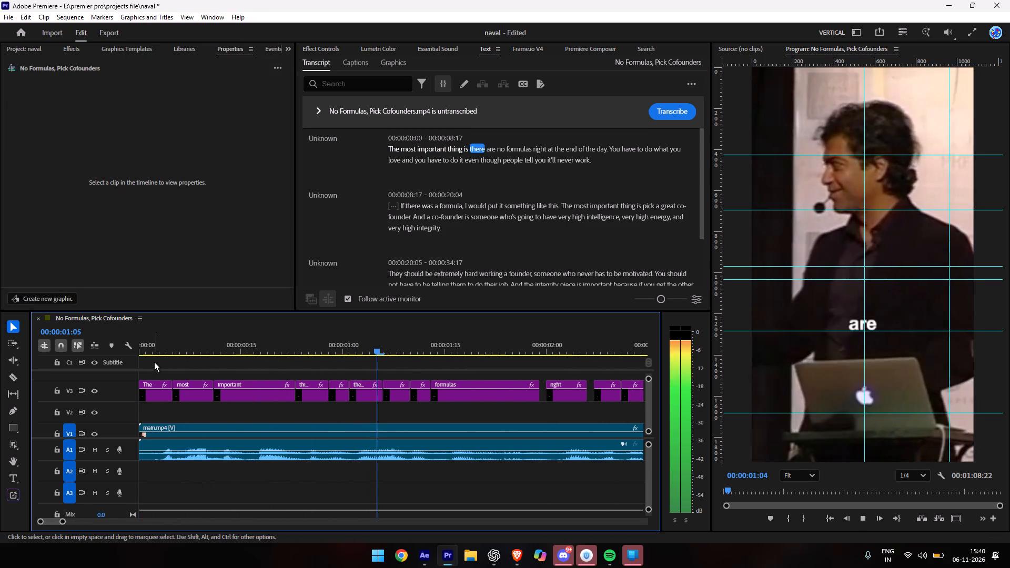
key("space")
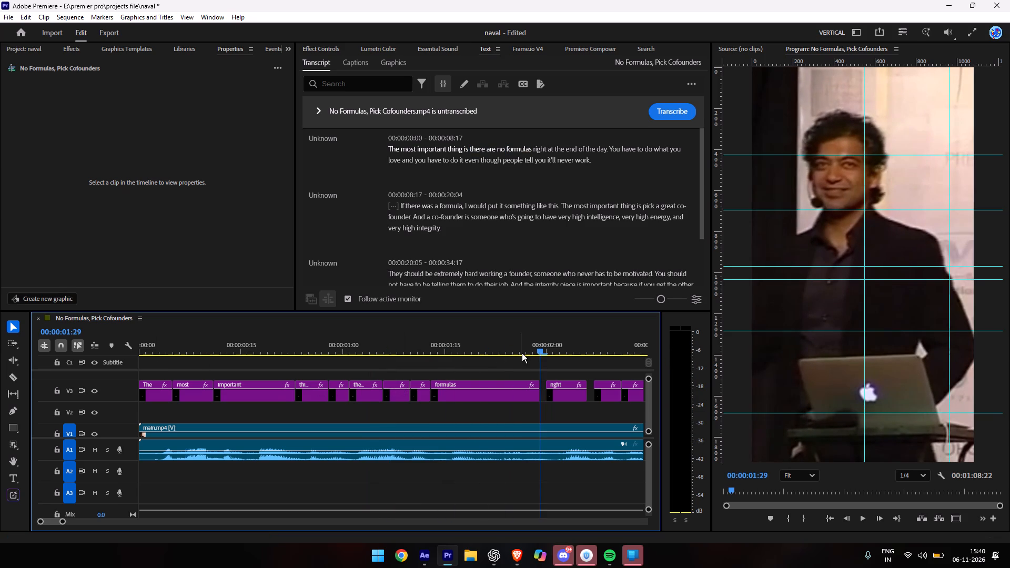
left_click_drag(526, 350, 257, 368)
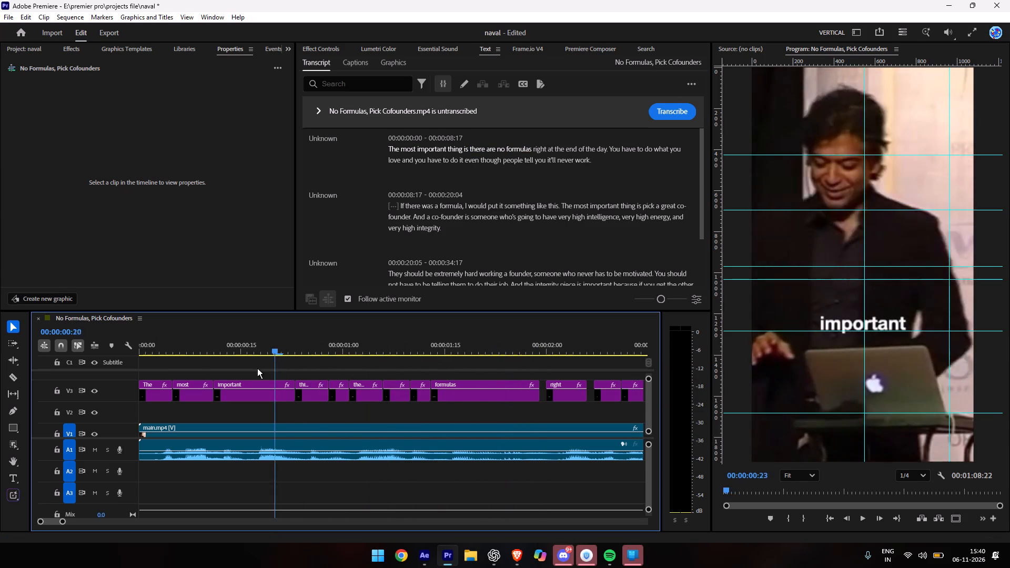
left_click_drag(257, 368, 113, 372)
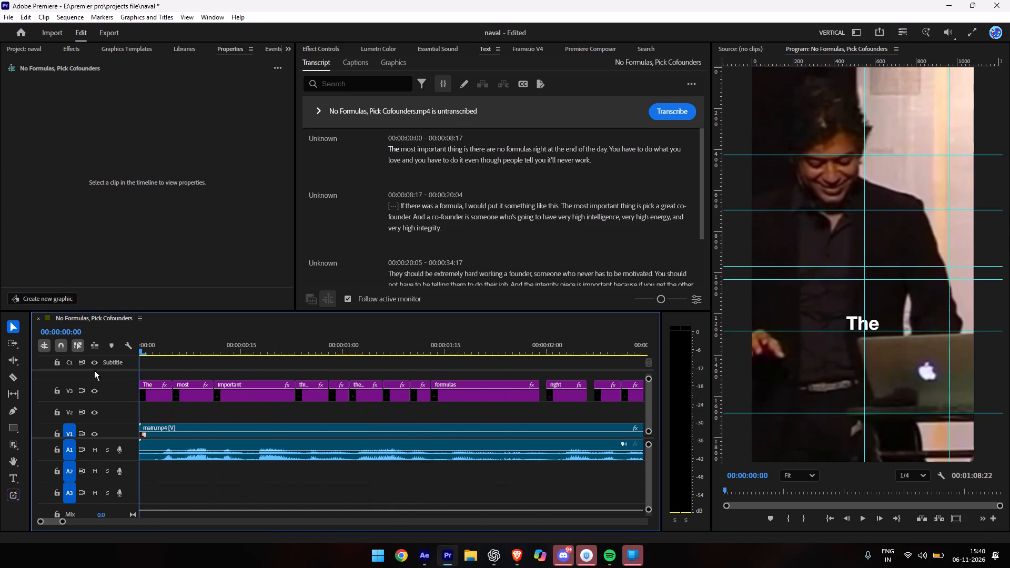
Stack "The" on V2 and "important" on V4 around "most" on V3, extending "The" and "most" to the end of "important".
left_click_drag(146, 397, 146, 413)
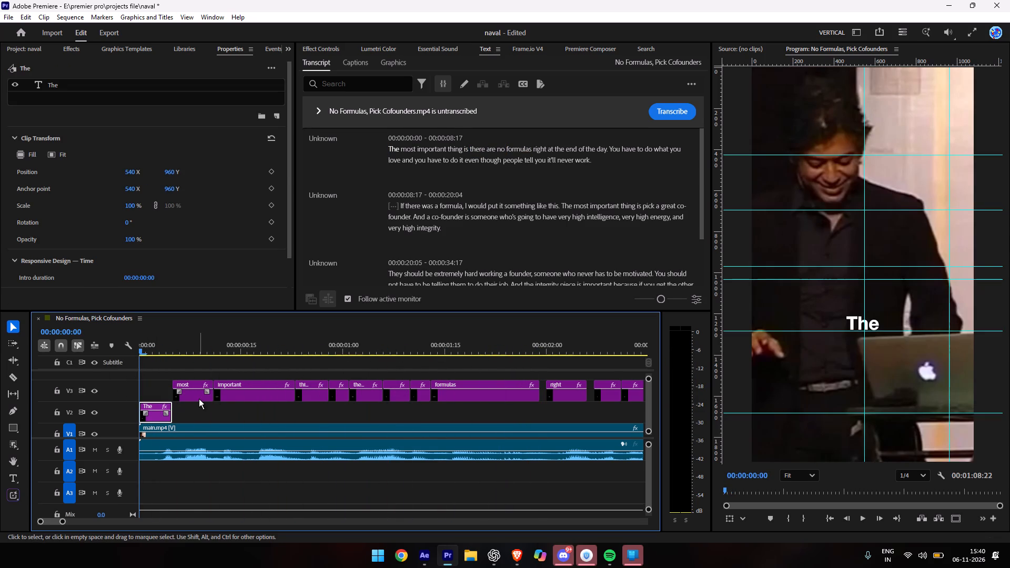
left_click_drag(261, 395, 261, 379)
left_click_drag(176, 403, 298, 415)
left_click_drag(215, 383, 319, 390)
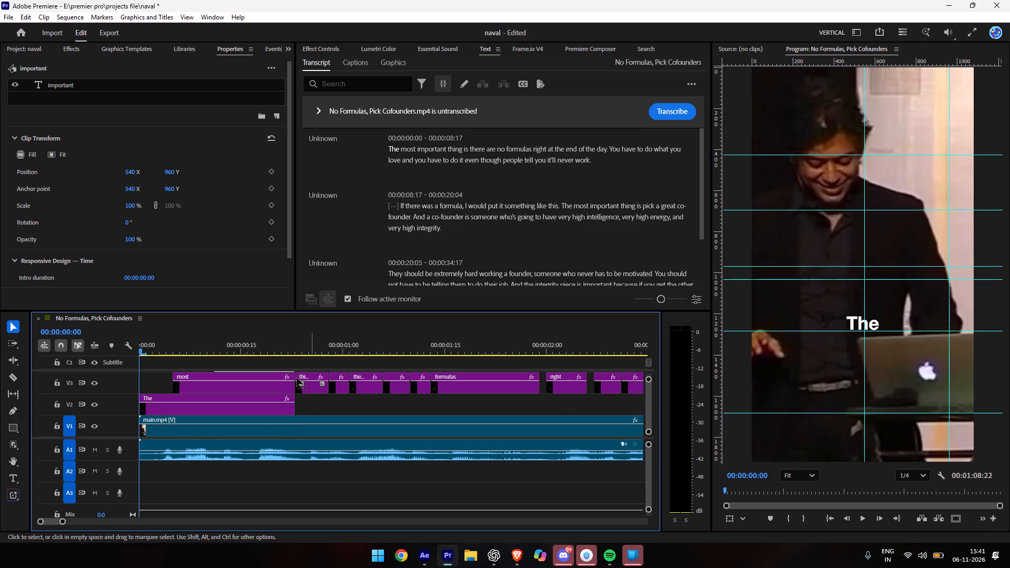
At 00:00:00:20, shift the "The" graphic to the frame's left side with Vector Motion, to about 174, 952.
left_click(261, 346)
left_click_drag(262, 349, 262, 350)
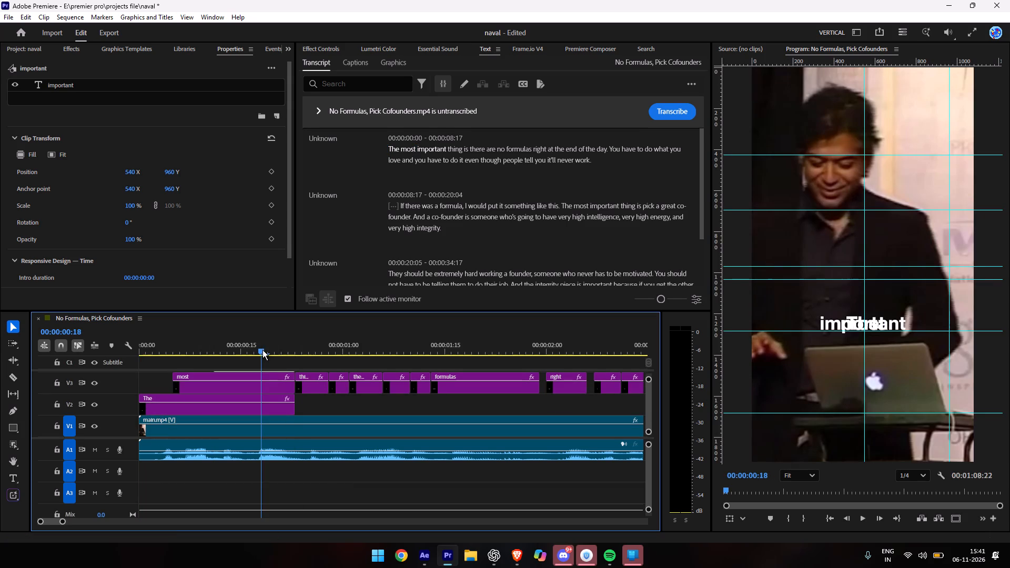
left_click_drag(262, 350, 275, 362)
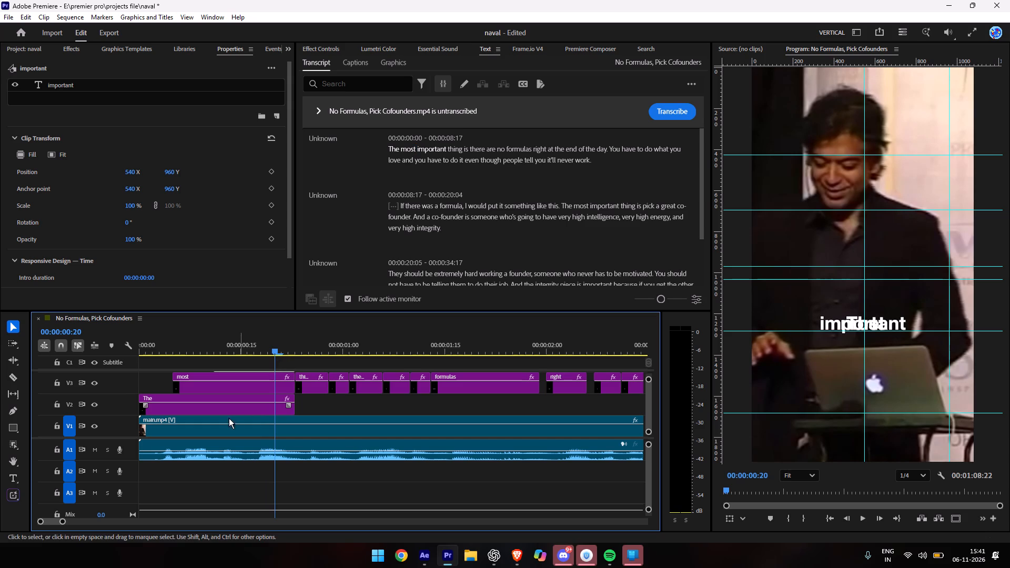
left_click(201, 410)
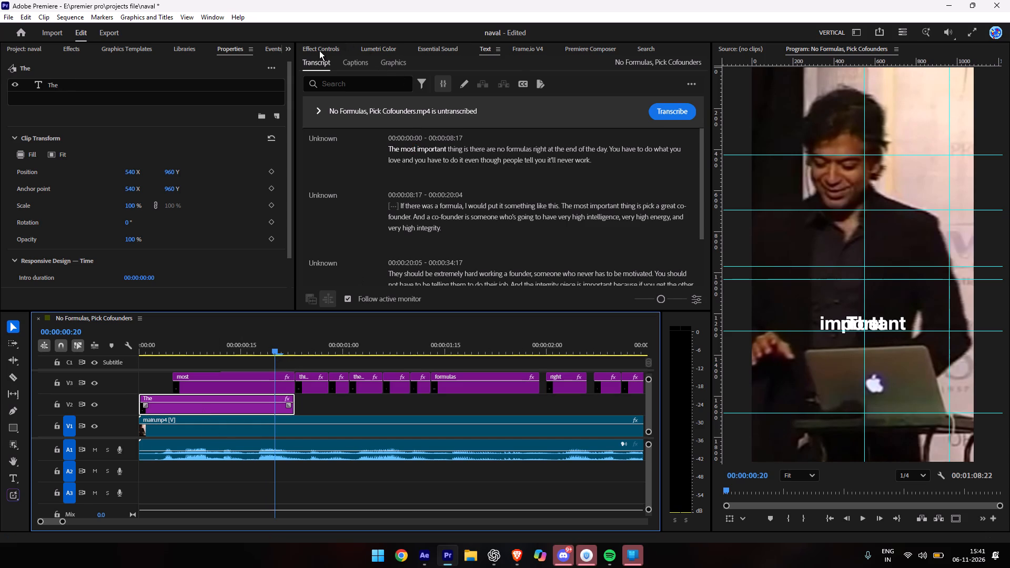
left_click(319, 50)
left_click(336, 94)
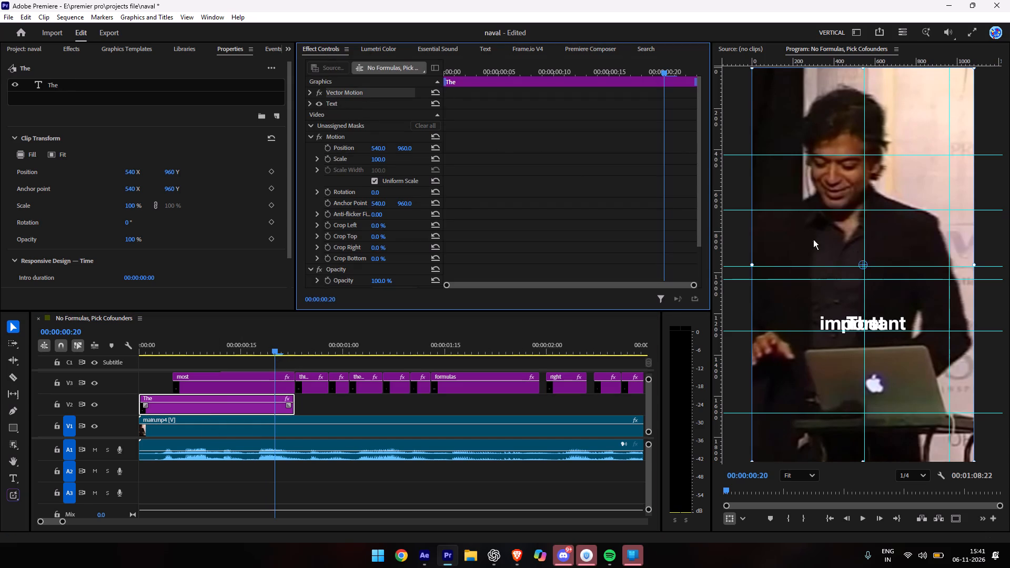
left_click_drag(915, 304, 843, 306)
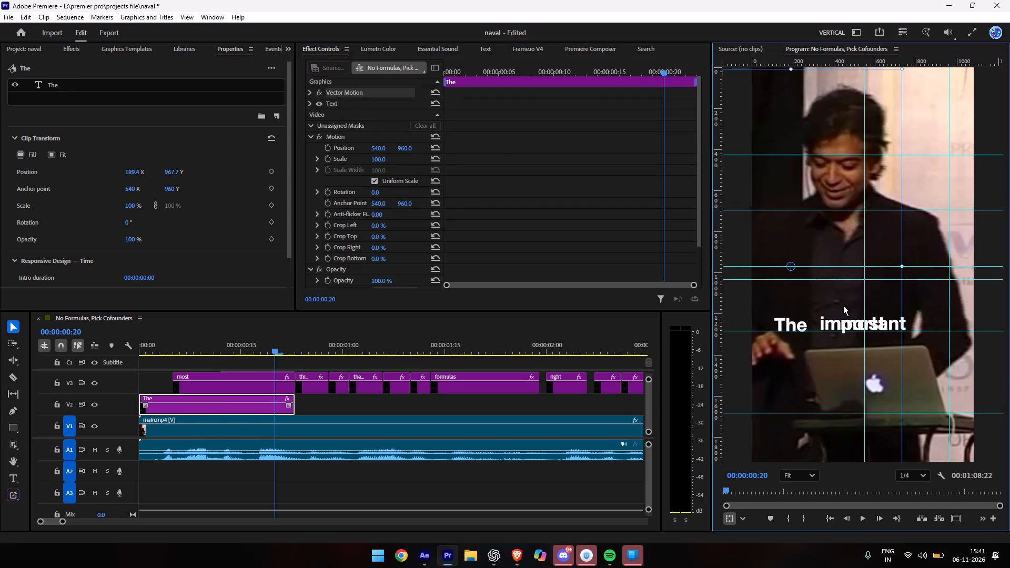
left_click_drag(843, 306, 840, 302)
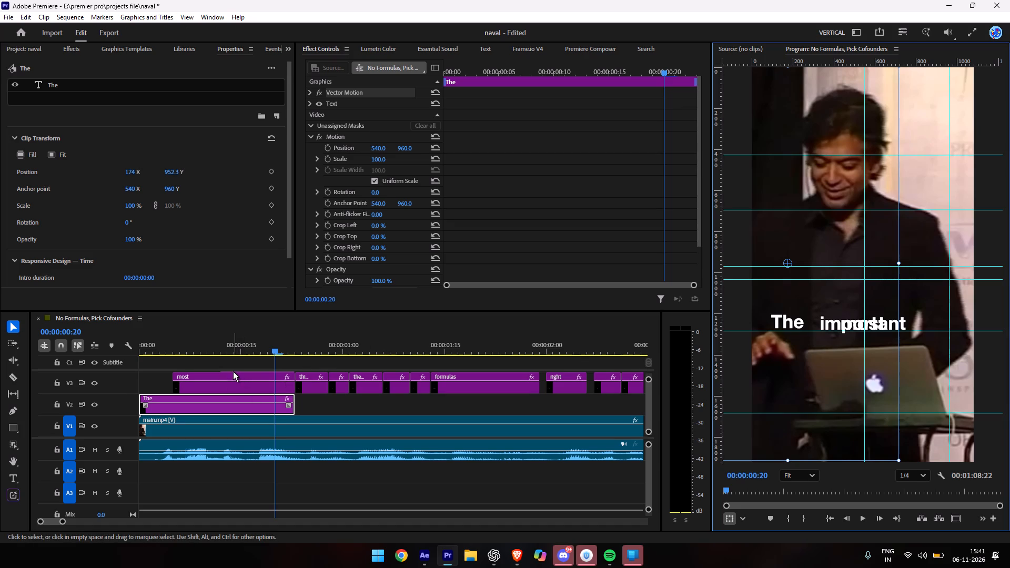
Move the "important" graphic on V4 toward the frame's right side with Vector Motion, to about 752, 963.
left_click(231, 371)
left_click(231, 371)
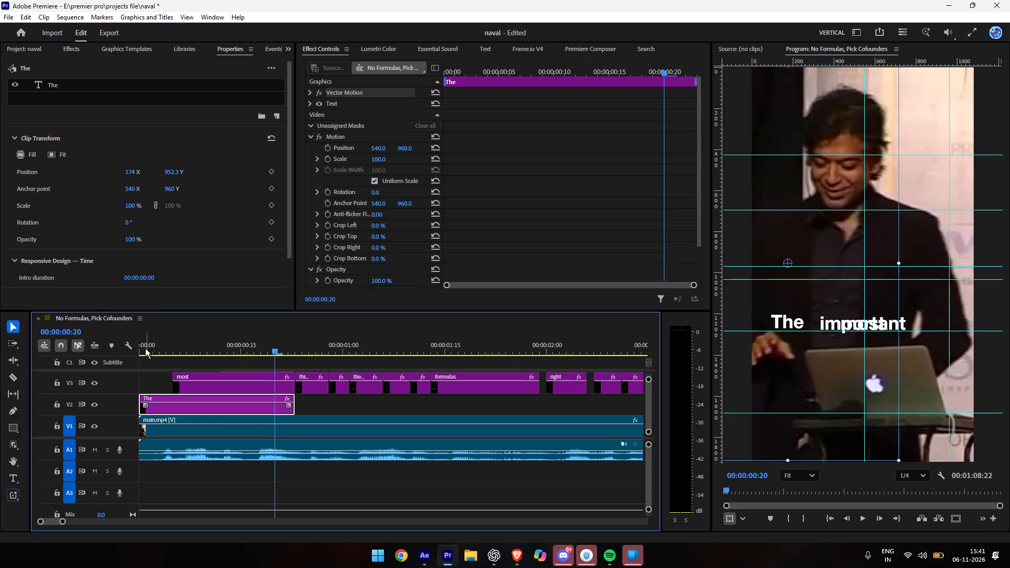
scroll(131, 387, "up", 3)
scroll(295, 398, "up", 1)
scroll(295, 398, "down", 2)
scroll(295, 397, "up", 5)
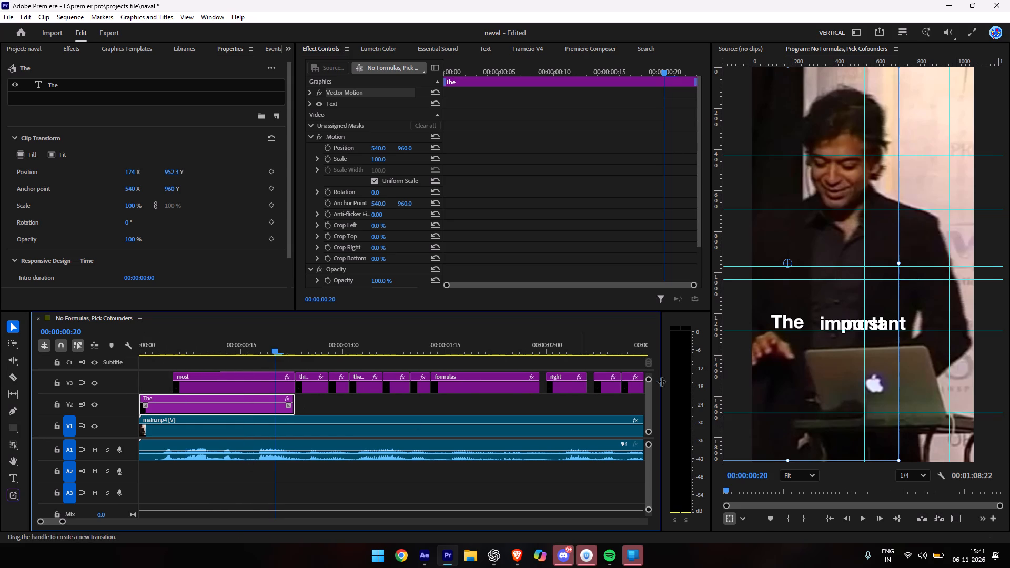
left_click(648, 378)
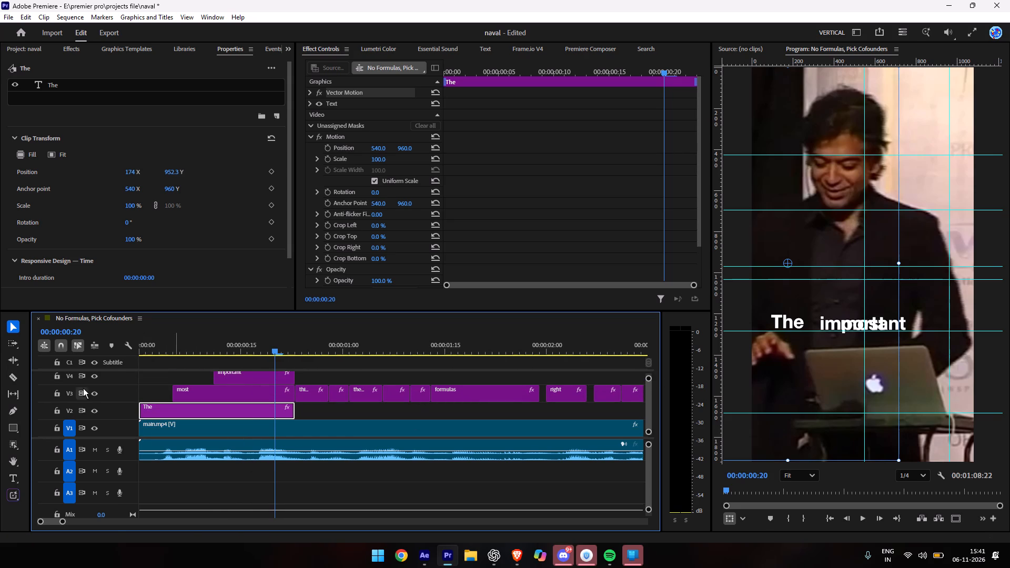
left_click(247, 377)
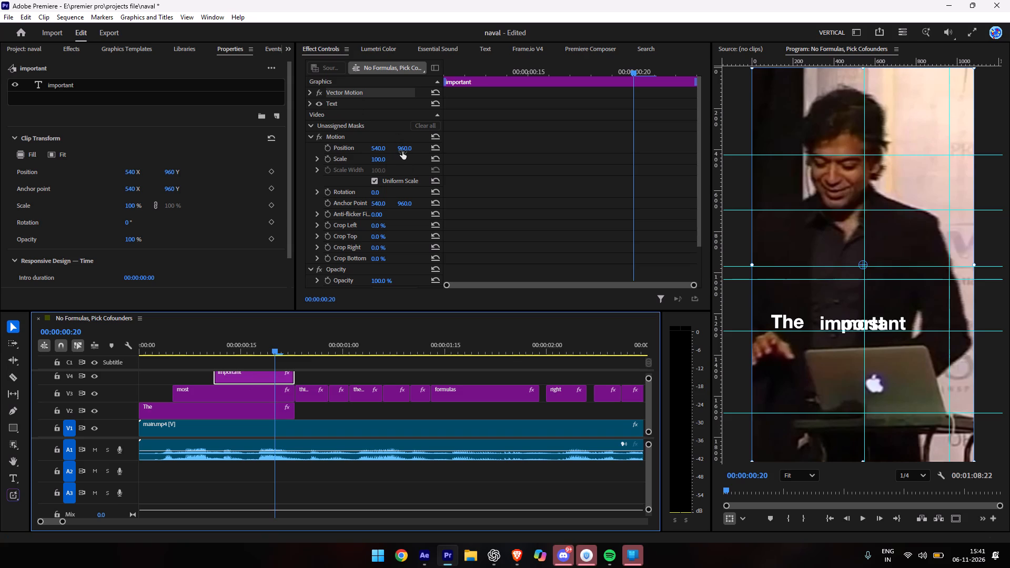
left_click_drag(833, 249, 893, 251)
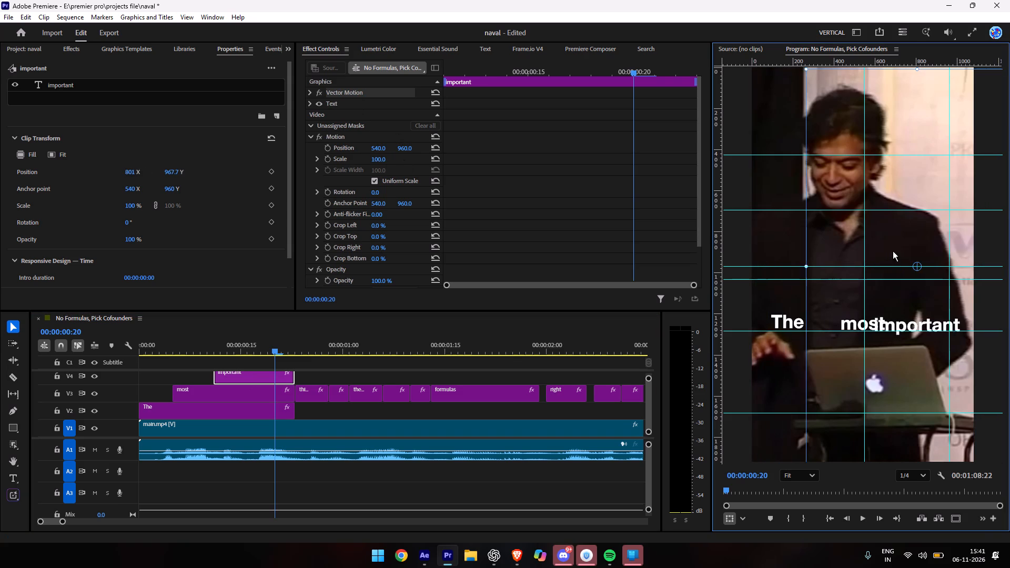
left_click_drag(893, 251, 877, 250)
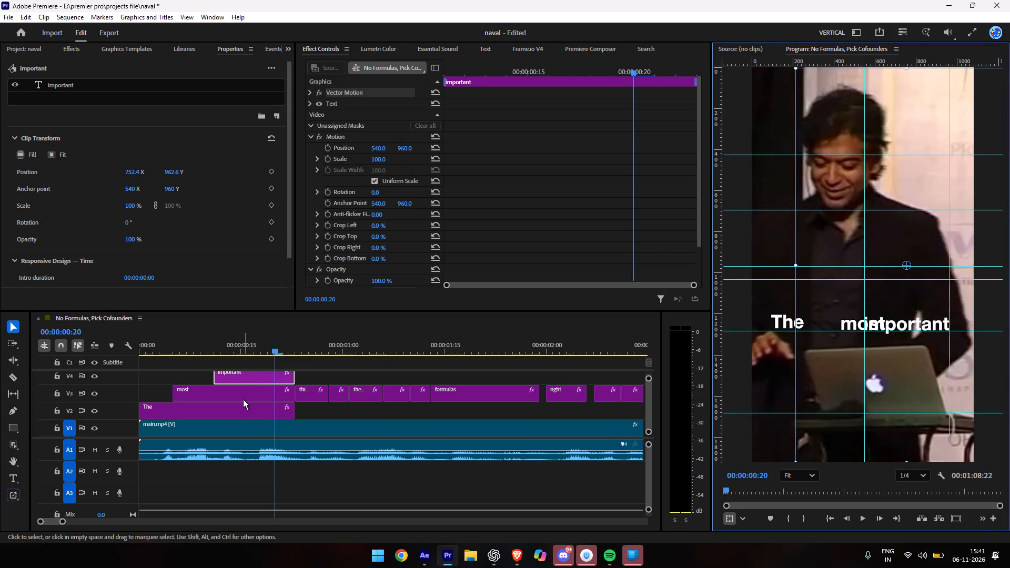
Set the "most" graphic's horizontal Motion position to 442 so it sits between the other two words.
left_click(243, 399)
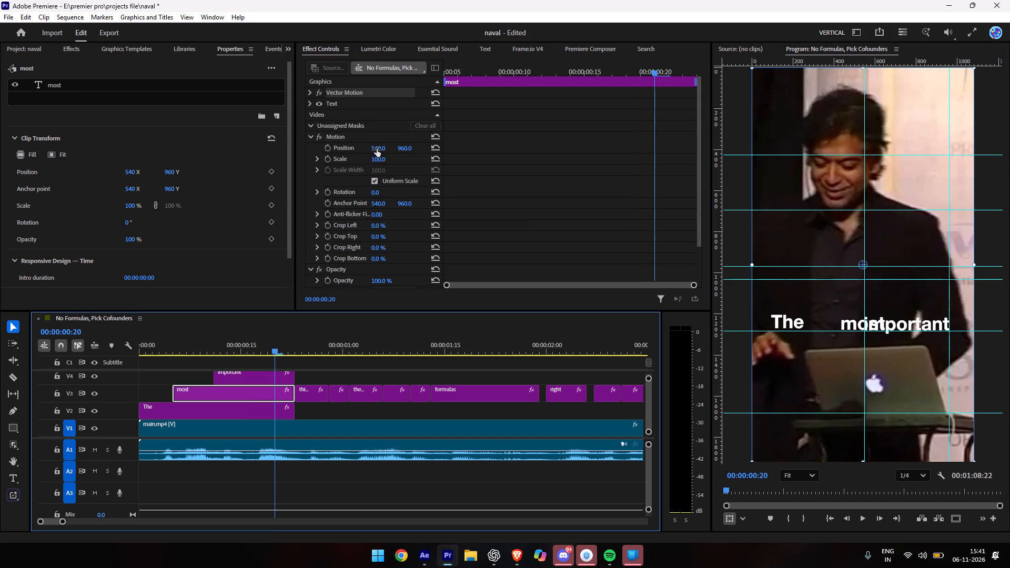
left_click_drag(377, 149, 310, 140)
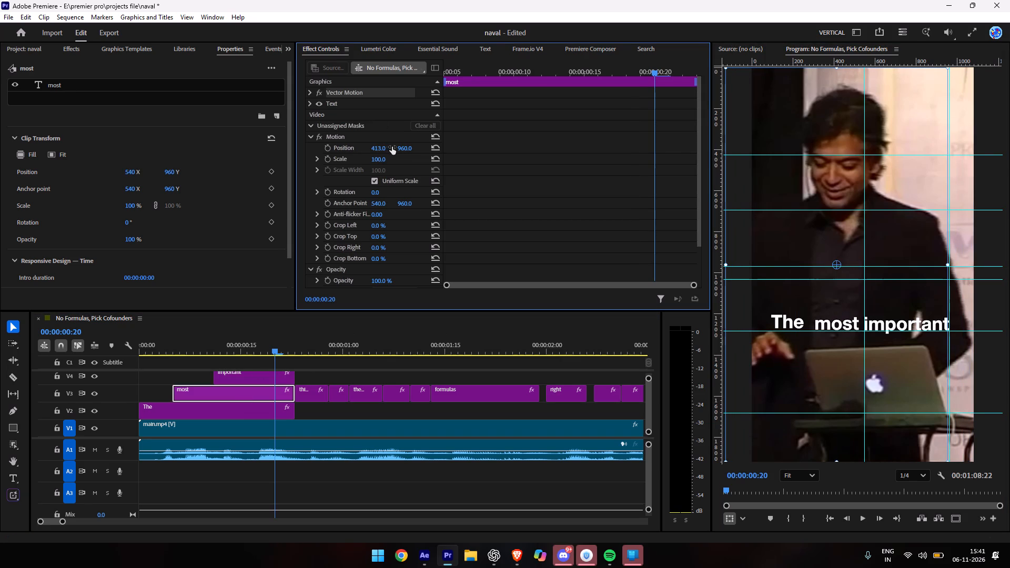
left_click(402, 149)
left_click(383, 147)
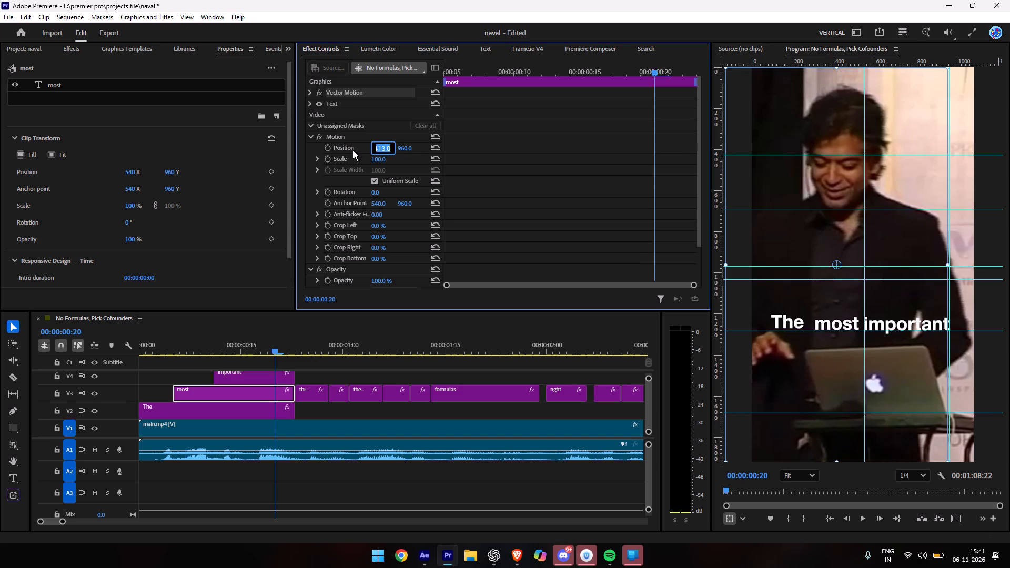
left_click(357, 152)
left_click_drag(375, 151, 381, 151)
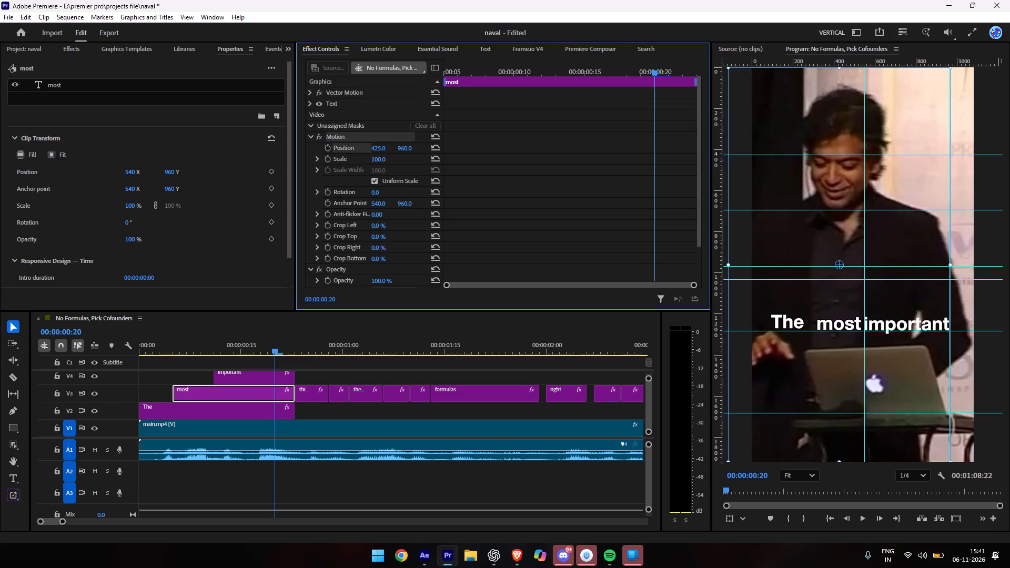
left_click_drag(381, 151, 390, 151)
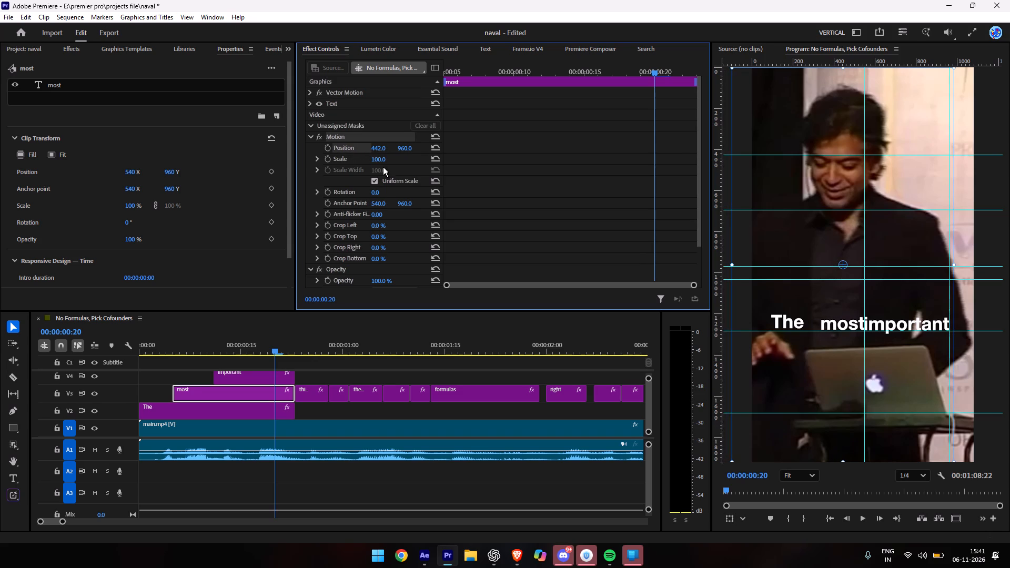
Even out the three words' spacing with horizontal Motion positions of 601 for "important", 445 for "most" and 563 for "The".
left_click(271, 380)
left_click_drag(377, 149, 377, 148)
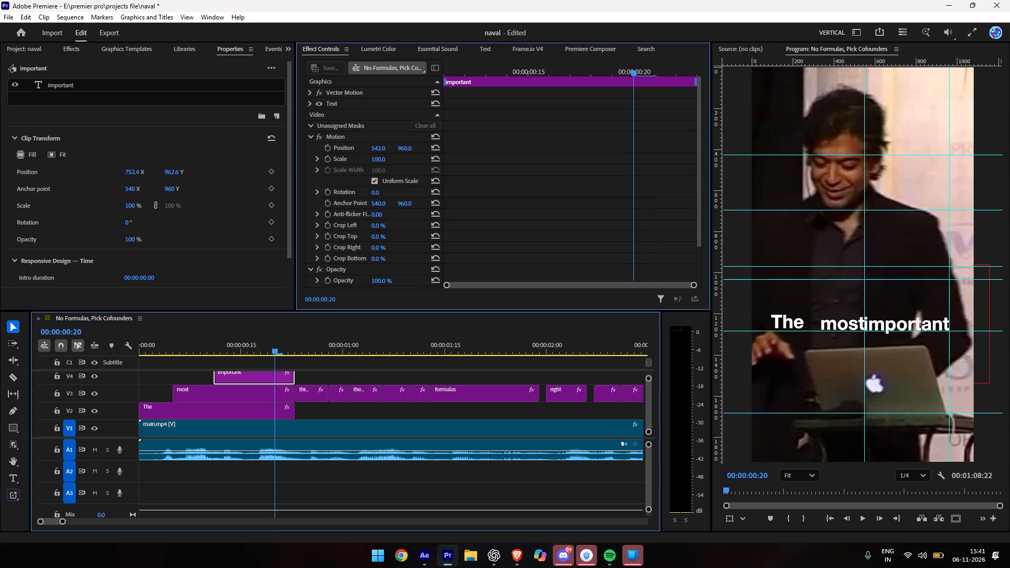
left_click_drag(377, 148, 413, 149)
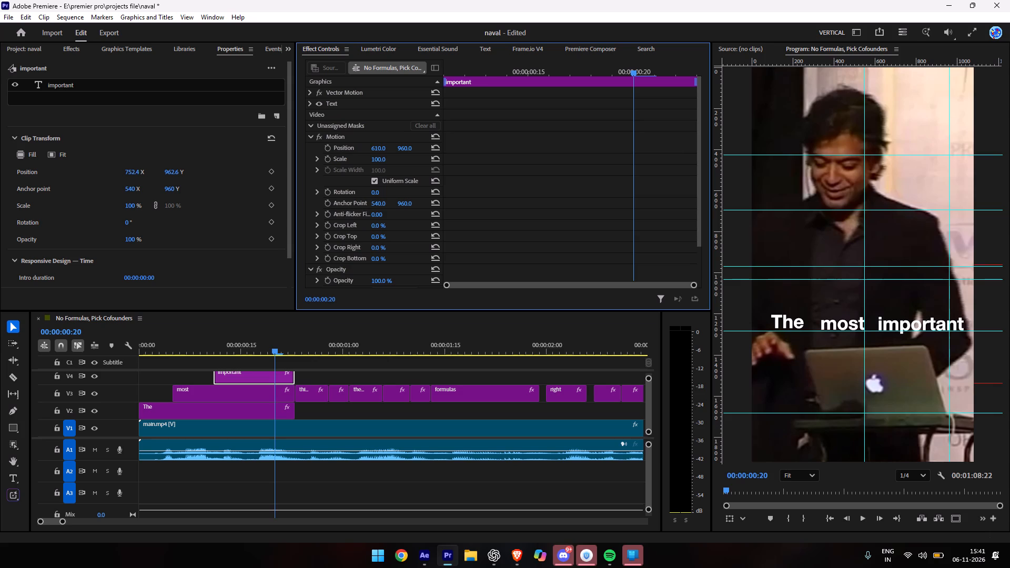
left_click_drag(413, 149, 409, 150)
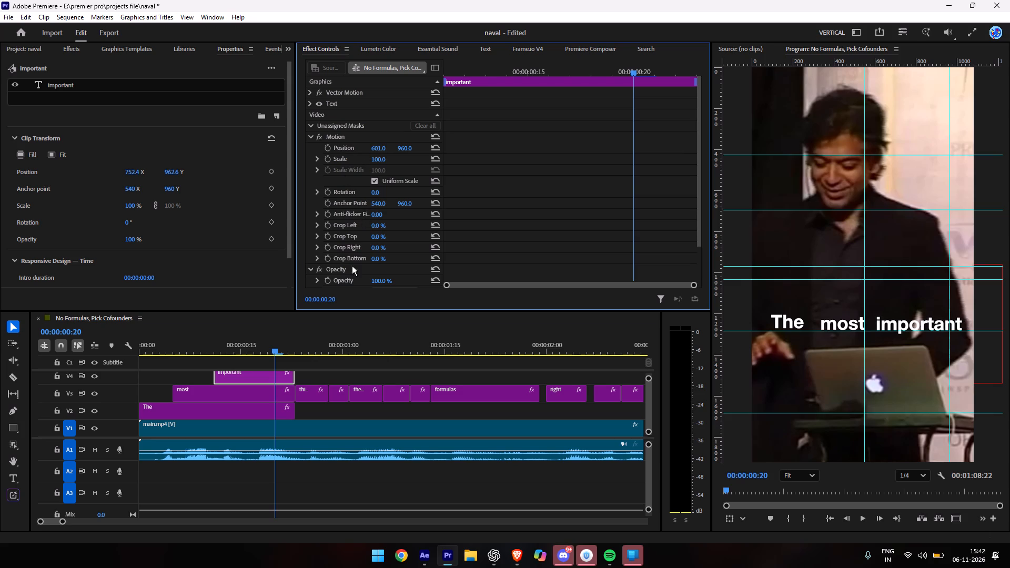
left_click(245, 395)
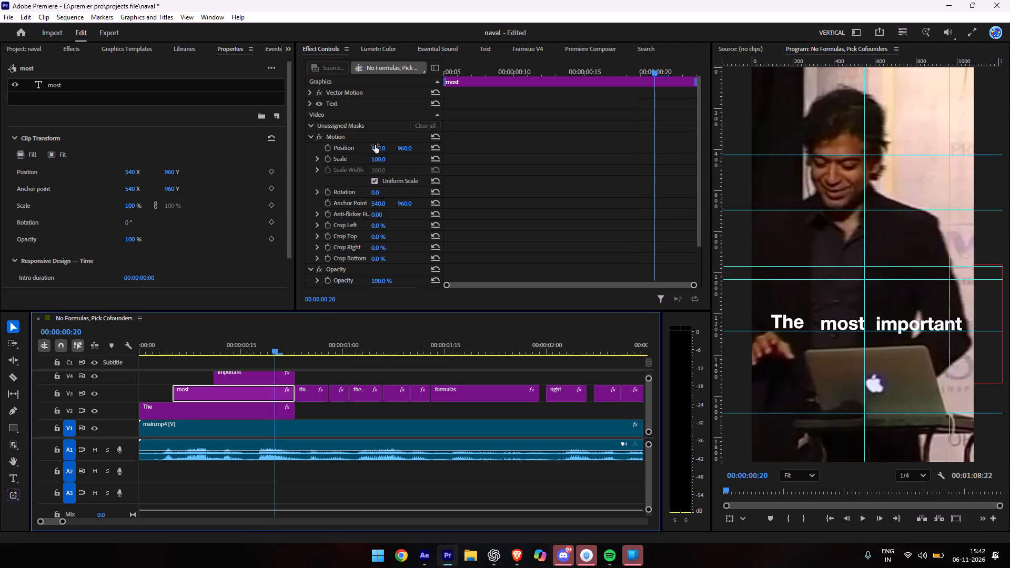
left_click(375, 145)
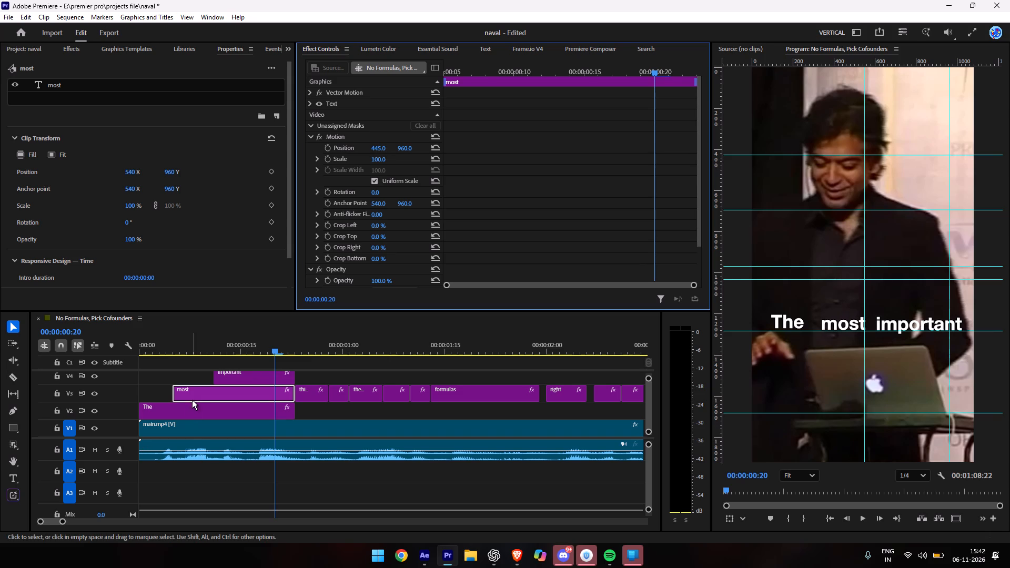
left_click(194, 414)
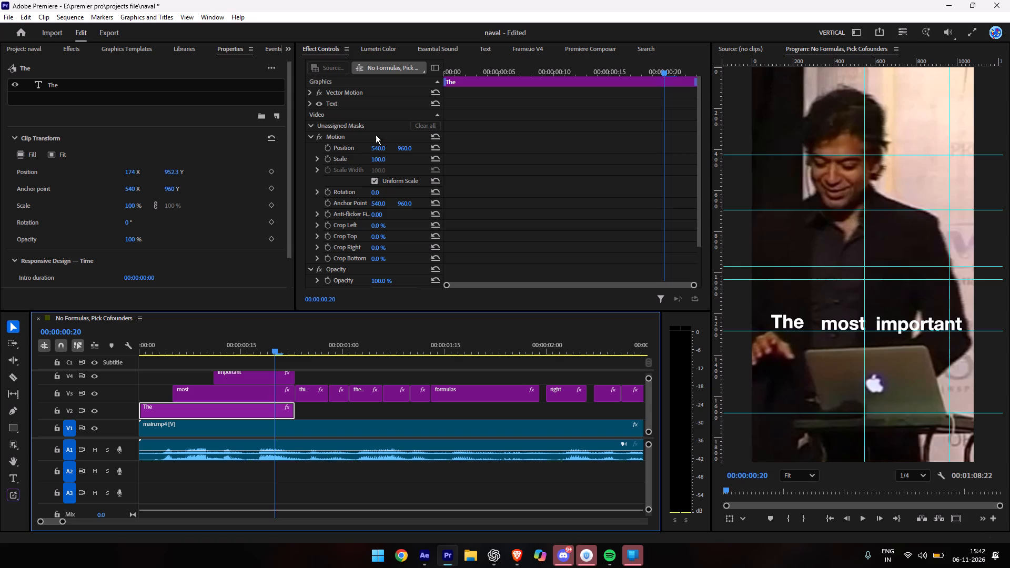
left_click_drag(376, 148, 390, 151)
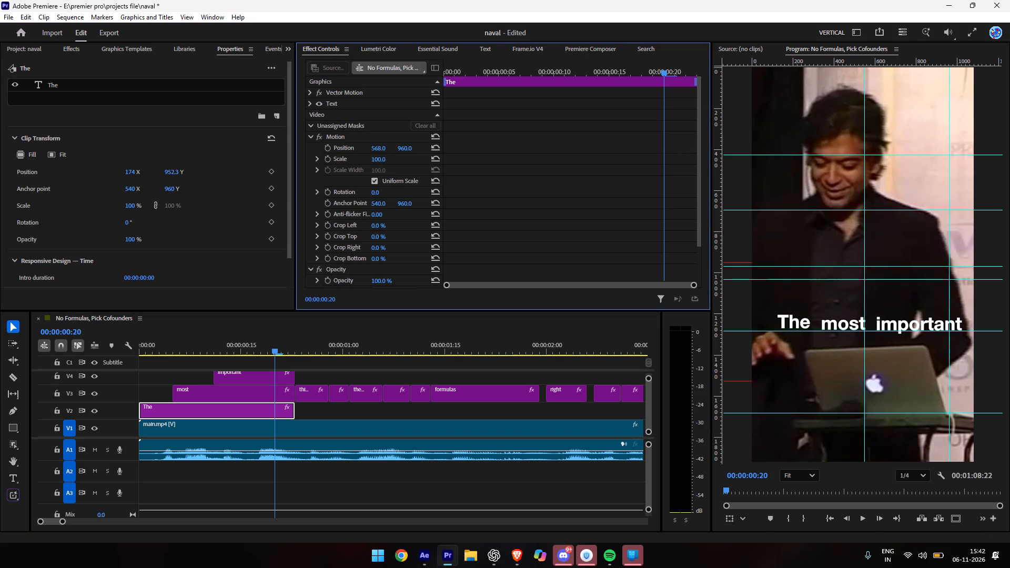
left_click_drag(390, 151, 388, 151)
Play the sequence from the start to check the timing of the side-by-side opening words.
left_click_drag(195, 348, 99, 366)
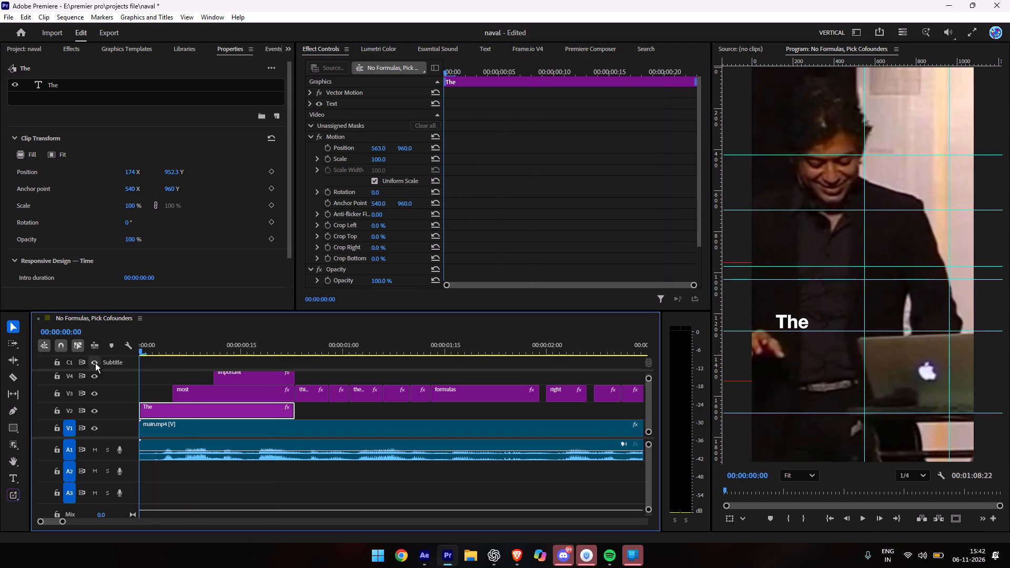
key("space")
key("space")
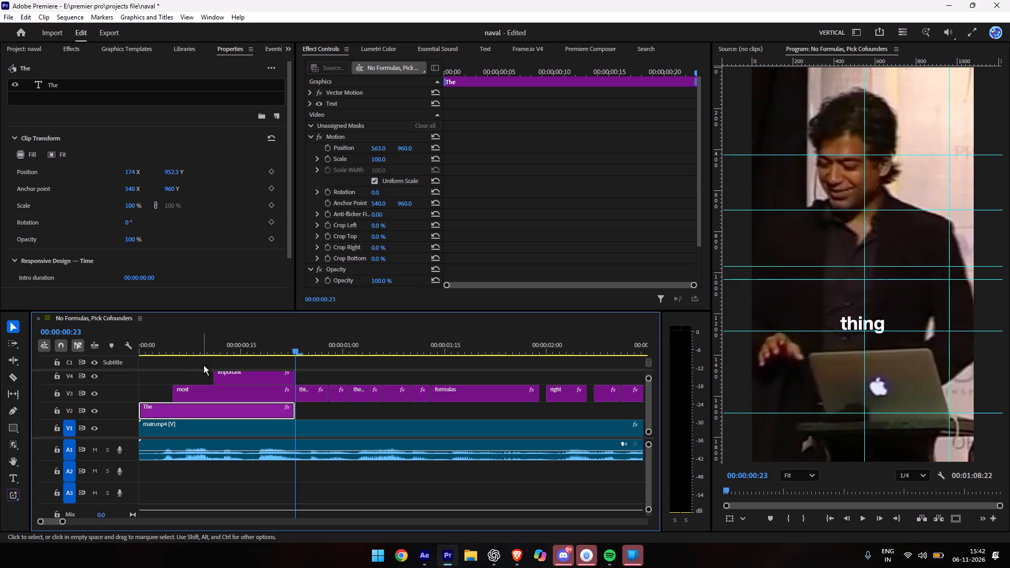
key("space")
key("space")
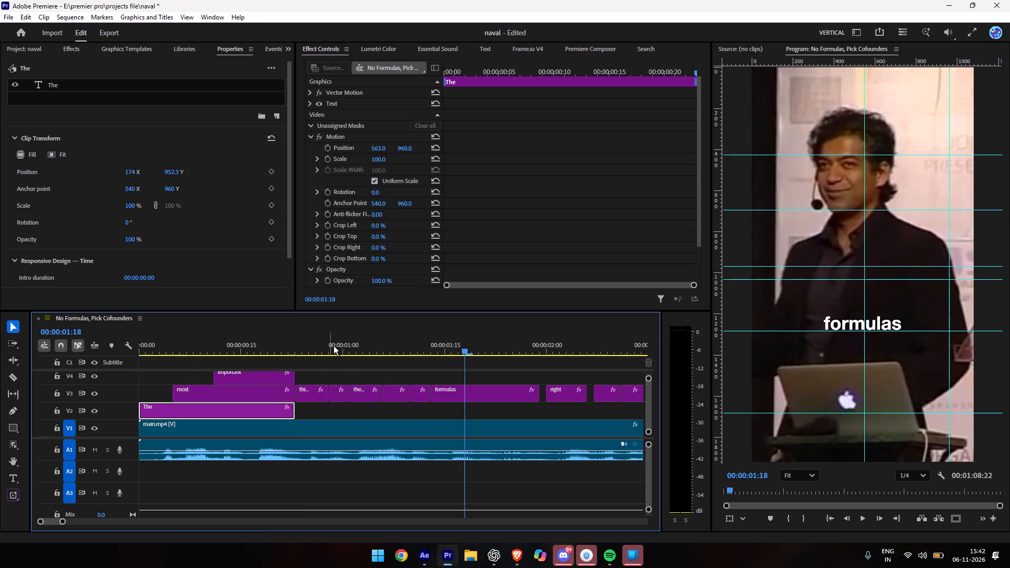
Move the "thing" graphic down to V2 and extend its end to 00:00:01:01, matching the end of "is".
left_click_drag(334, 346, 332, 351)
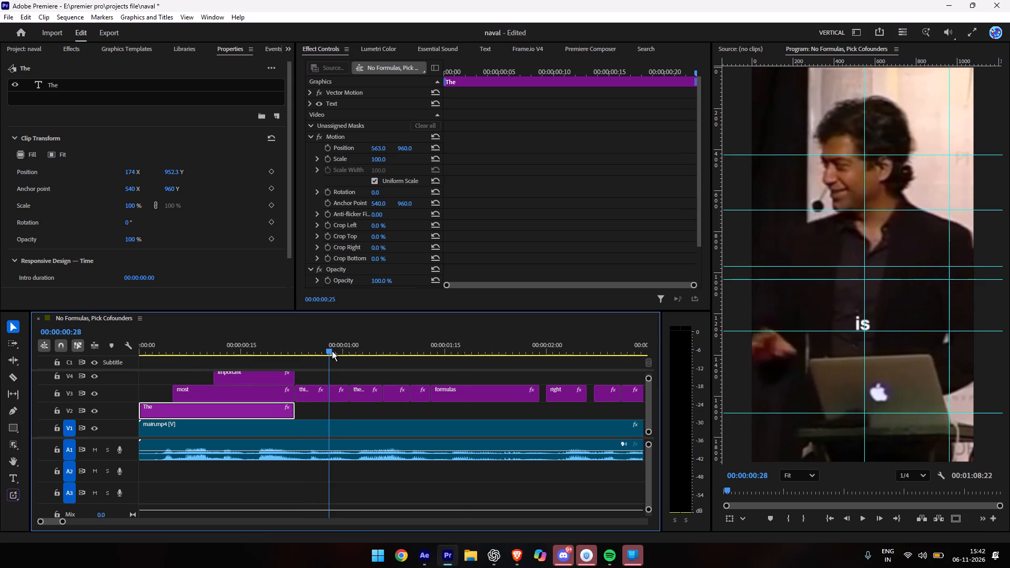
left_click_drag(332, 351, 341, 354)
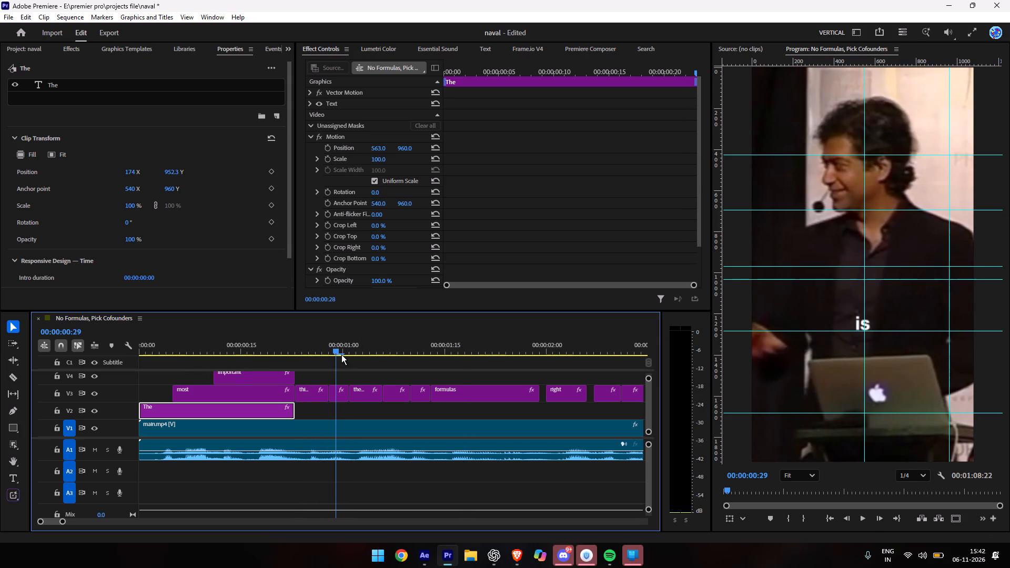
left_click_drag(341, 354, 339, 361)
left_click_drag(343, 394, 340, 386)
double_click(317, 401)
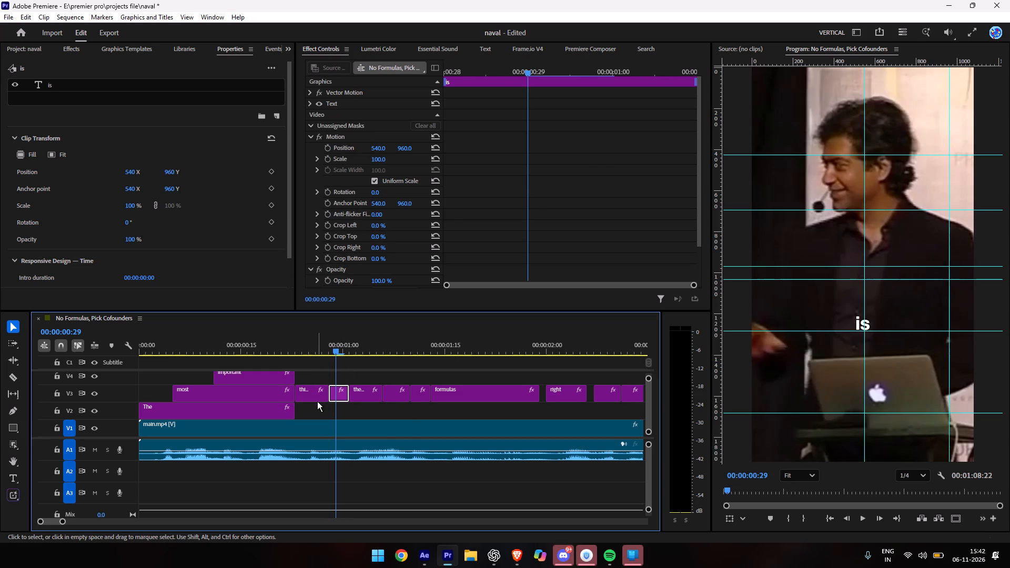
left_click_drag(316, 400, 316, 412)
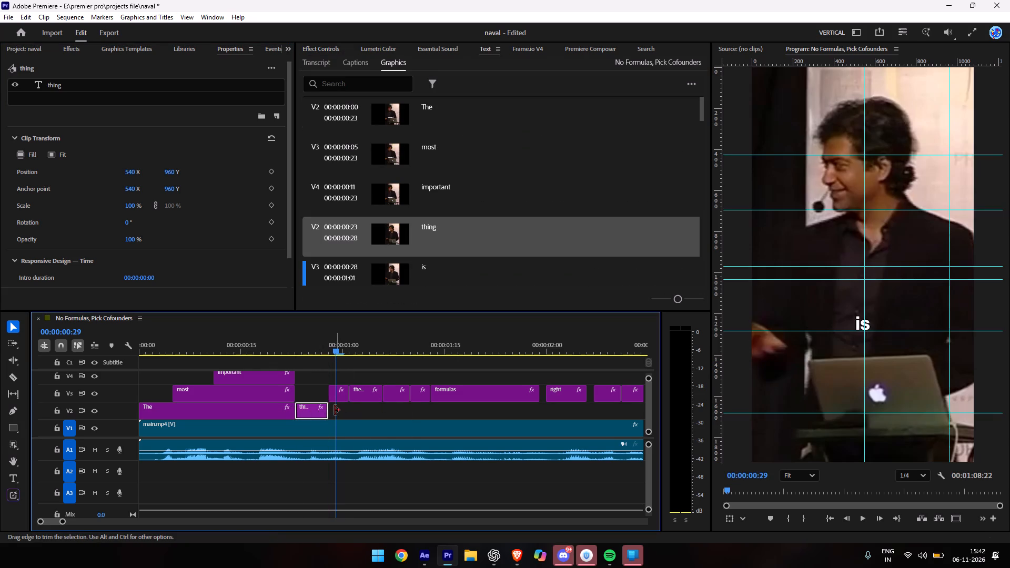
left_click_drag(335, 410, 356, 417)
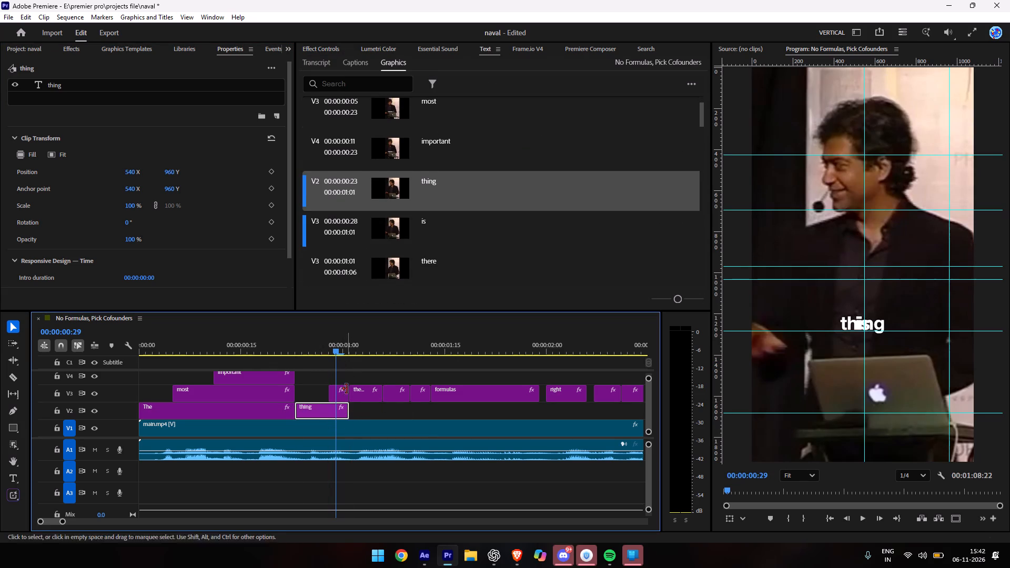
At 00:00:00:29, shift the "thing" graphic left of "is" with Vector Motion, to about 386, 963.
left_click(327, 411)
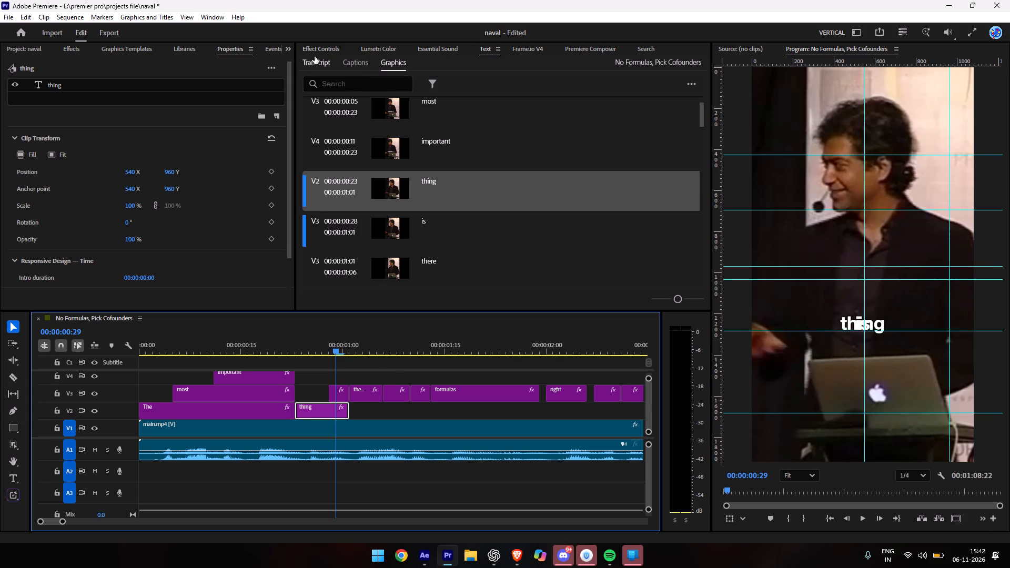
left_click(316, 50)
left_click(345, 93)
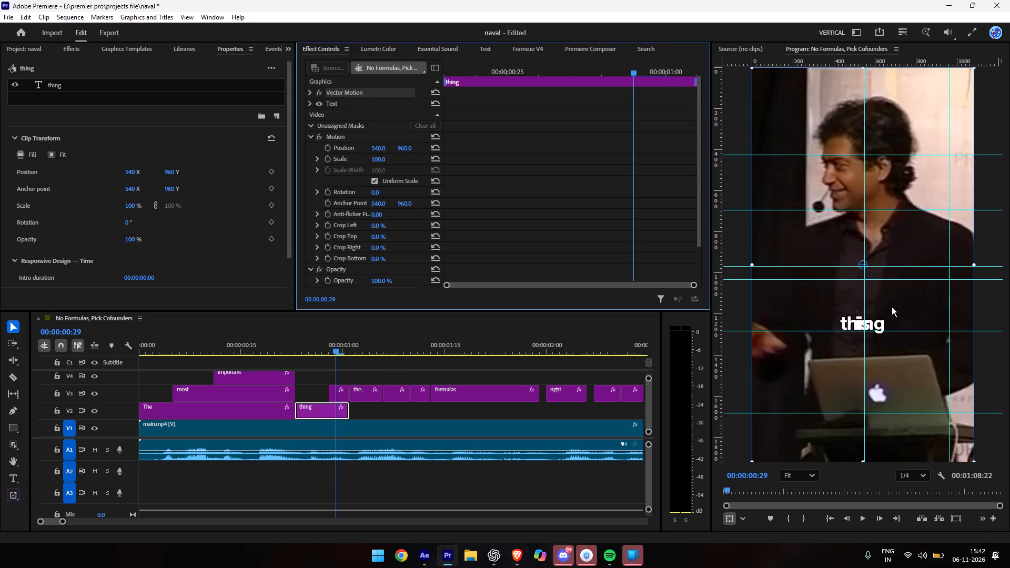
left_click_drag(892, 307, 858, 307)
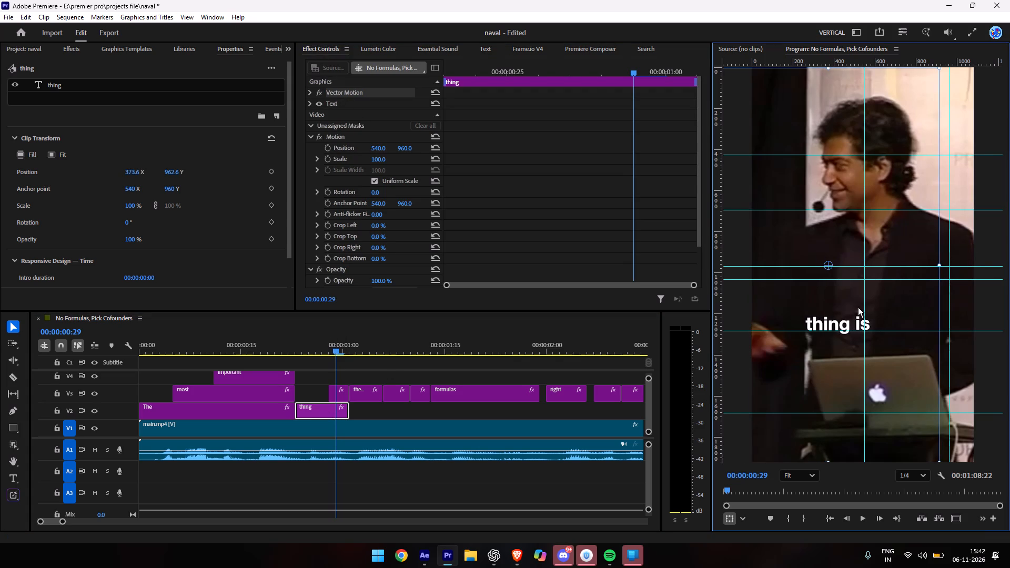
left_click_drag(858, 307, 863, 307)
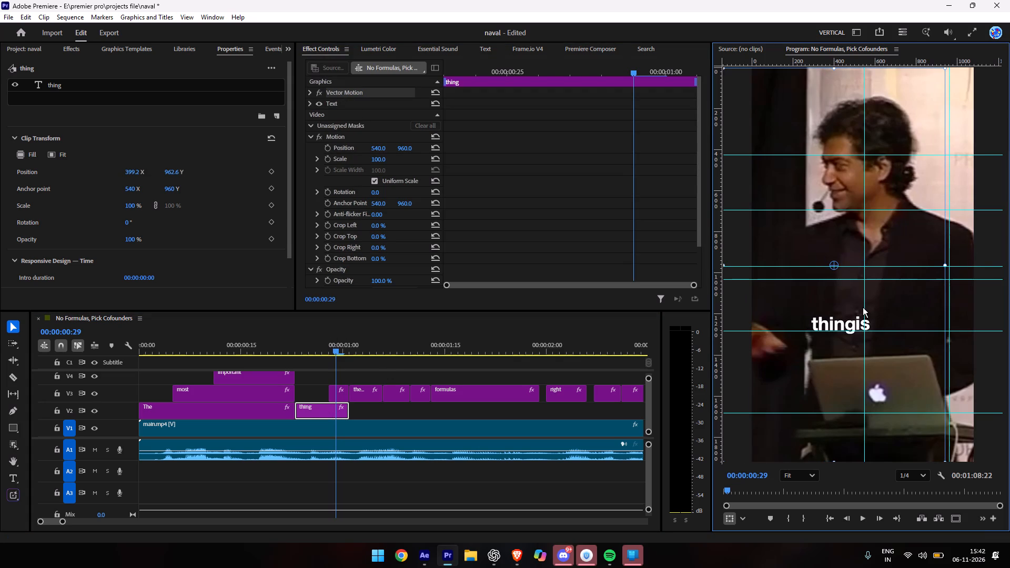
left_click_drag(863, 307, 860, 307)
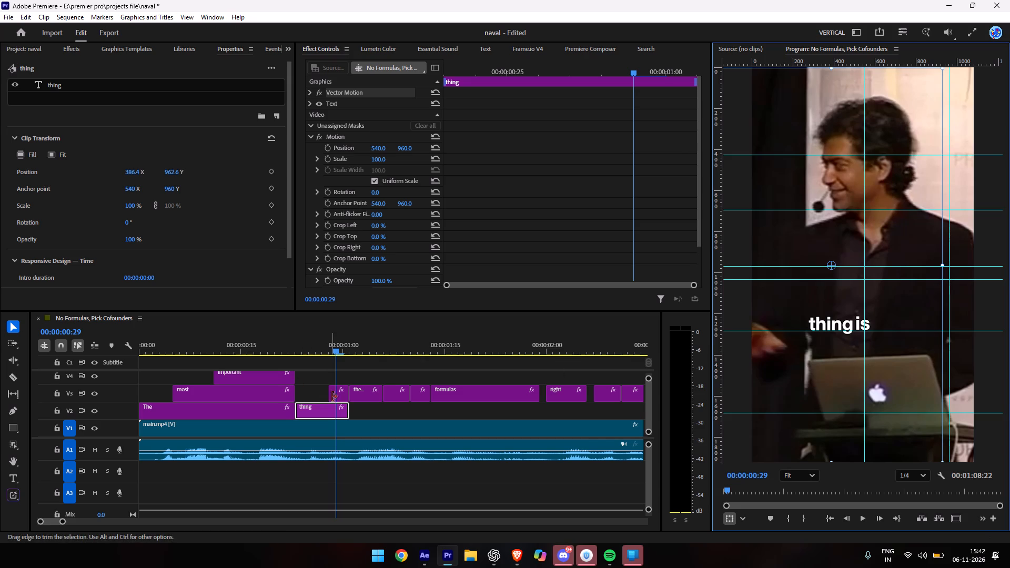
Shift the "is" graphic rightward with Vector Motion to about 591, 963, leaving a gap after "thing".
left_click(339, 398)
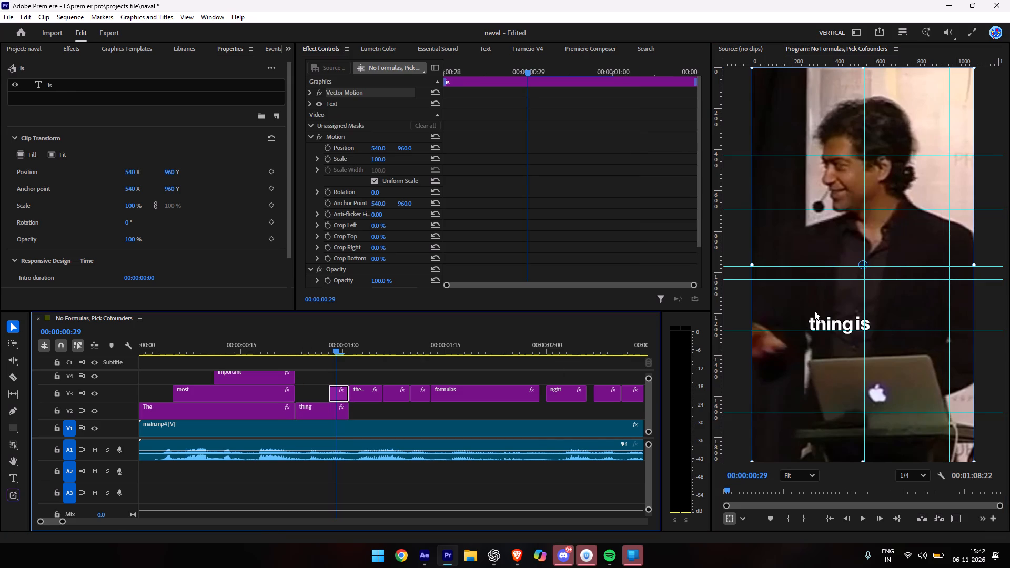
left_click_drag(815, 311, 826, 313)
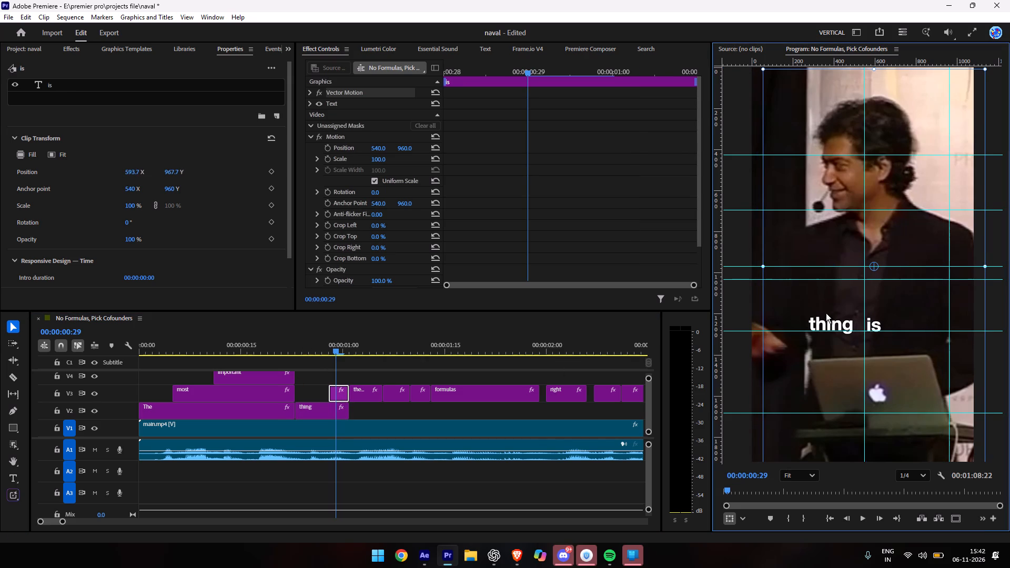
left_click_drag(826, 313, 825, 312)
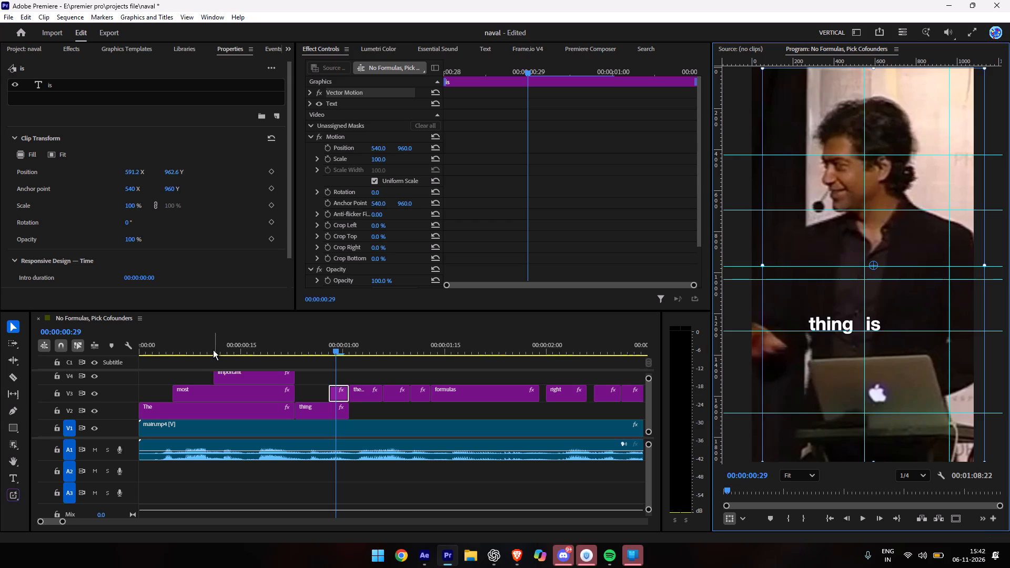
Add a vertical guide at about 115 along the left edge of the word "The".
left_click_drag(223, 347, 261, 352)
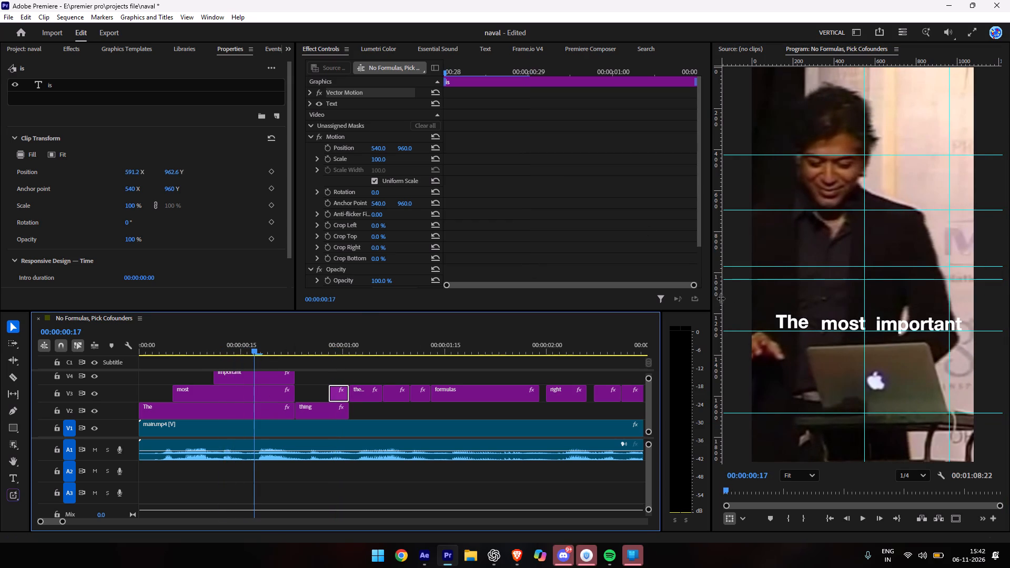
left_click_drag(721, 298, 775, 311)
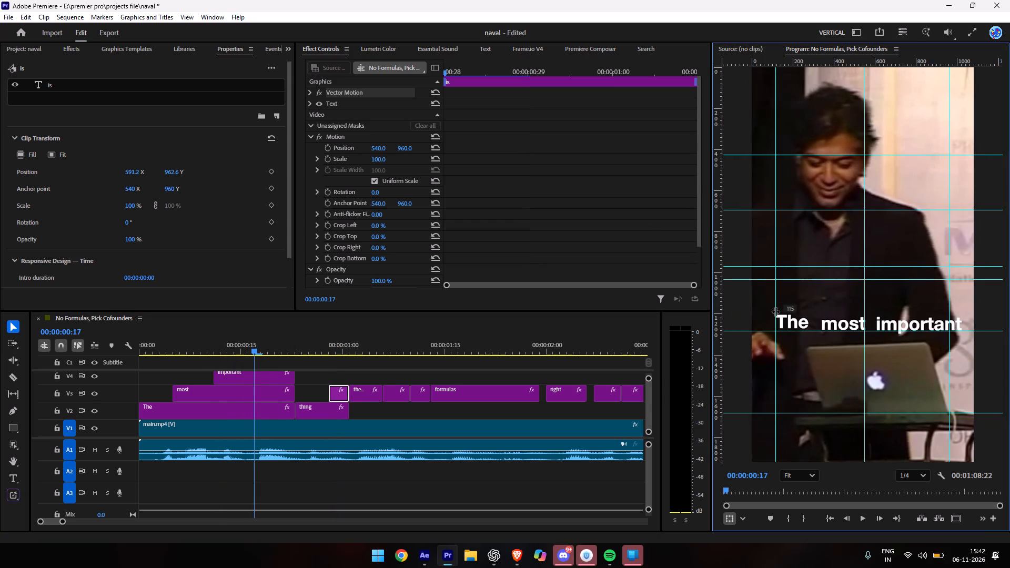
left_click_drag(775, 311, 775, 311)
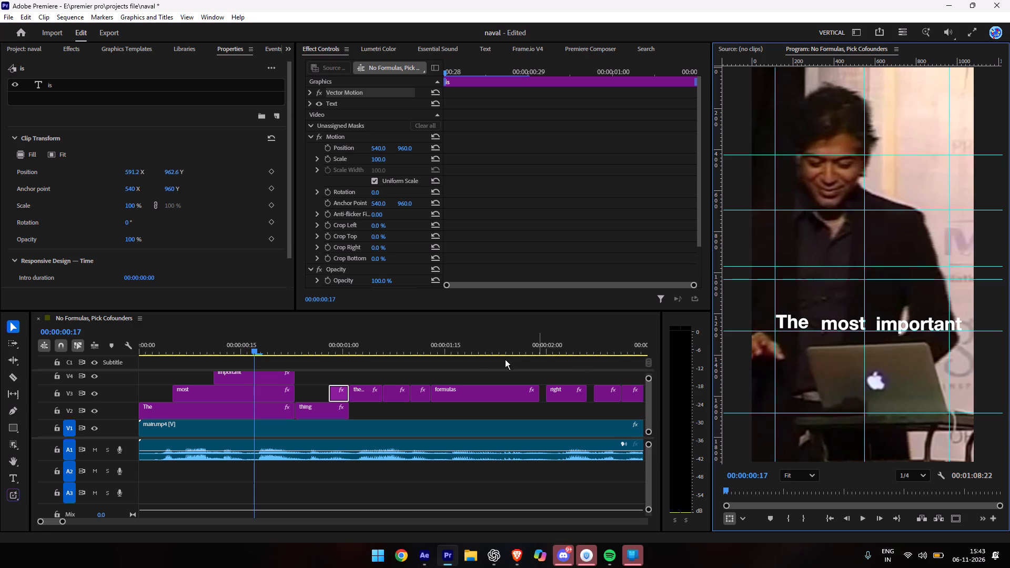
Compare the placement of "thing is" with "The most important" and review the timing of the transition into "there".
left_click(331, 341)
left_click_drag(332, 344, 337, 346)
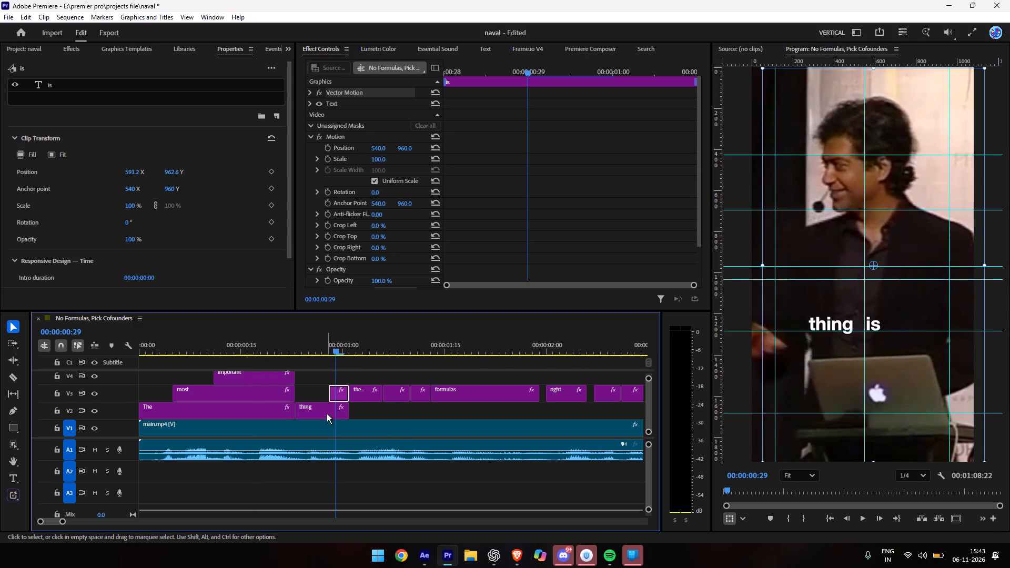
left_click(263, 340)
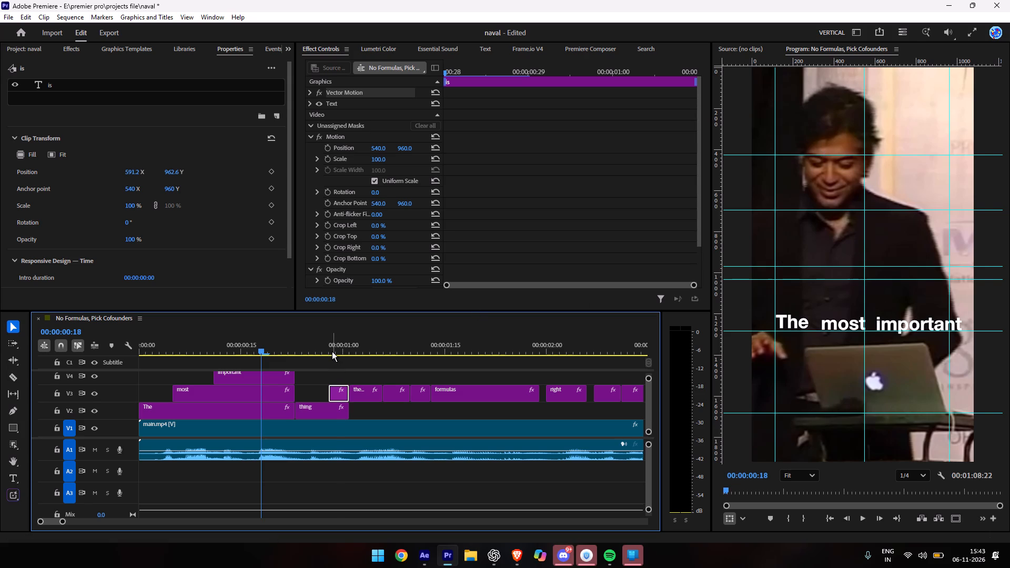
left_click_drag(338, 347, 360, 355)
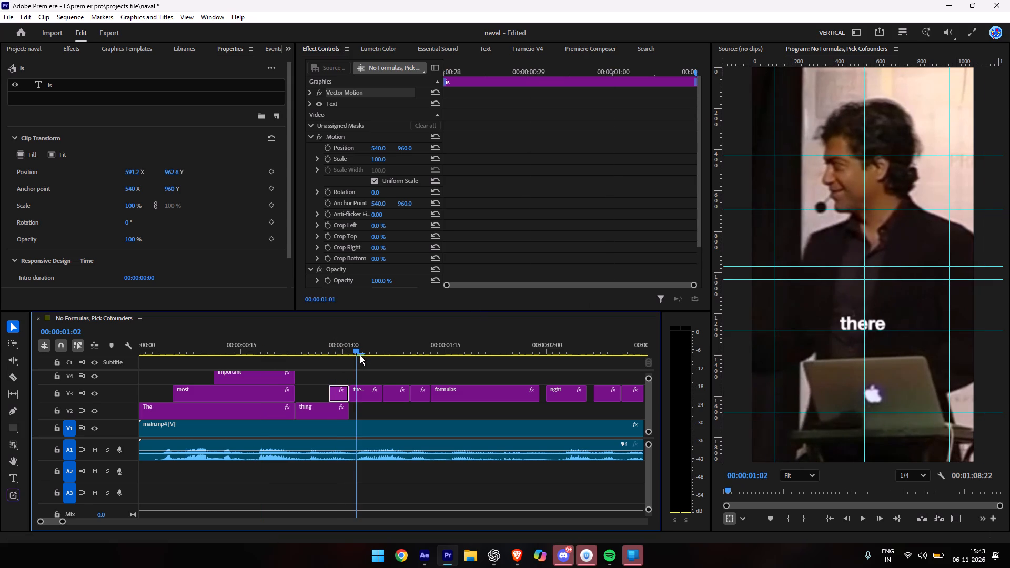
left_click_drag(360, 355, 345, 355)
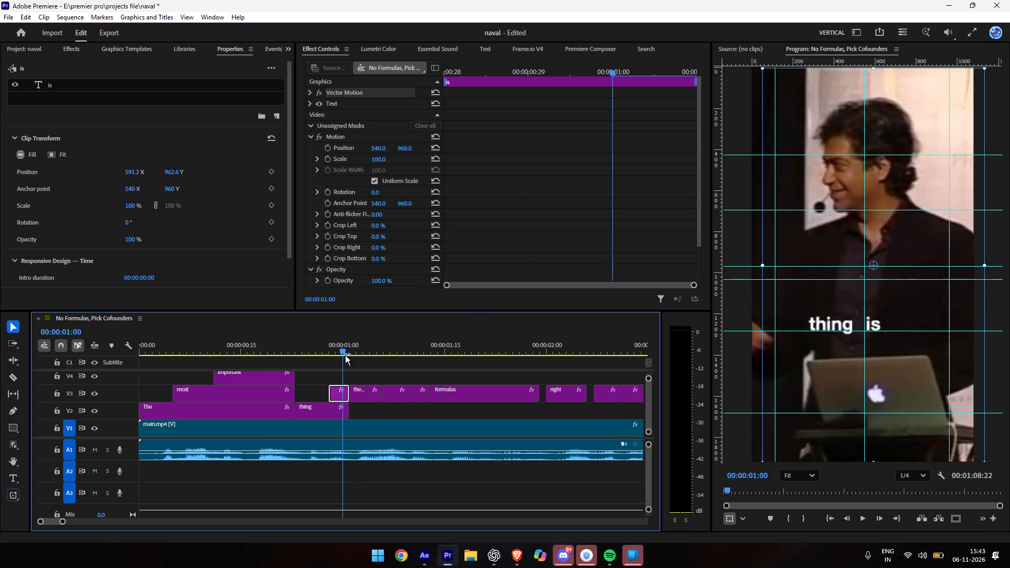
left_click_drag(345, 355, 351, 357)
key("space")
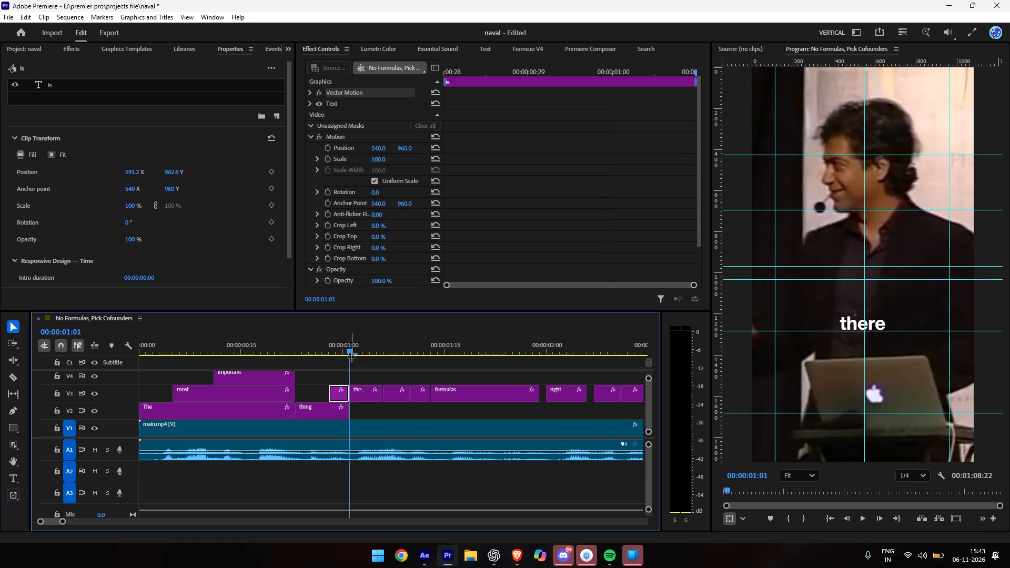
key("space")
left_click_drag(340, 351, 298, 353)
key("space")
key("space")
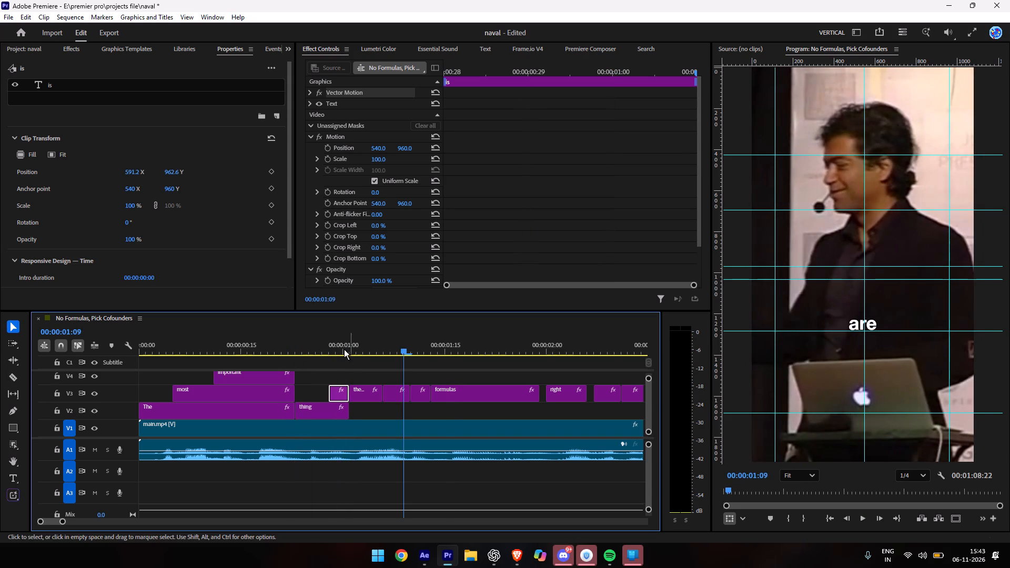
left_click_drag(344, 349, 345, 359)
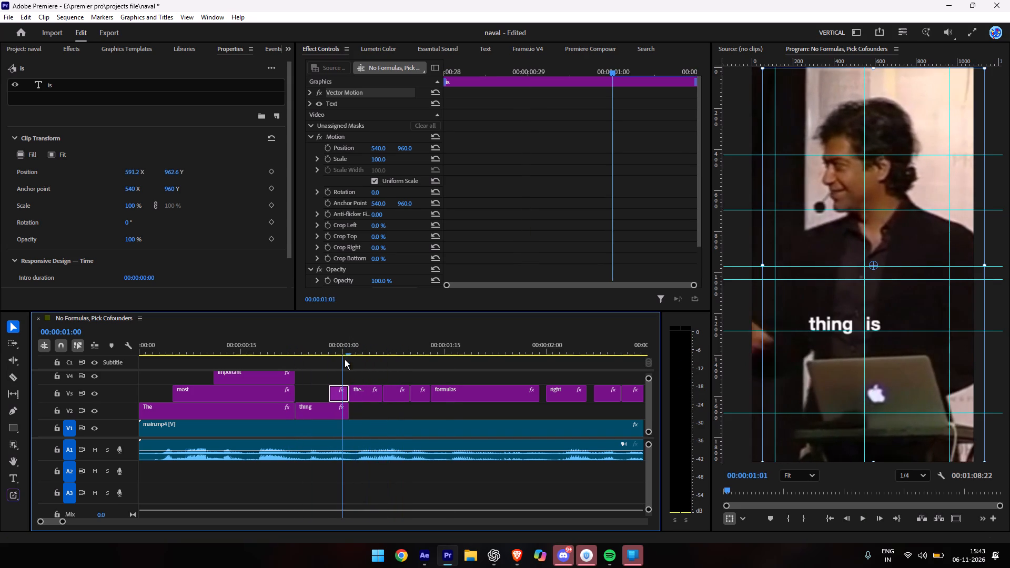
left_click_drag(345, 359, 325, 359)
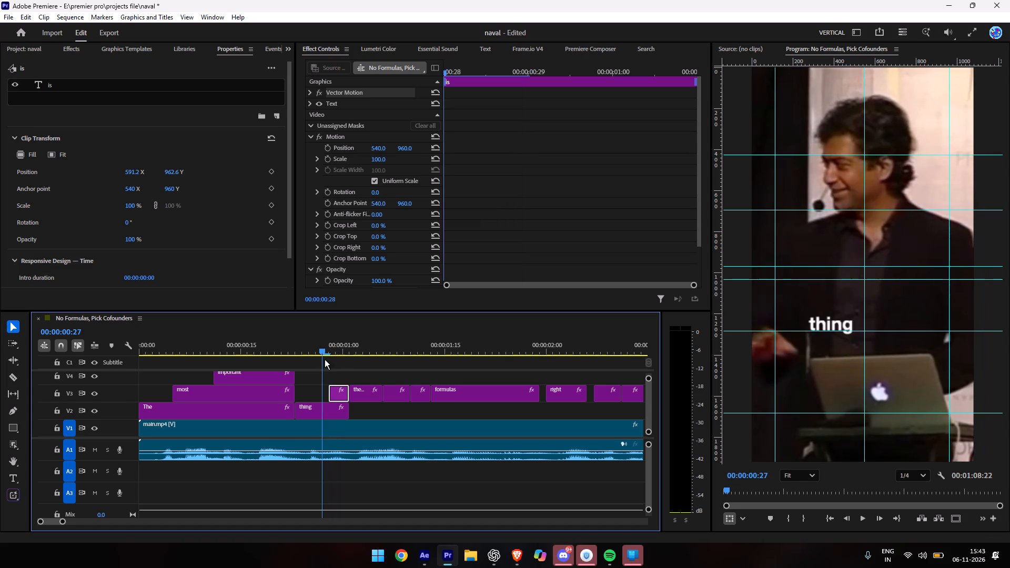
left_click_drag(325, 359, 352, 376)
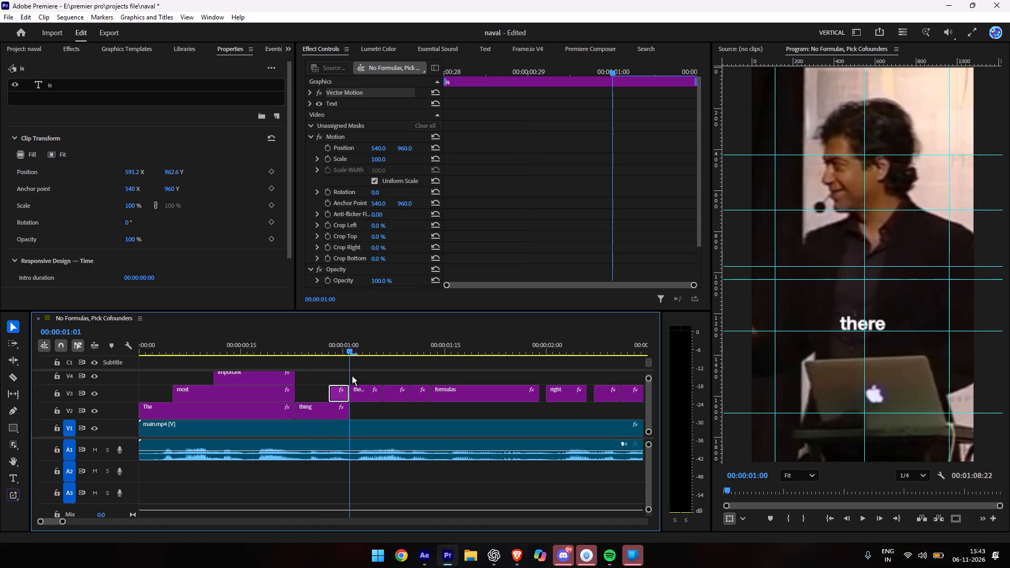
left_click_drag(352, 376, 349, 378)
left_click_drag(349, 378, 340, 381)
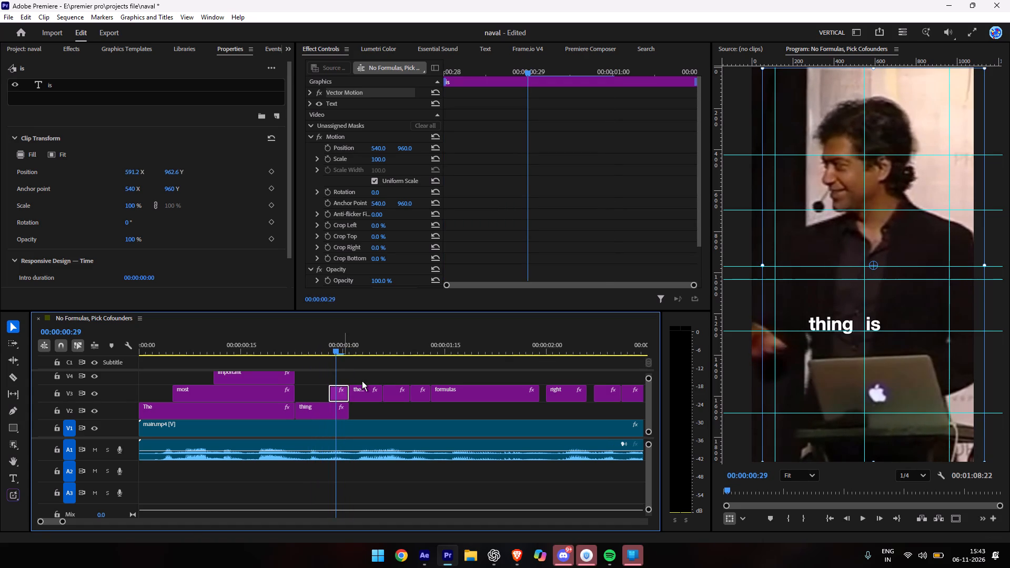
Shift the "thing" graphic's horizontal Motion position so its left edge meets the new vertical guide.
left_click(324, 413)
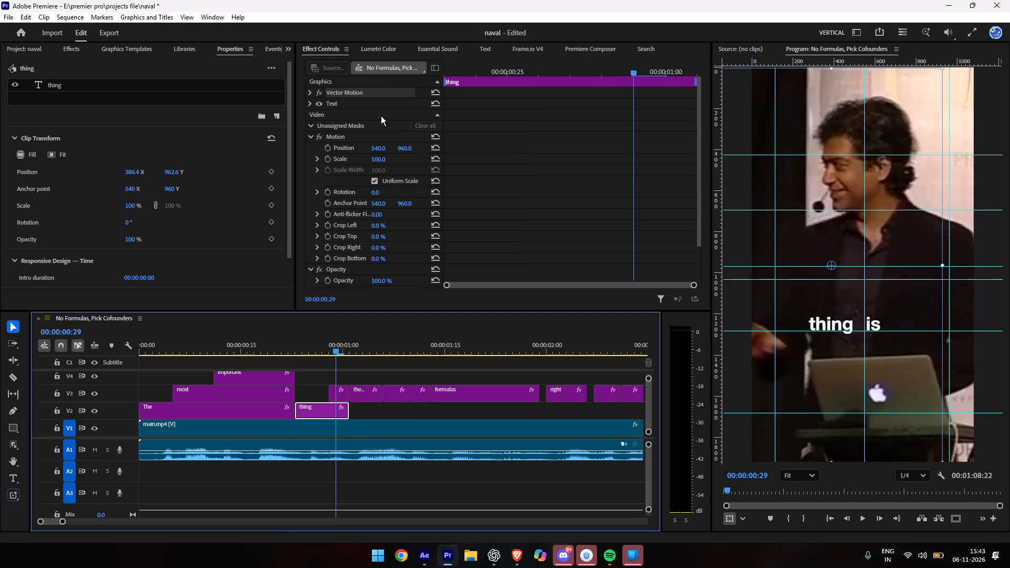
left_click_drag(376, 150, 291, 143)
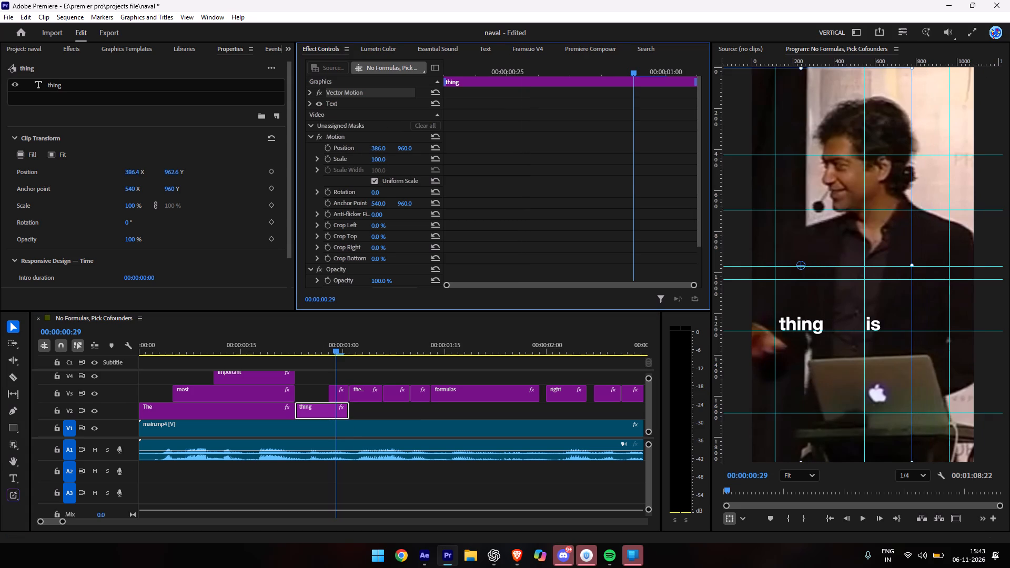
left_click_drag(291, 143, 291, 142)
Shift the "is" graphic's horizontal Motion position left so it sits closer to the word "thing".
left_click(336, 398)
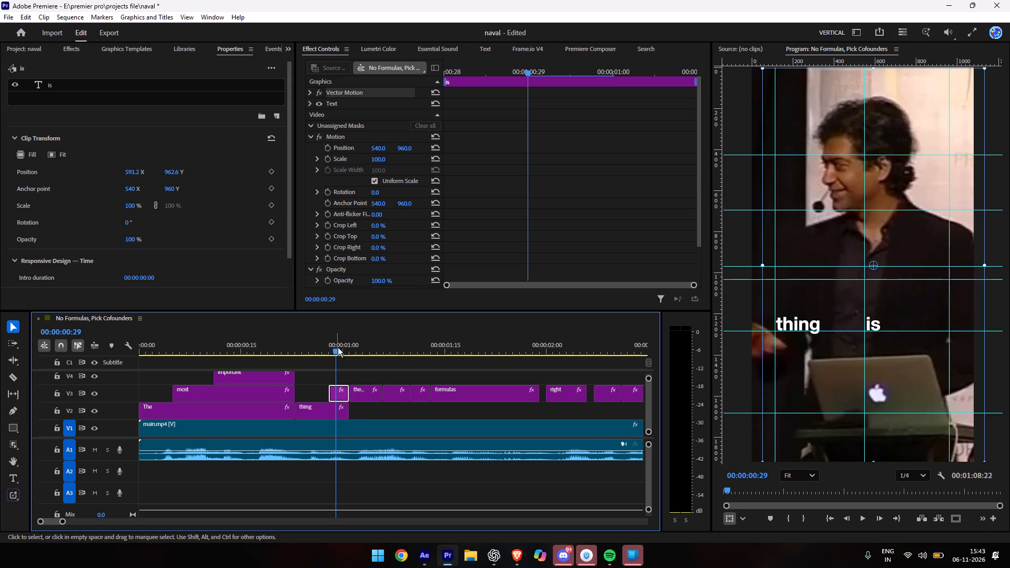
left_click_drag(377, 149, 336, 145)
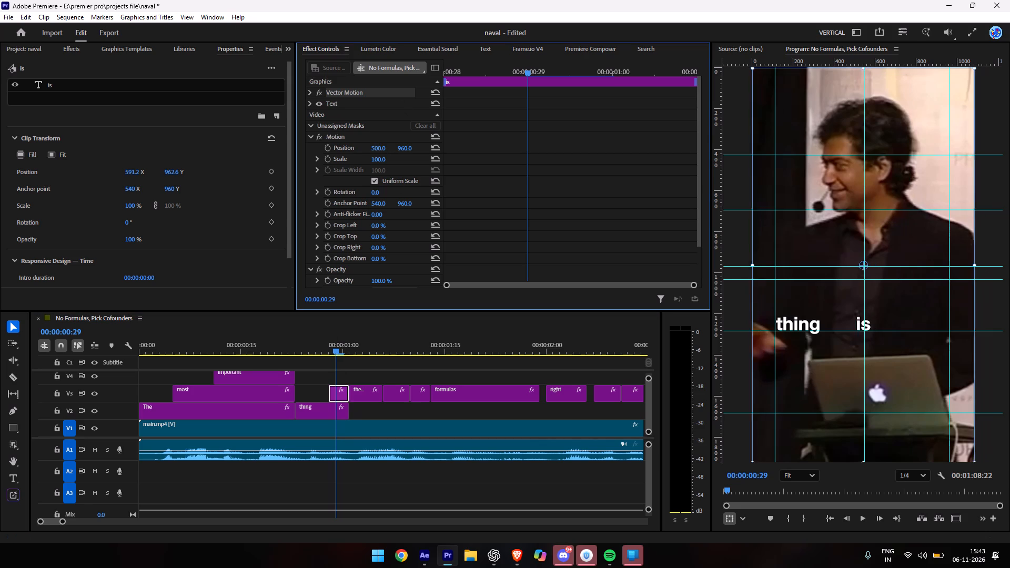
left_click_drag(336, 145, 329, 145)
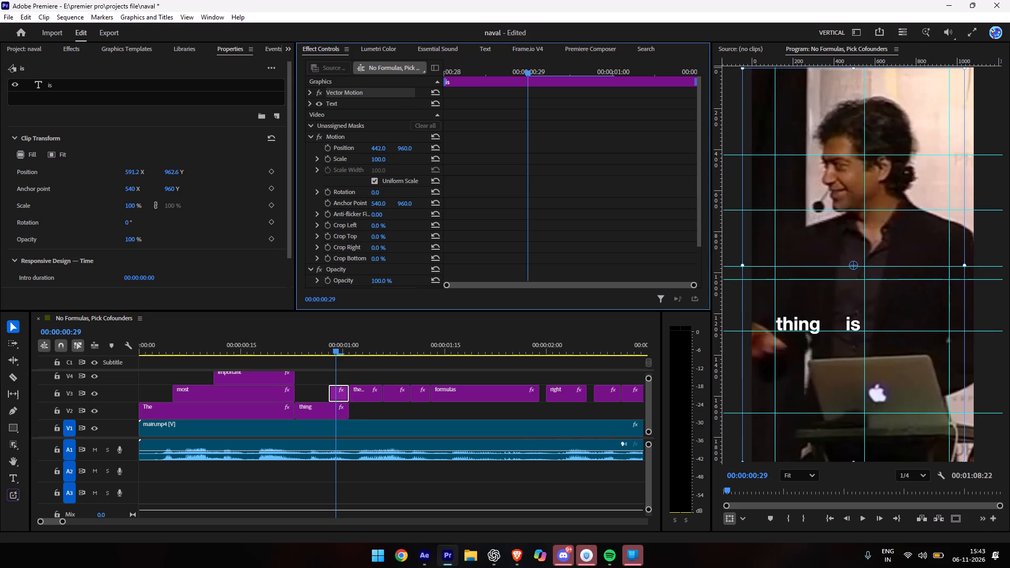
left_click_drag(329, 145, 343, 152)
Move the "there" graphic up to track V4 and extend the "thing" and "is" graphics to its end.
left_click_drag(358, 399, 359, 384)
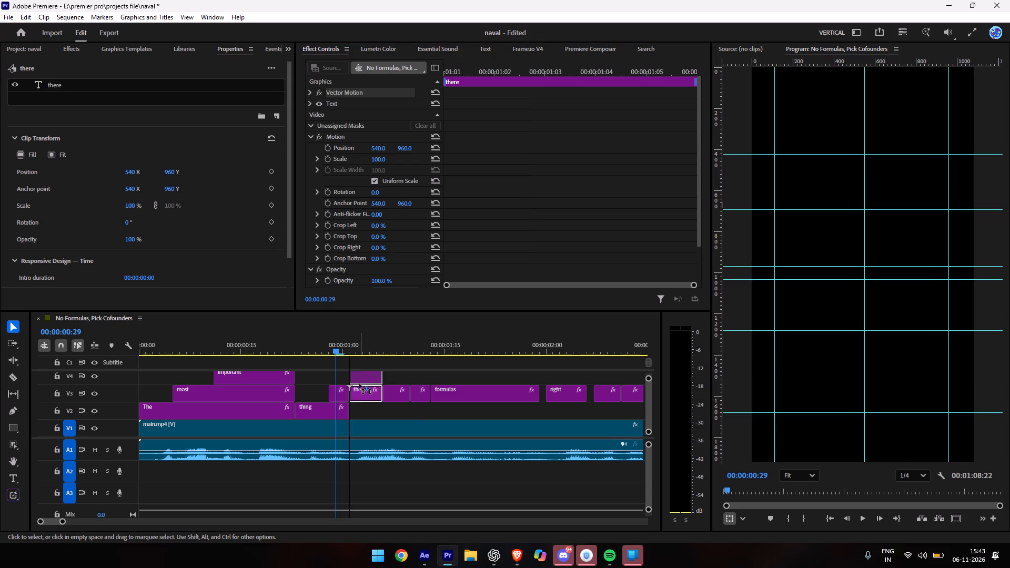
left_click_drag(359, 384, 359, 383)
left_click_drag(360, 393, 348, 413)
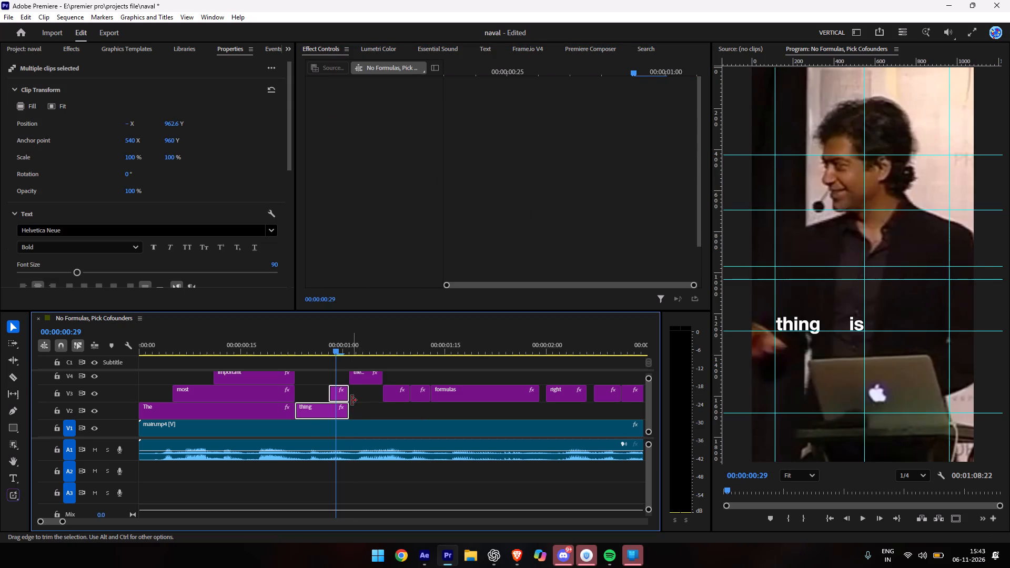
left_click_drag(351, 400, 387, 407)
Shift the "there" graphic rightward with its Motion position to 840, 960, spacing it after "is".
left_click(370, 349)
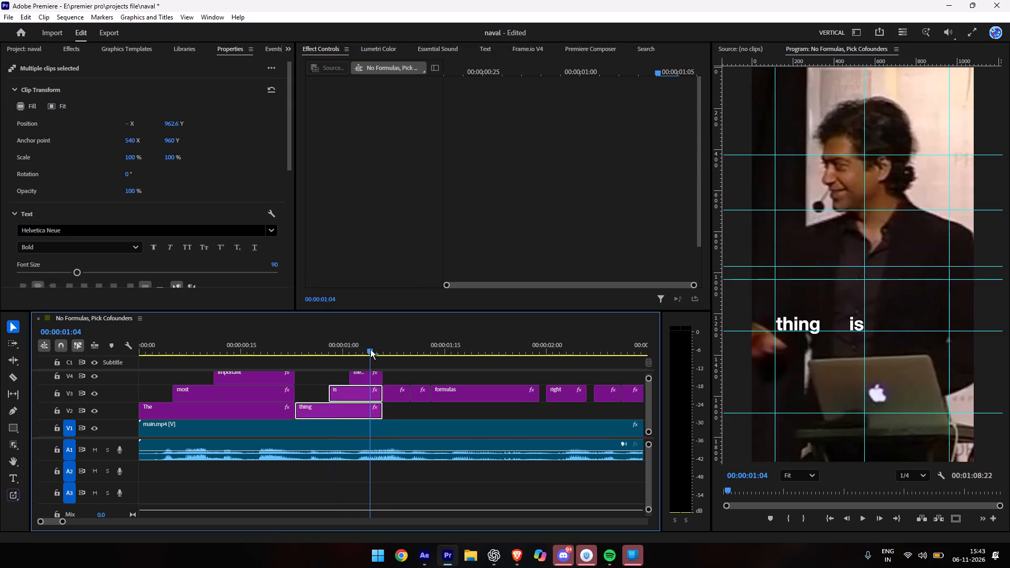
left_click_drag(369, 350, 358, 350)
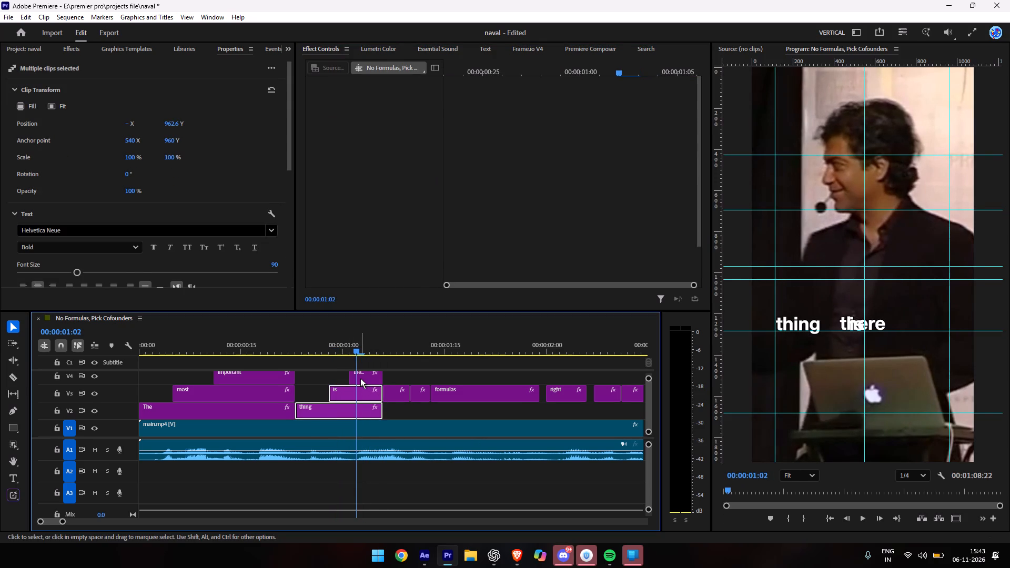
left_click(360, 378)
left_click_drag(381, 150, 451, 154)
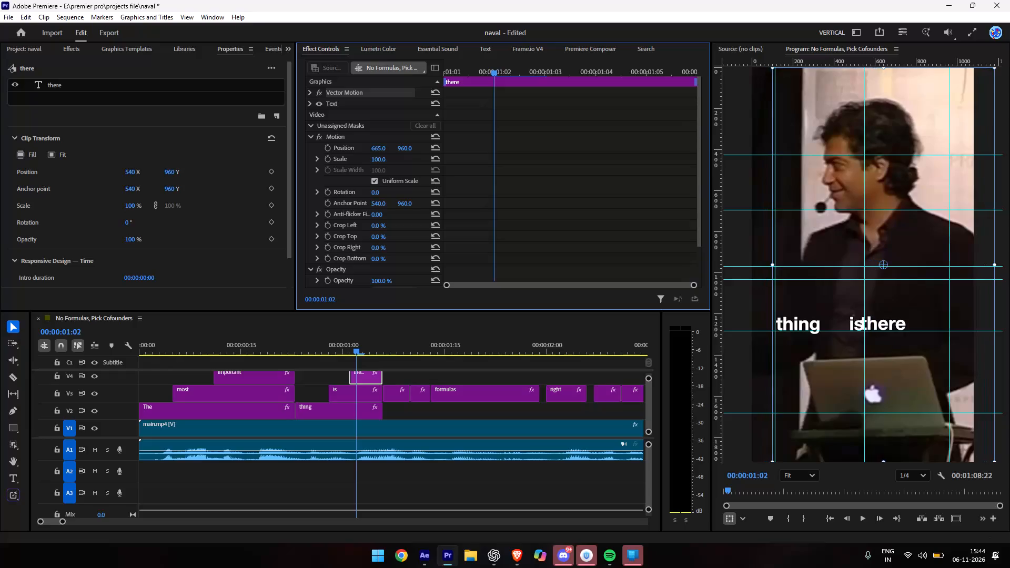
left_click_drag(451, 154, 516, 169)
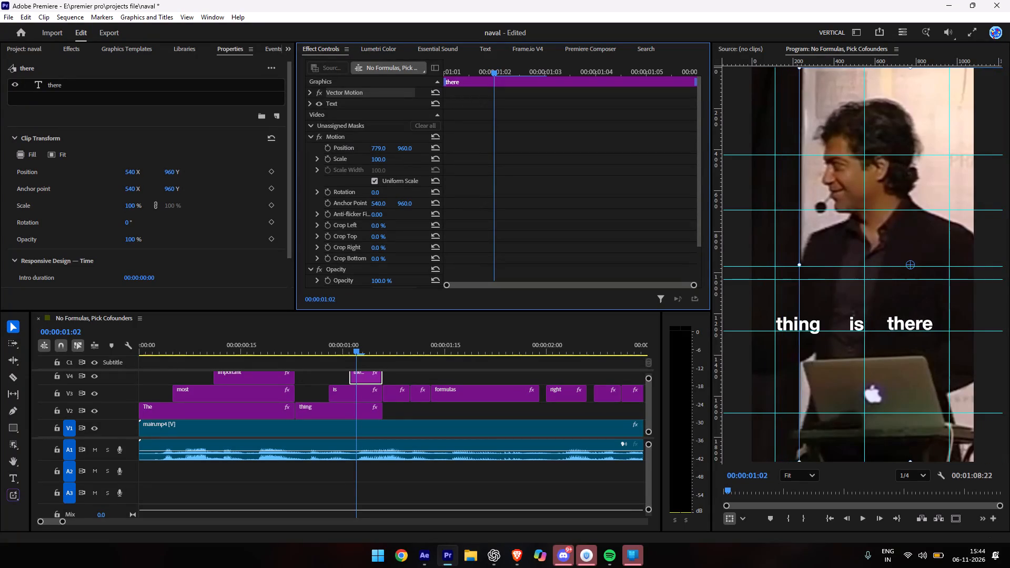
left_click_drag(516, 169, 537, 177)
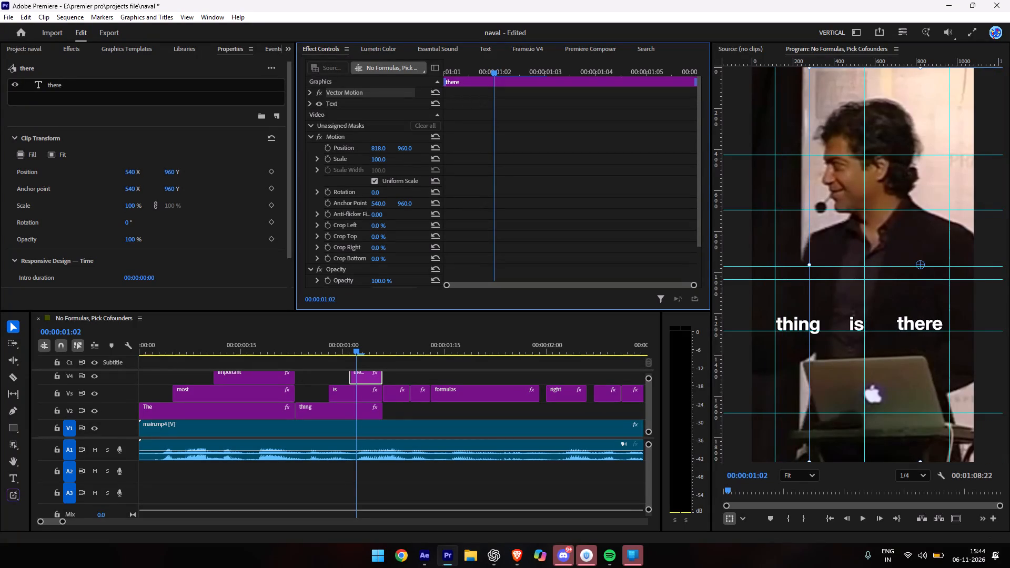
left_click_drag(537, 177, 549, 182)
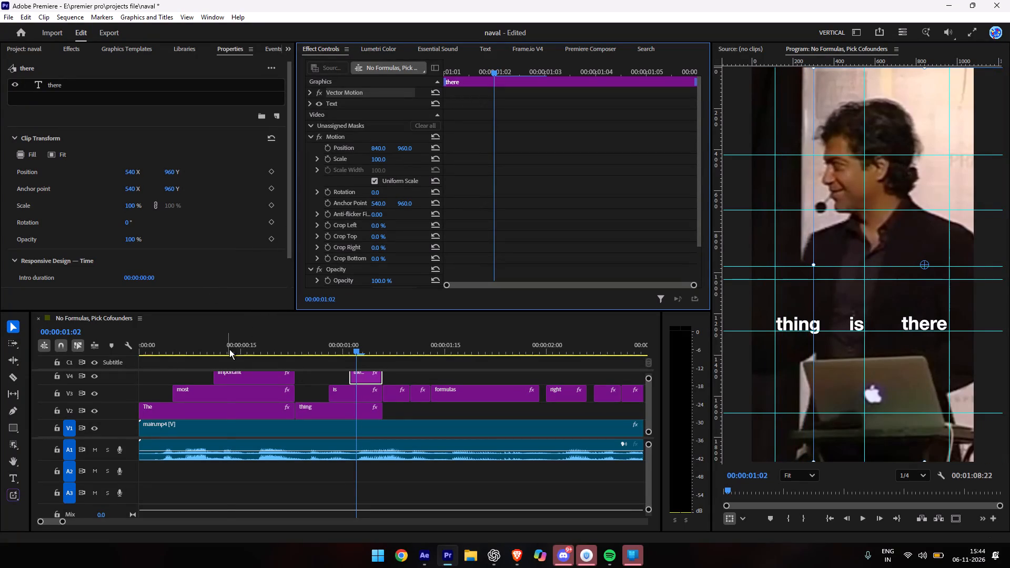
Play the opening from the start to review the timing and spacing of "The most important" and "thing is there".
left_click_drag(229, 349, 82, 361)
key("space")
key("space")
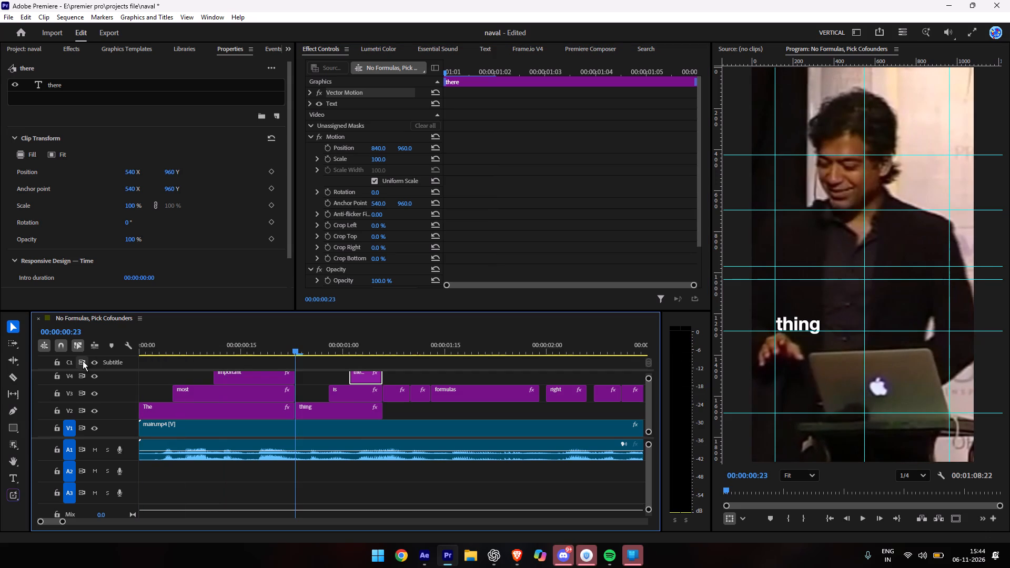
left_click(83, 361)
left_click(85, 366)
left_click_drag(155, 349, 112, 350)
key("space")
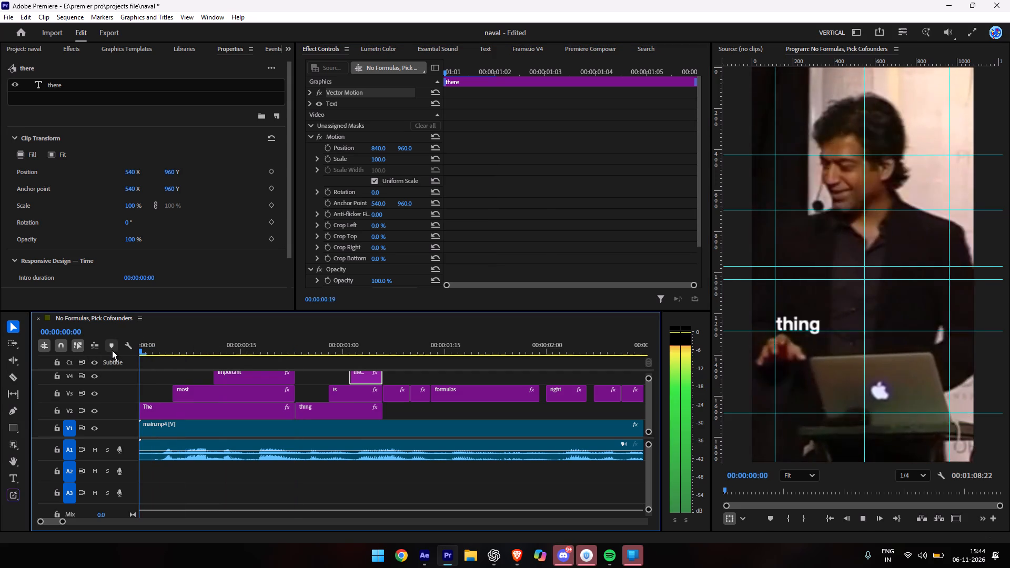
key("space")
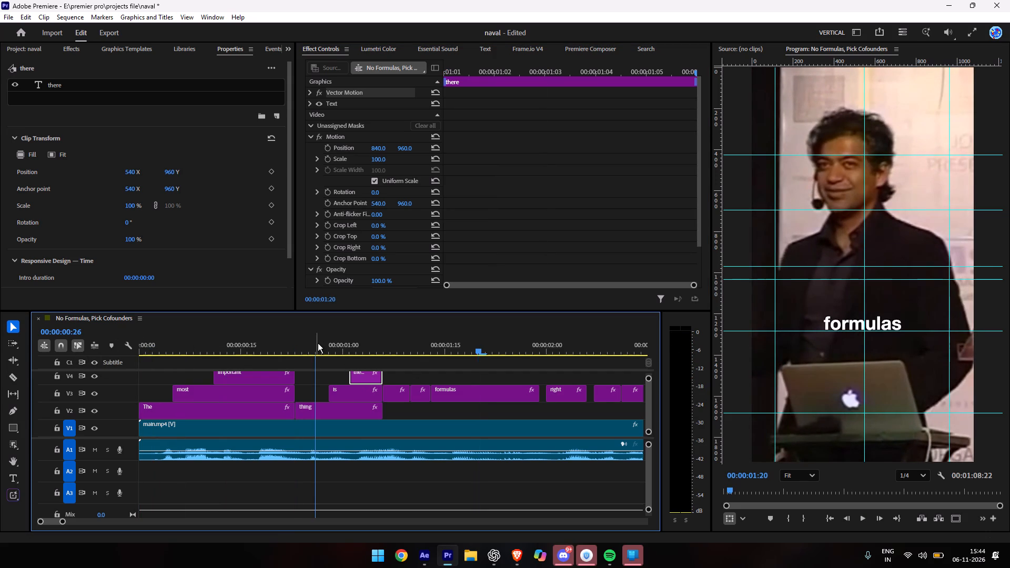
Trim the start of the "thing" graphic about one frame later, leaving a short gap after "The most important", and play it back.
left_click(318, 343)
left_click_drag(318, 343, 288, 349)
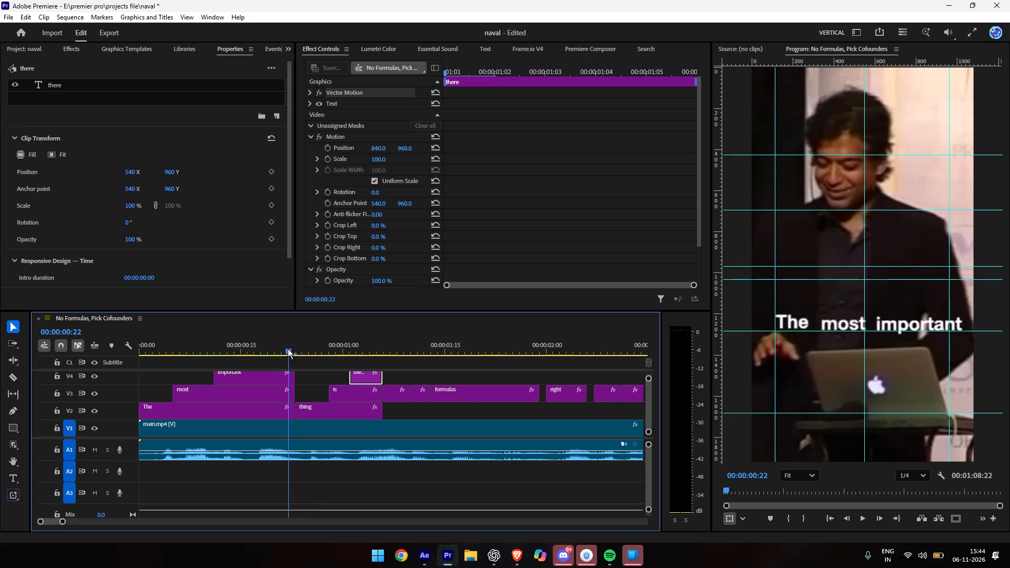
left_click_drag(288, 349, 300, 356)
left_click_drag(299, 404, 300, 404)
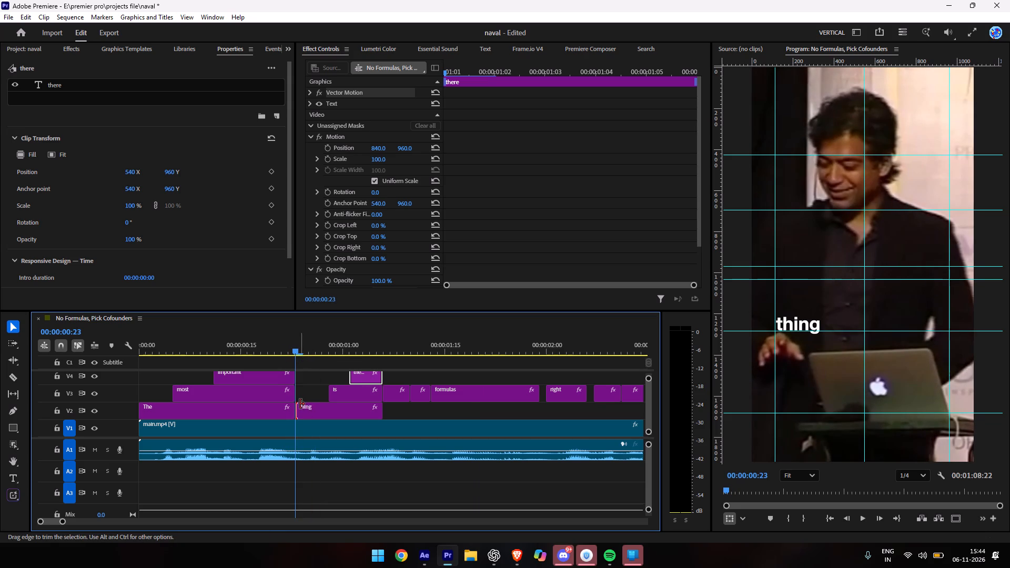
left_click_drag(300, 404, 305, 405)
key("space")
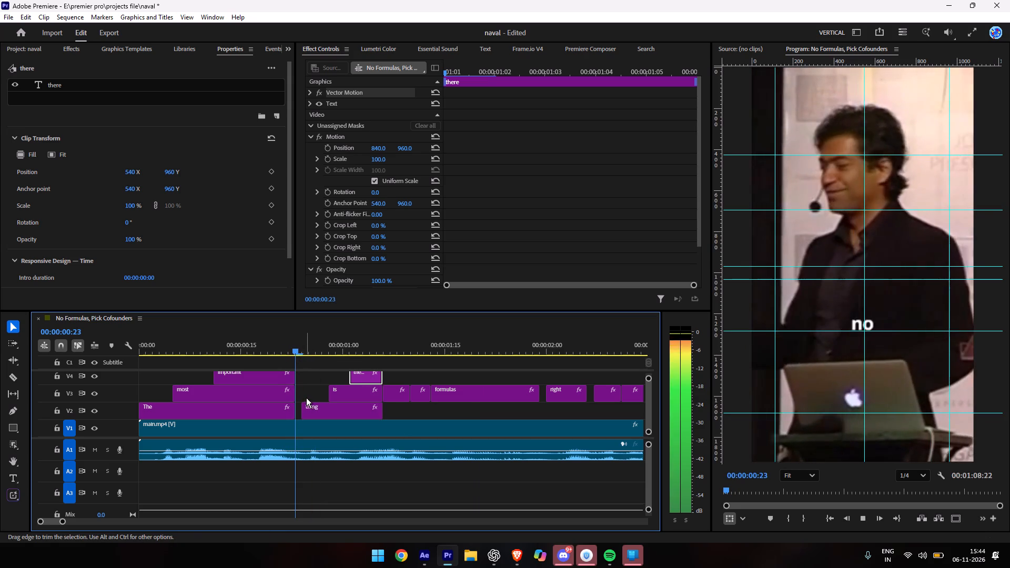
key("space")
Move the "no" graphic down to track V2 and extend it to the end of the "formulas" graphic.
left_click(395, 350)
key("space")
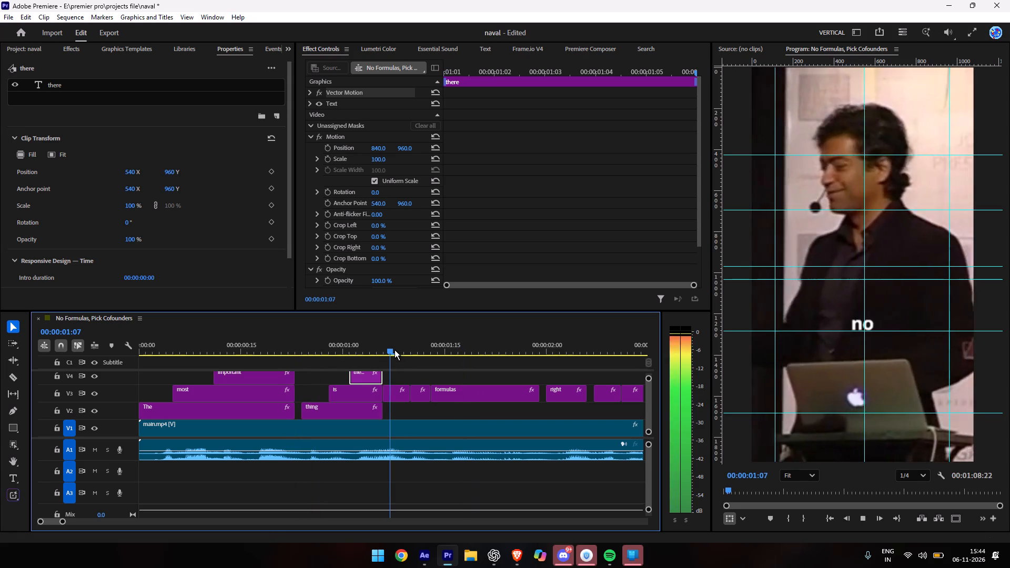
key("space")
scroll(456, 376, "up", 3)
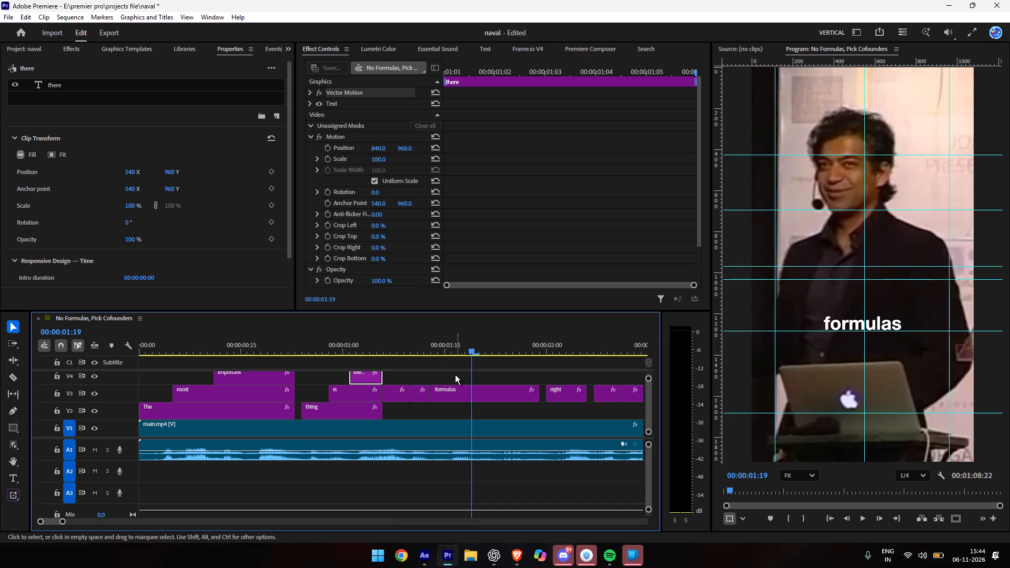
scroll(455, 374, "down", 4)
left_click_drag(352, 348, 363, 351)
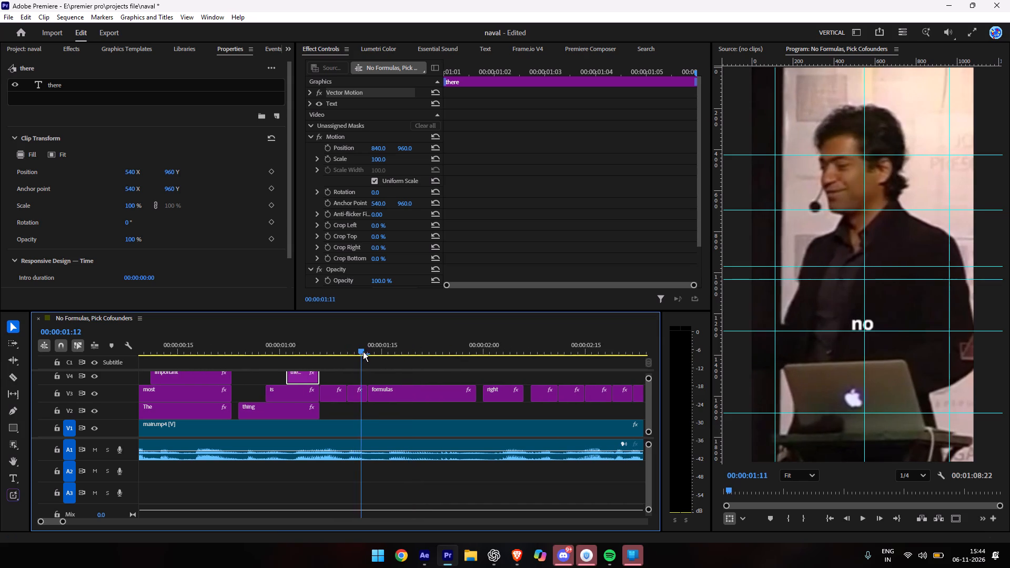
left_click_drag(363, 351, 383, 361)
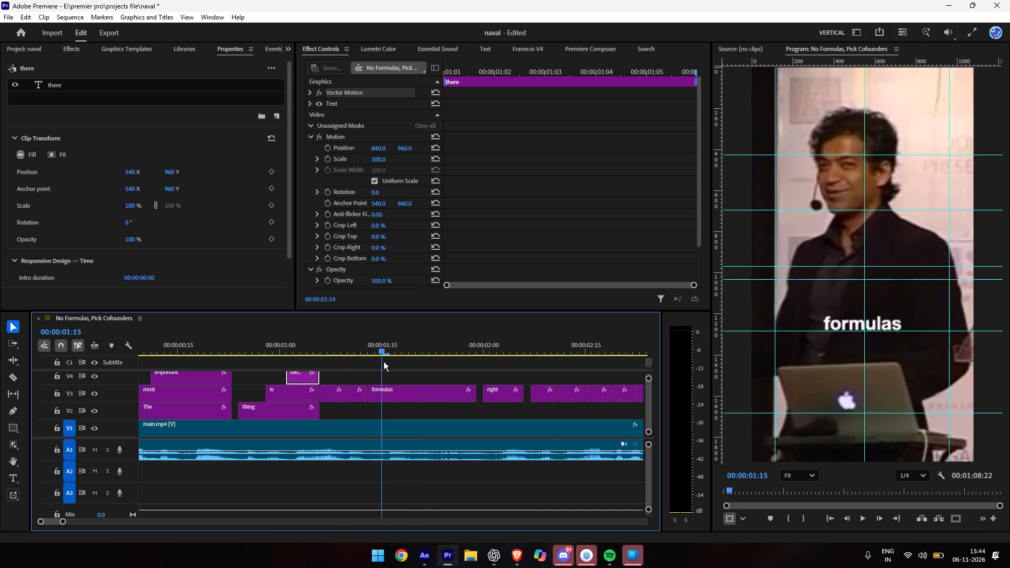
left_click_drag(383, 361, 353, 364)
left_click_drag(357, 399, 357, 410)
left_click_drag(373, 411, 465, 416)
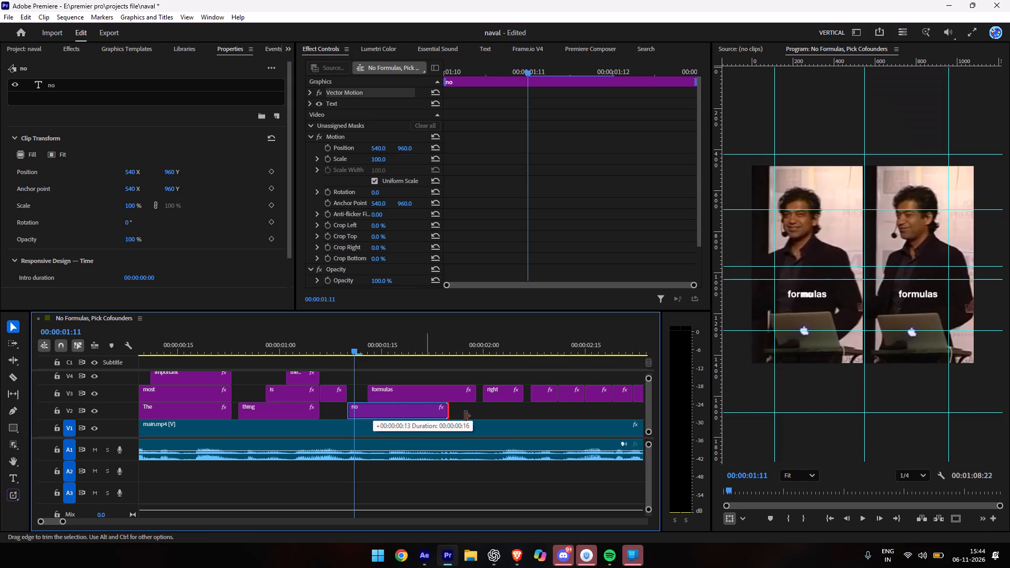
left_click_drag(465, 416, 482, 419)
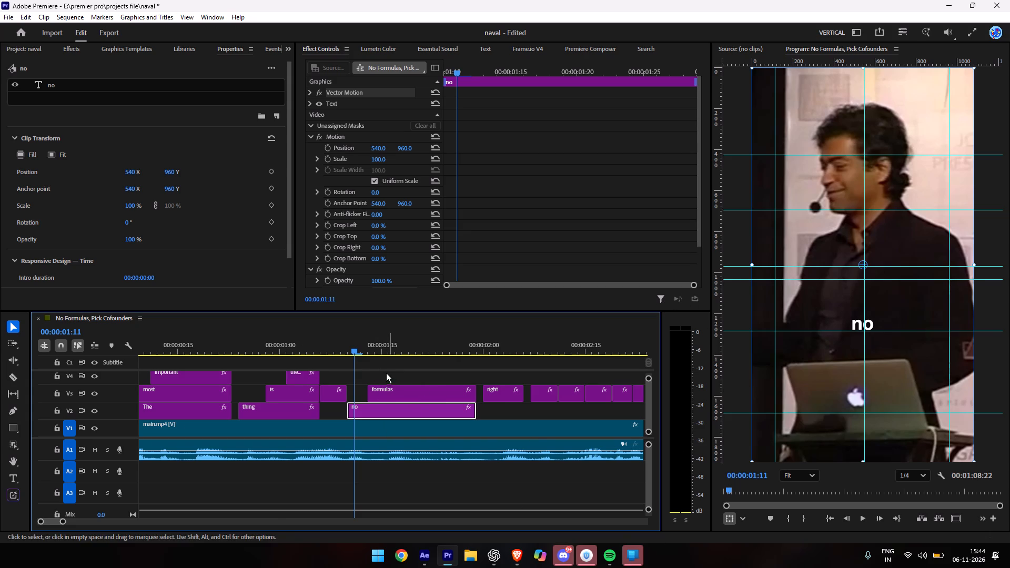
Create a white color matte in the project, keeping the default name Color Matte.
left_click(350, 349)
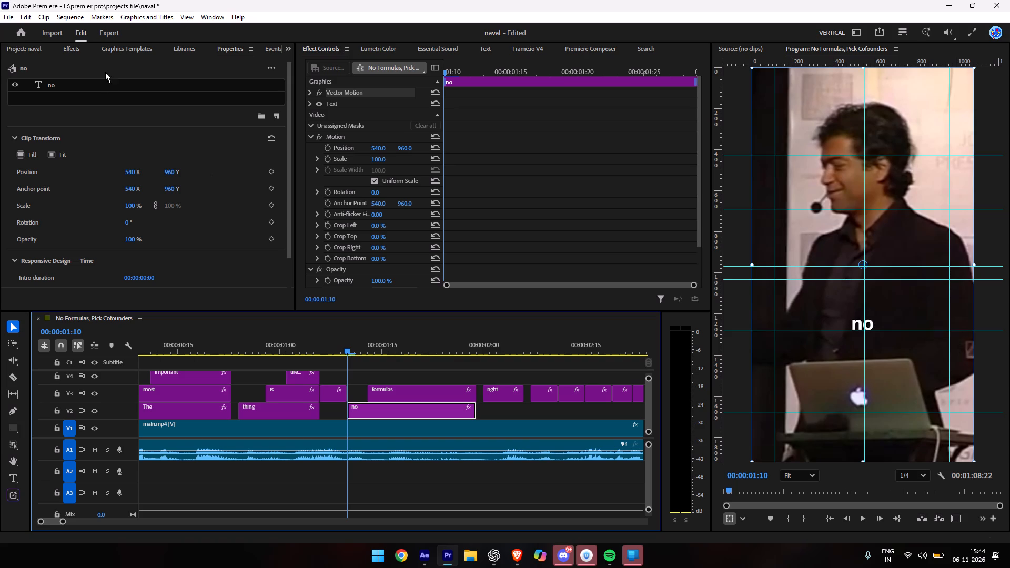
left_click(41, 49)
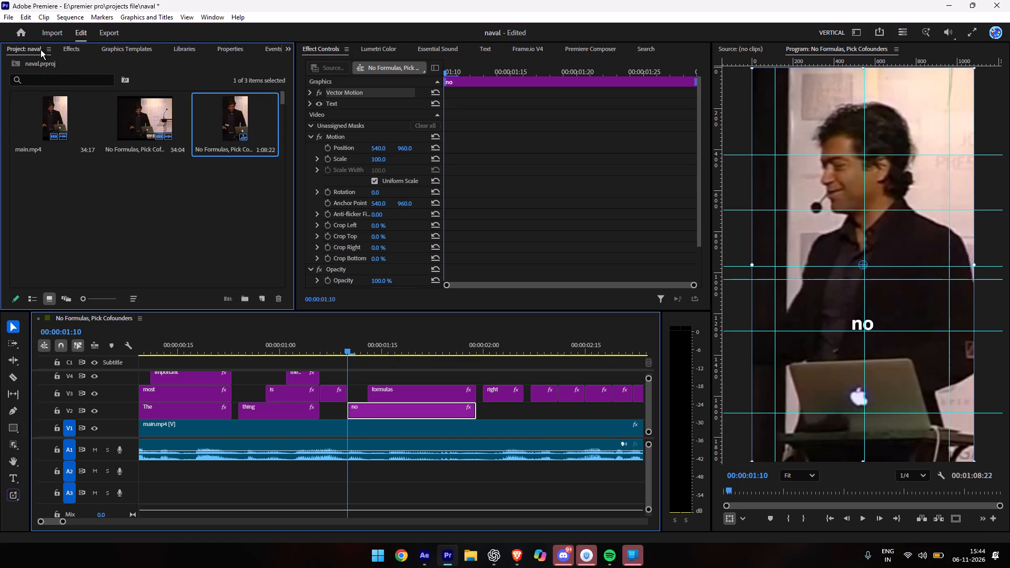
right_click(82, 186)
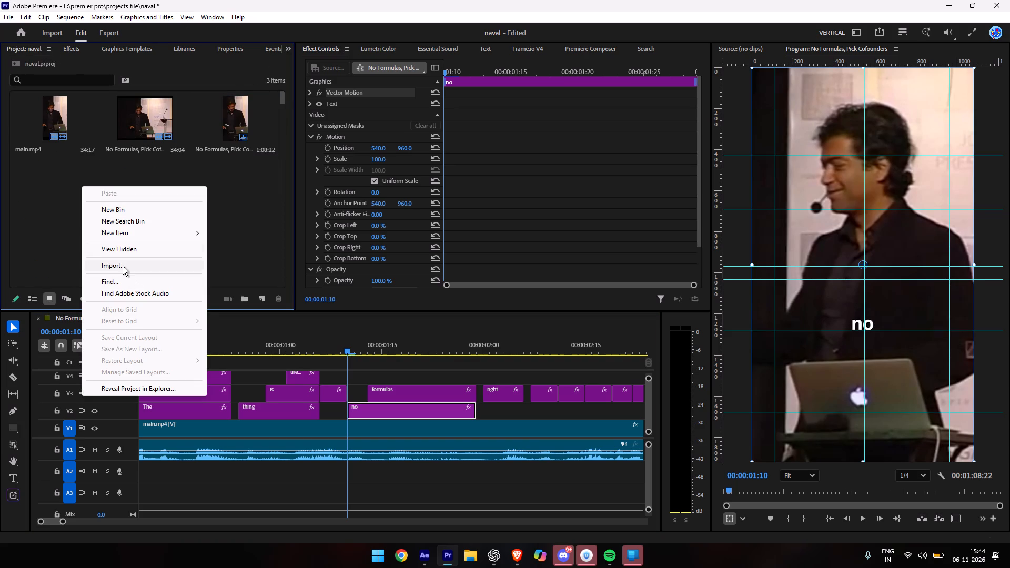
left_click(125, 229)
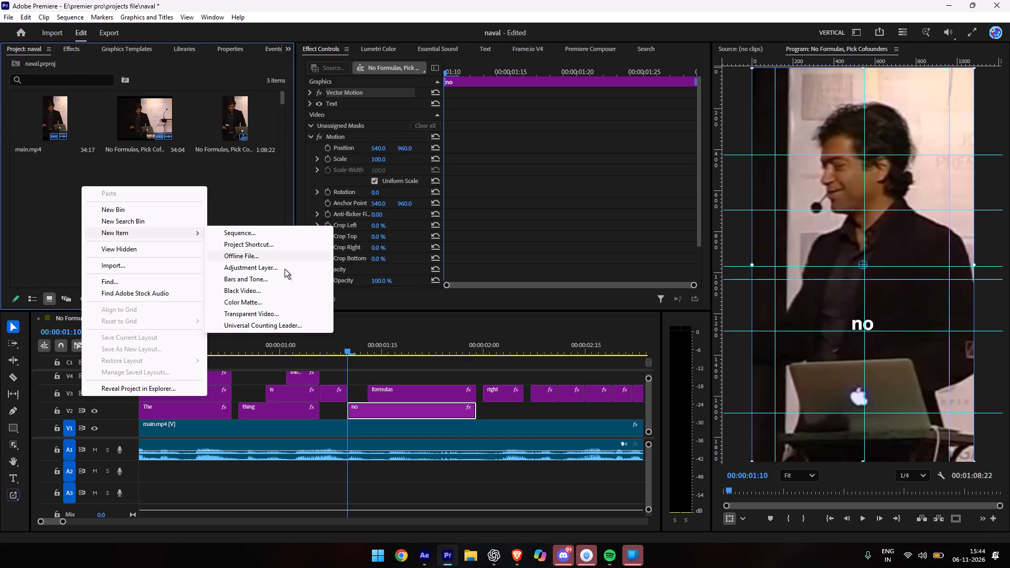
left_click(250, 306)
left_click(542, 322)
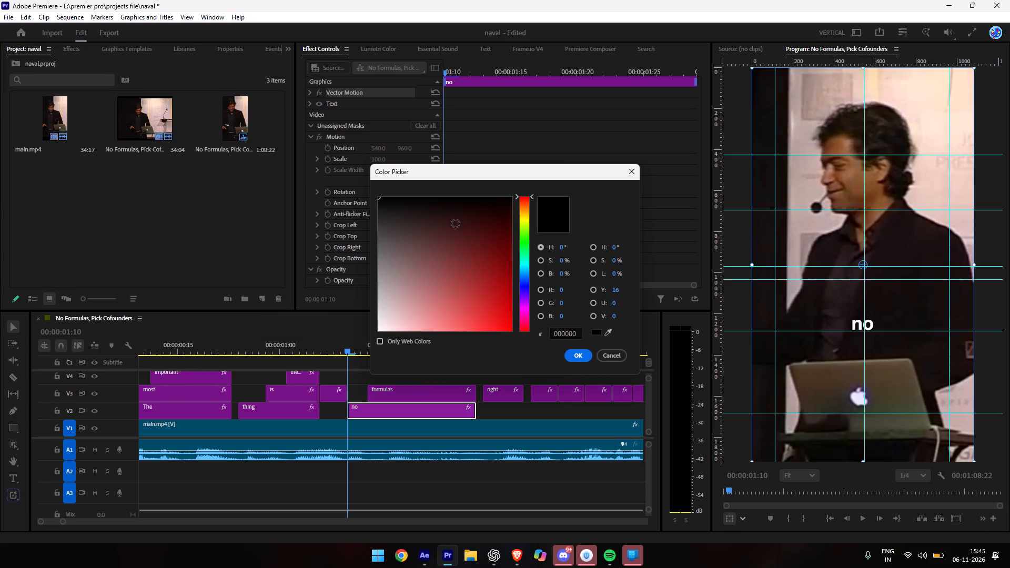
left_click_drag(382, 205, 315, 383)
left_click(576, 354)
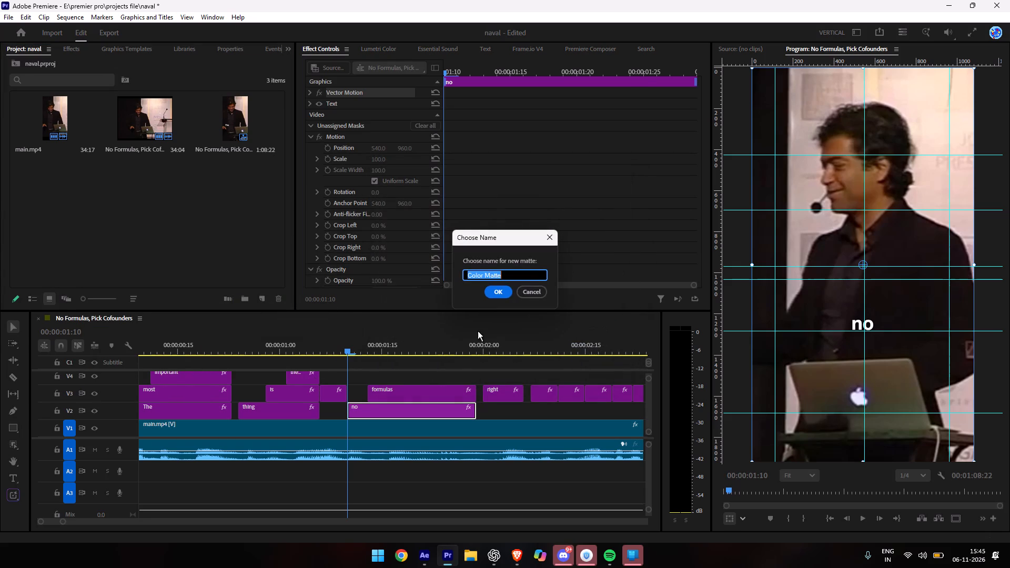
left_click(493, 293)
Change the text fill of the "no" and "formulas" graphics from white to black.
left_click_drag(372, 374, 402, 414)
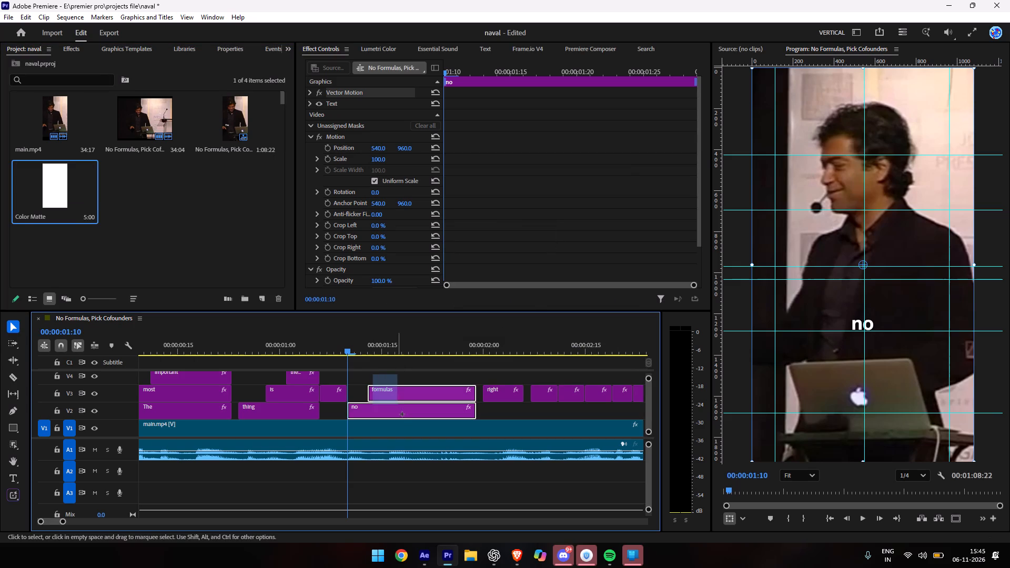
left_click_drag(402, 414, 405, 417)
left_click(231, 52)
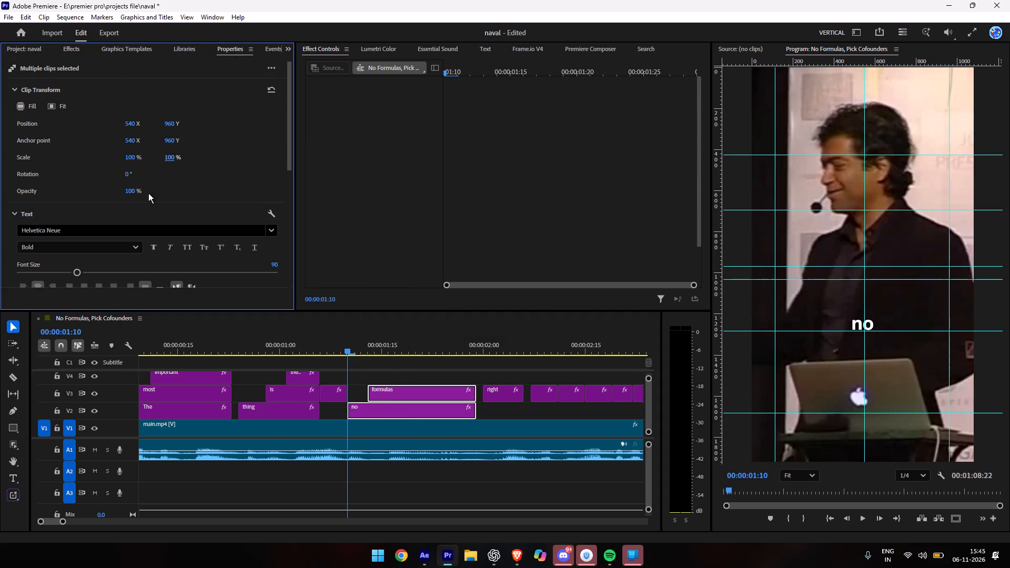
scroll(108, 234, "down", 3)
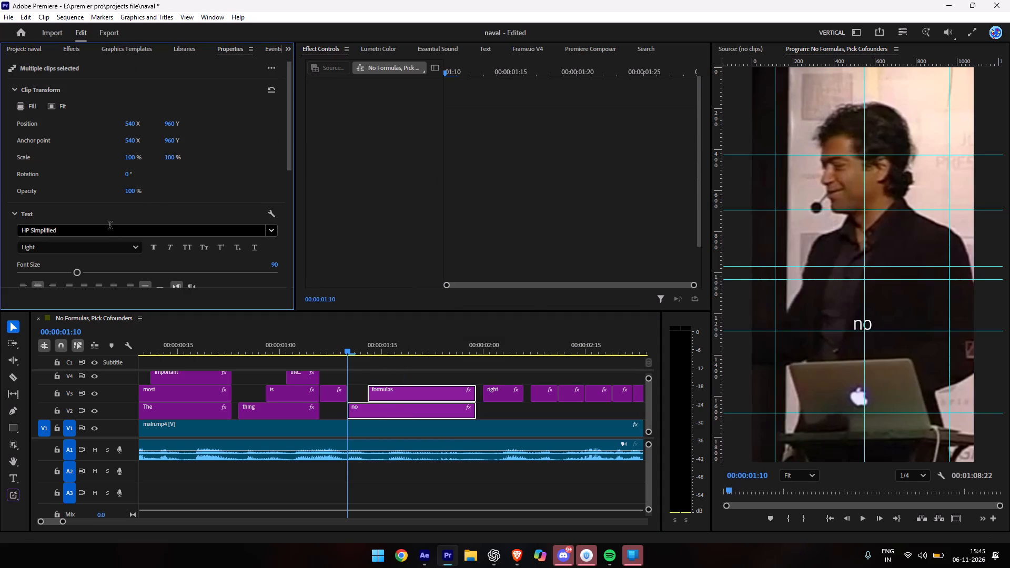
key("ctrl+z")
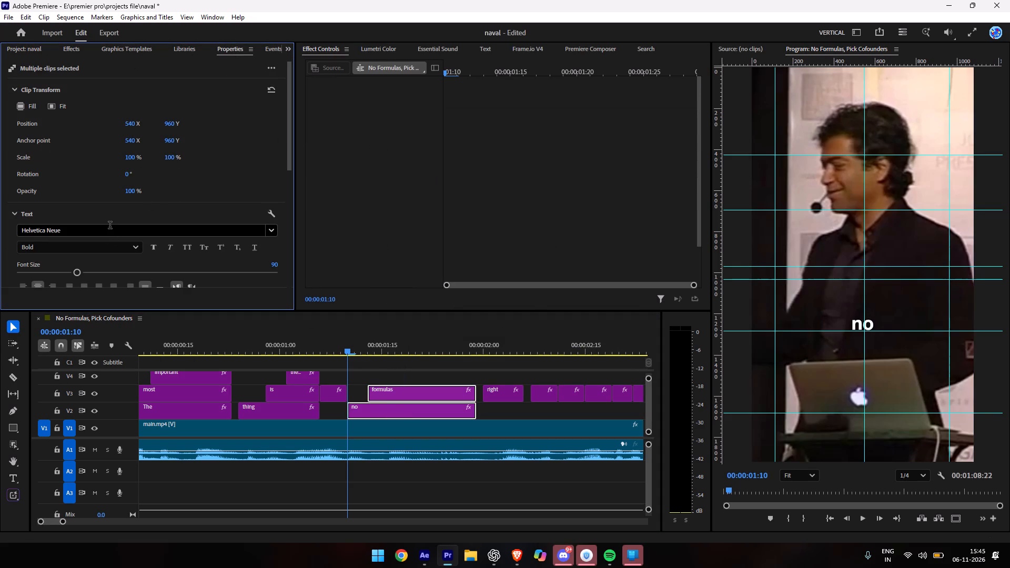
scroll(181, 203, "down", 5)
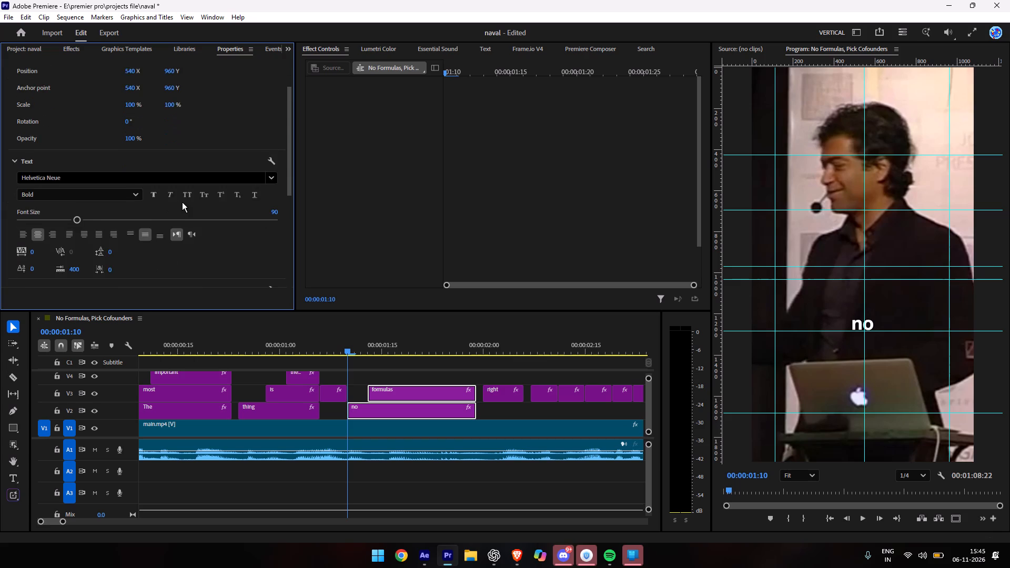
scroll(182, 202, "down", 6)
left_click(39, 256)
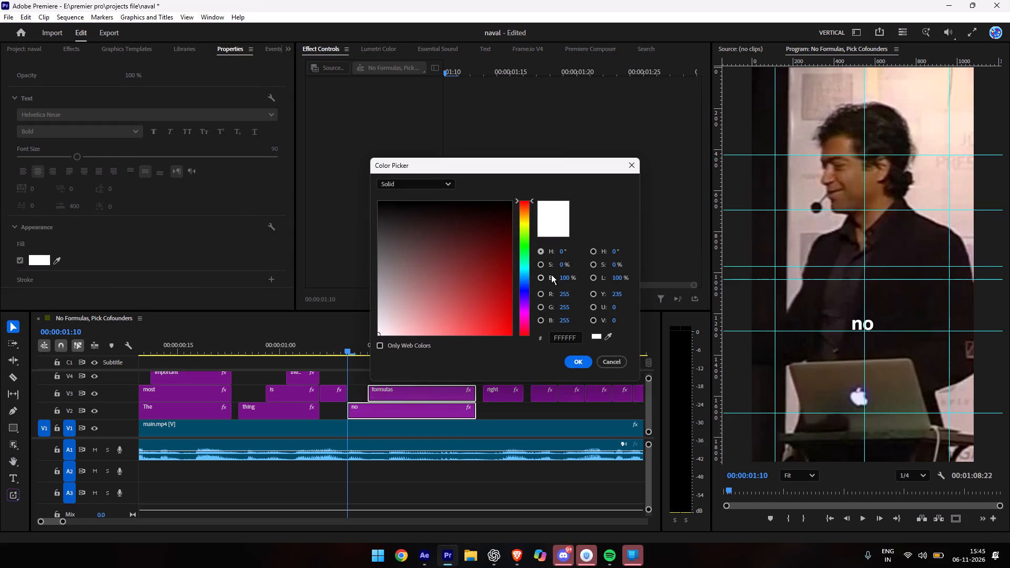
left_click_drag(432, 252, 351, 179)
left_click(587, 358)
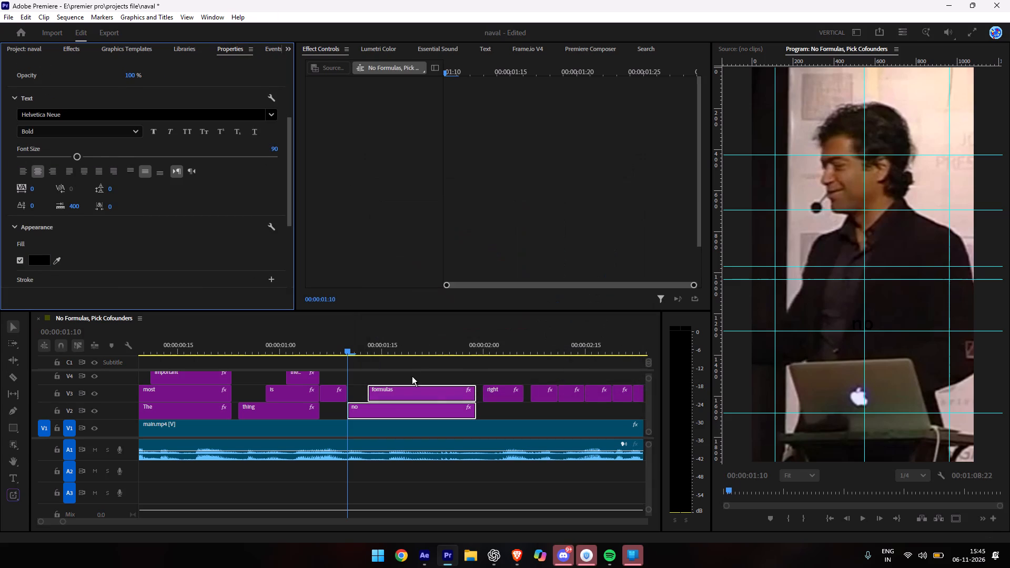
Move the "no" and "formulas" graphics up one track each, to V3 and V4.
left_click_drag(409, 378, 423, 417)
left_click_drag(423, 415, 423, 394)
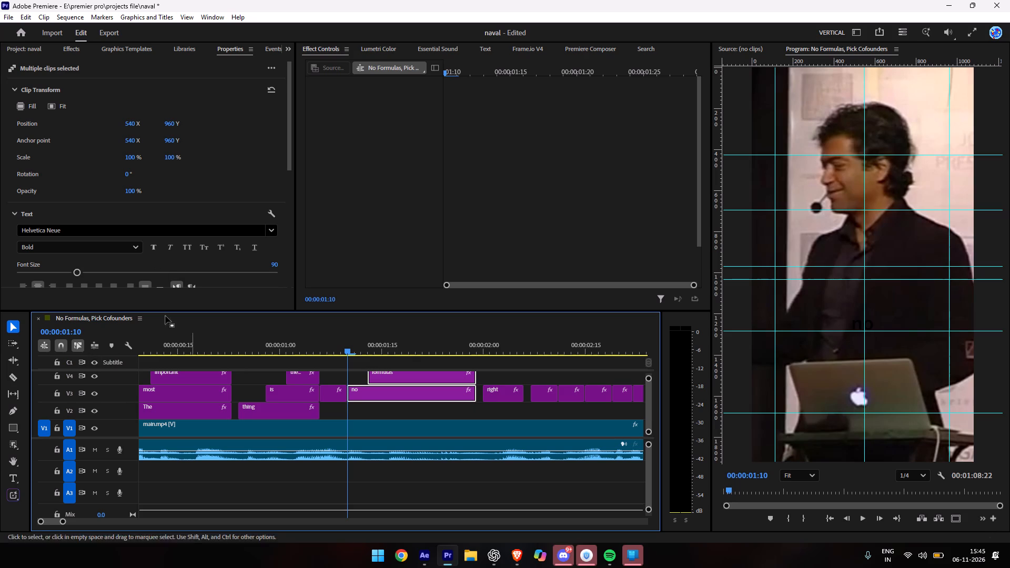
Place the white Color Matte on track V2 at 00:00:01:10, directly beneath the start of the "no" graphic.
left_click(31, 53)
left_click_drag(47, 208, 77, 227)
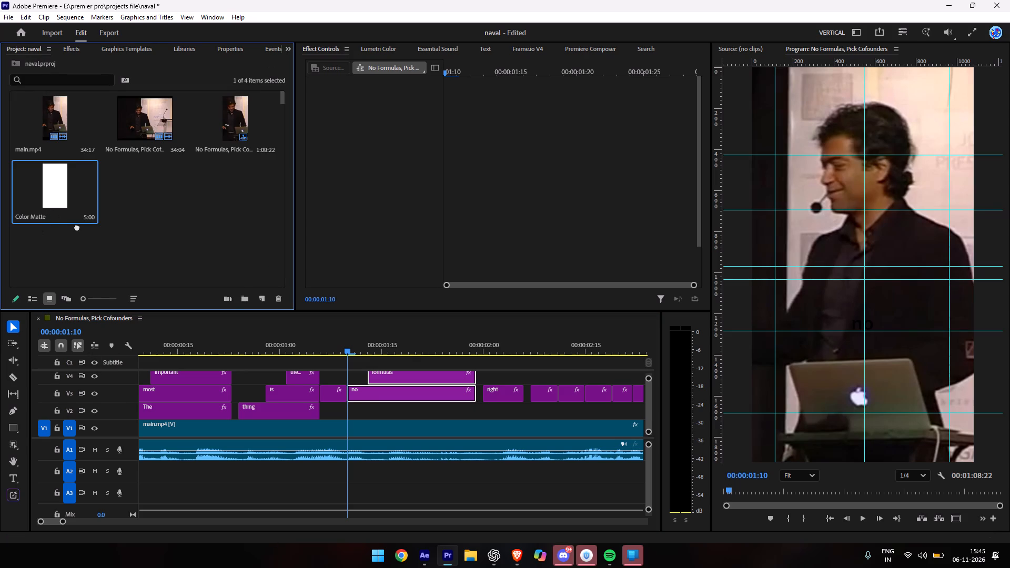
left_click_drag(77, 227, 349, 409)
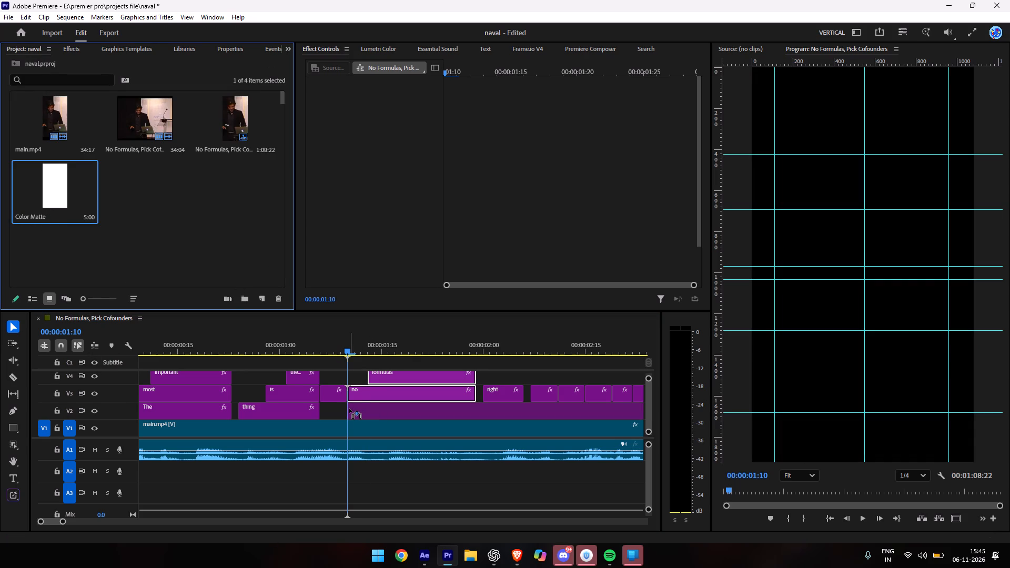
left_click_drag(349, 409, 349, 409)
Trim the end of the Color Matte on V2 to match the end of the "no" and "formulas" graphics.
scroll(393, 407, "down", 6)
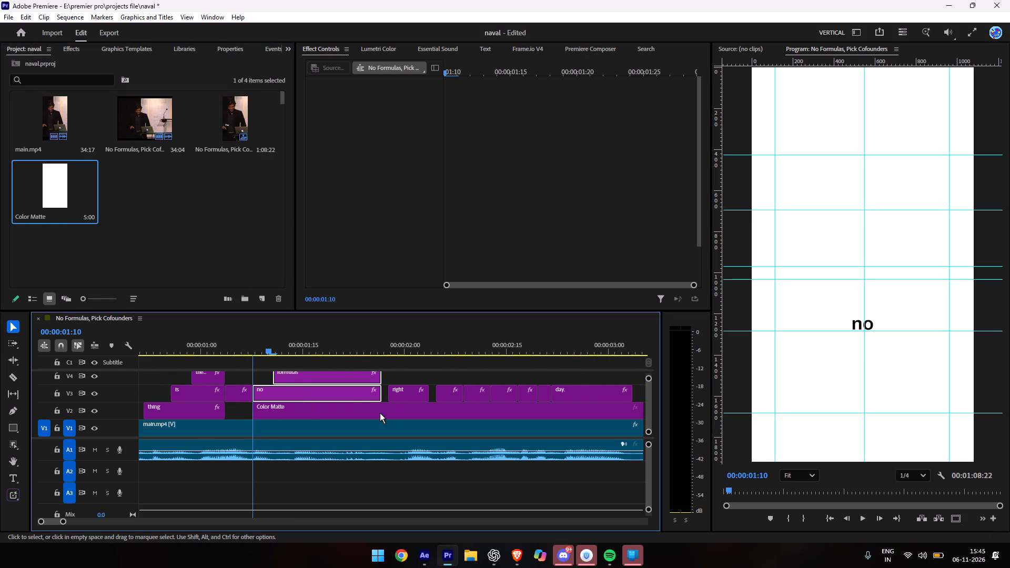
scroll(380, 413, "down", 17)
scroll(378, 409, "up", 4)
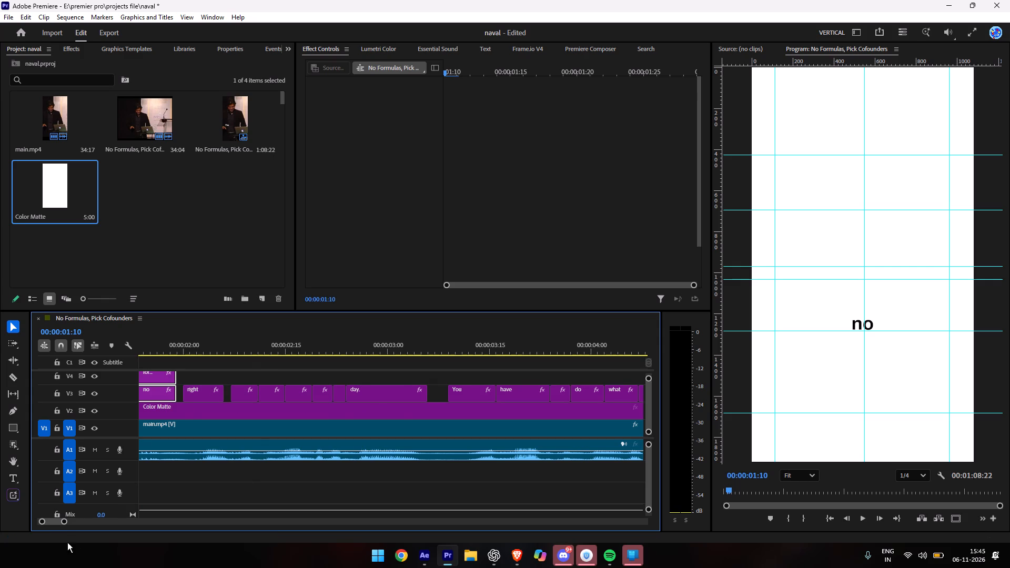
left_click_drag(66, 524, 108, 533)
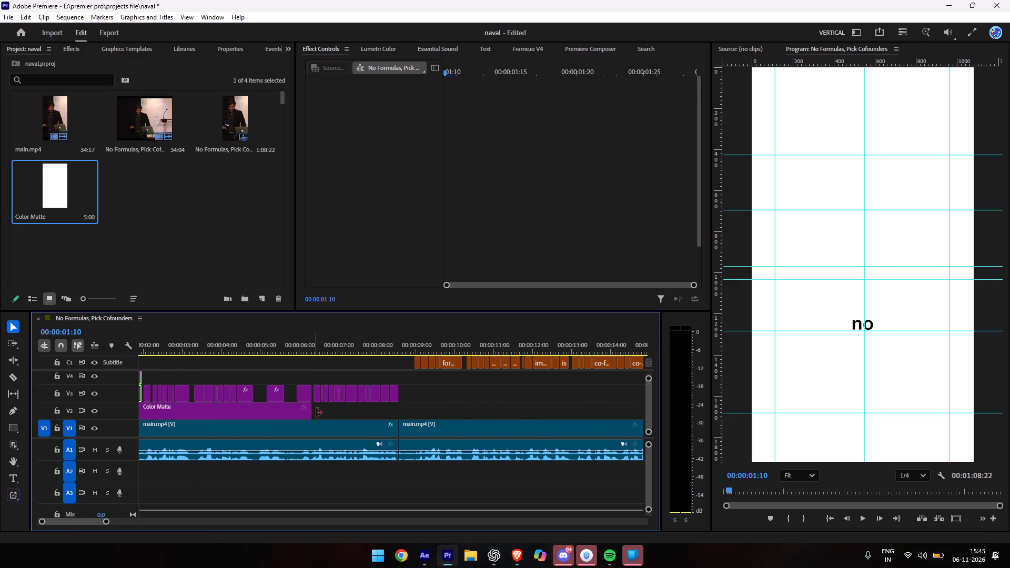
left_click_drag(317, 411, 188, 419)
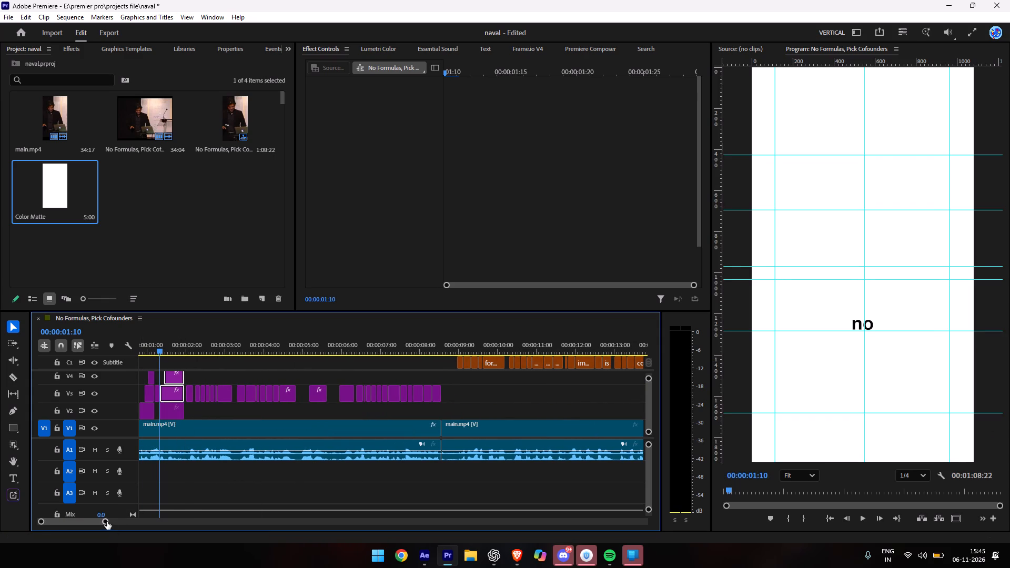
Go to 00:00:01:20 and change the "no" graphic's text to "NO".
left_click(99, 521)
left_click_drag(107, 521, 65, 523)
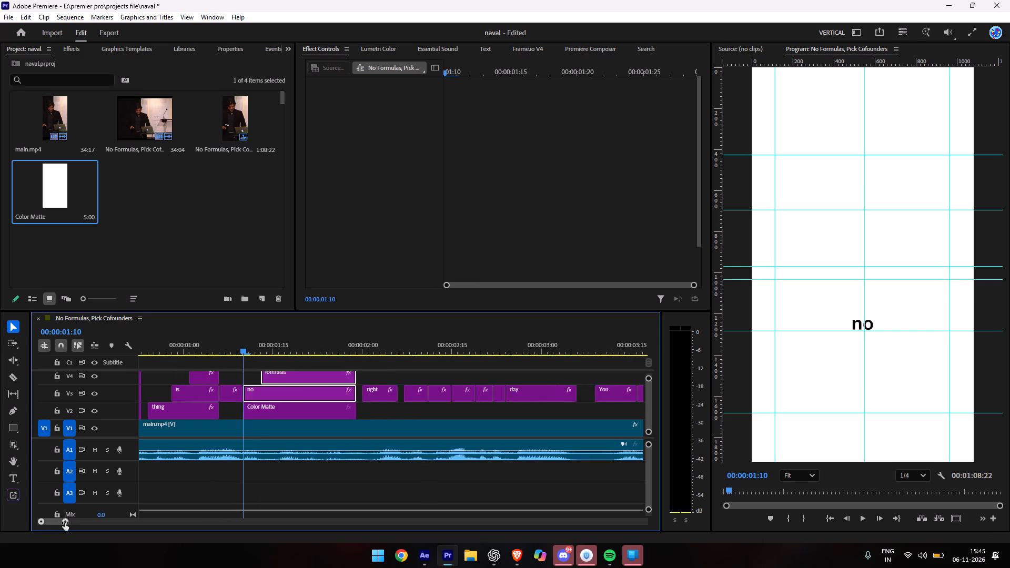
left_click_drag(65, 523, 54, 523)
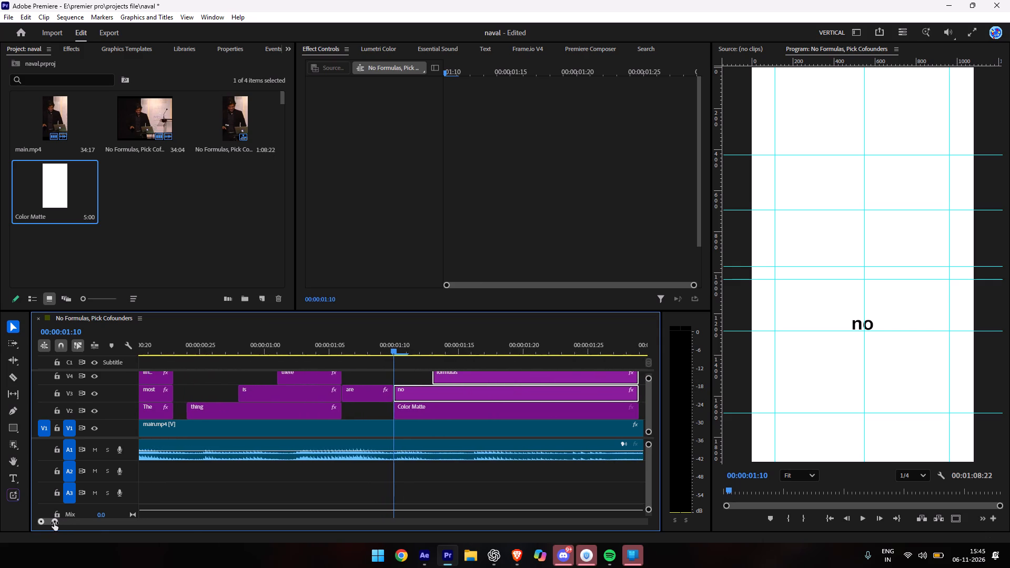
left_click_drag(54, 523, 56, 523)
scroll(554, 459, "down", 6)
left_click(425, 352)
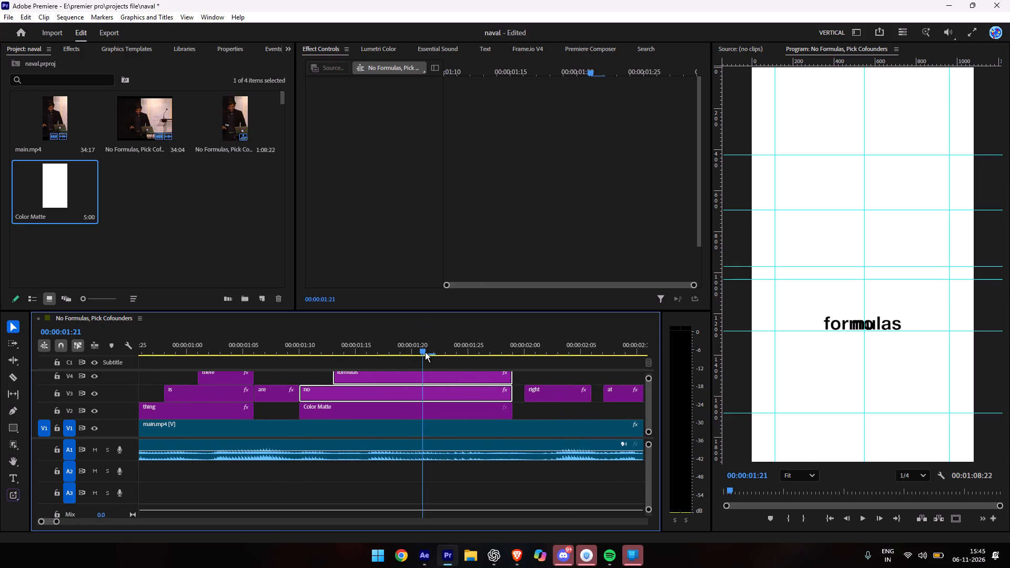
left_click_drag(425, 352, 411, 352)
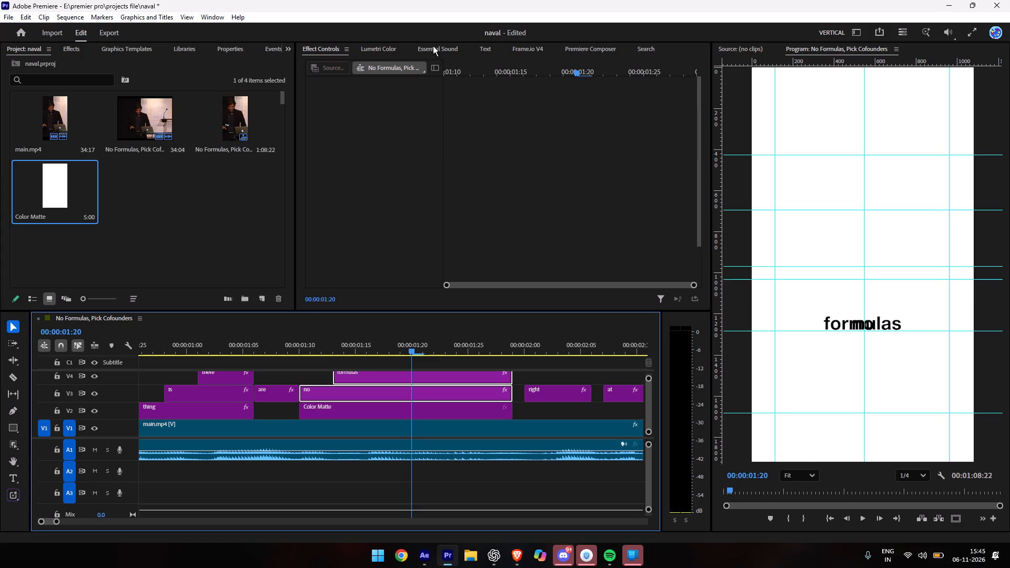
left_click(489, 51)
left_click(435, 142)
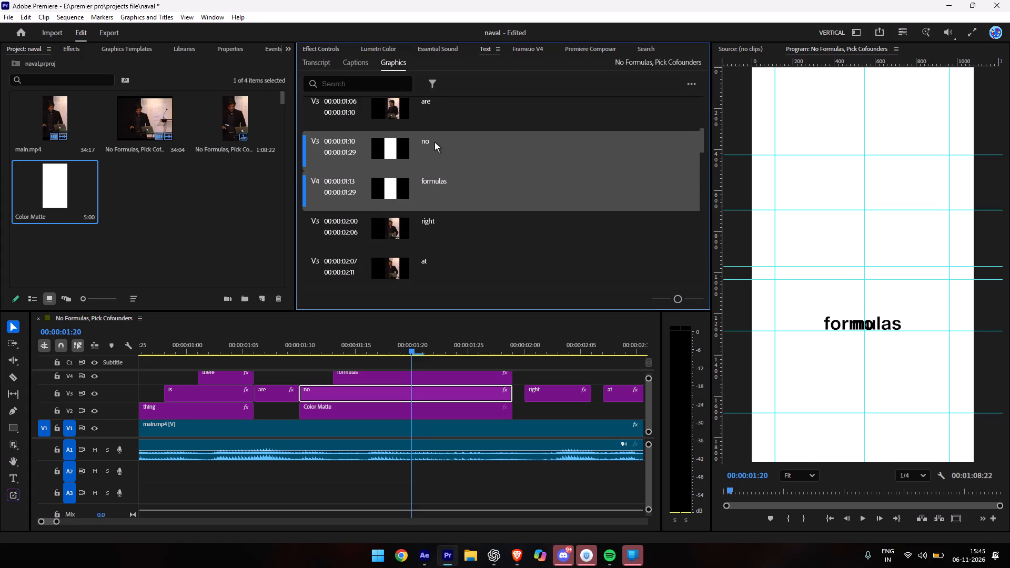
double_click(435, 142)
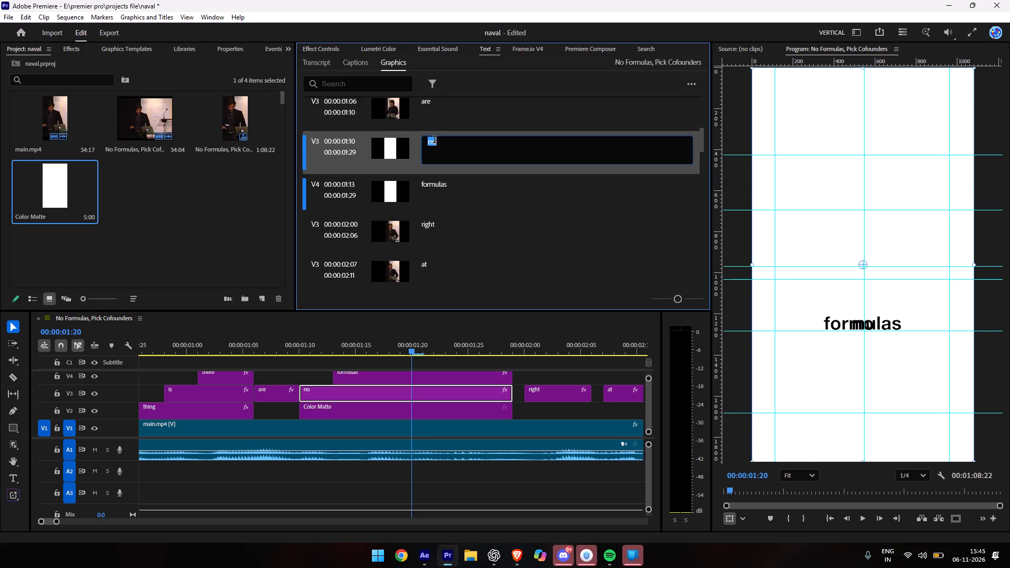
key("shift+n")
key("shift+o")
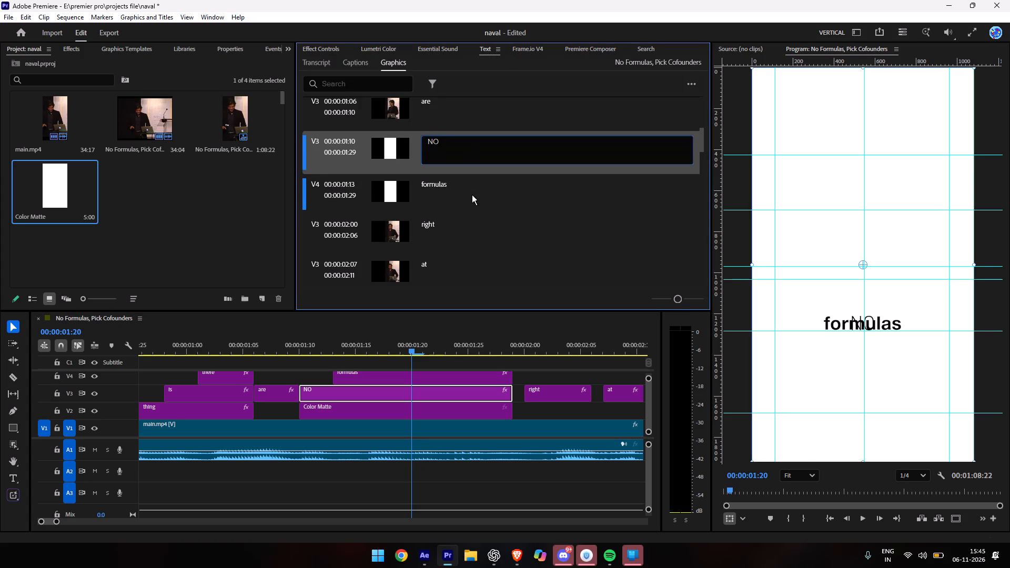
Change the "formulas" graphic's text to "Formulas", keeping the playhead at 00:00:01:20.
left_click(469, 186)
left_click(469, 186)
double_click(469, 186)
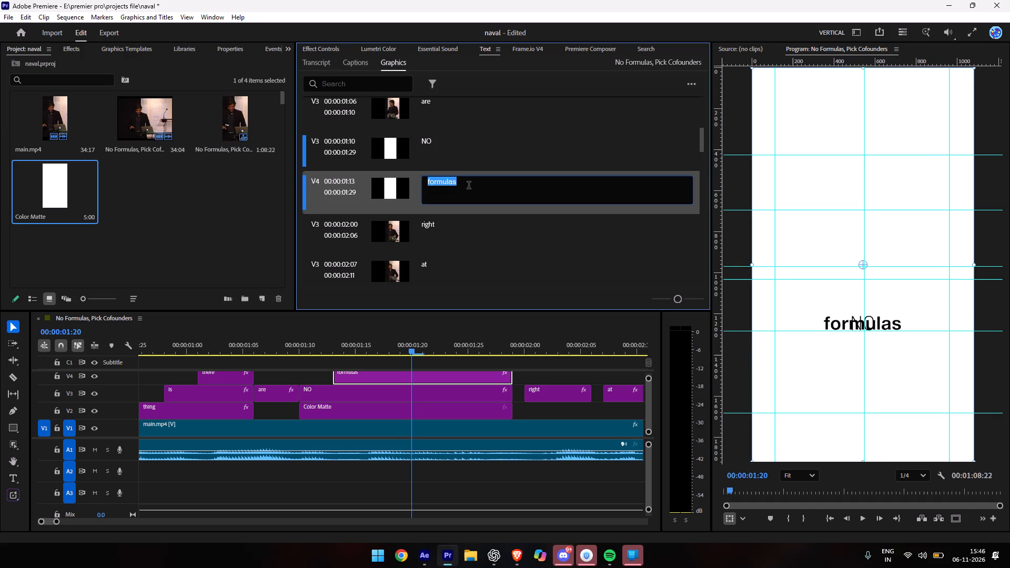
key("shift+f")
type("ormulas")
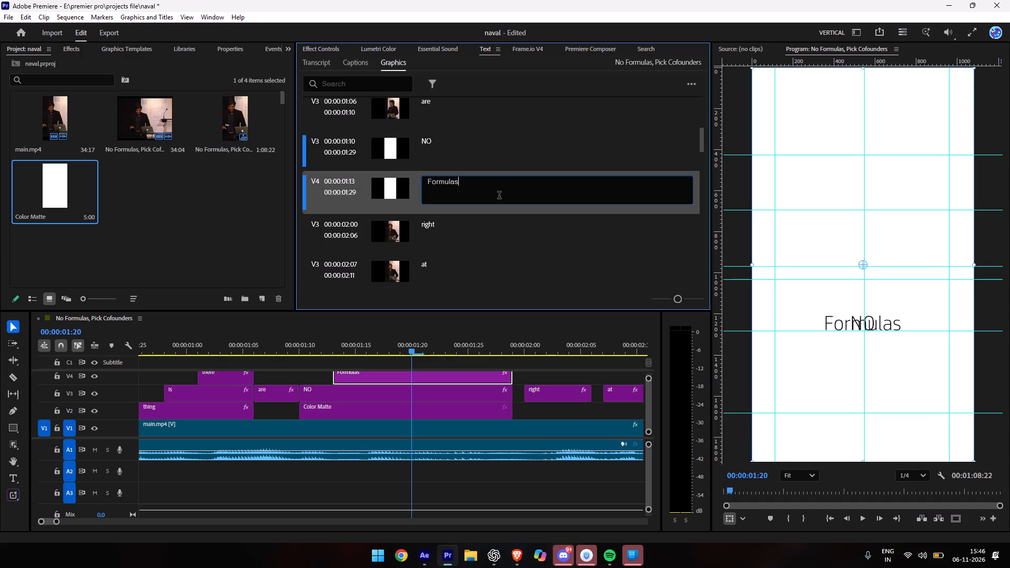
left_click(471, 239)
left_click_drag(434, 347, 400, 352)
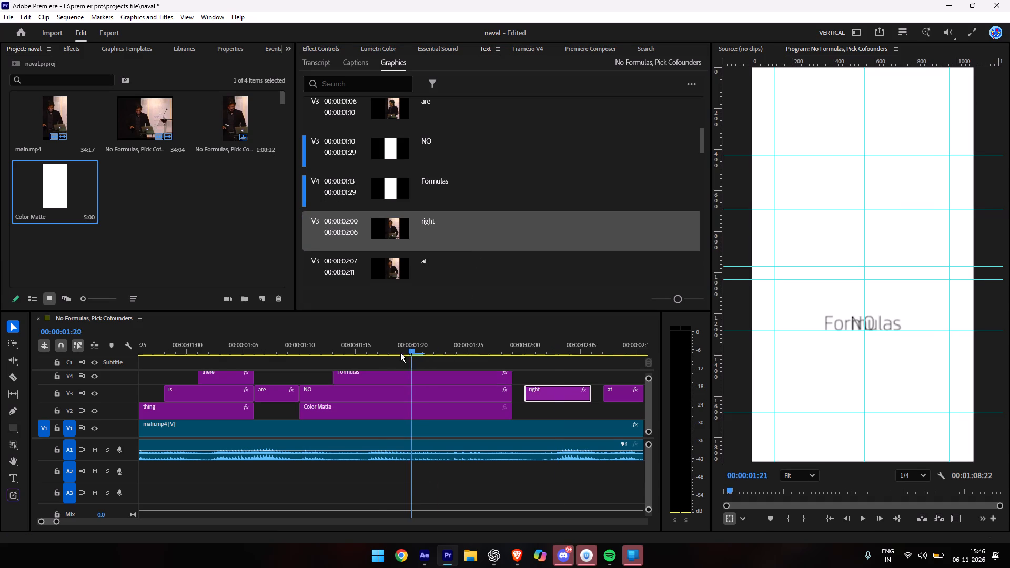
left_click_drag(400, 352, 408, 381)
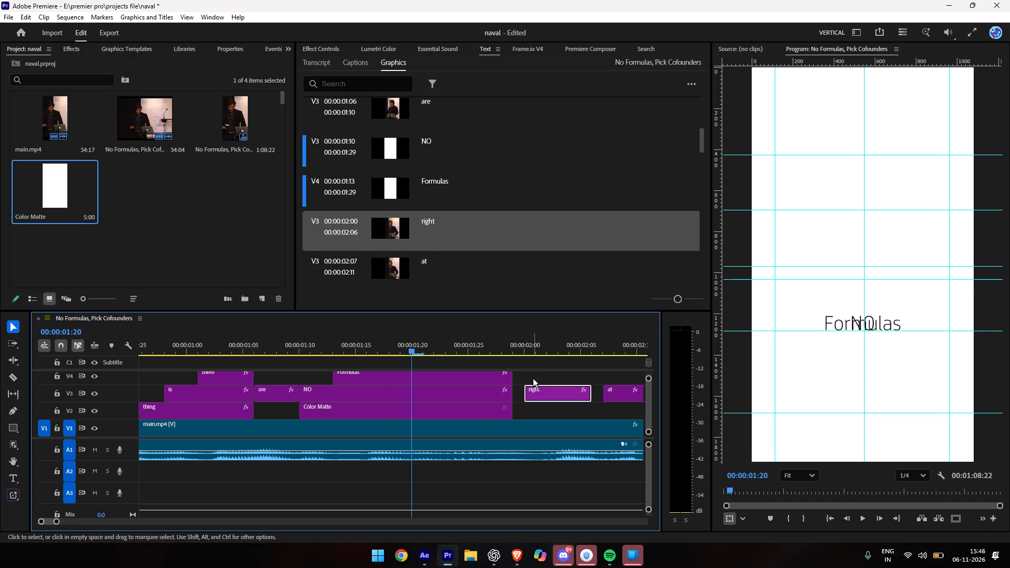
Try several fonts on the "NO" and "Formulas" graphics together and settle on Haettenschweiler Regular.
left_click_drag(315, 375, 348, 391)
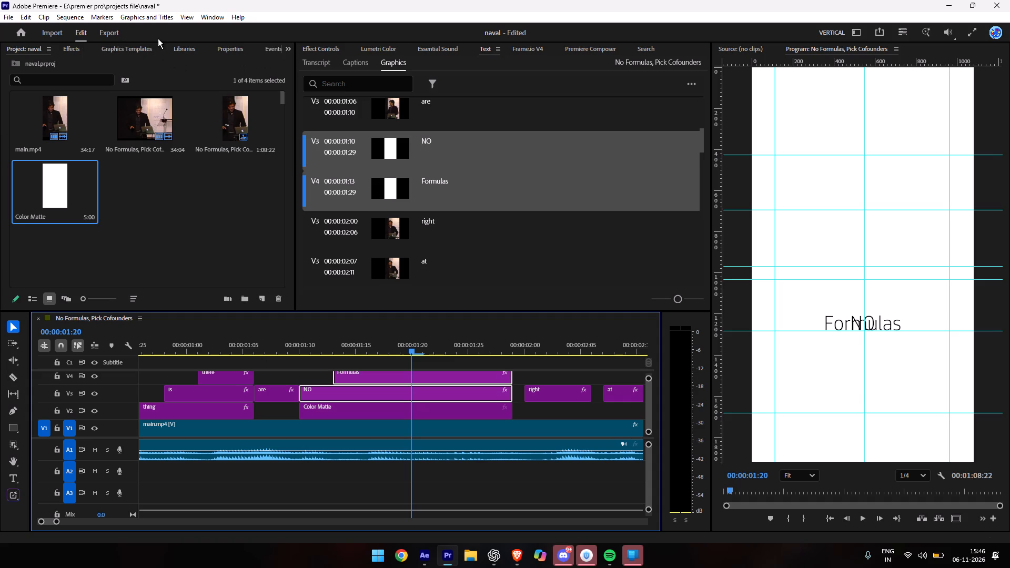
left_click(224, 51)
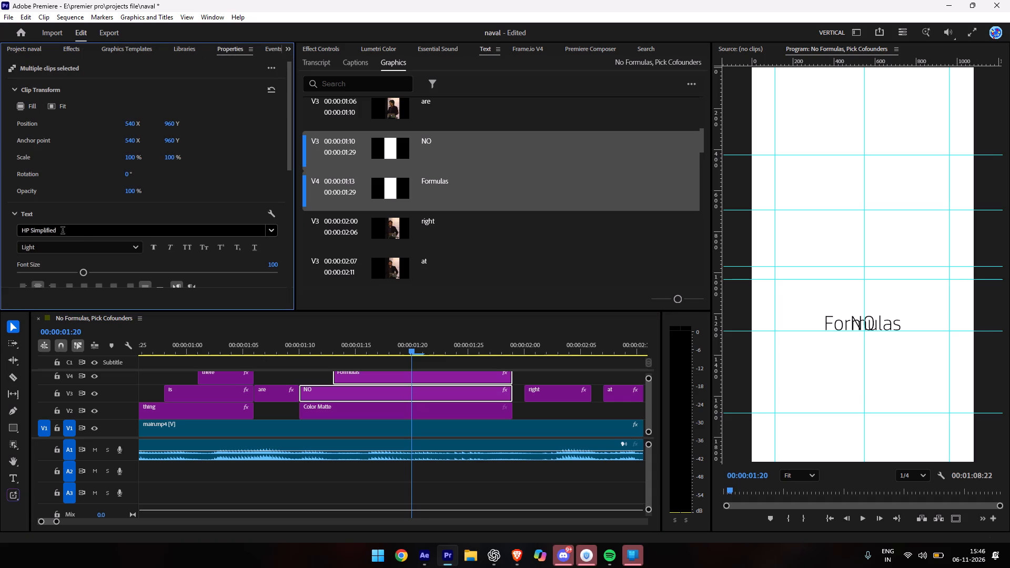
scroll(63, 231, "up", 3)
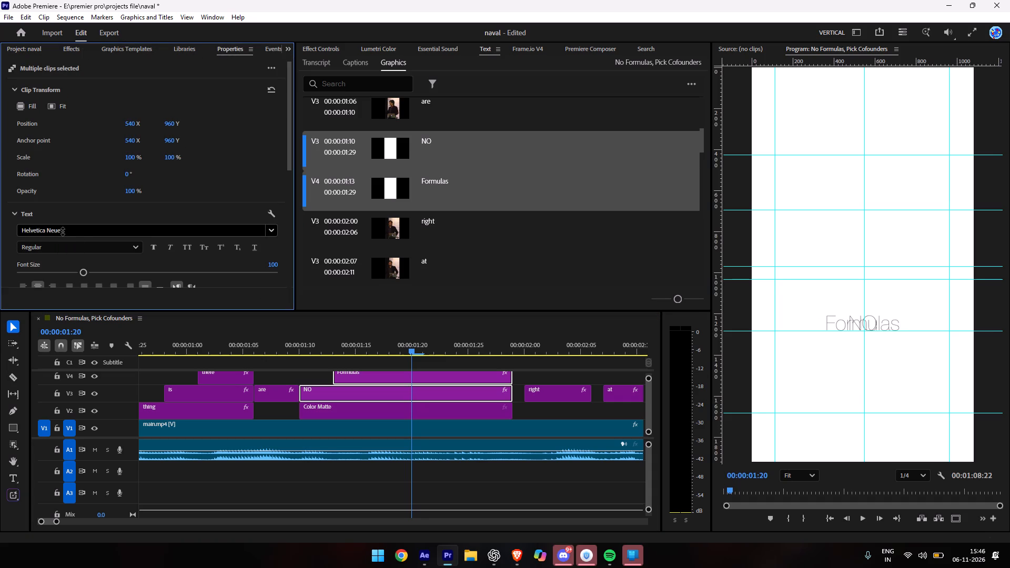
scroll(63, 231, "up", 1)
scroll(63, 231, "down", 1)
scroll(63, 231, "up", 2)
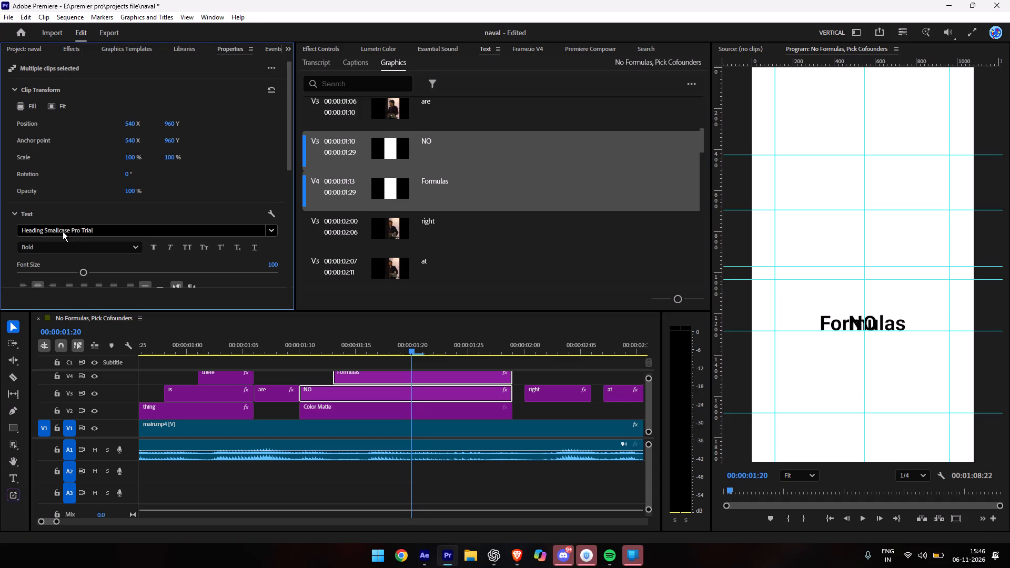
scroll(63, 231, "up", 2)
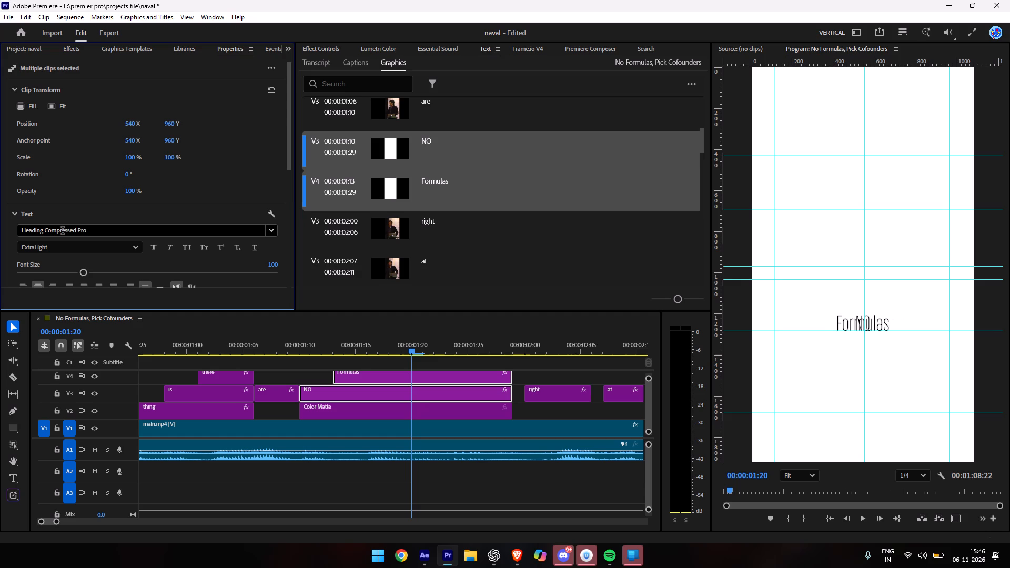
scroll(63, 231, "up", 3)
scroll(63, 231, "down", 1)
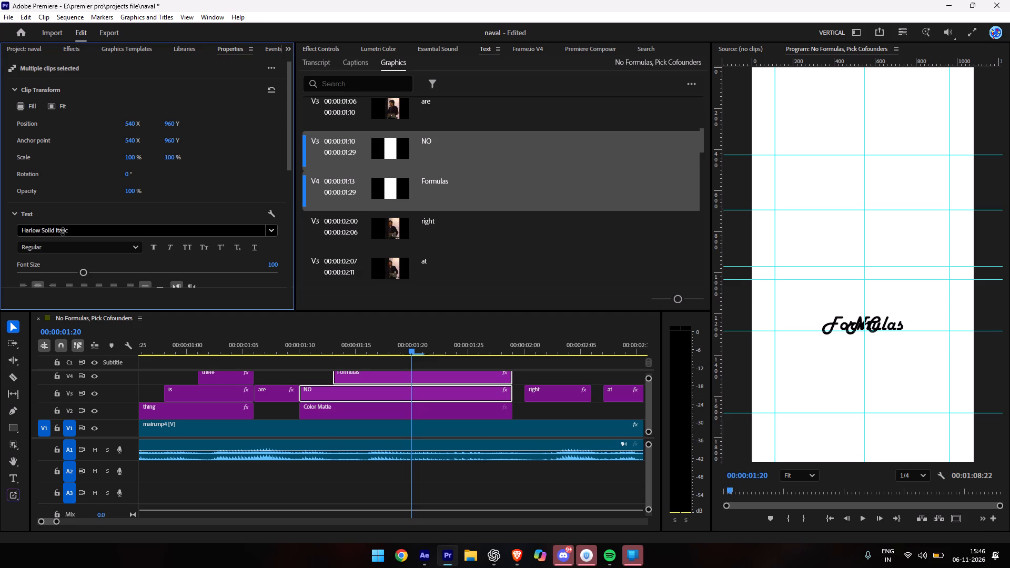
scroll(63, 231, "up", 1)
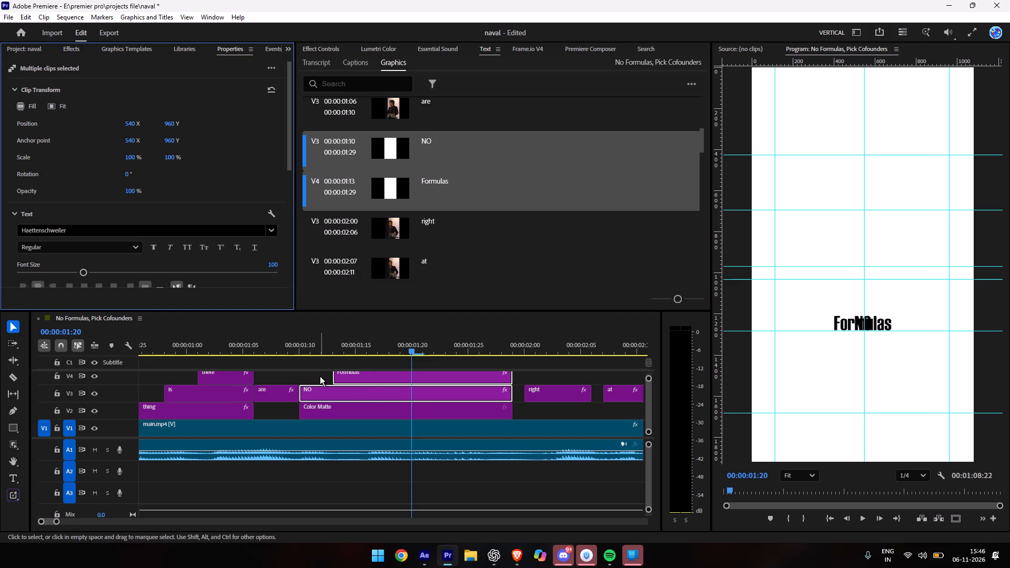
left_click(320, 376)
Move the "NO" graphic above "Formulas" by setting its vertical Motion position to 705.
left_click(328, 395)
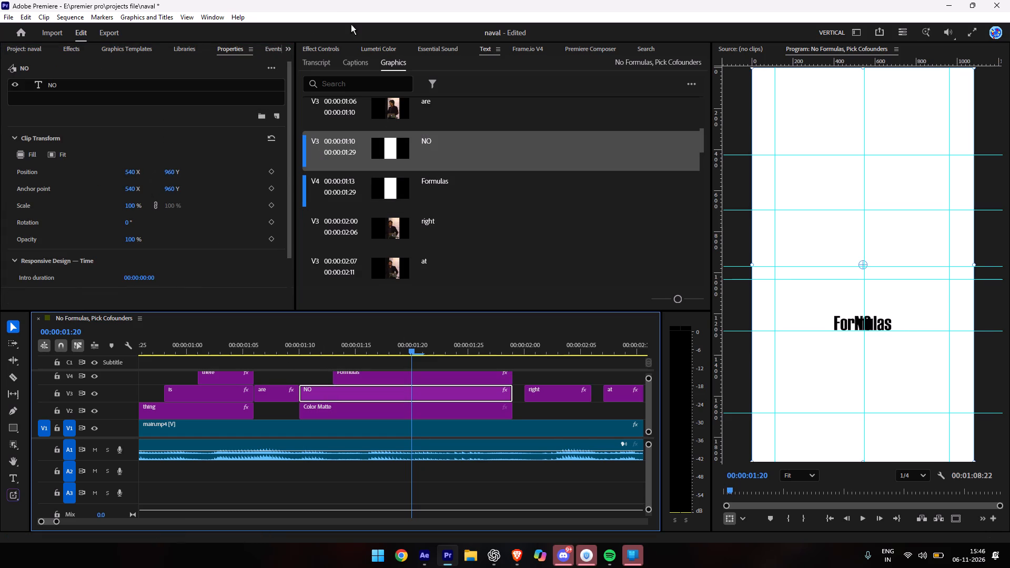
left_click(329, 50)
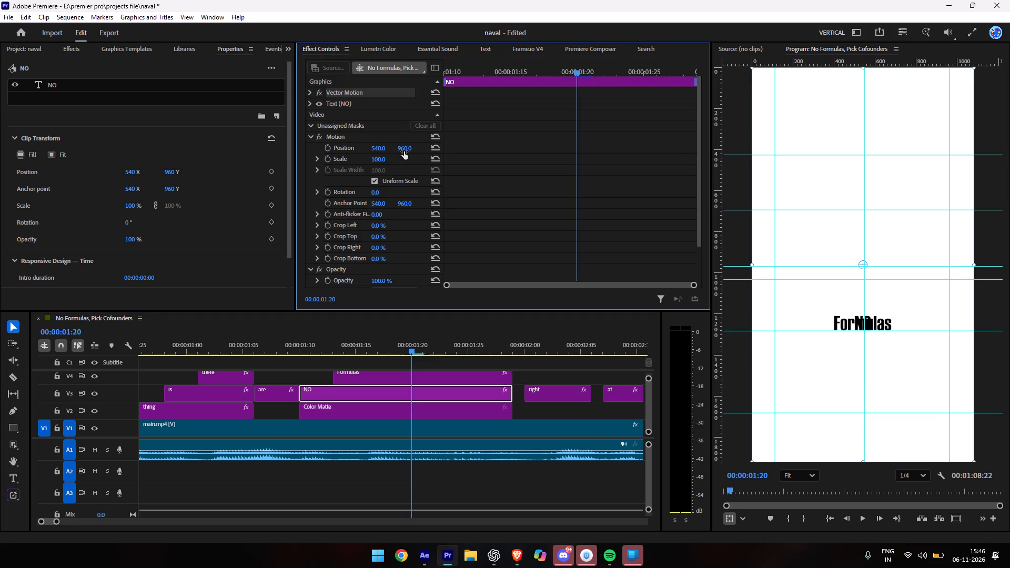
left_click_drag(404, 151, 270, 153)
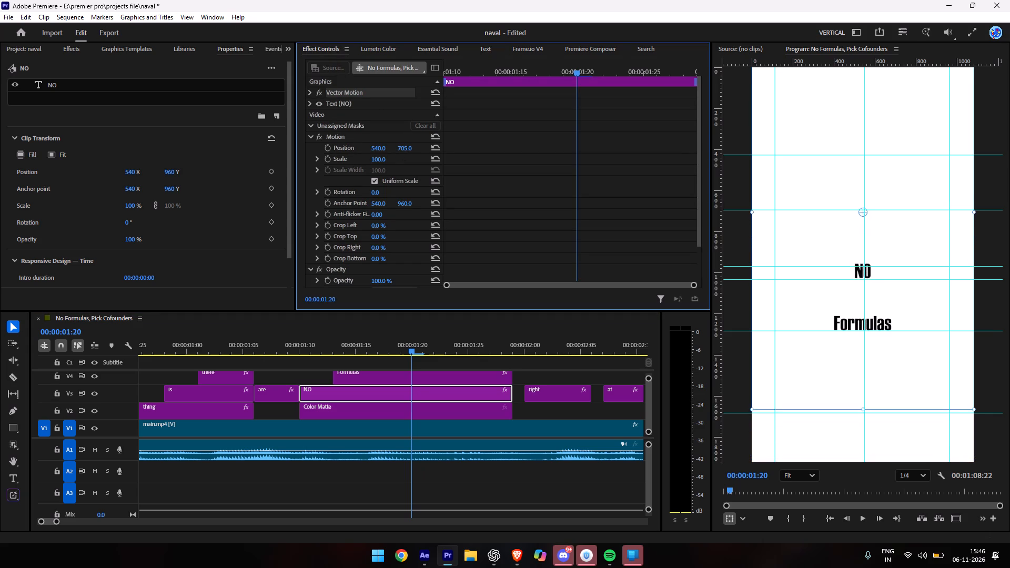
Enlarge the "NO" graphic to a Motion scale of 179 and set its vertical position to 394.
left_click_drag(270, 153, 237, 151)
left_click_drag(382, 160, 392, 161)
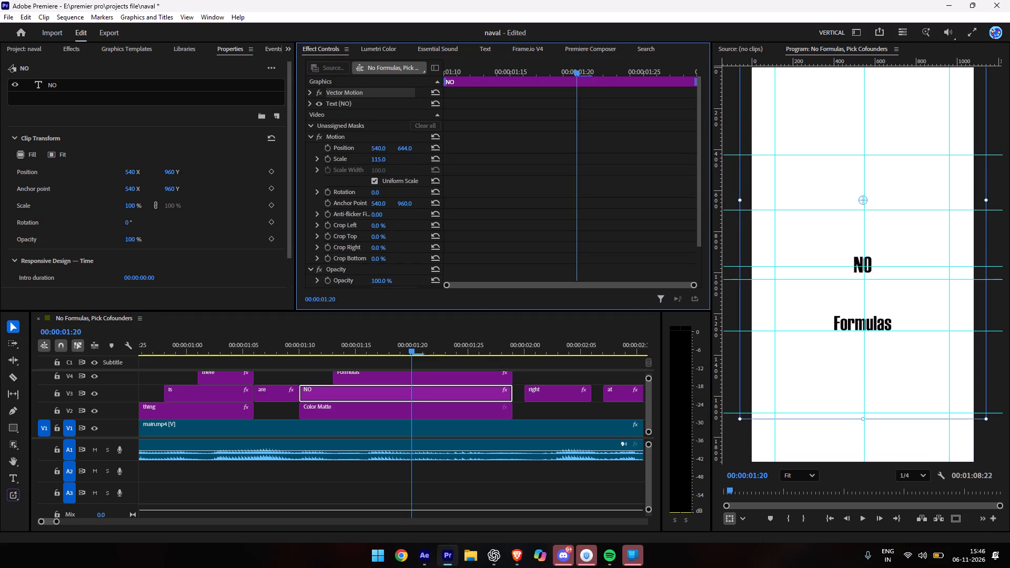
left_click_drag(392, 161, 426, 164)
left_click_drag(410, 147, 282, 173)
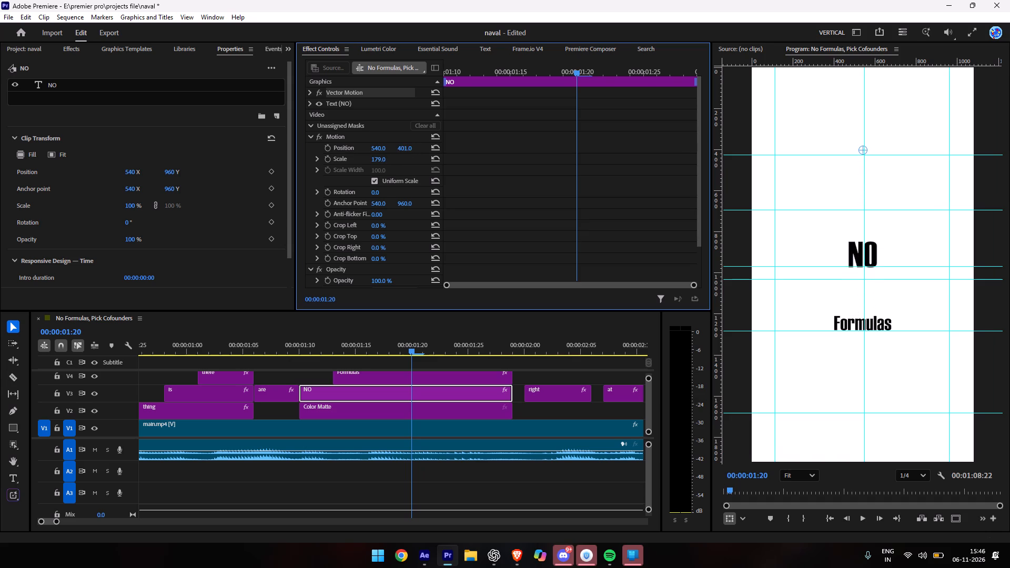
left_click_drag(282, 173, 278, 175)
left_click_drag(278, 175, 279, 175)
Enlarge the "Formulas" graphic to a Motion scale of 205 and set its vertical position to 463, directly beneath "NO".
left_click(378, 378)
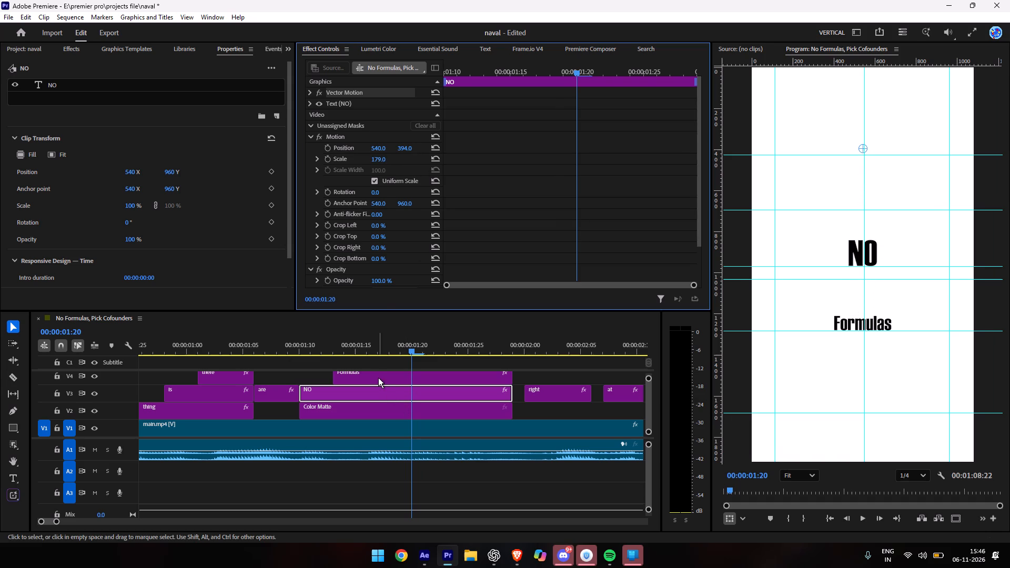
left_click_drag(404, 148, 317, 176)
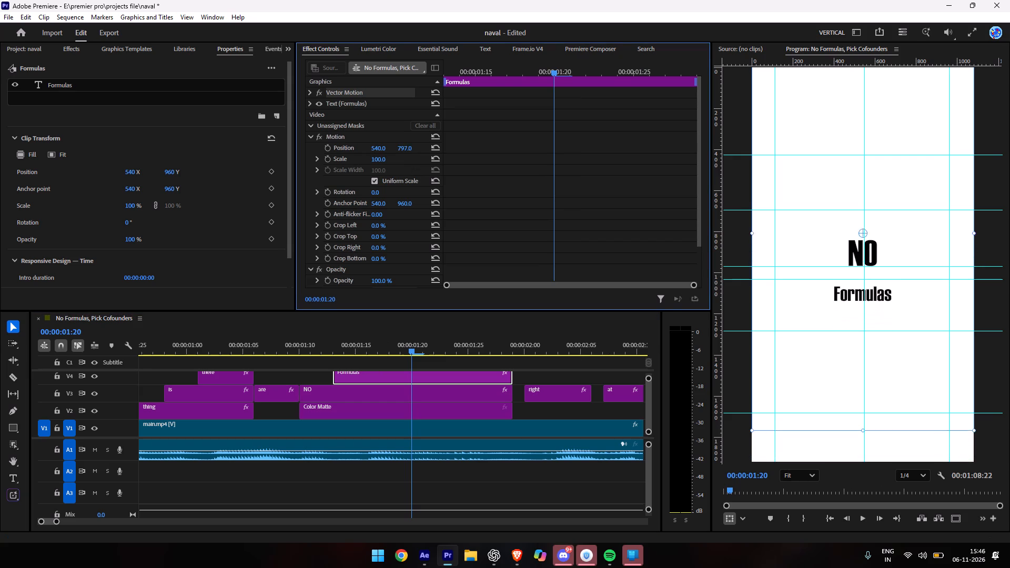
left_click_drag(317, 176, 315, 178)
left_click_drag(378, 156, 393, 157)
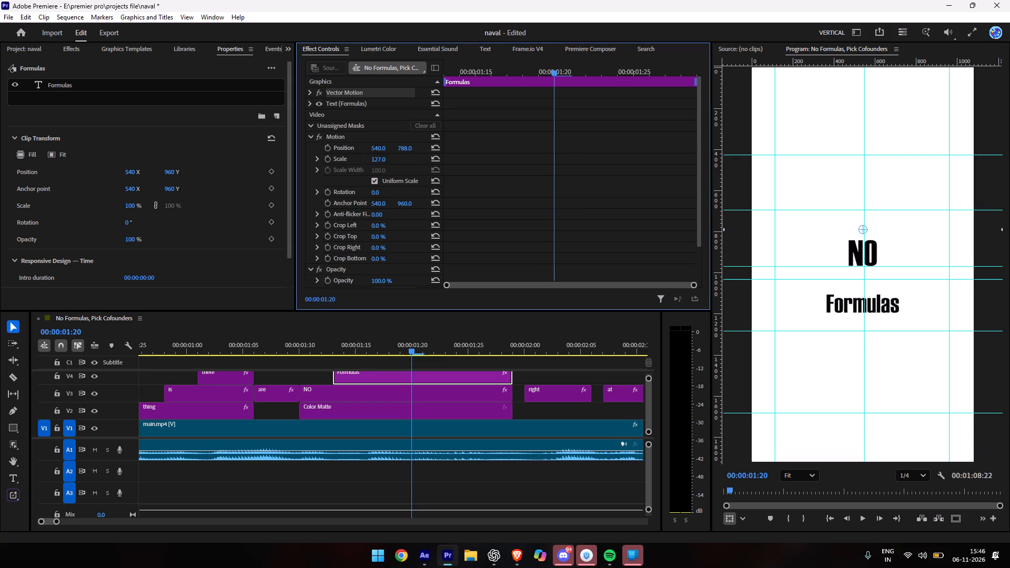
left_click_drag(393, 157, 433, 157)
left_click_drag(408, 148, 275, 160)
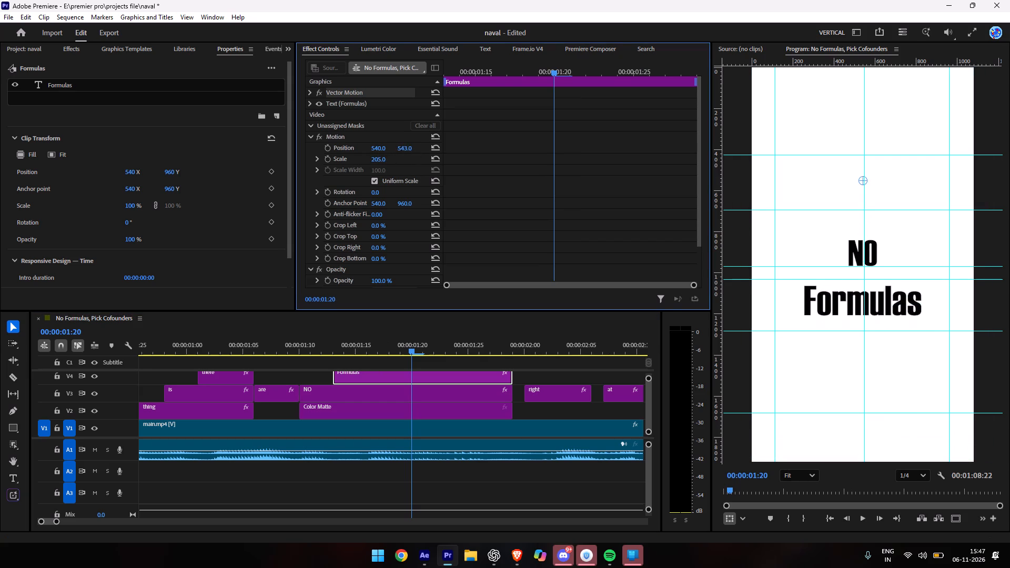
left_click_drag(275, 160, 237, 160)
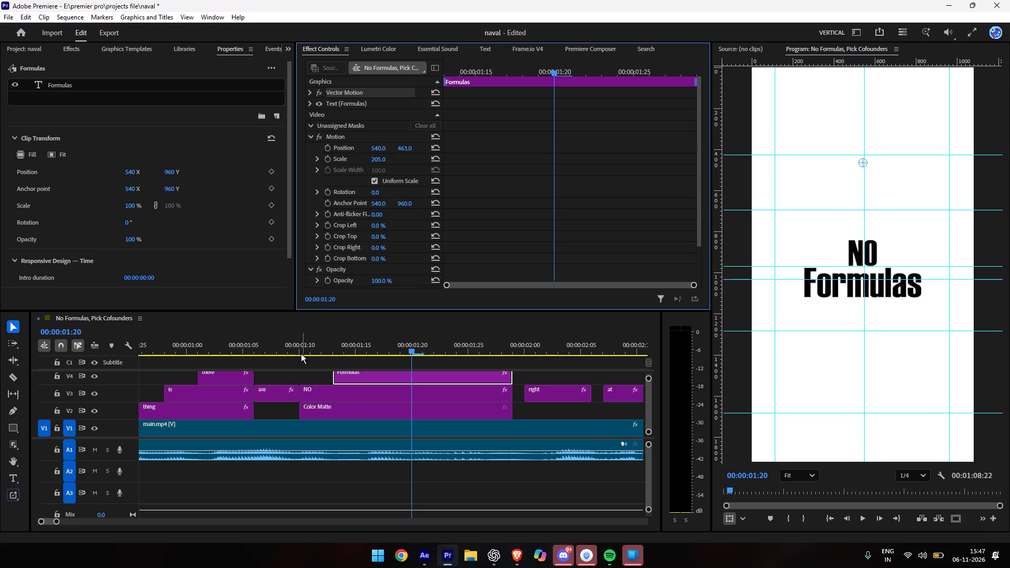
Play the "NO Formulas" section from 00:00:01:10 and scrub back through its beginning to check the text's timing.
left_click(300, 351)
key("space")
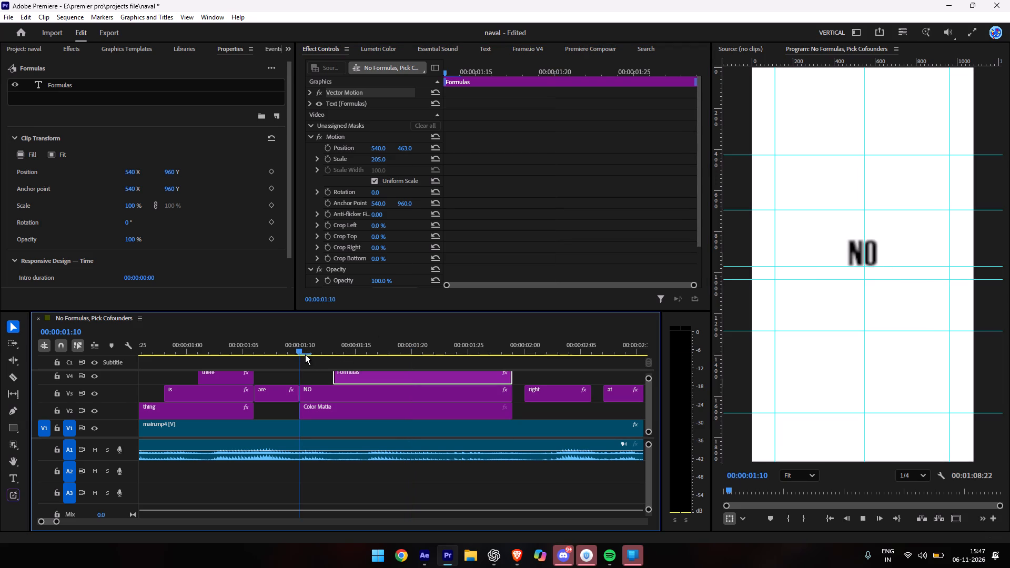
key("space")
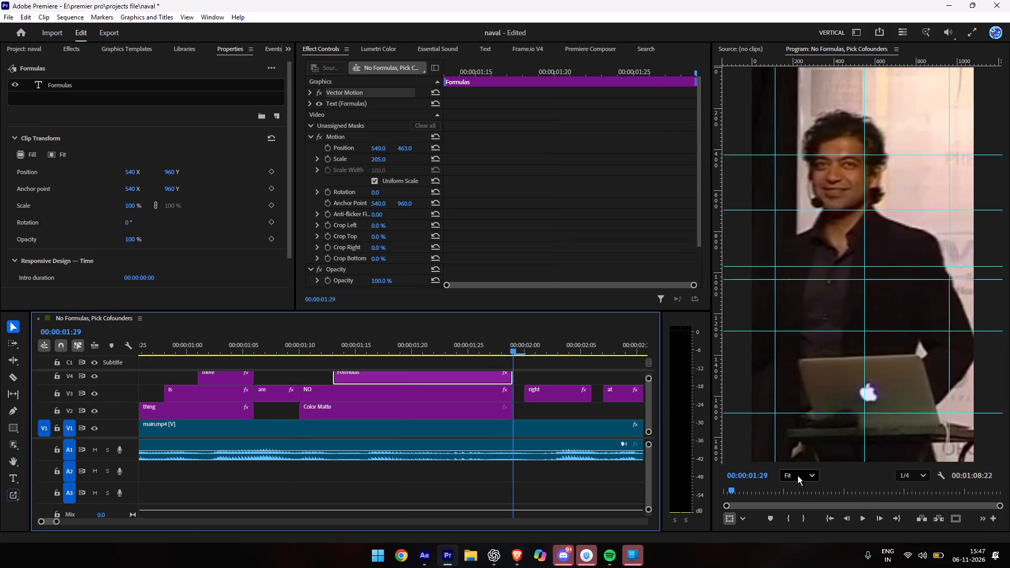
left_click(797, 472)
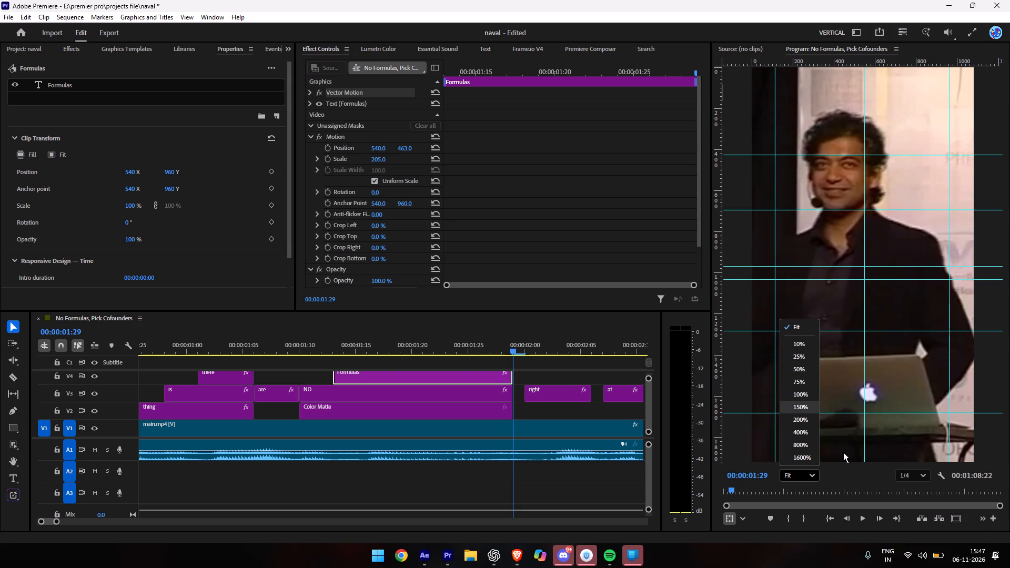
left_click(851, 471)
left_click_drag(338, 341, 330, 344)
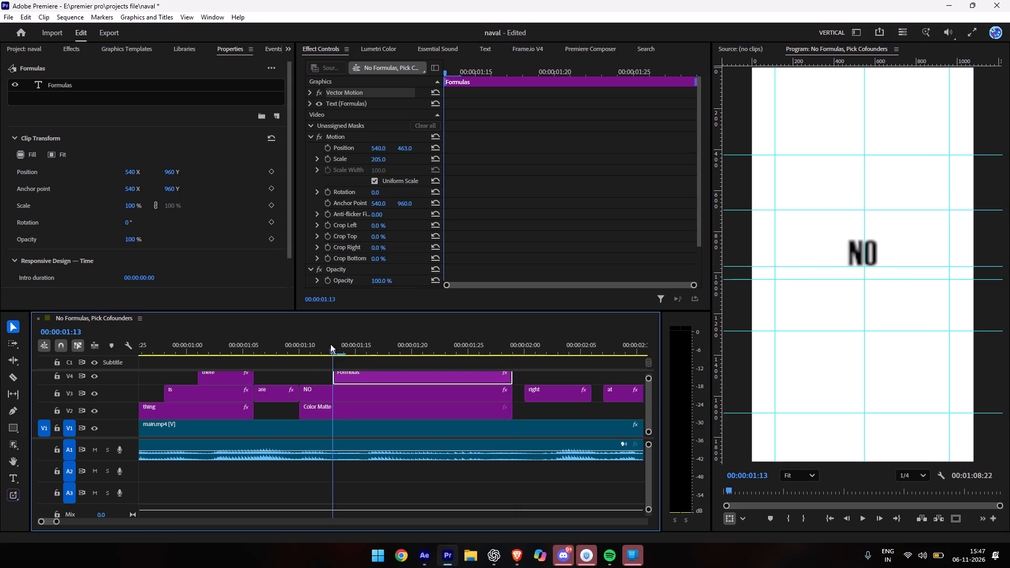
left_click_drag(330, 344, 327, 373)
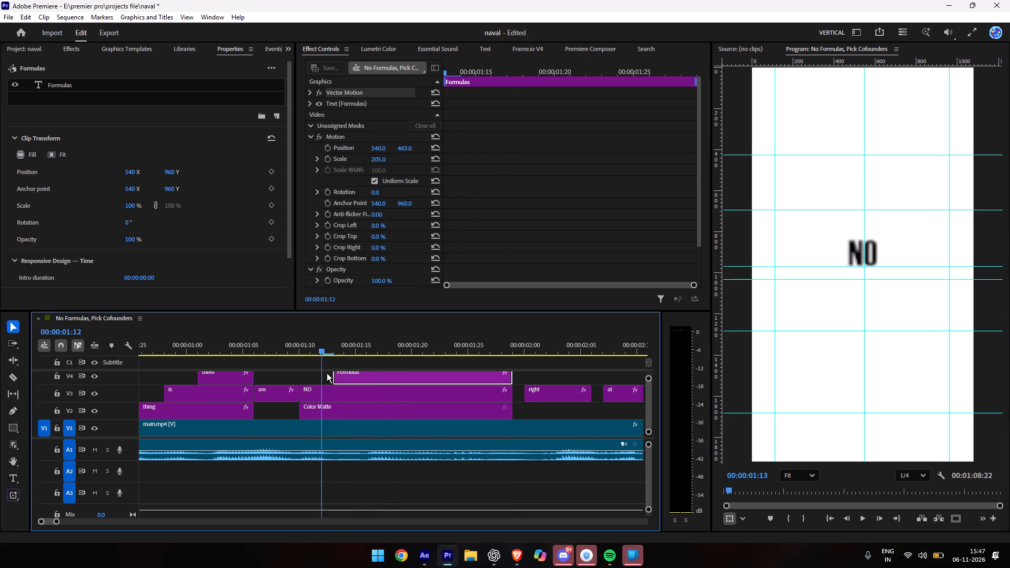
left_click_drag(327, 373, 301, 377)
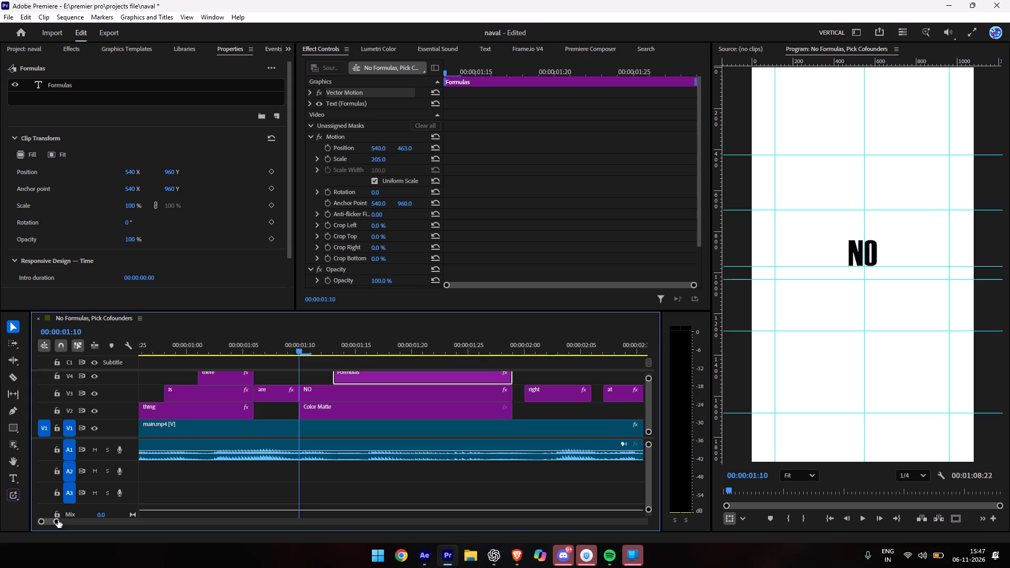
Split the "NO" graphic on V3 at every frame from 00:00:01:11 to 00:00:01:16.
left_click_drag(57, 520, 10, 526)
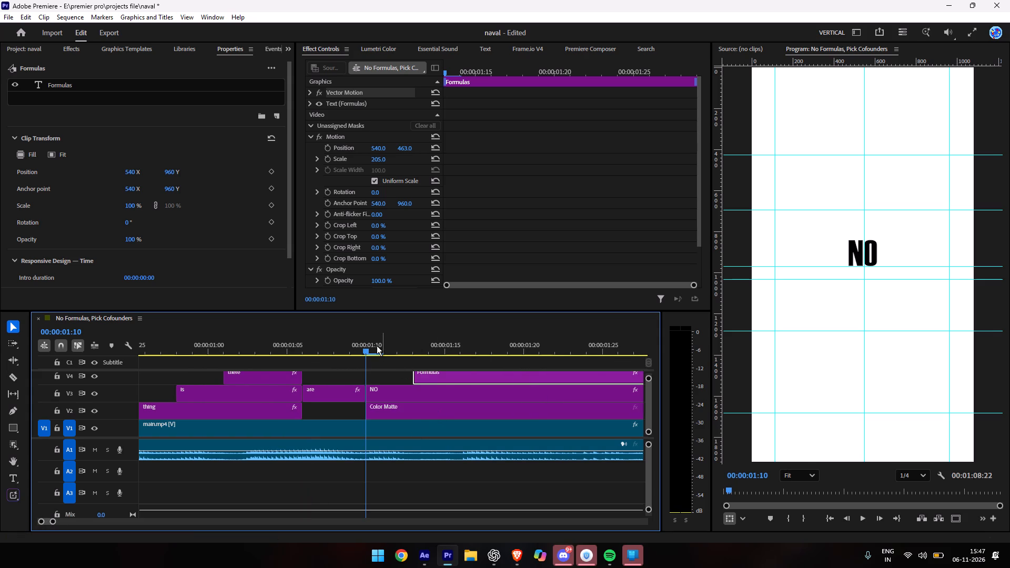
left_click(381, 348)
key("c")
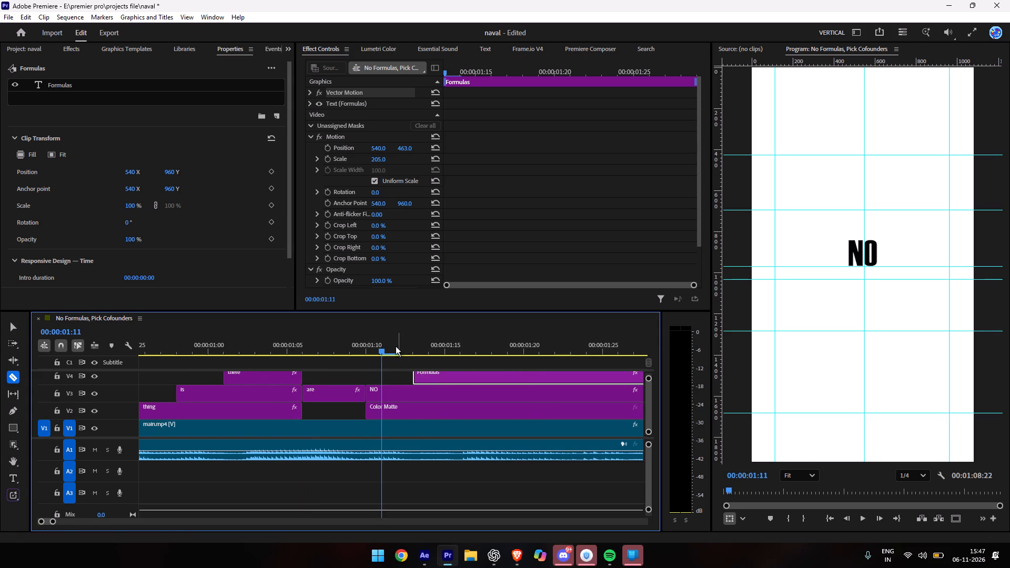
left_click(385, 391)
left_click(393, 392)
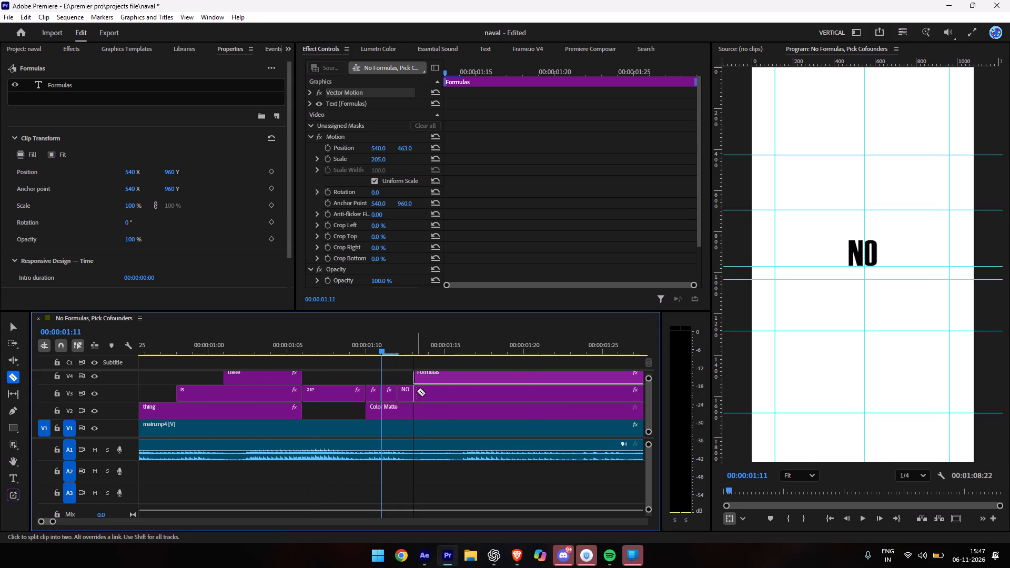
left_click(419, 392)
left_click(430, 394)
left_click(446, 394)
left_click(460, 397)
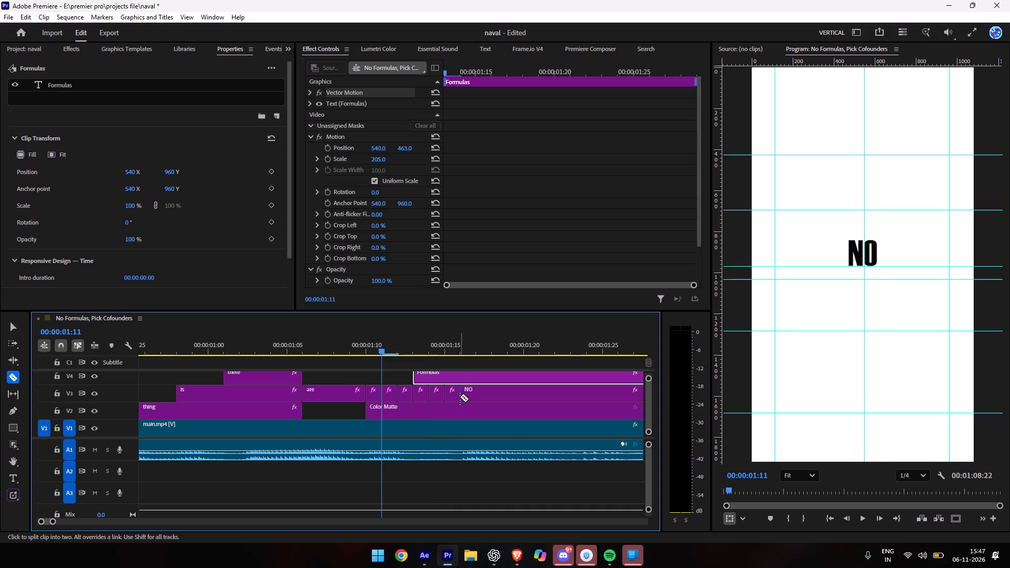
Split the "Formulas" graphic at every frame from 00:00:01:14 to 00:00:01:19, and "NO" at every frame from 00:00:01:17 to 00:00:01:19.
left_click(429, 373)
left_click(442, 374)
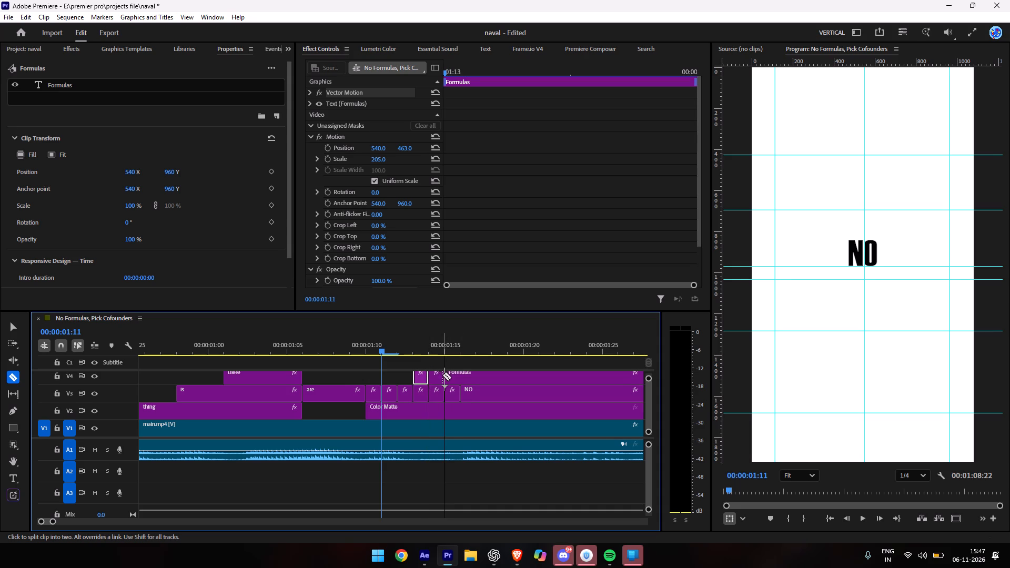
left_click(462, 382)
left_click(480, 377)
left_click(480, 391)
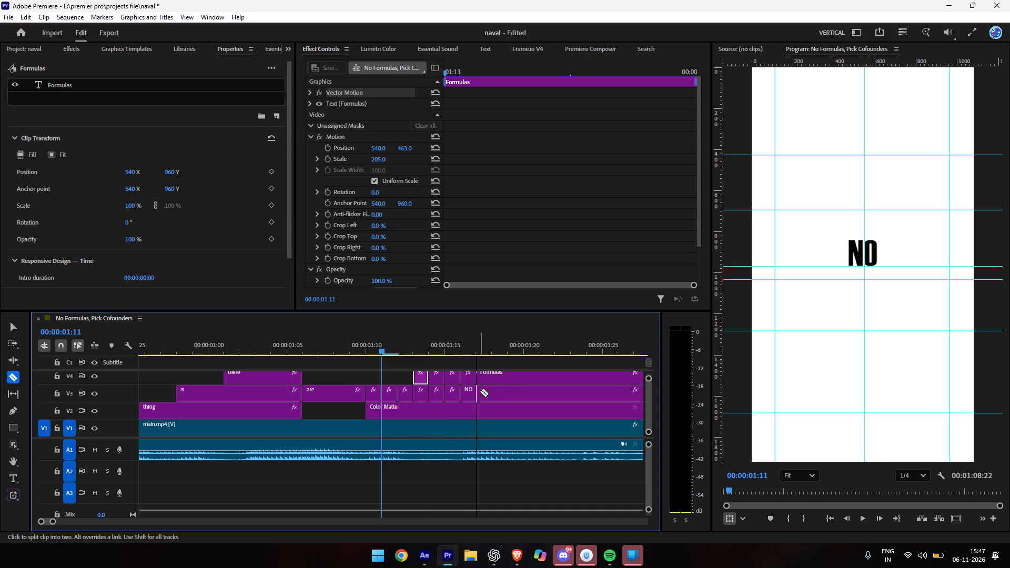
left_click(498, 378)
left_click(496, 390)
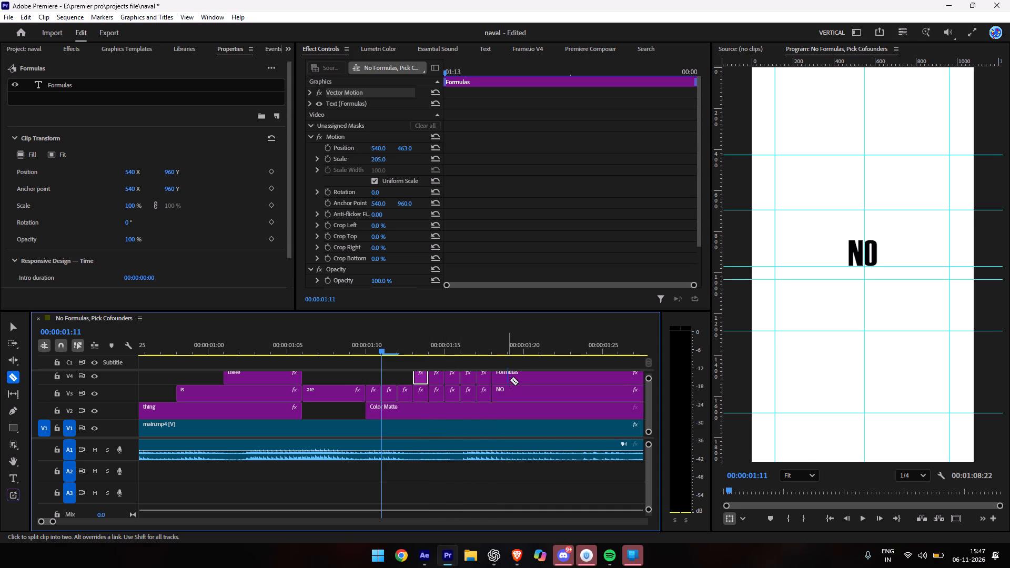
left_click(510, 379)
left_click(510, 394)
Delete the one-frame "NO" pieces starting at 00:00:01:11, 00:00:01:13 and 00:00:01:15 for a flicker effect.
key("v")
left_click_drag(394, 378, 393, 380)
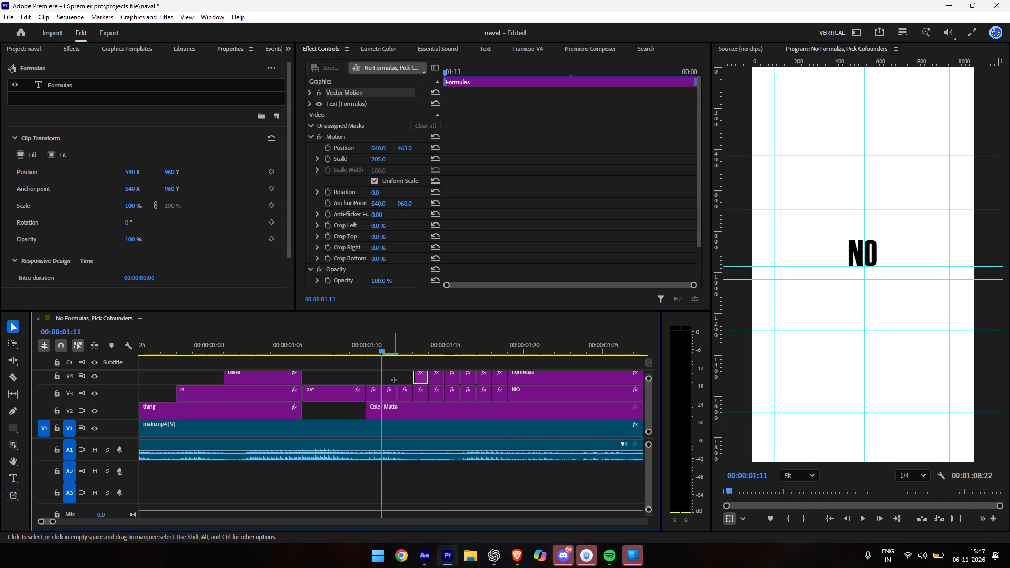
left_click_drag(393, 380, 393, 390)
key("BackSpace")
left_click(421, 396)
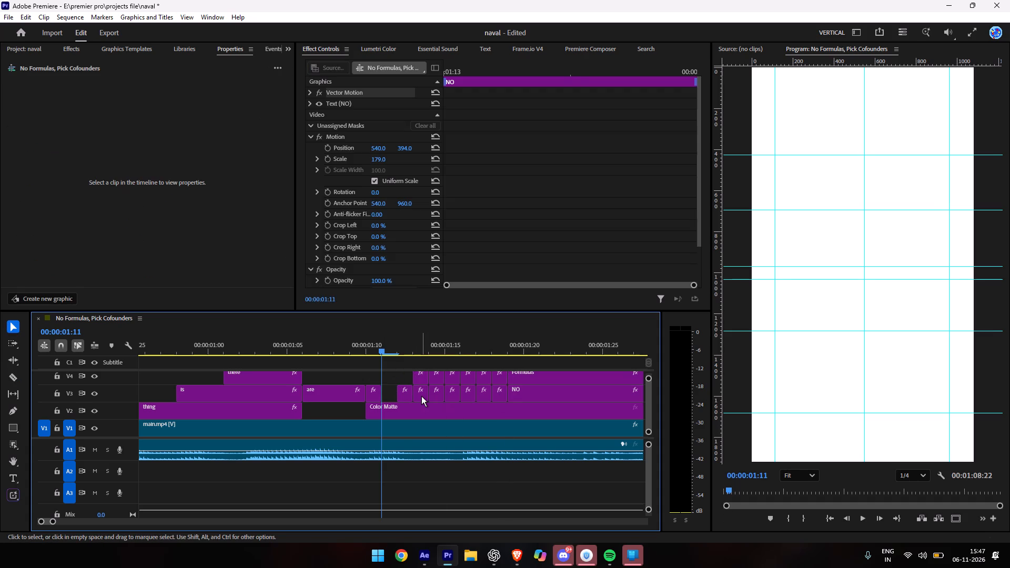
key("BackSpace")
left_click(454, 393)
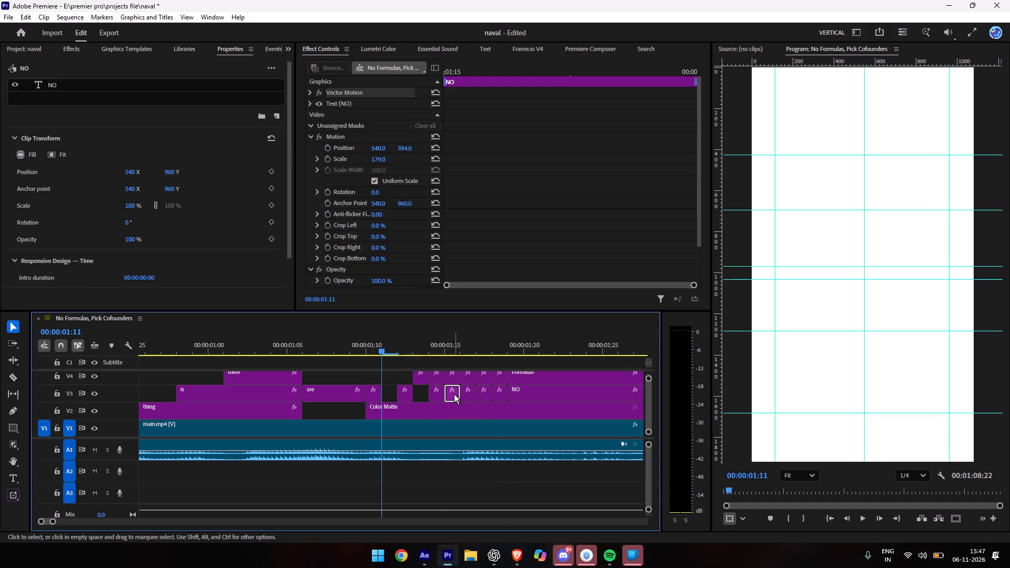
key("BackSpace")
Delete the one-frame "Formulas" pieces starting at 00:00:01:14, 00:00:01:16 and 00:00:01:18 for a flicker effect.
left_click(434, 378)
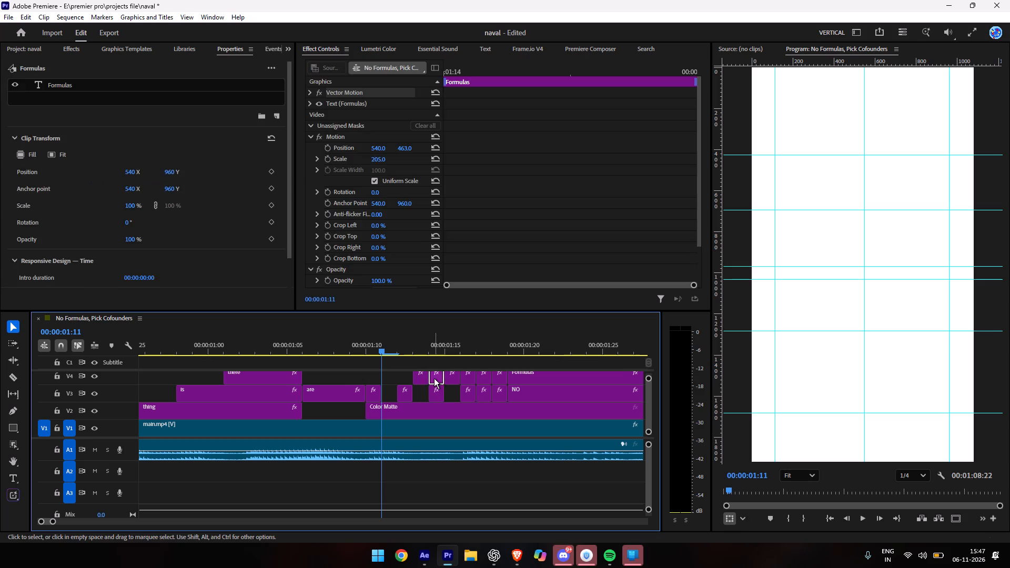
key("BackSpace")
left_click(471, 381)
key("BackSpace")
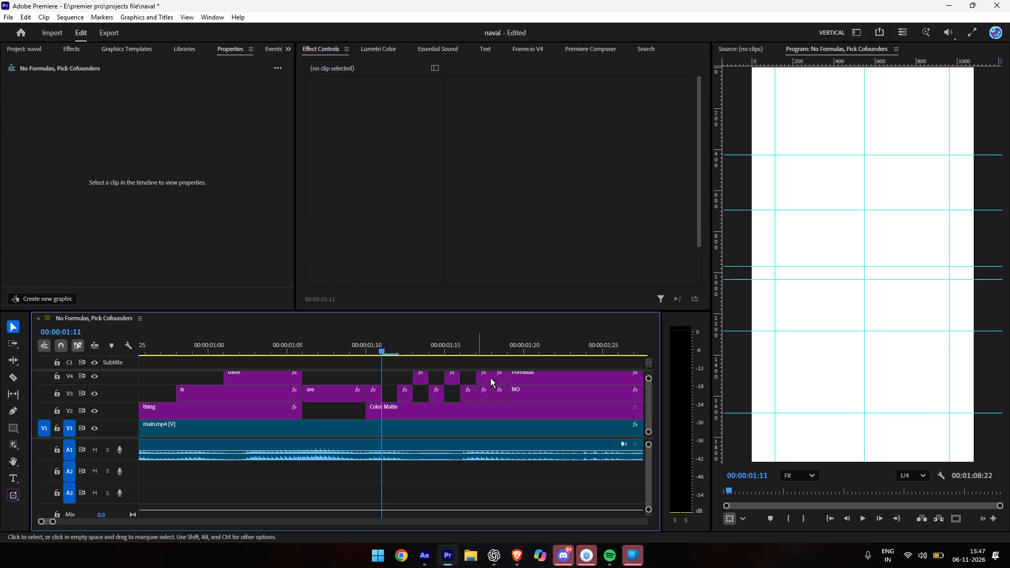
left_click(497, 378)
key("BackSpace")
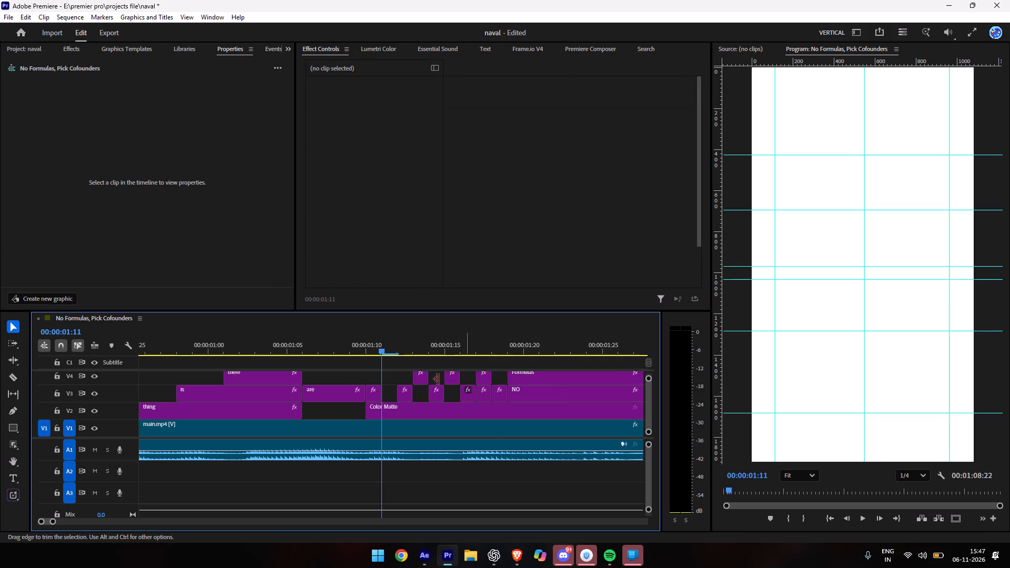
Play the "NO Formulas" section from 00:00:01:10 to check the flicker effect.
left_click_drag(385, 342, 372, 348)
key("space")
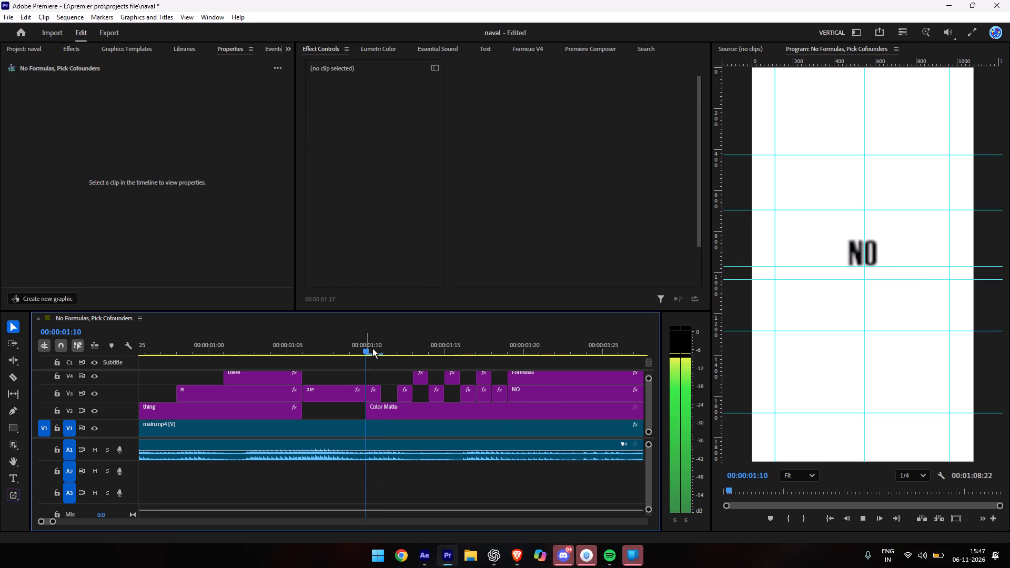
key("space")
scroll(438, 360, "down", 6)
key("space")
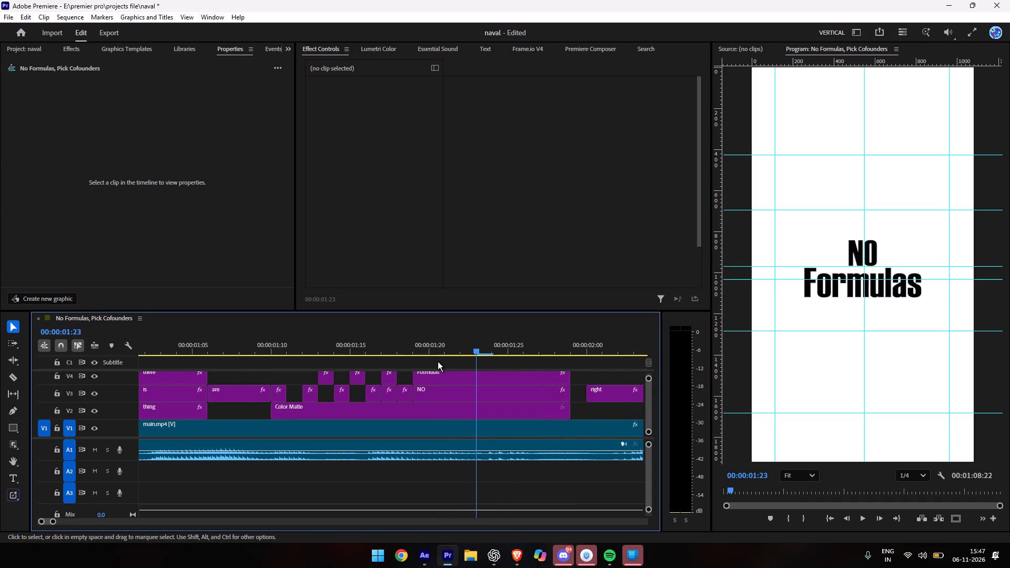
key("space")
Scrub the sequence from the opening captions through the "NO Formulas" flicker to review the text up to 00:00:01:19.
scroll(395, 422, "up", 14)
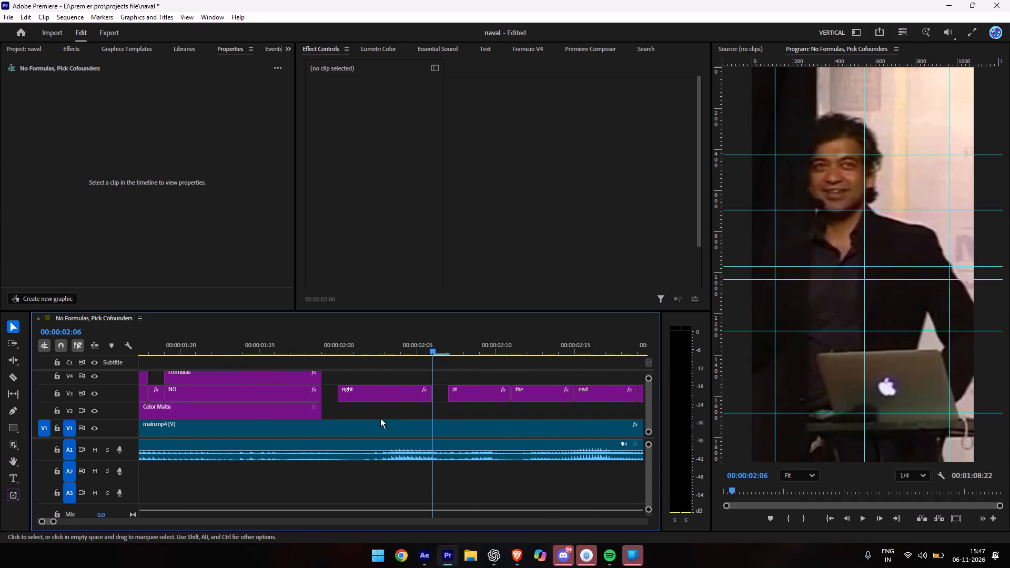
left_click_drag(57, 523, 65, 525)
left_click_drag(52, 523, 45, 525)
left_click_drag(49, 523, 34, 527)
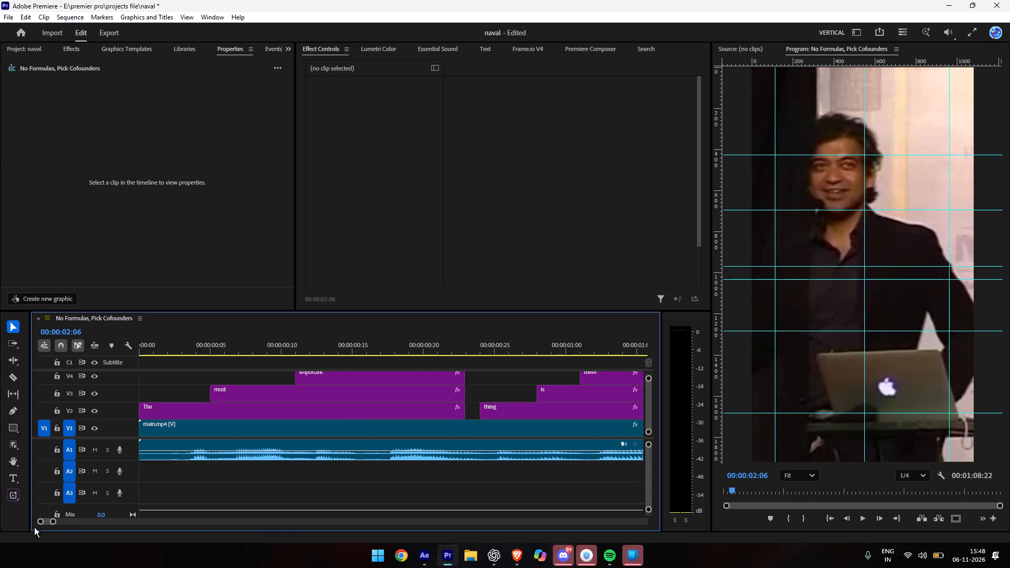
left_click_drag(34, 527, 34, 527)
left_click(231, 360)
left_click_drag(236, 344, 321, 353)
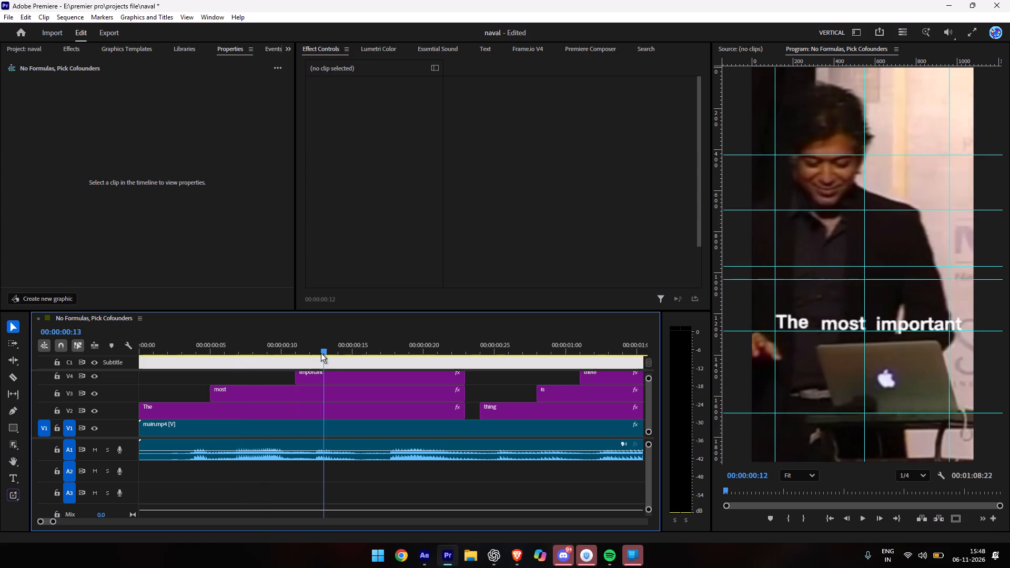
left_click_drag(321, 353, 655, 384)
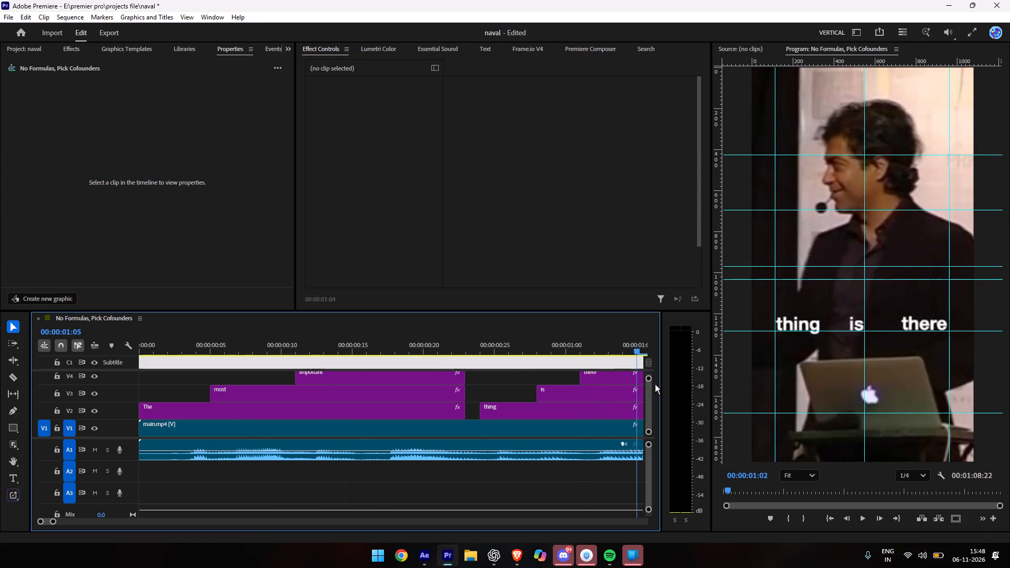
left_click_drag(655, 384, 557, 388)
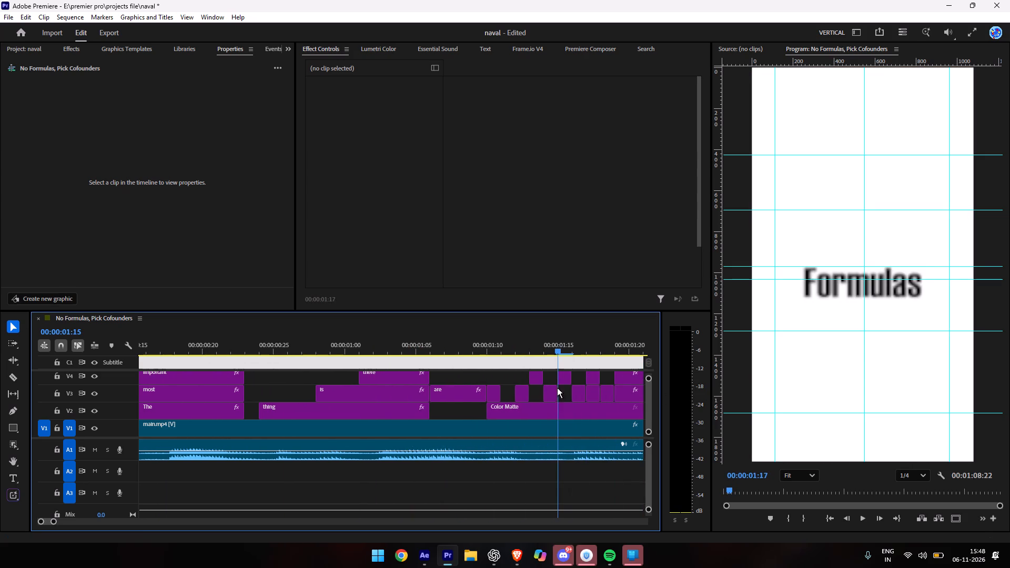
left_click_drag(557, 388, 613, 394)
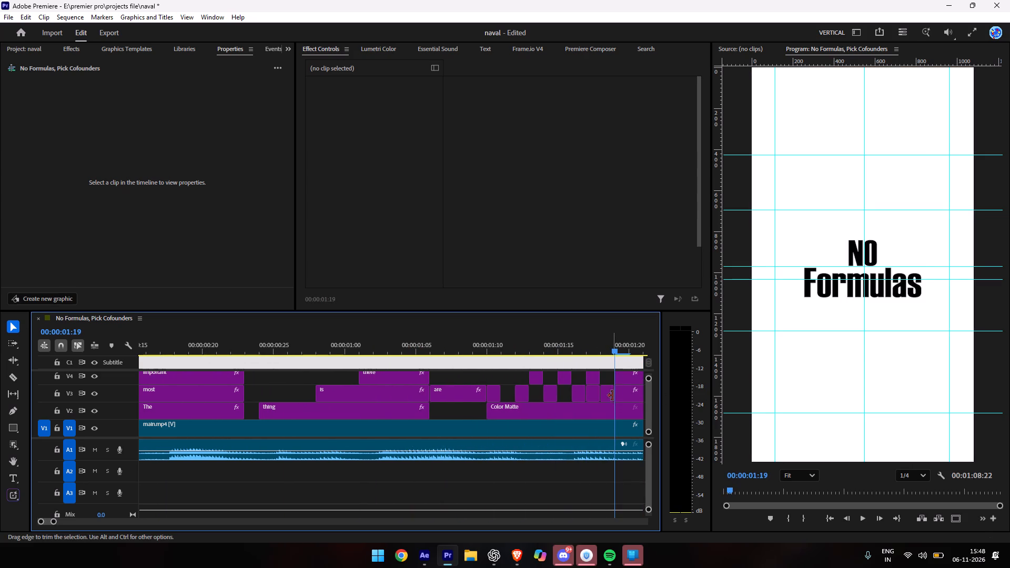
Select all the "NO" and "Formulas" pieces and change their text fill from black to cyan-blue 00B4DA.
scroll(612, 395, "down", 10)
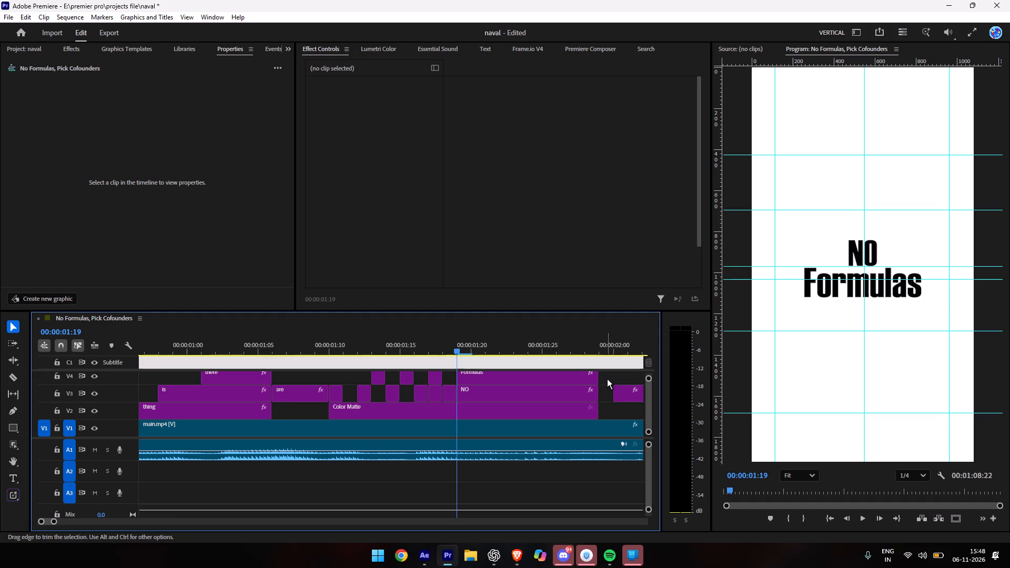
left_click_drag(608, 378, 343, 396)
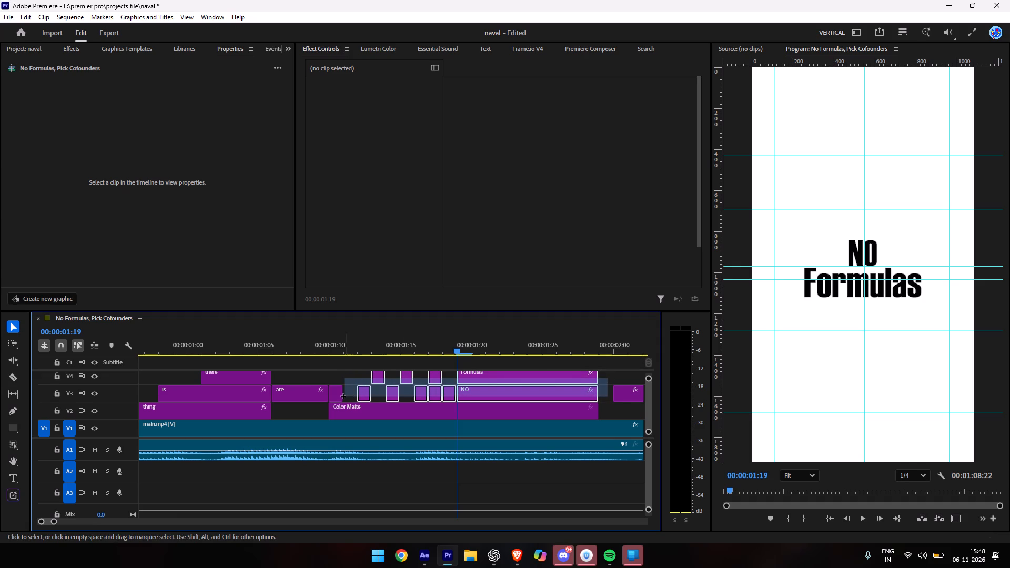
left_click_drag(343, 396, 338, 397)
scroll(231, 186, "down", 7)
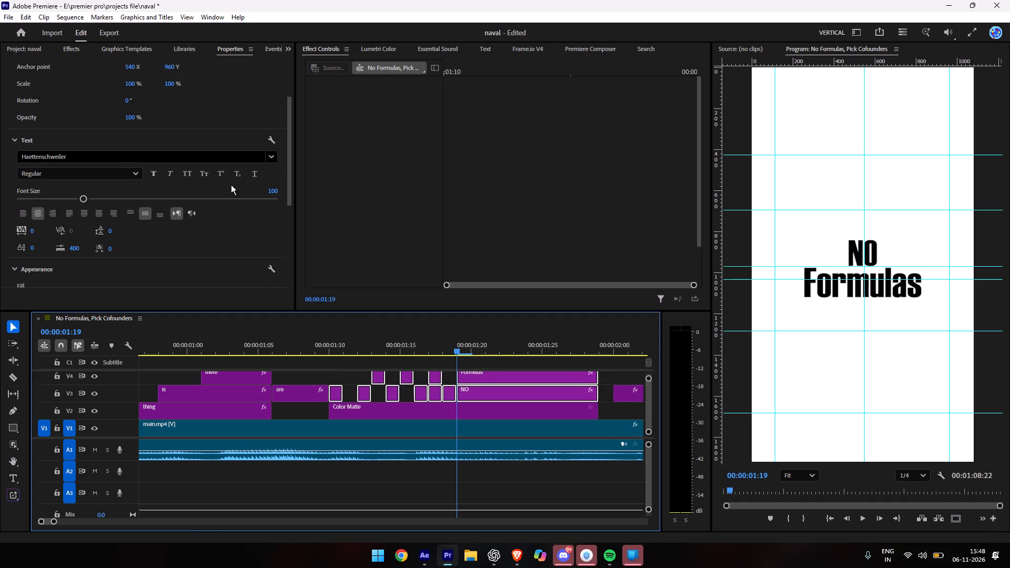
scroll(231, 185, "down", 6)
left_click(37, 237)
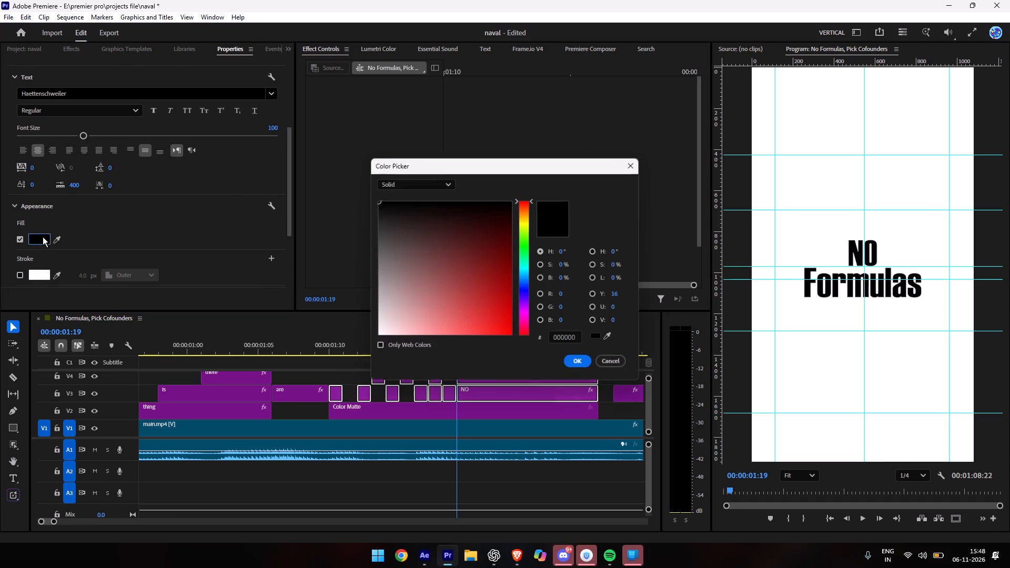
left_click(526, 269)
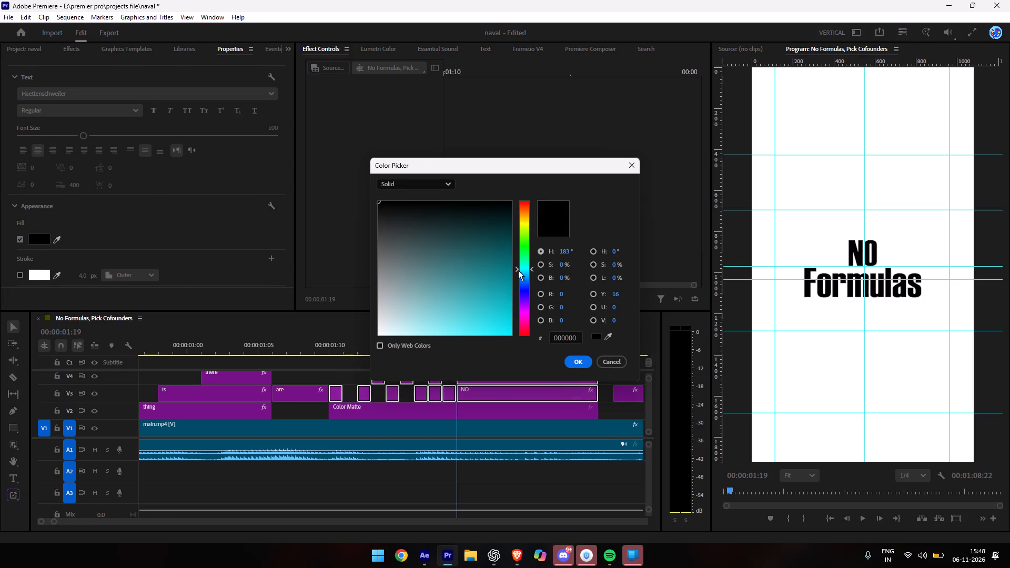
left_click_drag(479, 278, 498, 341)
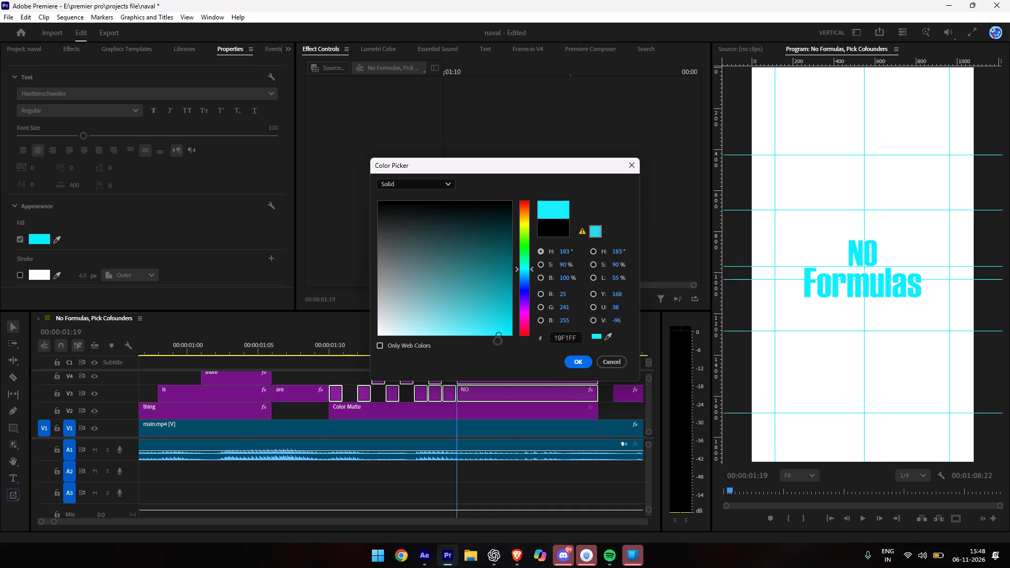
left_click_drag(498, 341, 512, 311)
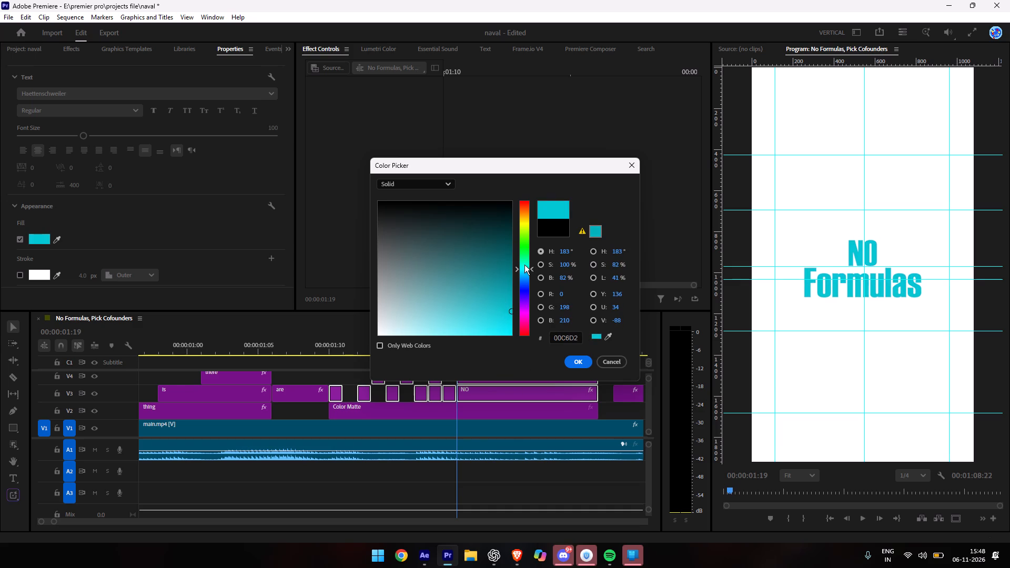
left_click(524, 265)
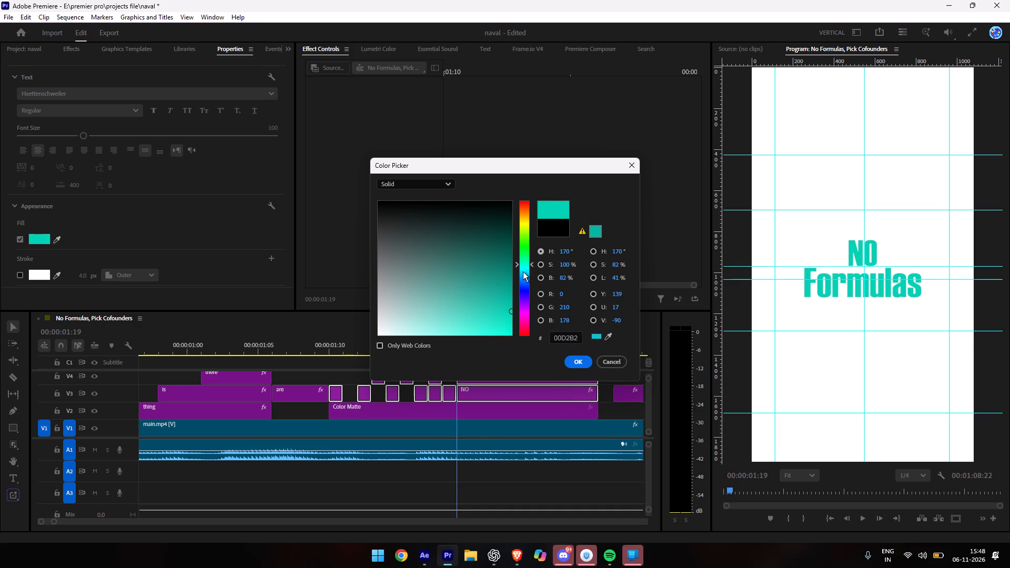
left_click_drag(531, 265, 532, 268)
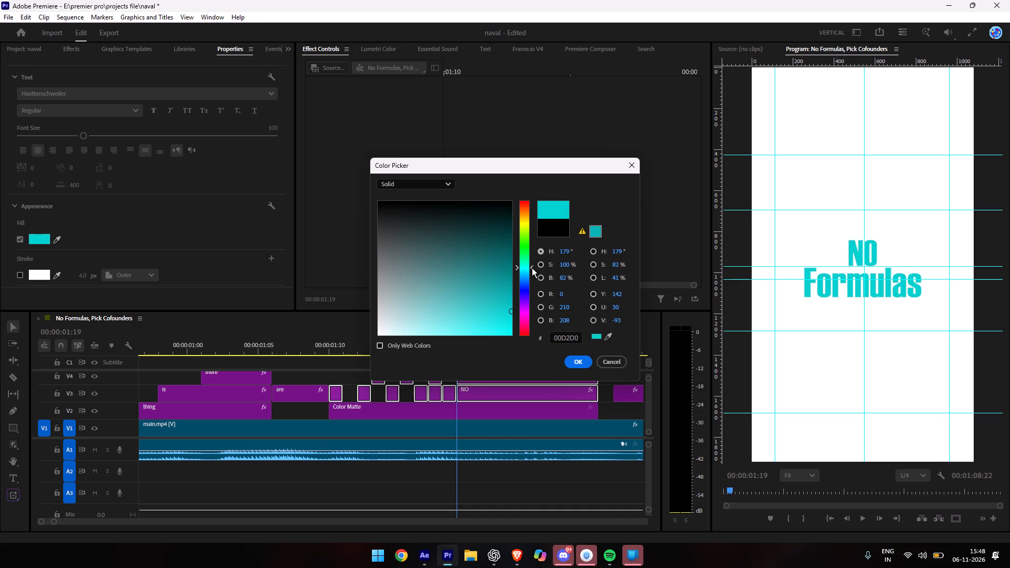
left_click_drag(532, 268, 533, 272)
left_click_drag(508, 312, 520, 364)
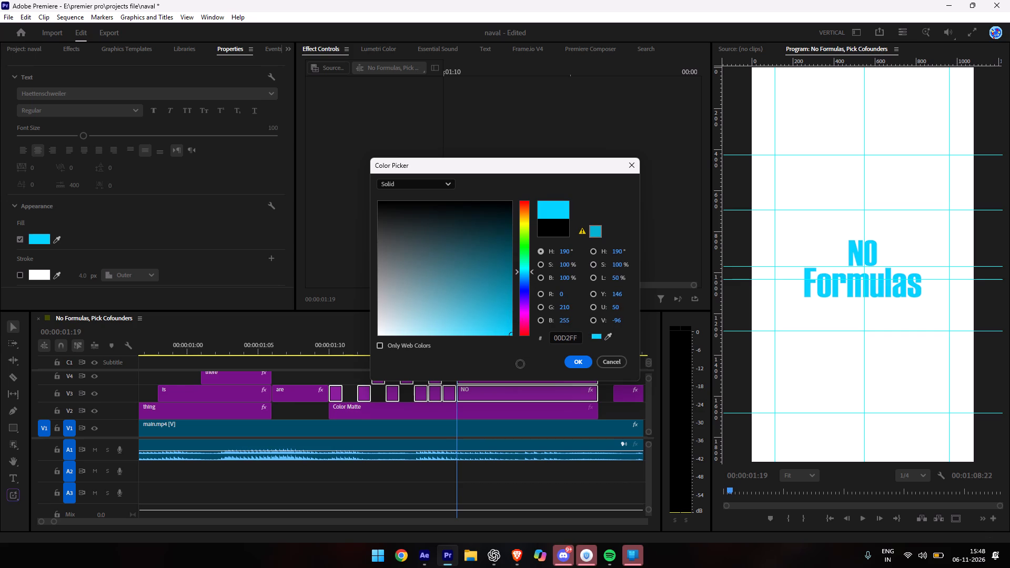
left_click_drag(520, 364, 527, 316)
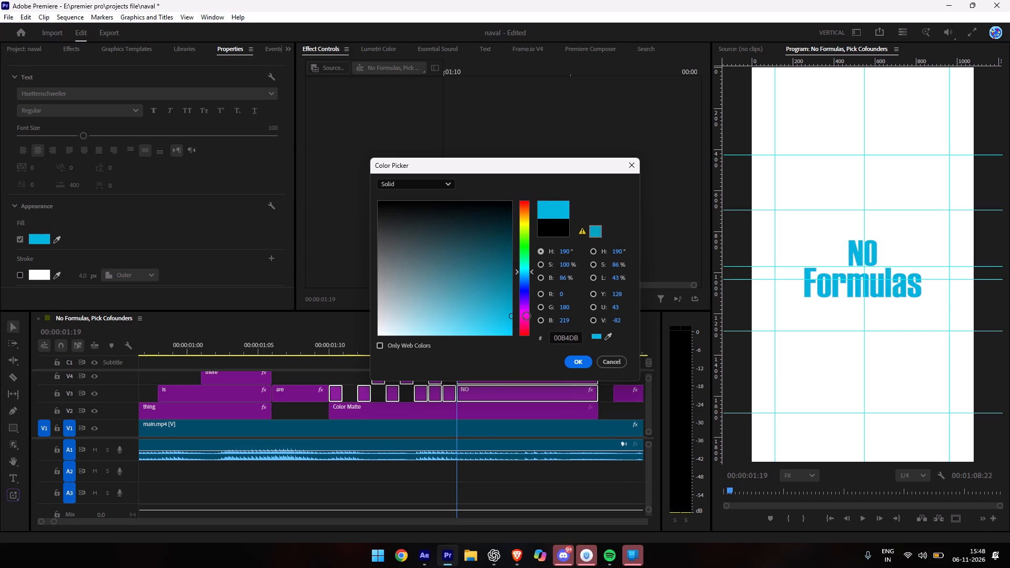
left_click_drag(527, 316, 527, 316)
left_click(591, 358)
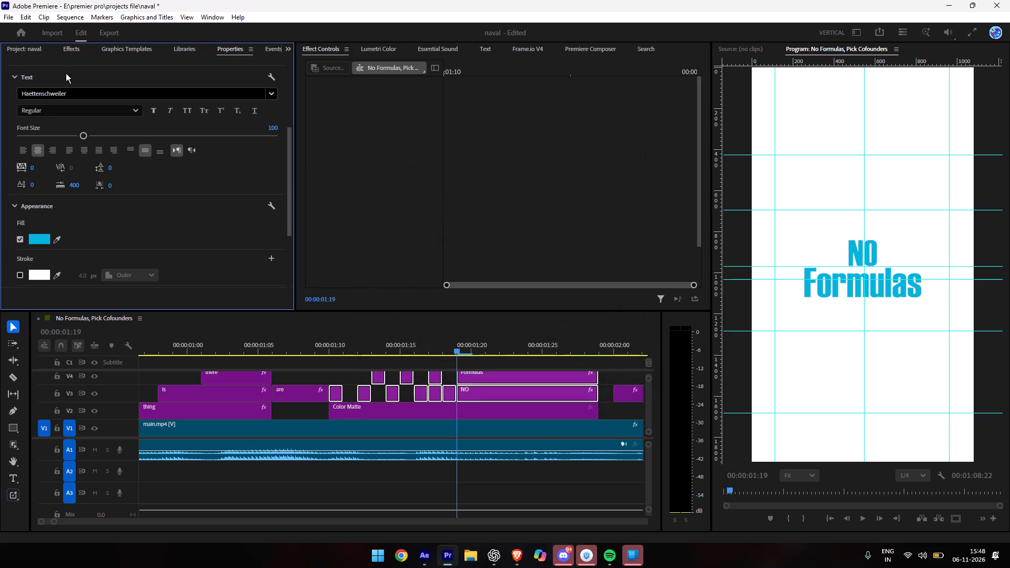
Change the font of the selected "NO" and "Formulas" graphics to Helvetica Neue Bold.
left_click(79, 97)
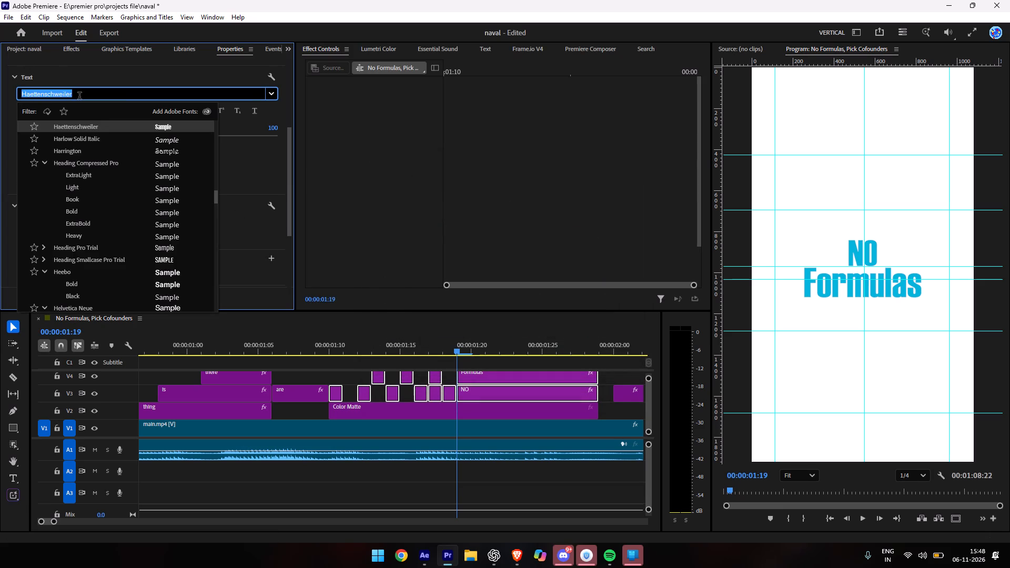
type("he")
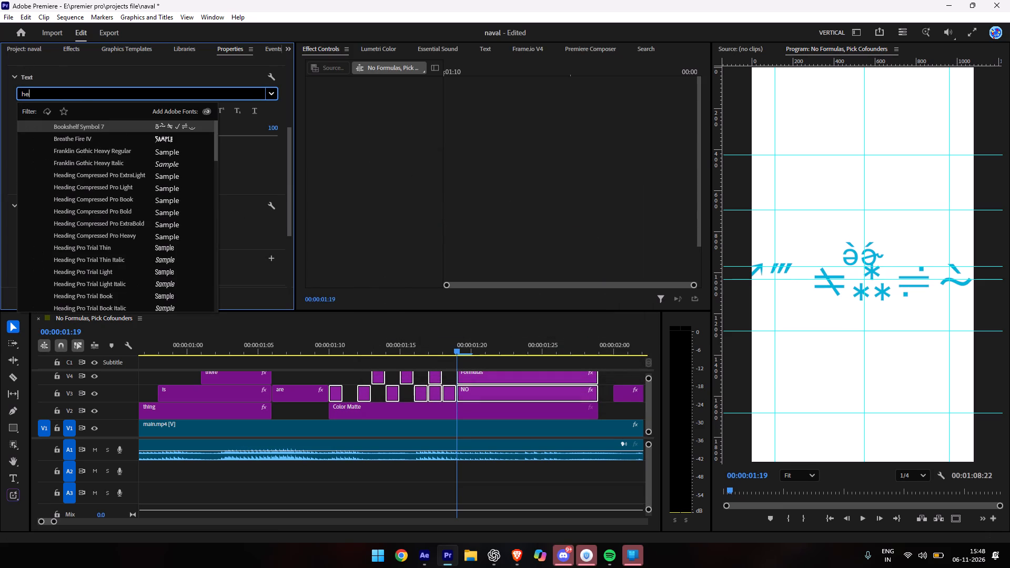
key("l")
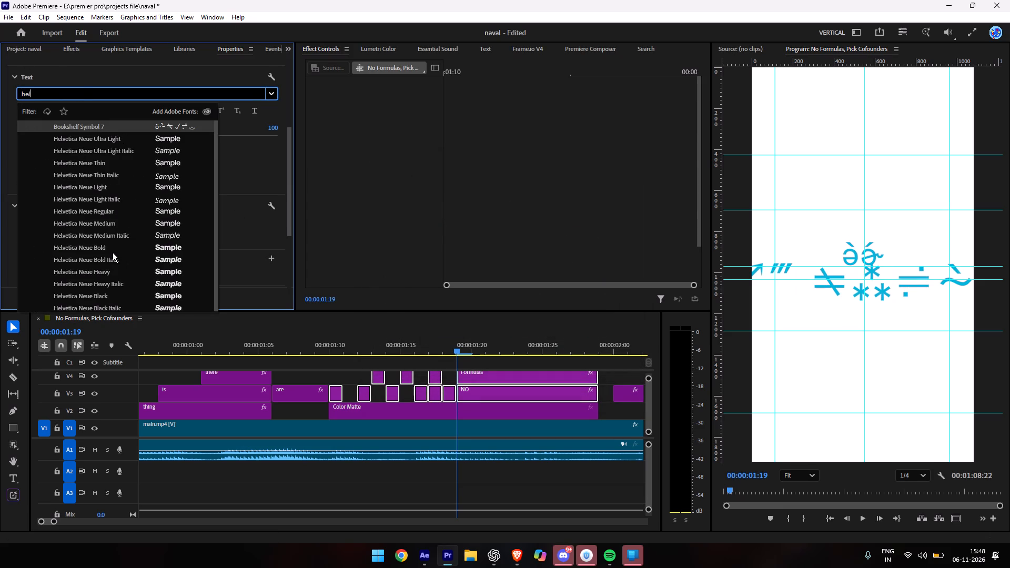
left_click(112, 252)
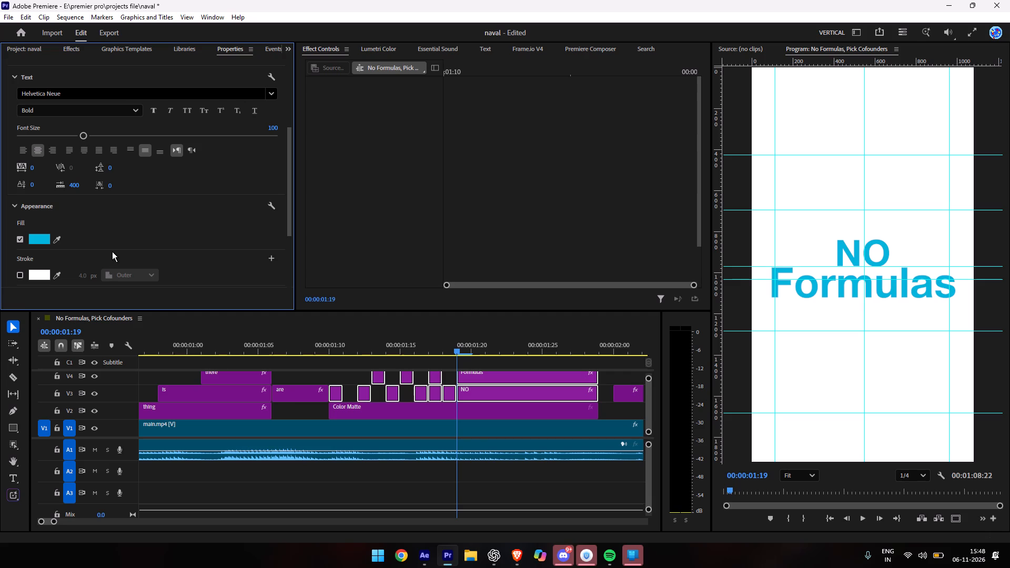
Tighten the tracking of the selected "NO" and "Formulas" text to -58.
left_click_drag(33, 169, 6, 176)
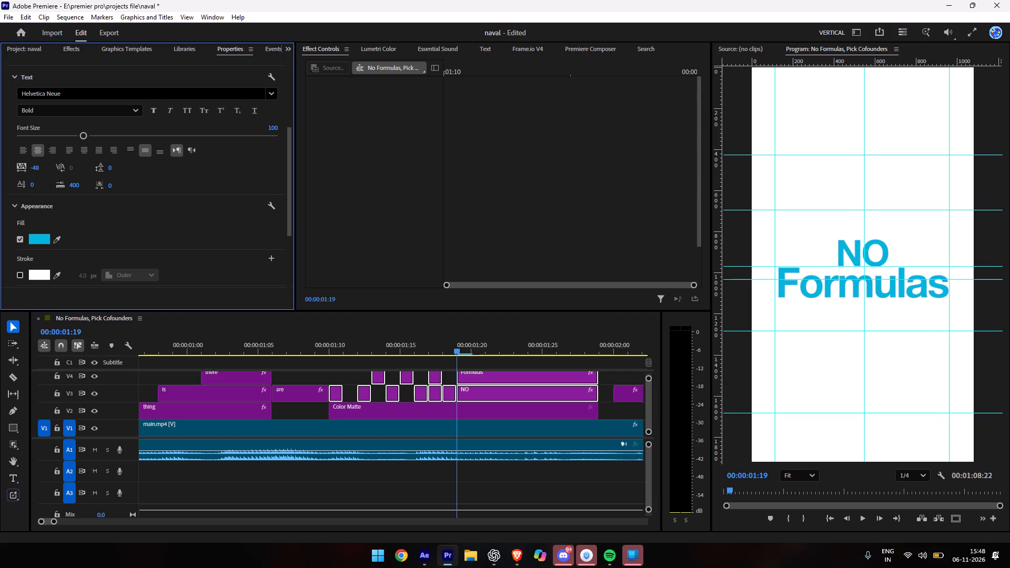
left_click_drag(6, 176, 20, 174)
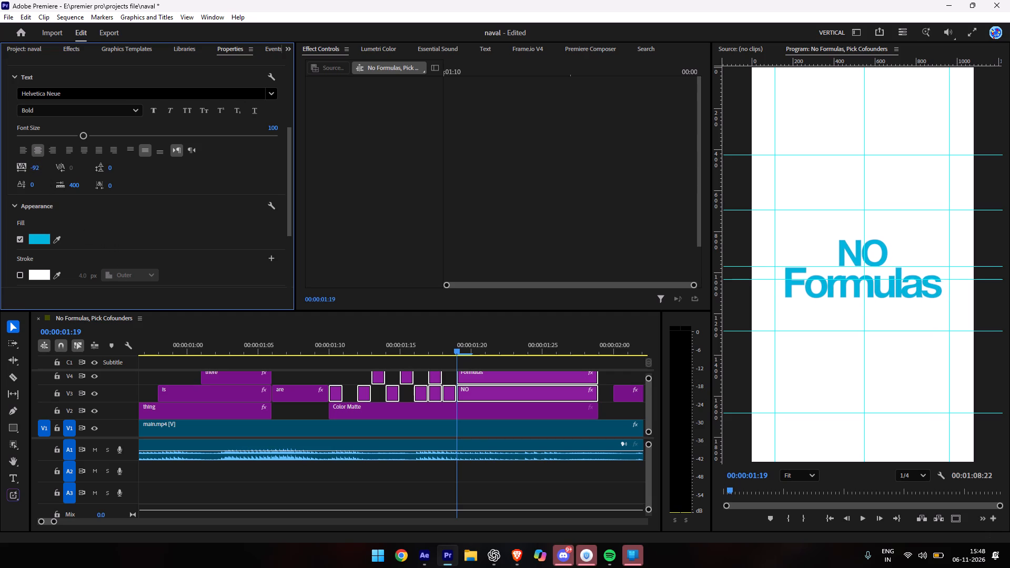
left_click_drag(20, 174, 26, 176)
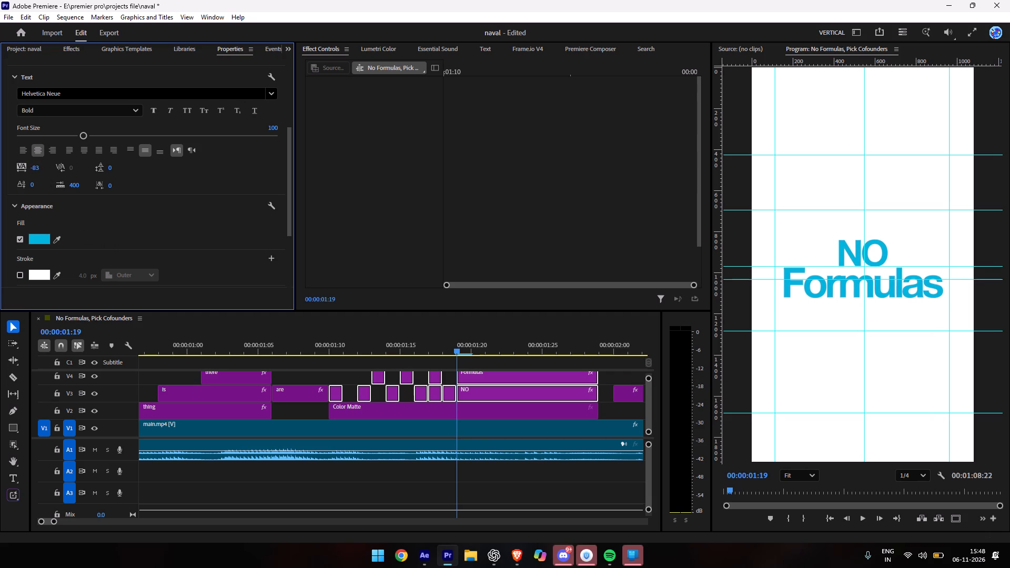
left_click_drag(26, 176, 39, 176)
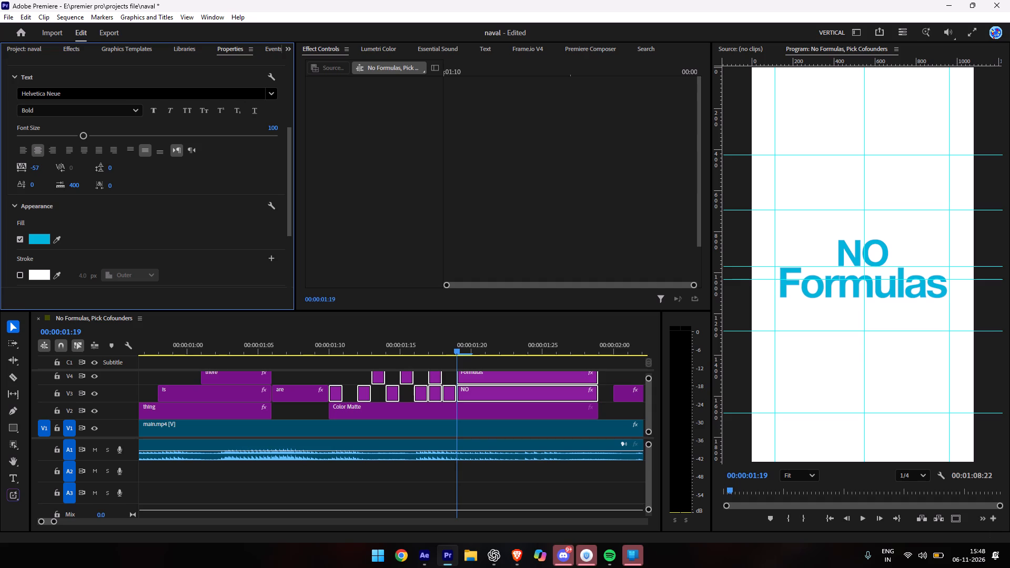
left_click_drag(39, 176, 39, 176)
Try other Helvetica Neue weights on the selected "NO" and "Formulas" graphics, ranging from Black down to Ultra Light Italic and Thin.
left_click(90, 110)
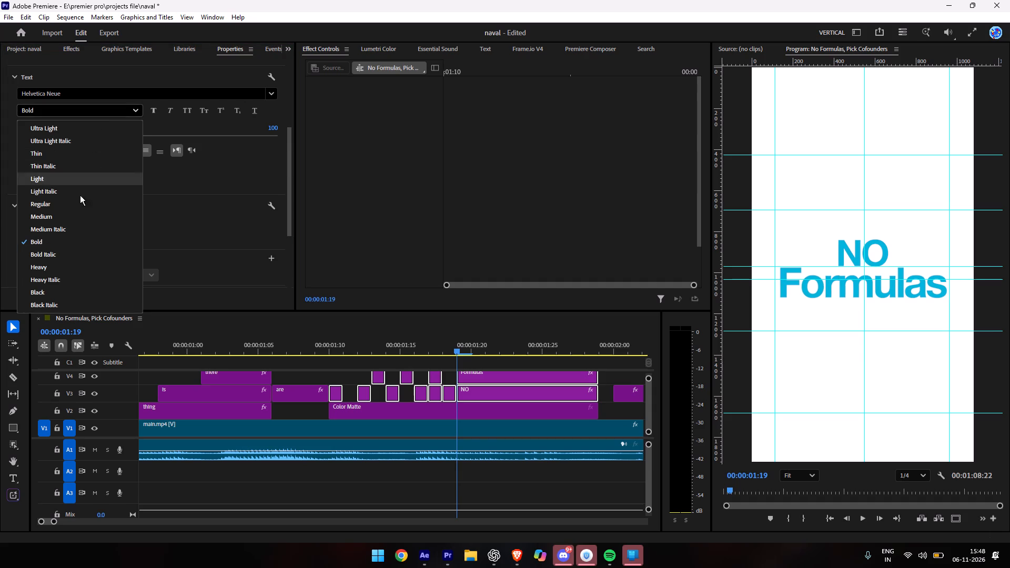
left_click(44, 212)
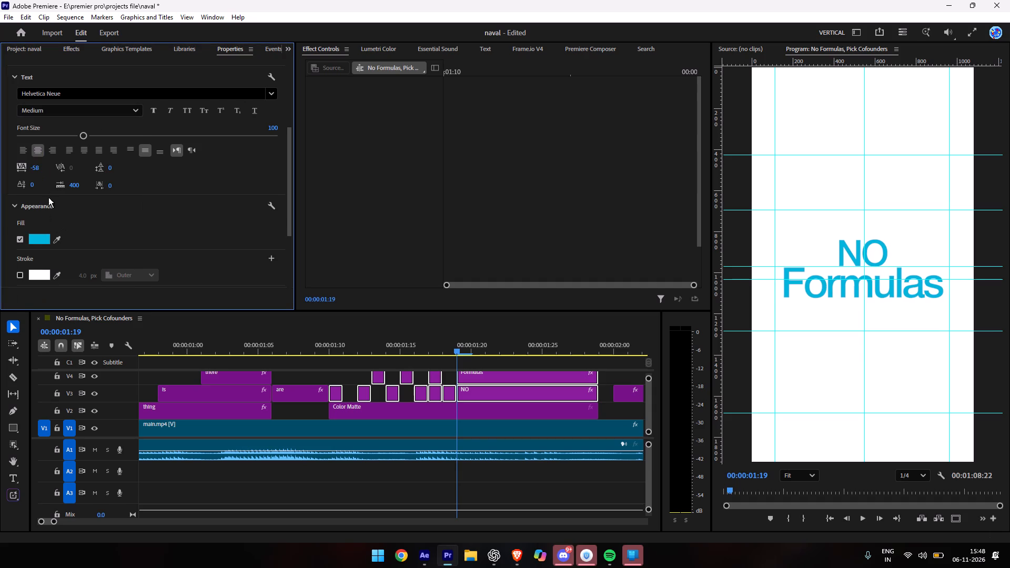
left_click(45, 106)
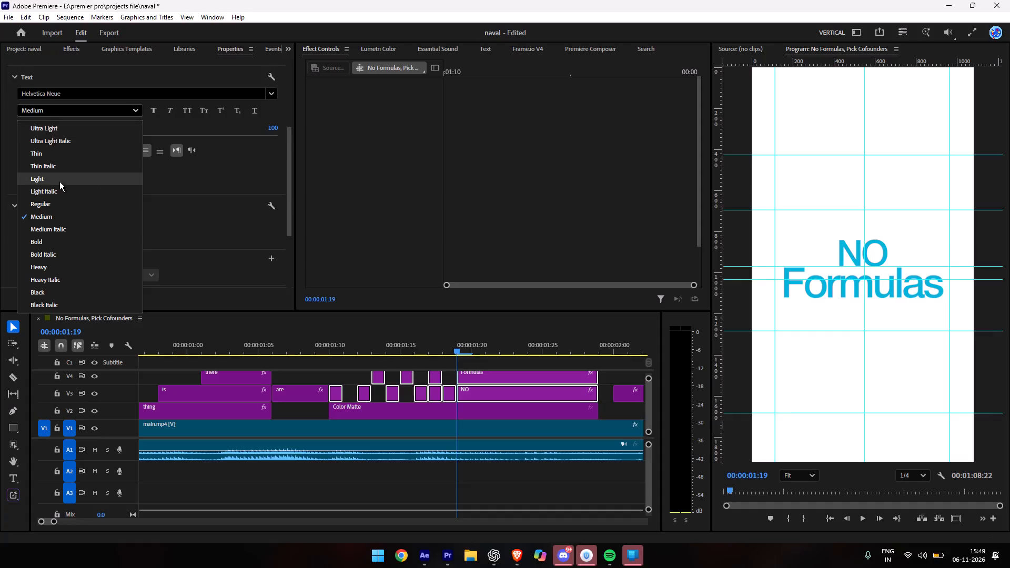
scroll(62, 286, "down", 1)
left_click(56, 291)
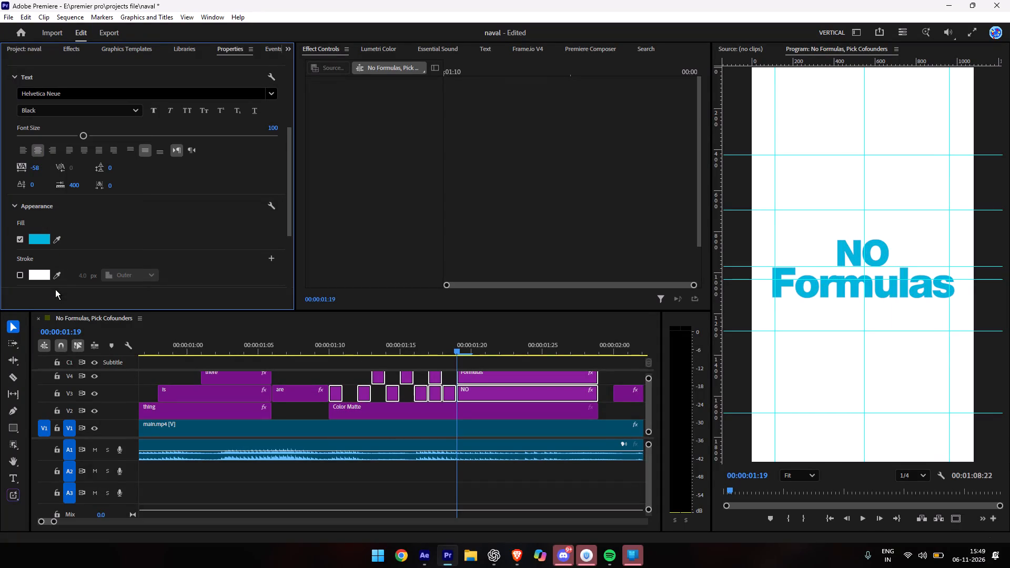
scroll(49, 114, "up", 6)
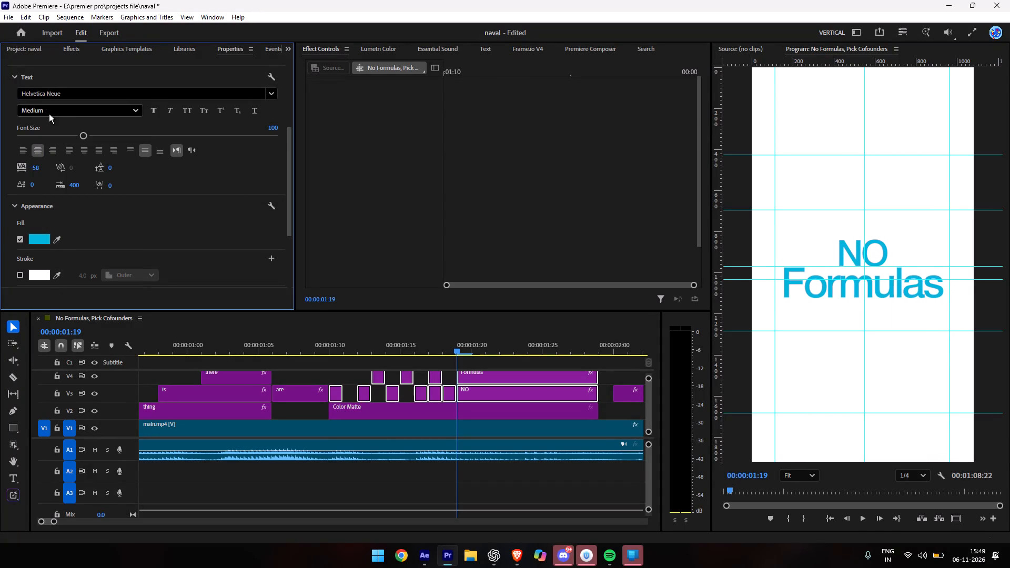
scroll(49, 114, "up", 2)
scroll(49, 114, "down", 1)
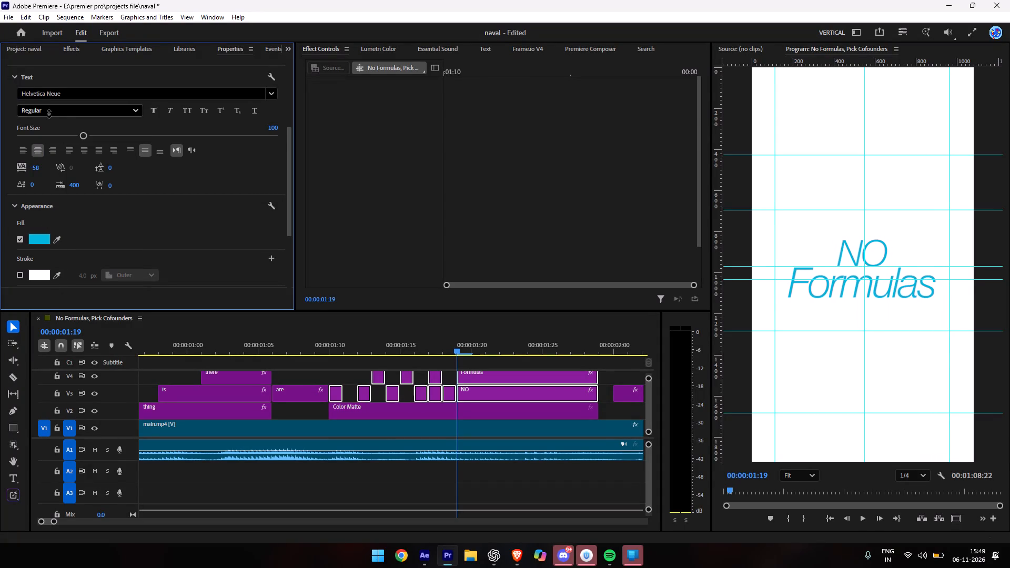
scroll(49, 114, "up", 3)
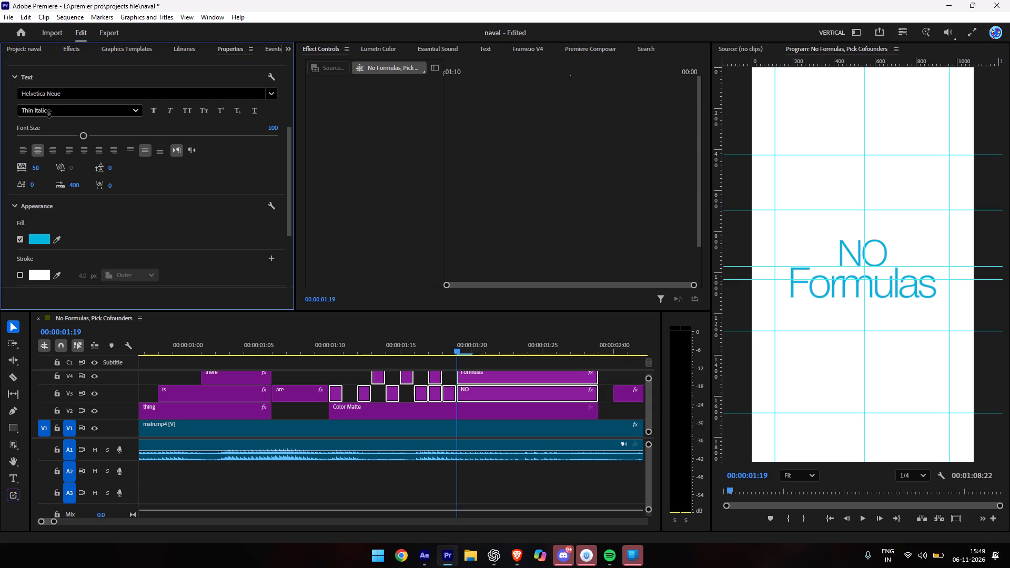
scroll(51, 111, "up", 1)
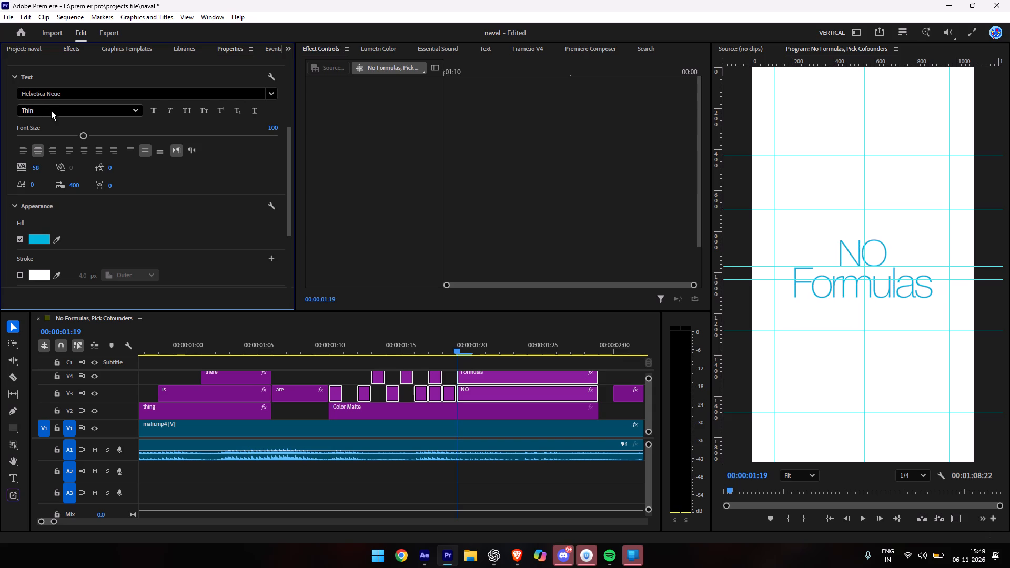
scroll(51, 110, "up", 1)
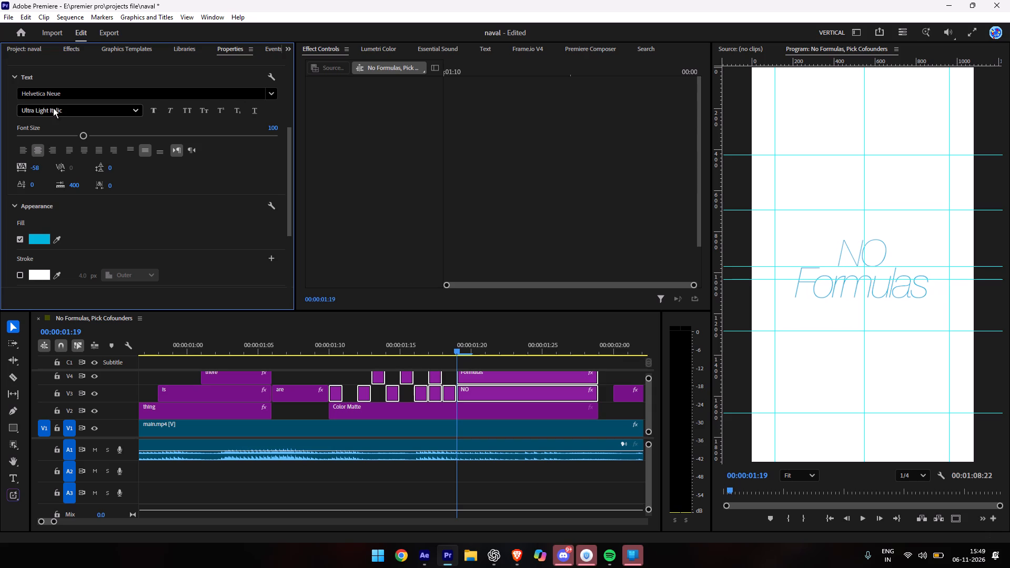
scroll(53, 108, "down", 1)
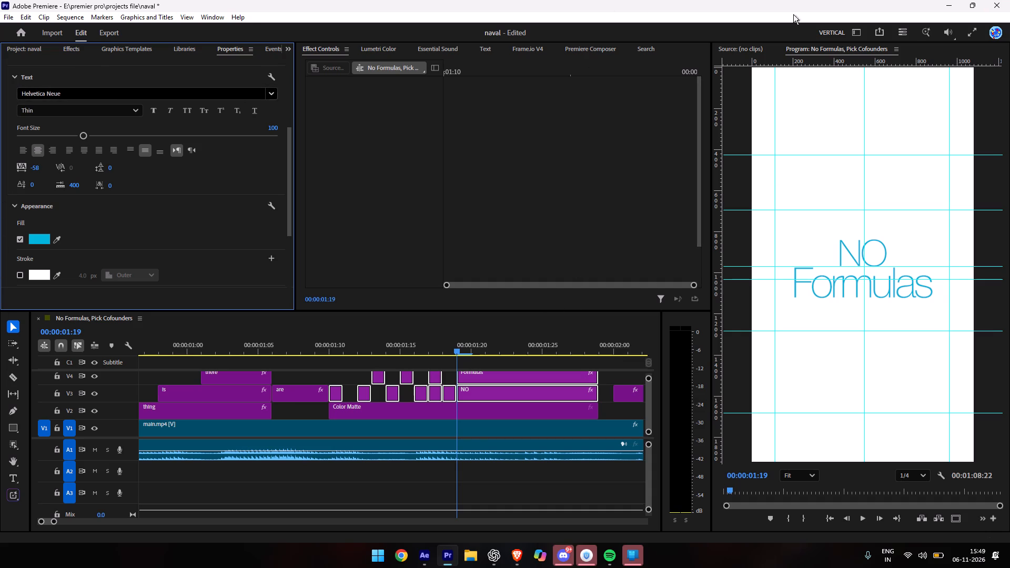
Set the font of the selected "NO" and "Formulas" graphics to Helvetica Neue Medium.
left_click(89, 98)
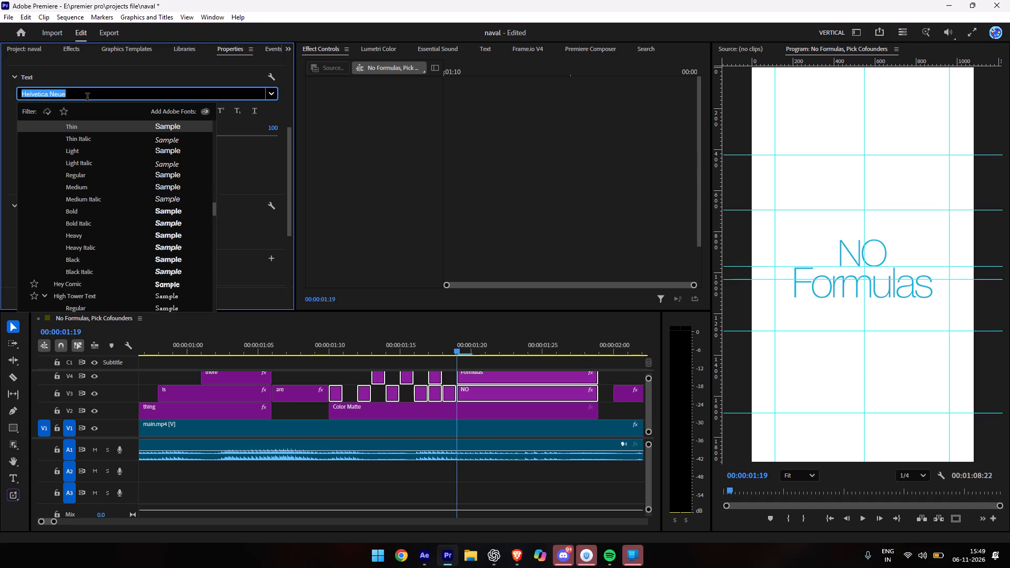
key("y")
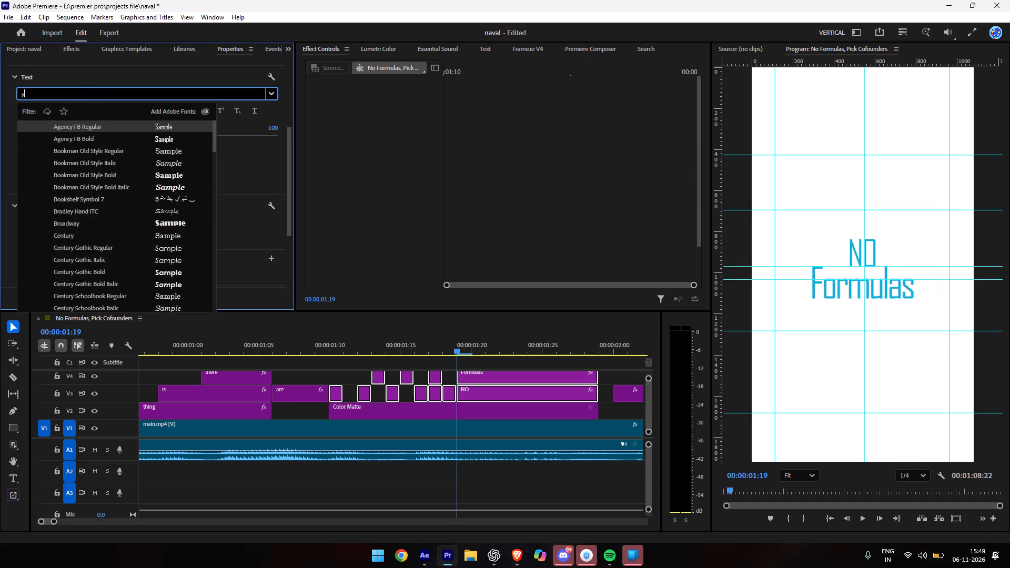
key("BackSpace")
key("h")
key("e")
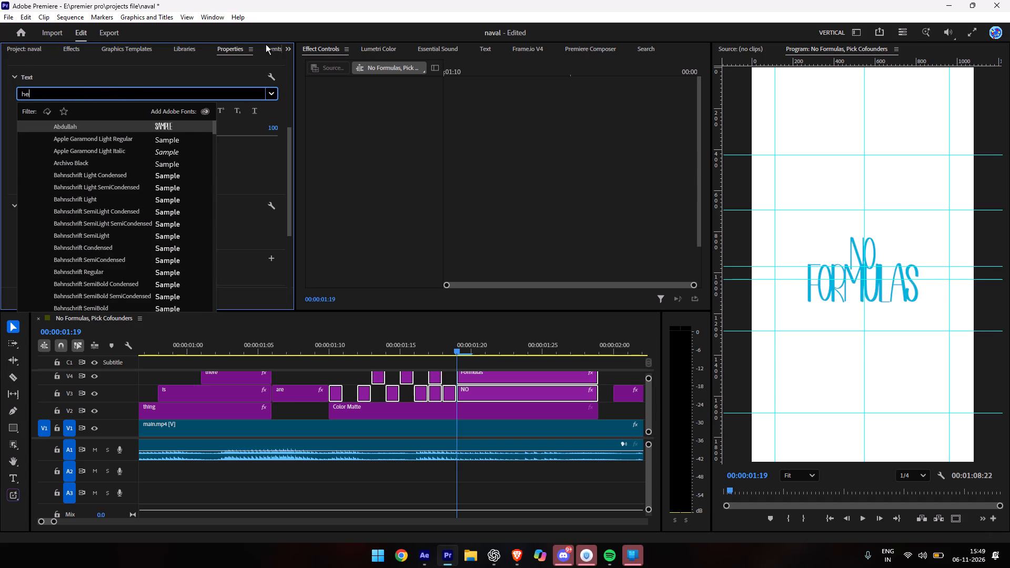
key("l")
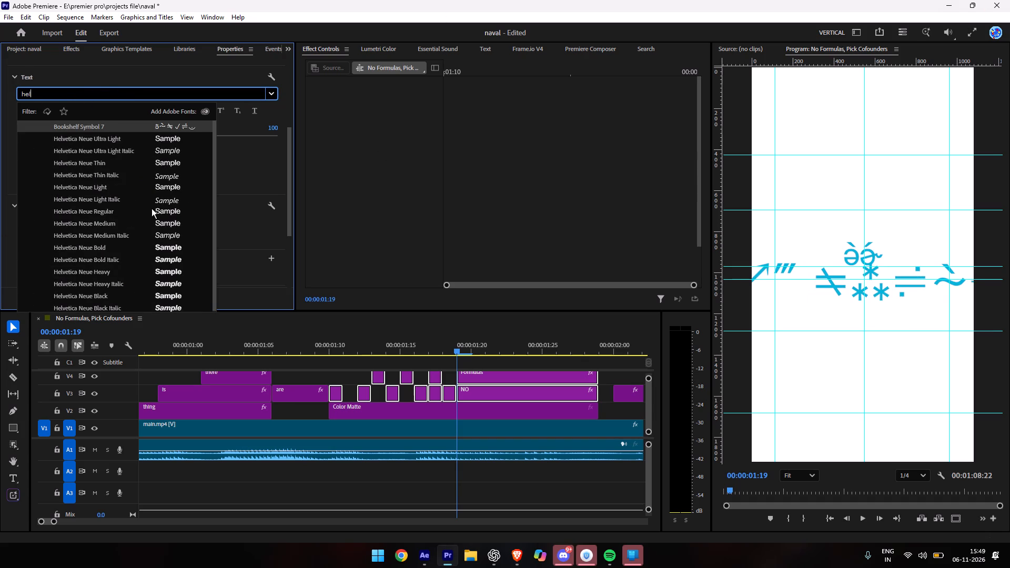
left_click(142, 226)
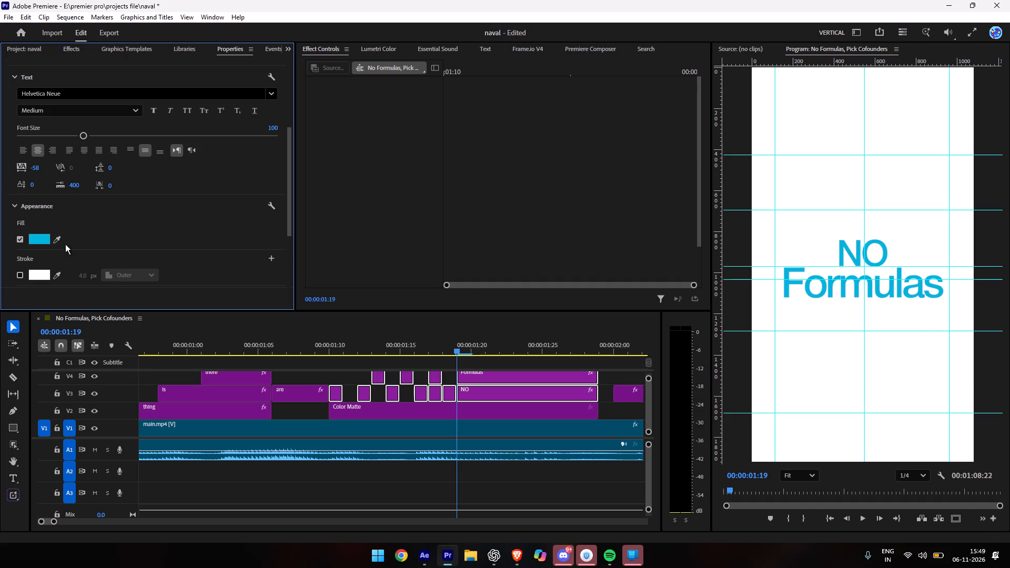
Change the text fill of the selected "NO" and "Formulas" graphics to black 000000.
left_click(36, 235)
left_click_drag(450, 217, 312, 188)
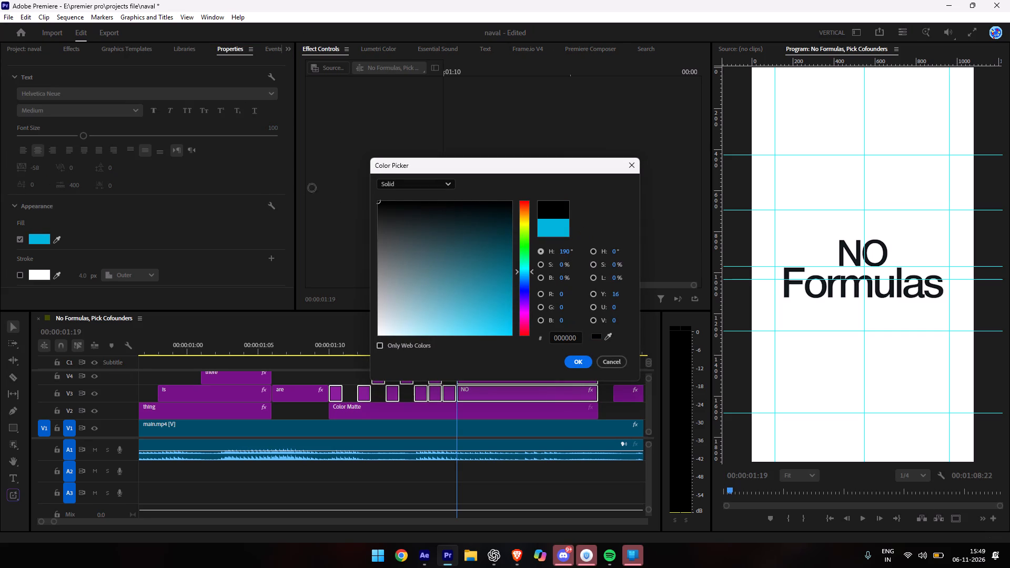
left_click_drag(312, 188, 276, 179)
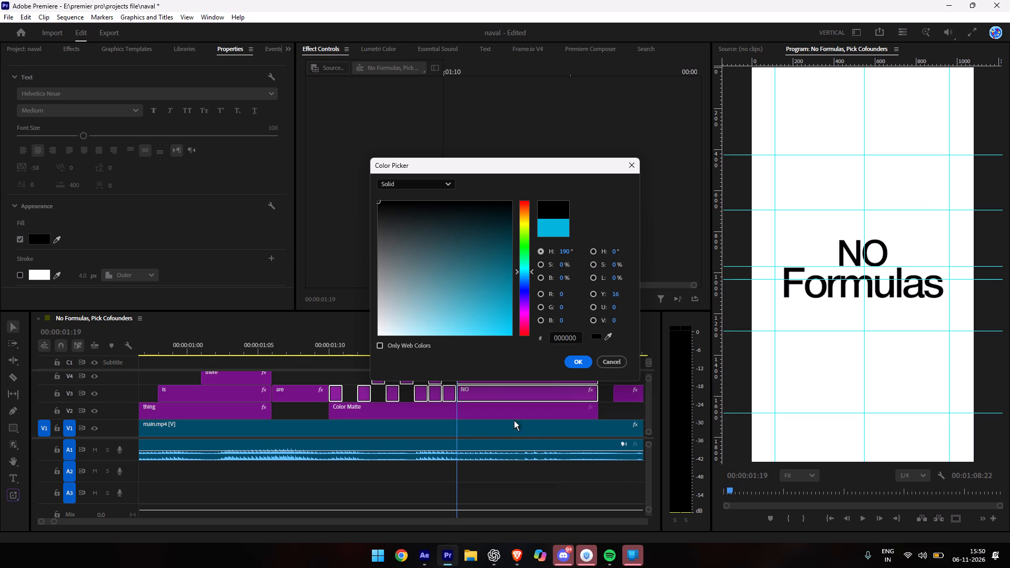
left_click(457, 221)
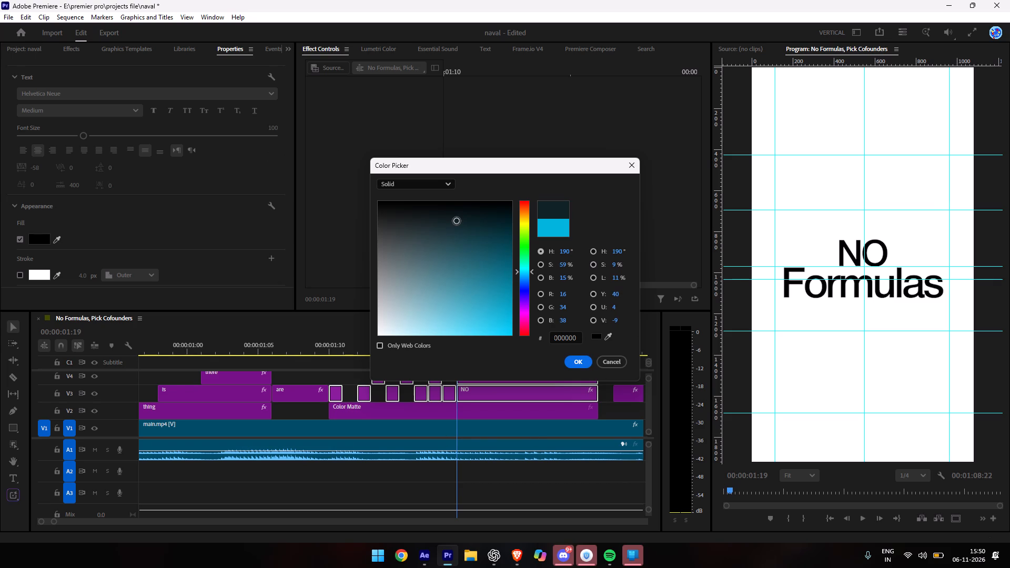
left_click_drag(457, 221, 522, 324)
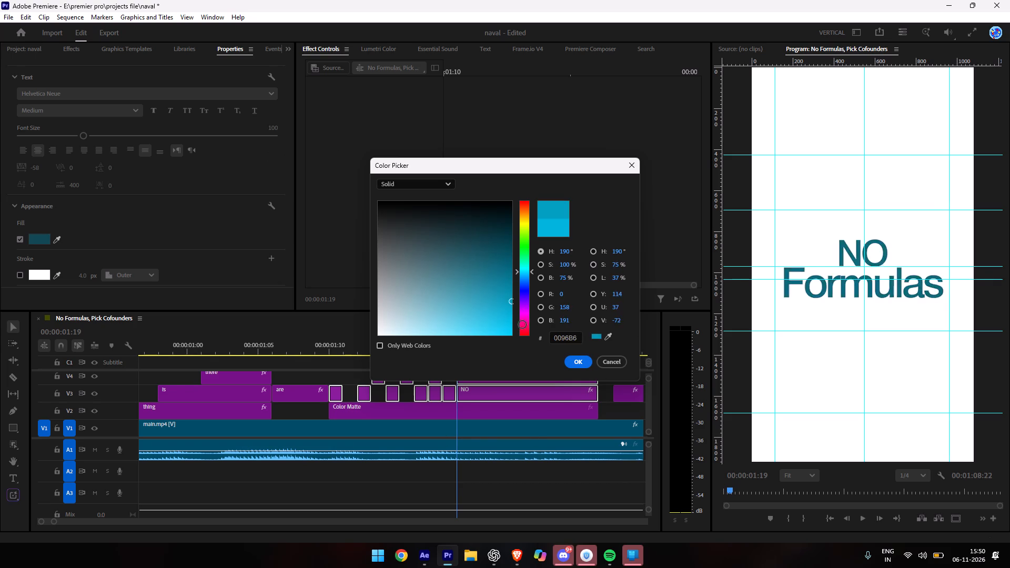
left_click_drag(522, 324, 506, 243)
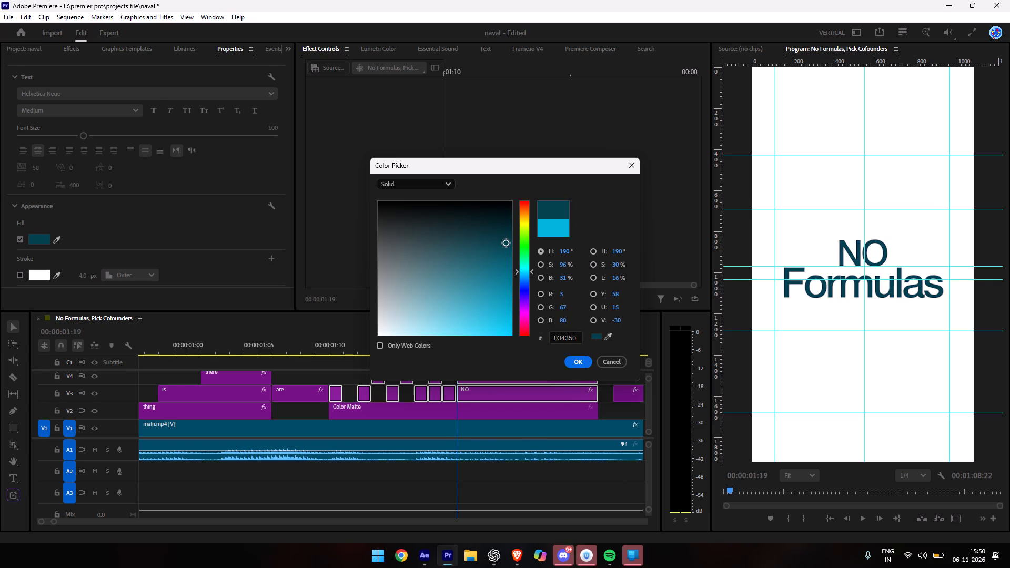
left_click_drag(506, 243, 268, 183)
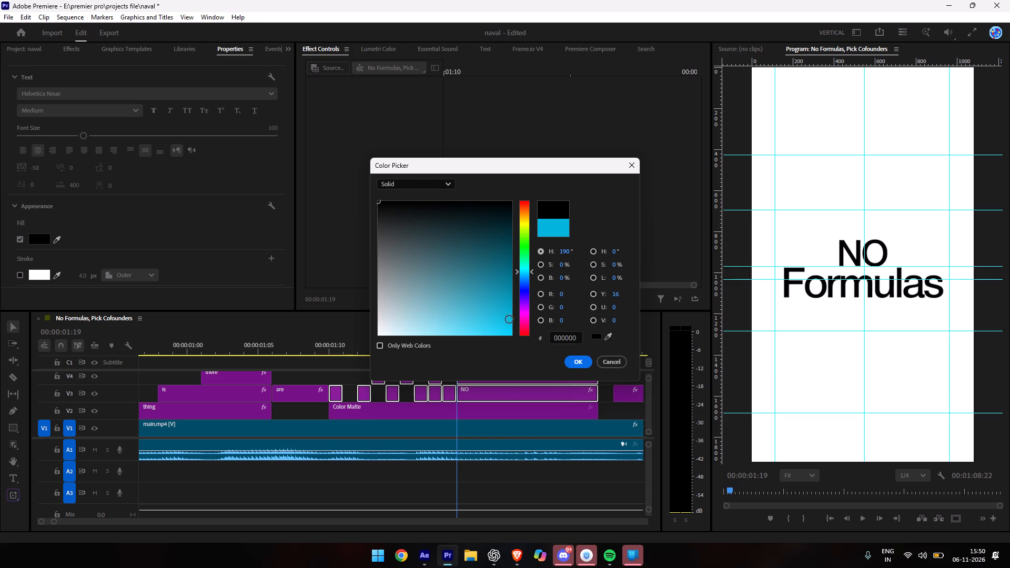
left_click(573, 360)
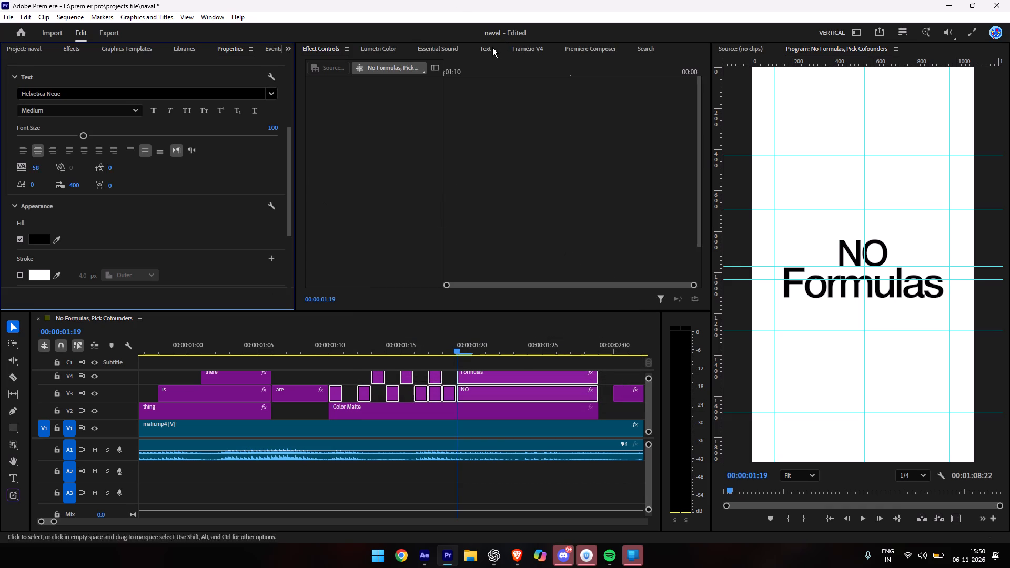
Edit the text of the first "NO" graphic on V3, at 00:00:01:10, to read "No".
left_click(489, 47)
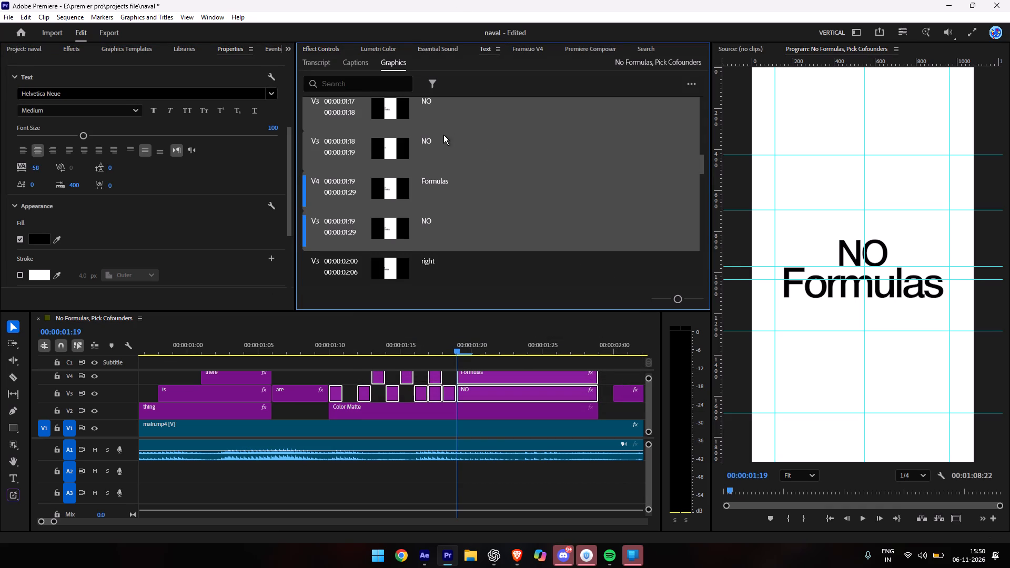
scroll(443, 135, "up", 8)
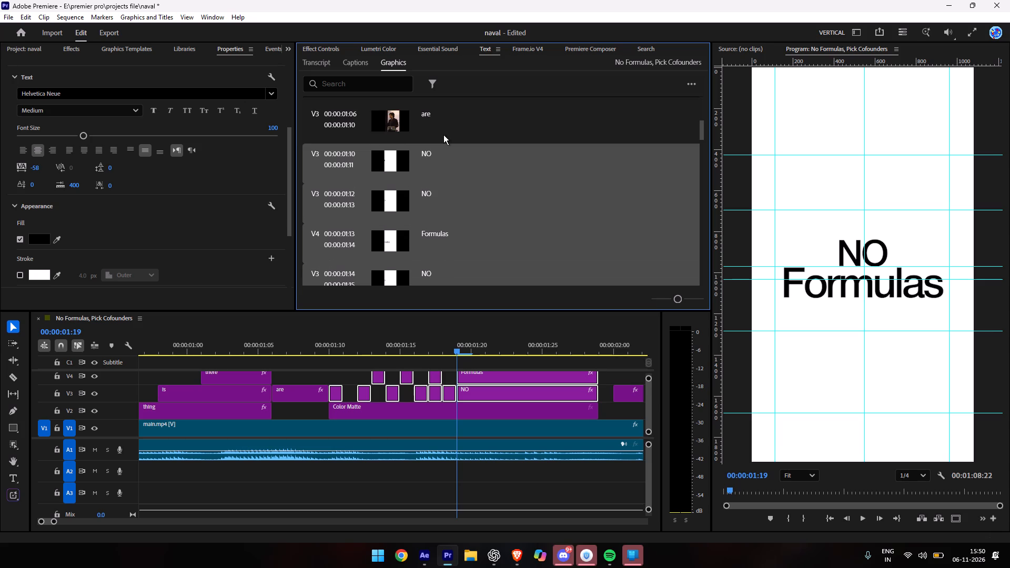
left_click(442, 157)
left_click(442, 157)
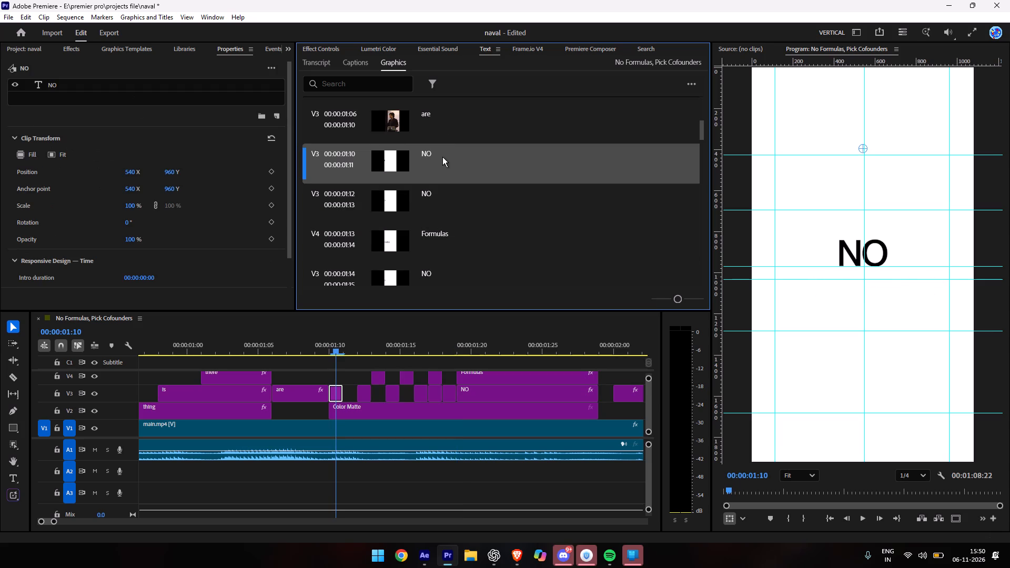
double_click(442, 155)
left_click(442, 155)
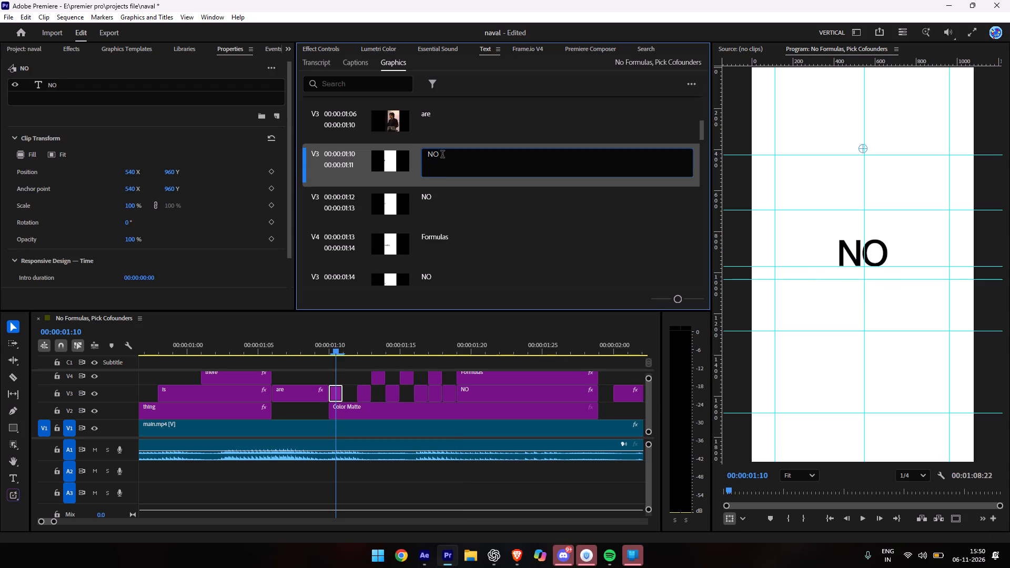
key("BackSpace")
key("o")
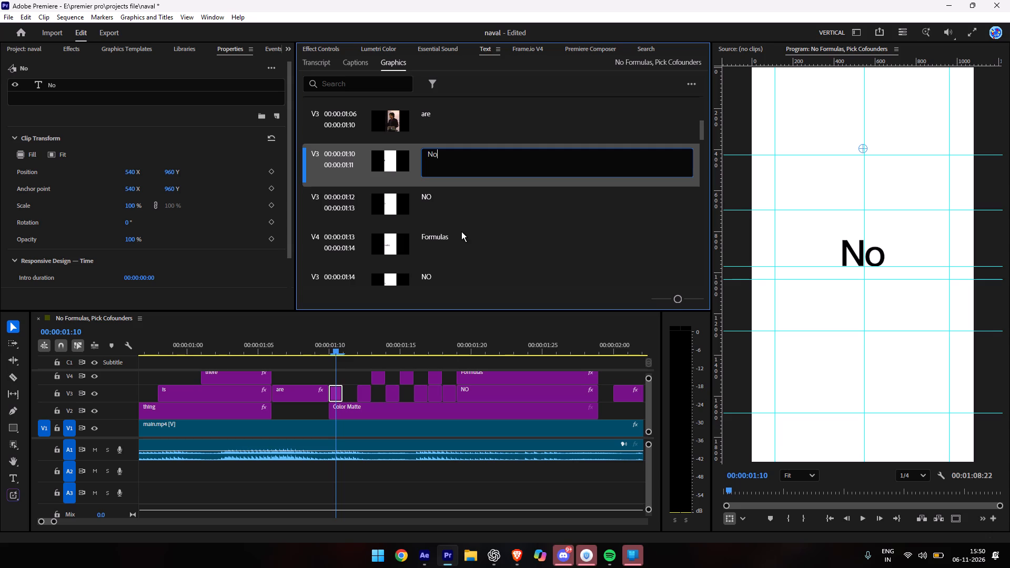
Edit the text of the V3 "NO" graphics at 00:00:01:12 and 00:00:01:14 to read "No".
left_click(441, 192)
double_click(441, 192)
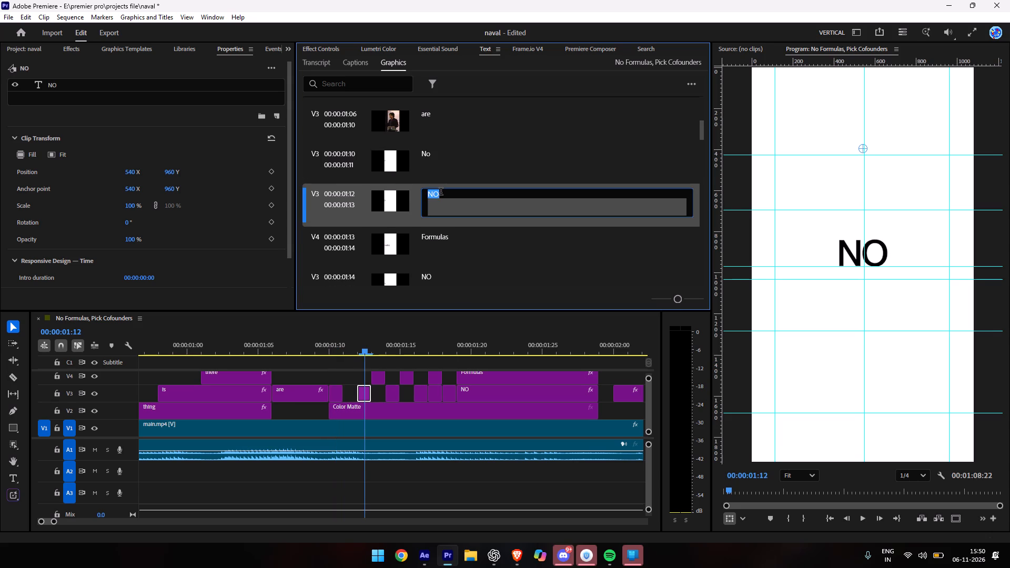
left_click(441, 192)
key("BackSpace")
key("o")
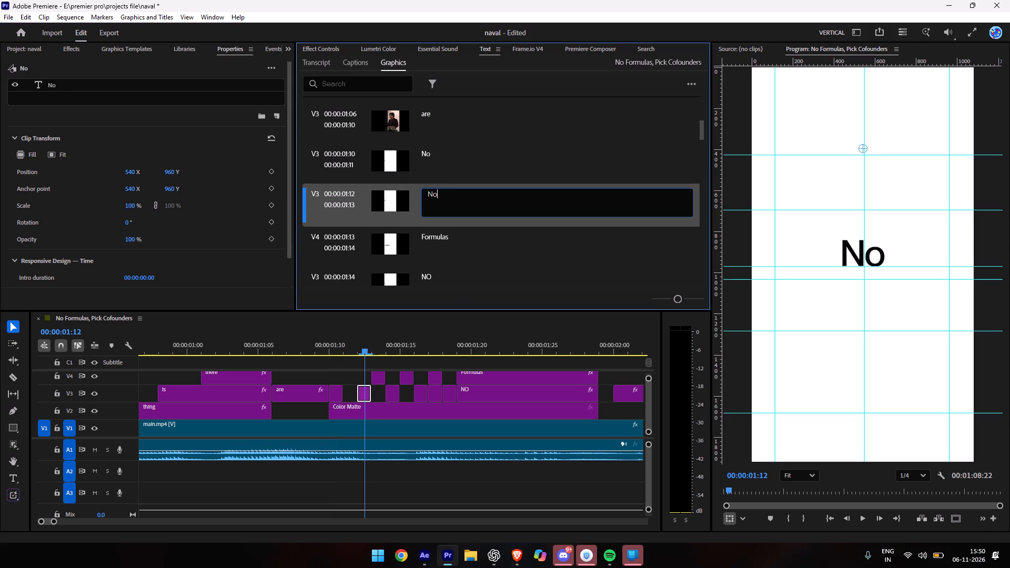
left_click(443, 275)
double_click(442, 270)
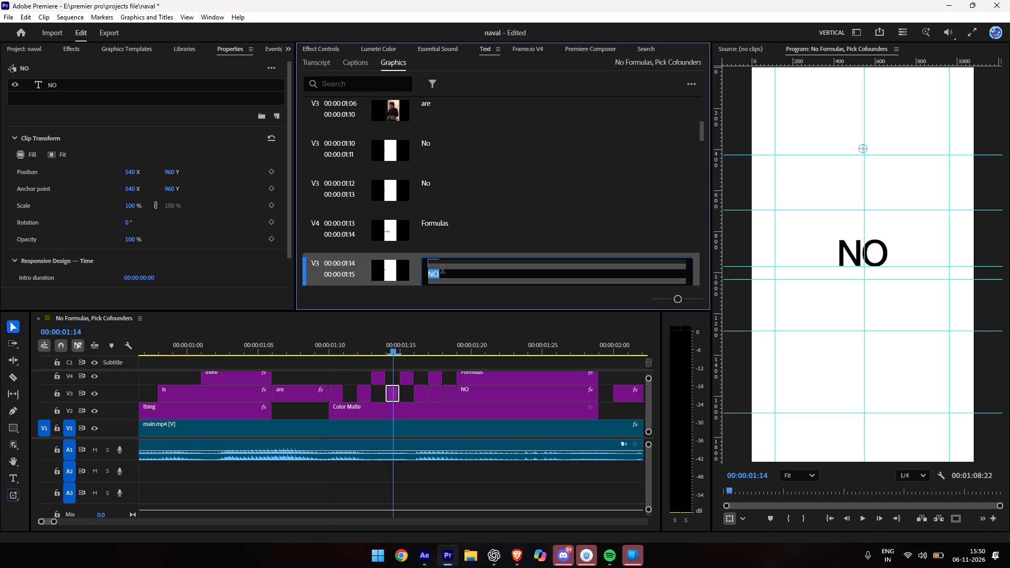
left_click(442, 270)
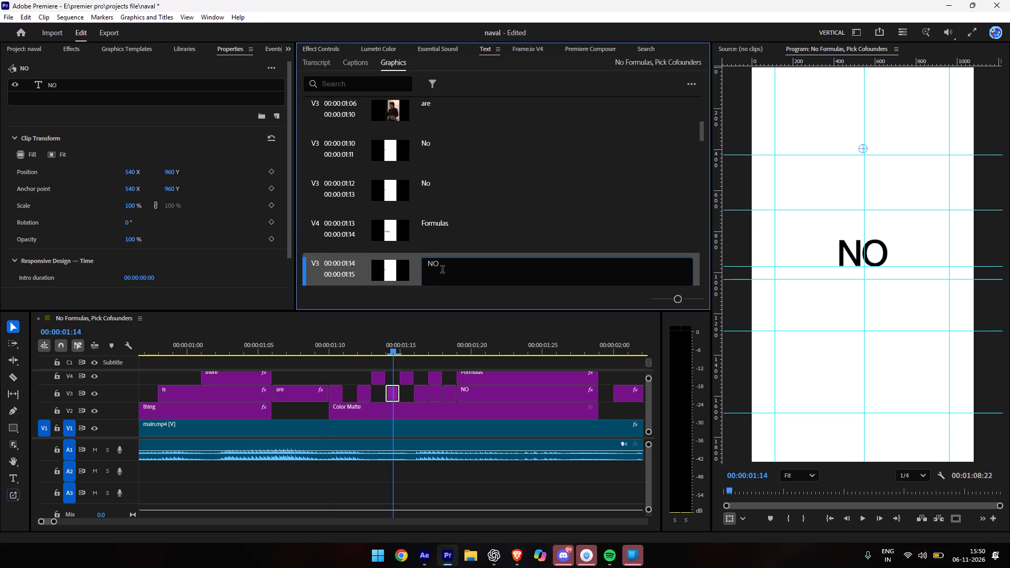
key("BackSpace")
key("o")
scroll(442, 270, "down", 1)
left_click(483, 237)
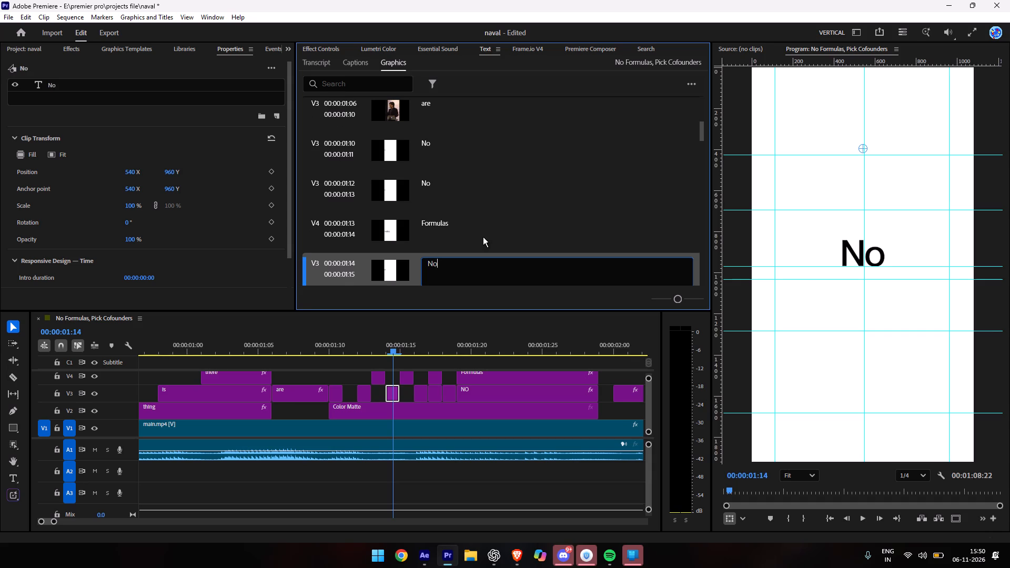
Edit the text of the V3 "NO" graphics at 00:00:01:16 and 00:00:01:17 to read "No".
scroll(482, 237, "down", 3)
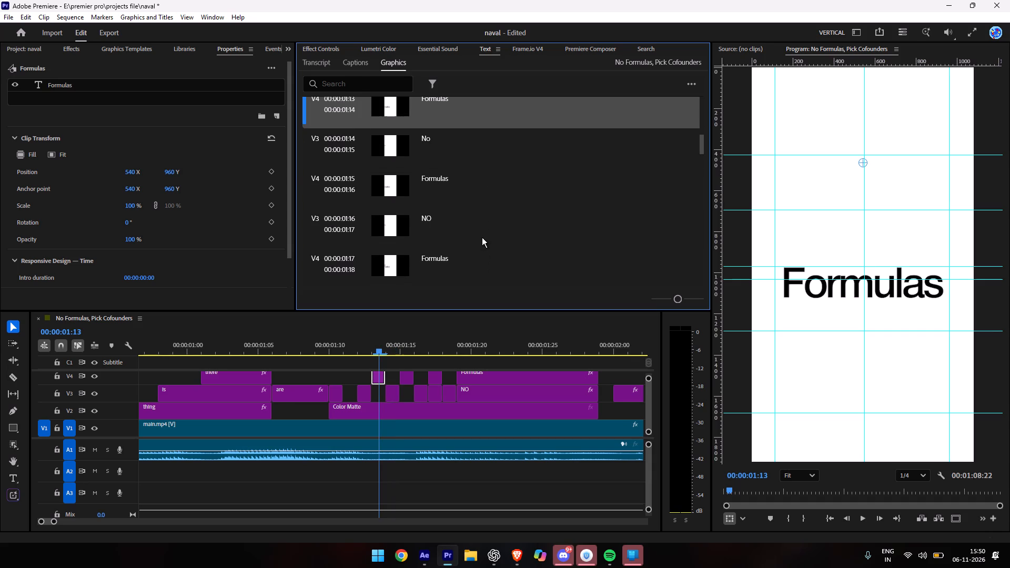
scroll(482, 237, "down", 1)
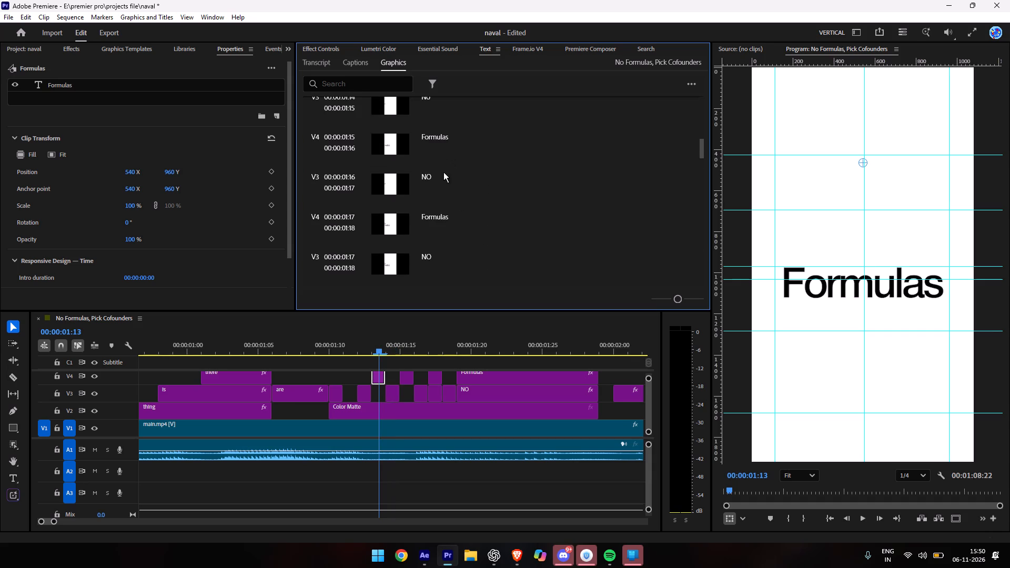
left_click(443, 172)
double_click(443, 173)
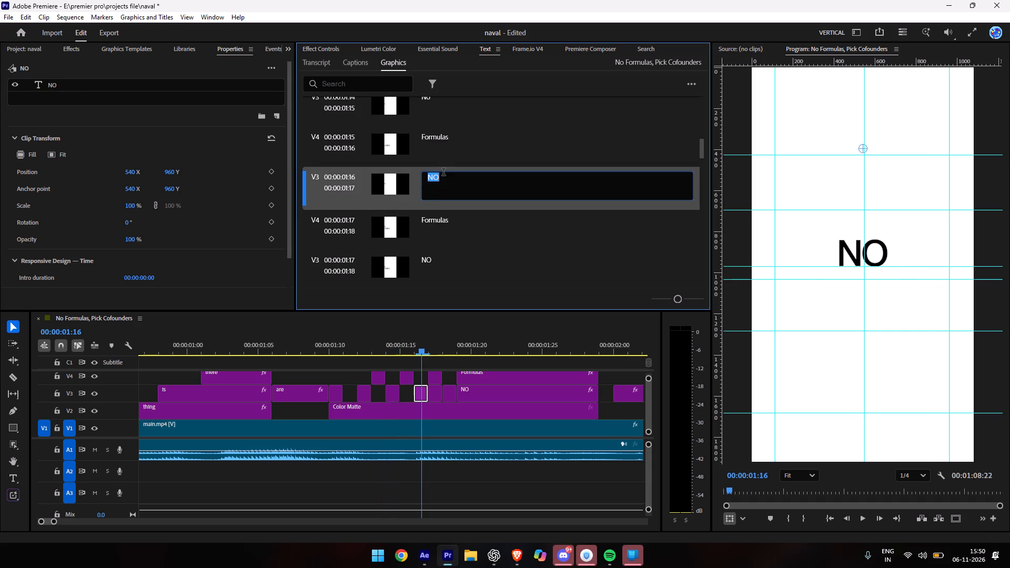
left_click(443, 173)
key("BackSpace")
key("o")
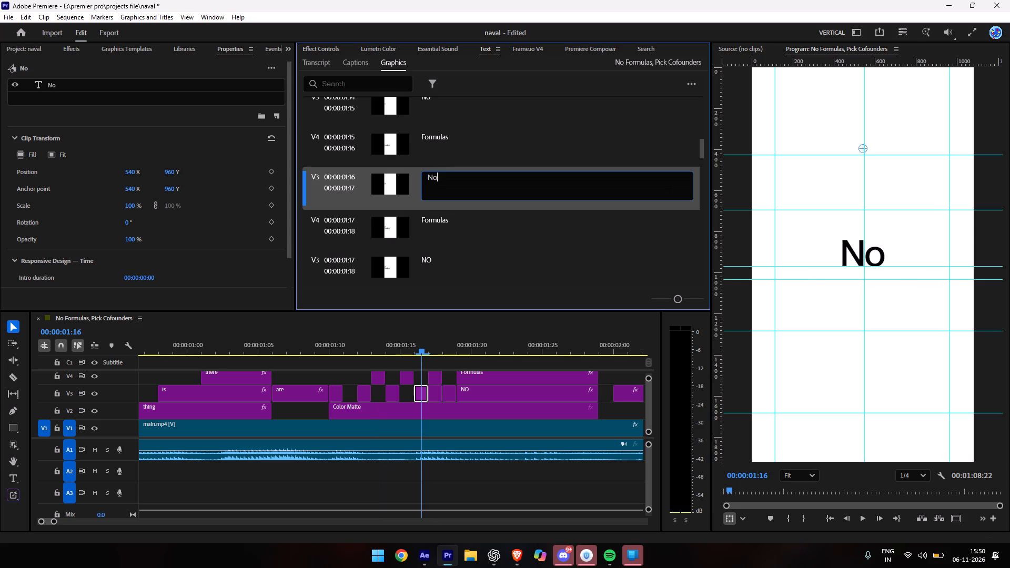
left_click(450, 266)
double_click(446, 257)
left_click(446, 257)
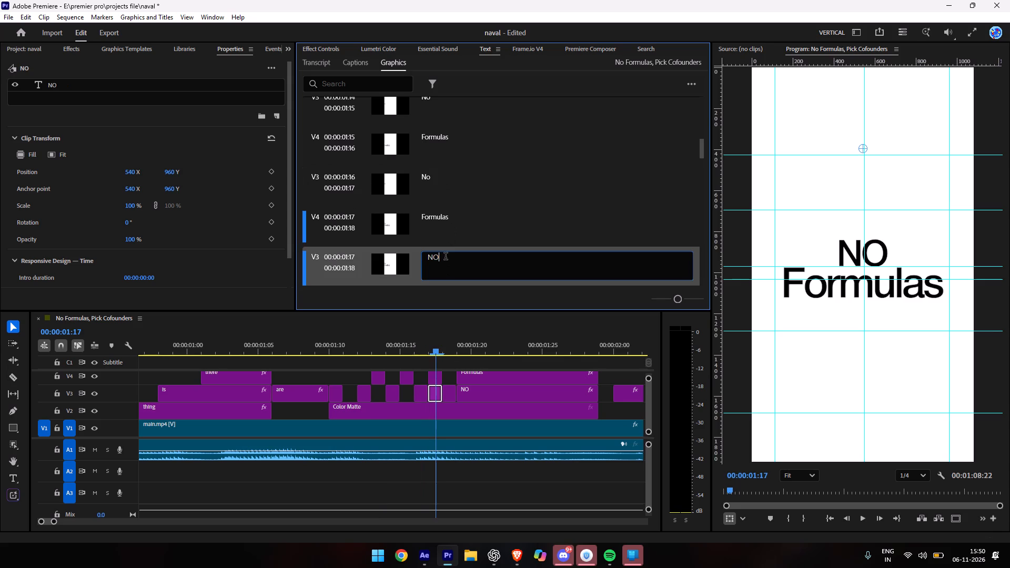
key("BackSpace")
key("o")
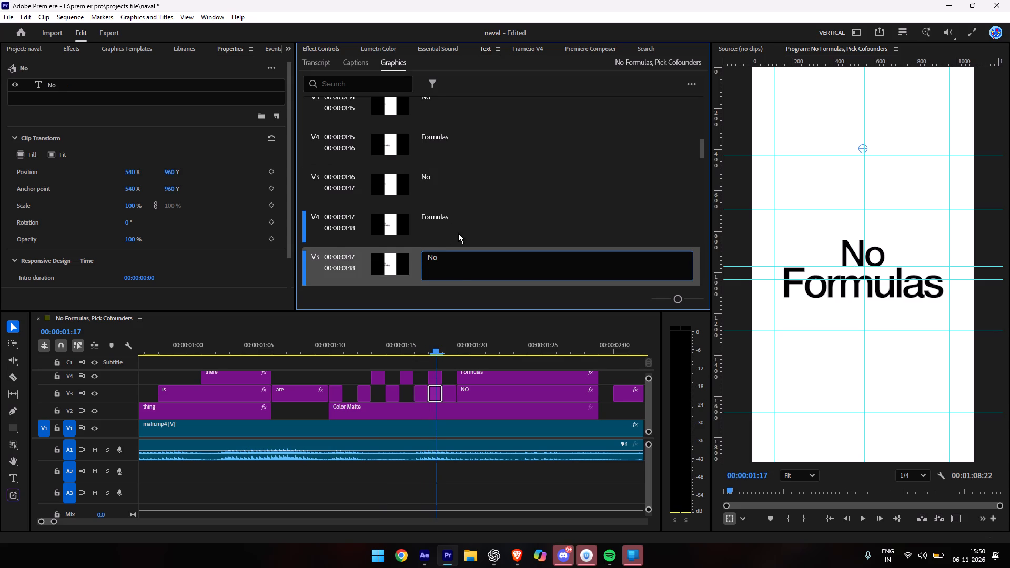
Edit the text of the V3 "NO" graphics at 00:00:01:18 and 00:00:01:19 to read "No".
scroll(458, 232, "down", 3)
left_click(441, 179)
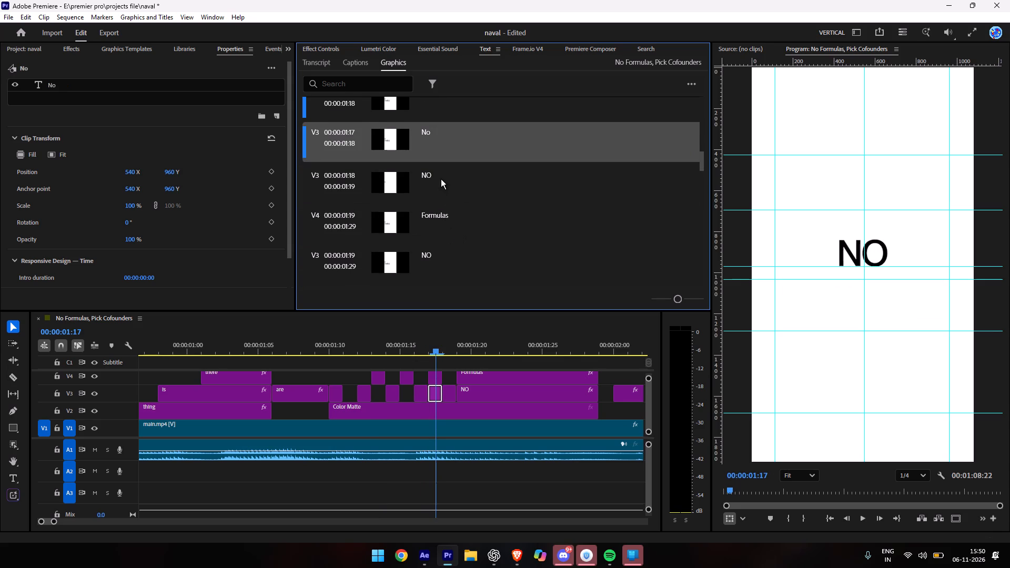
double_click(441, 179)
double_click(445, 173)
left_click(445, 173)
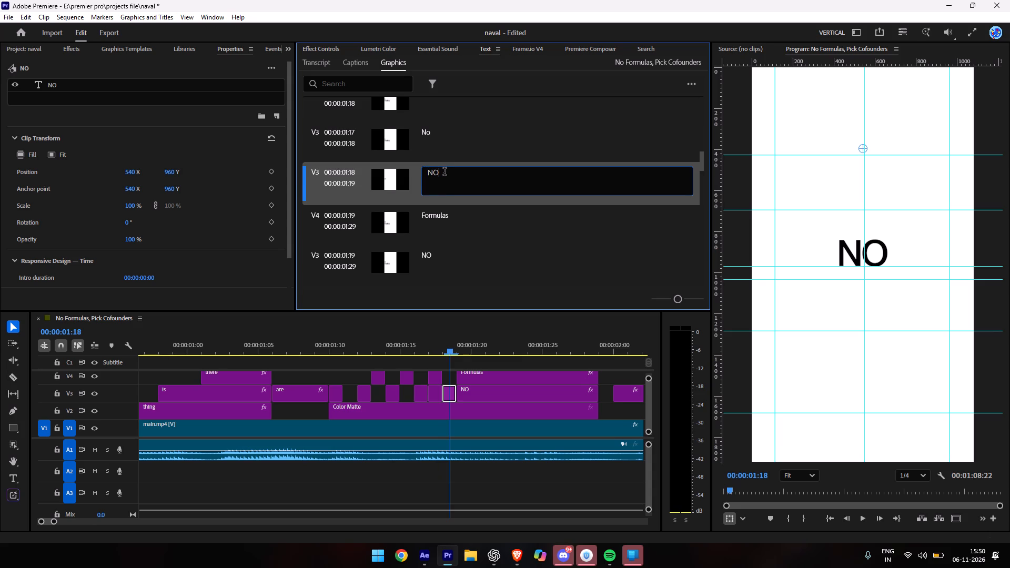
key("BackSpace")
key("o")
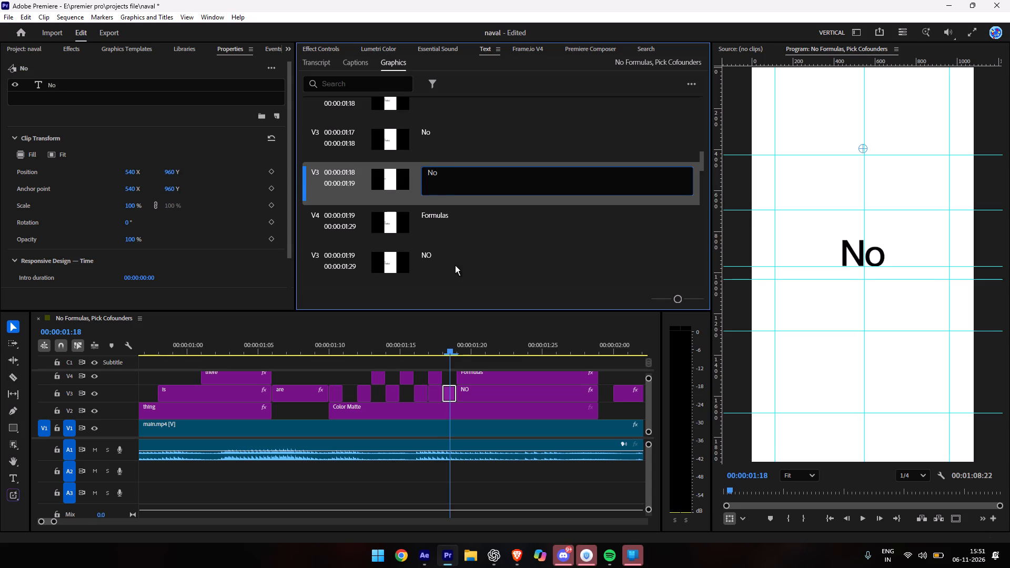
left_click(451, 260)
double_click(447, 250)
left_click(447, 250)
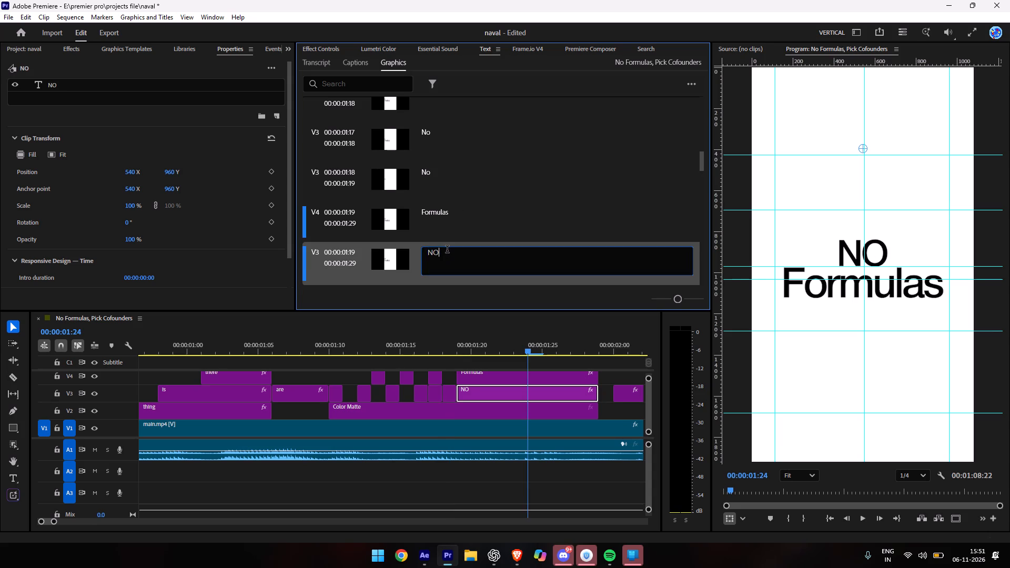
key("BackSpace")
key("o")
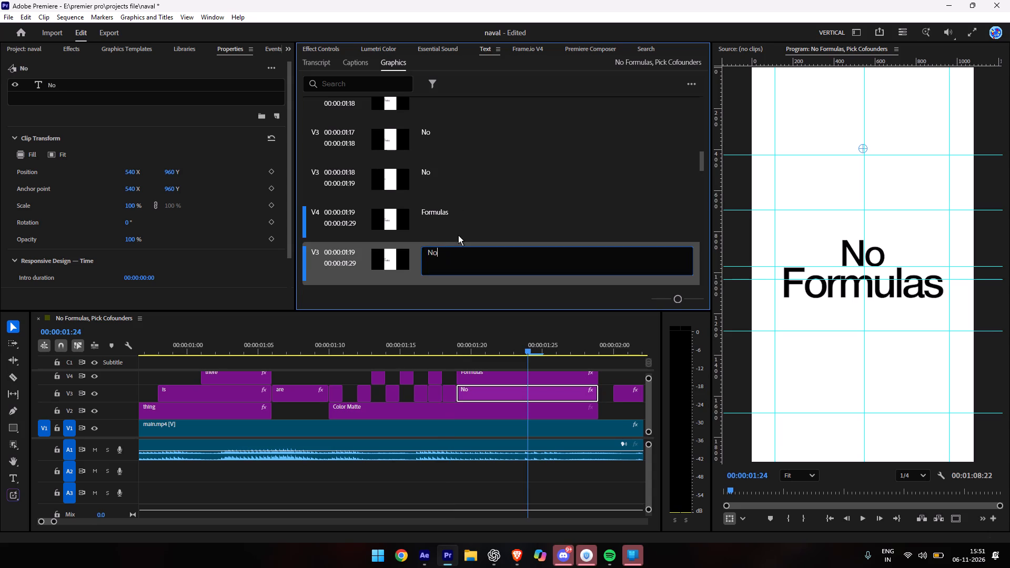
Review the remaining graphics entries and play back the "No Formulas" flicker section from 00:00:01:10.
left_click(468, 219)
scroll(468, 220, "down", 3)
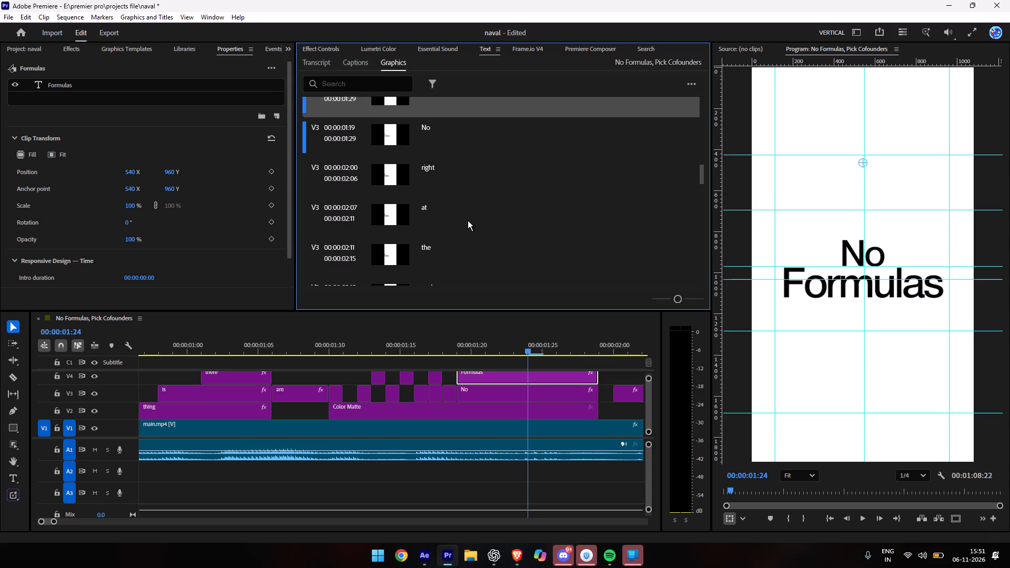
scroll(468, 220, "up", 2)
left_click_drag(493, 344, 339, 378)
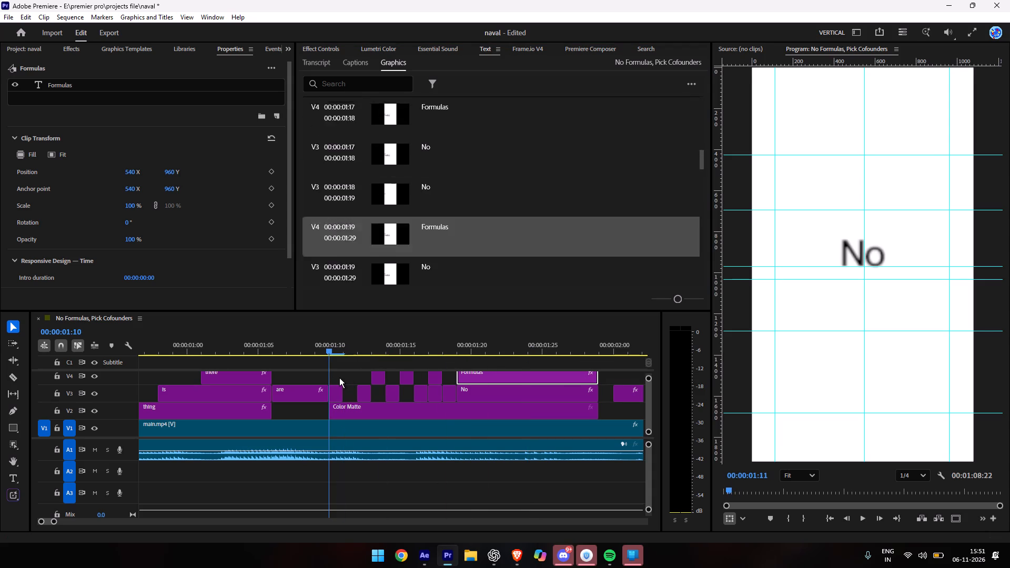
left_click_drag(339, 378, 337, 377)
key("space")
key("space")
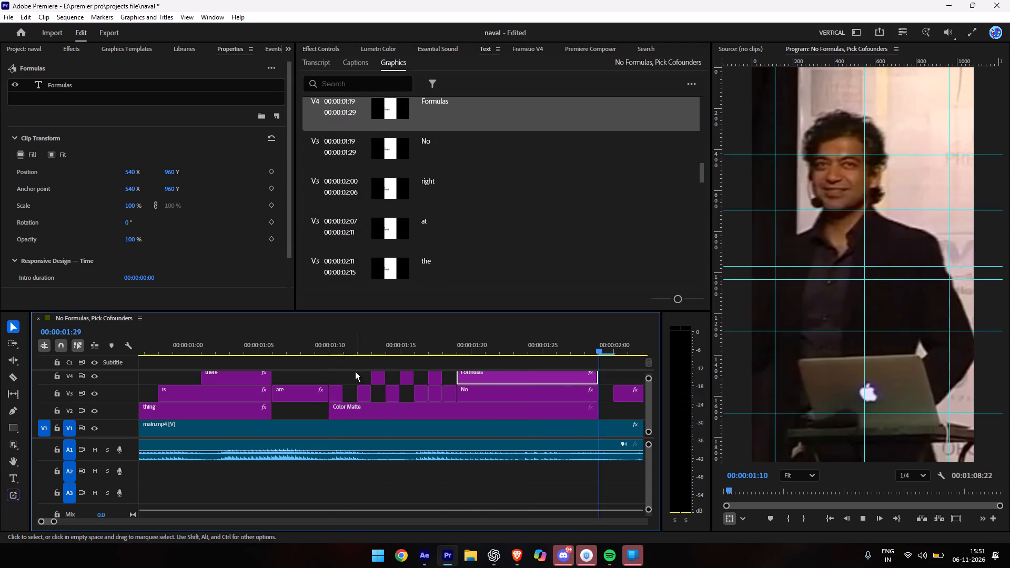
Apply a Lumetri Color vignette with an amount of -3.0 to the white Color Matte clip on V2.
left_click(332, 346)
left_click(375, 411)
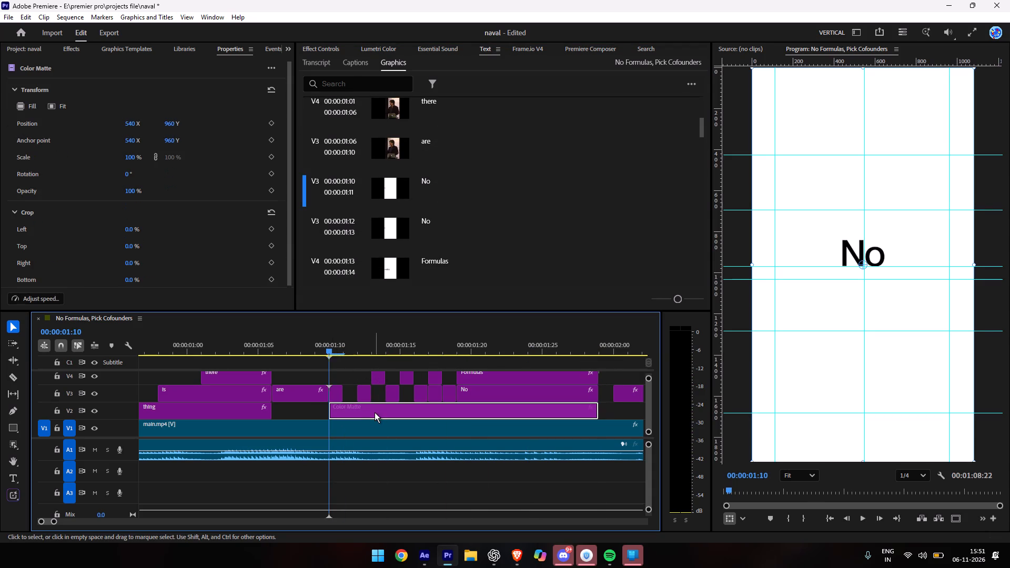
left_click(349, 46)
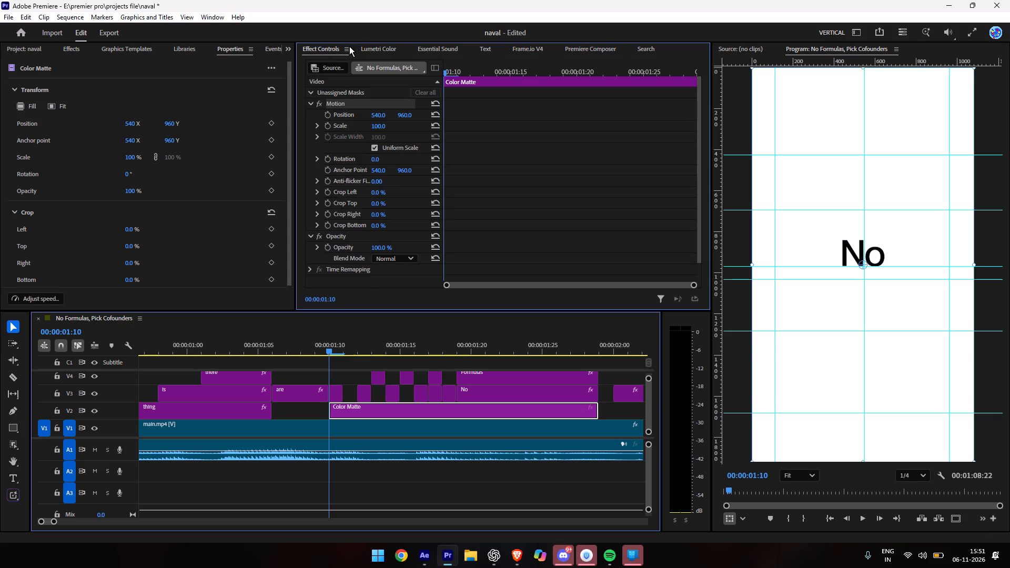
left_click(373, 40)
left_click(372, 46)
scroll(415, 221, "down", 5)
scroll(378, 176, "up", 2)
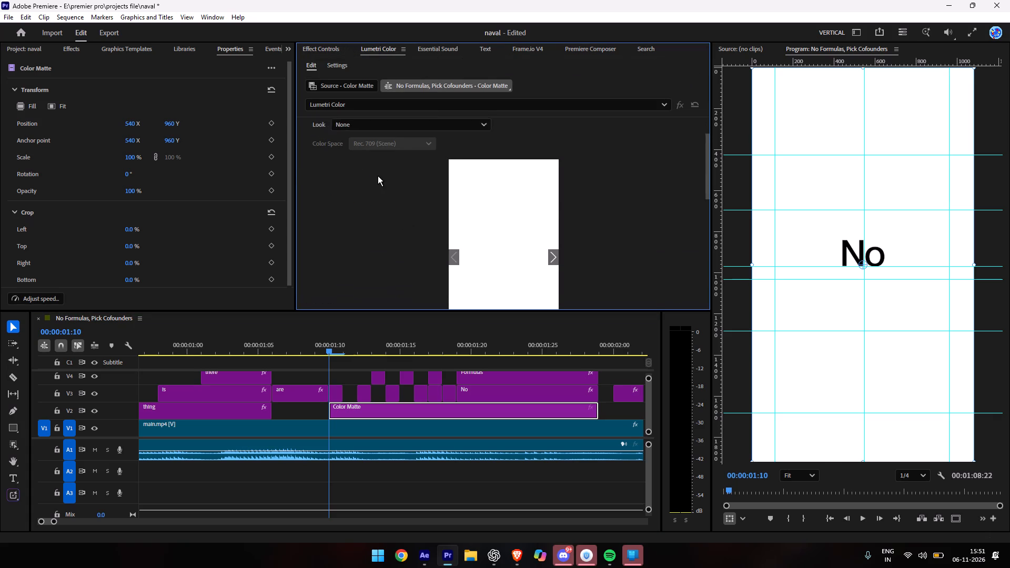
scroll(378, 176, "up", 2)
left_click(302, 140)
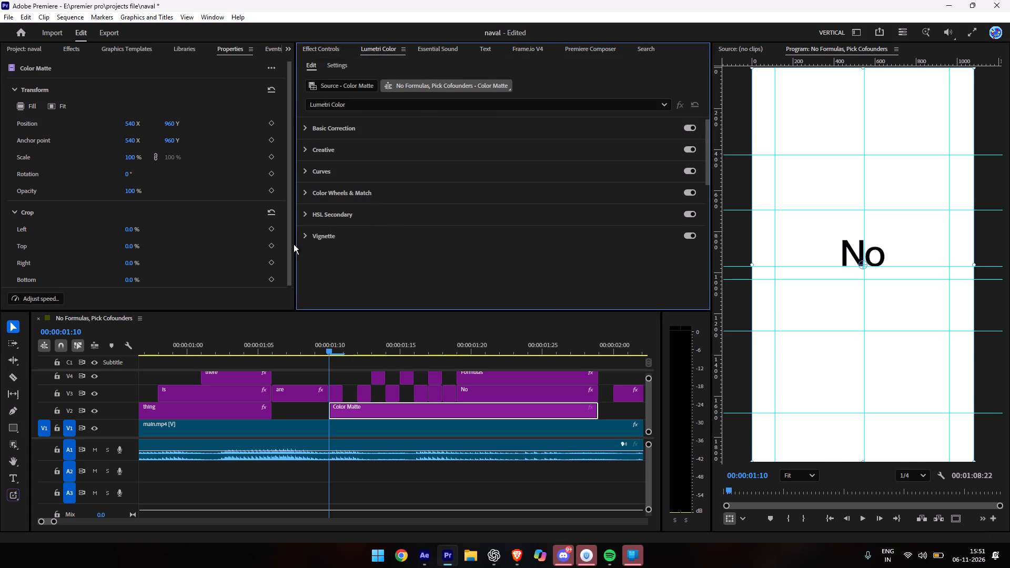
left_click(302, 237)
left_click_drag(518, 252, 502, 257)
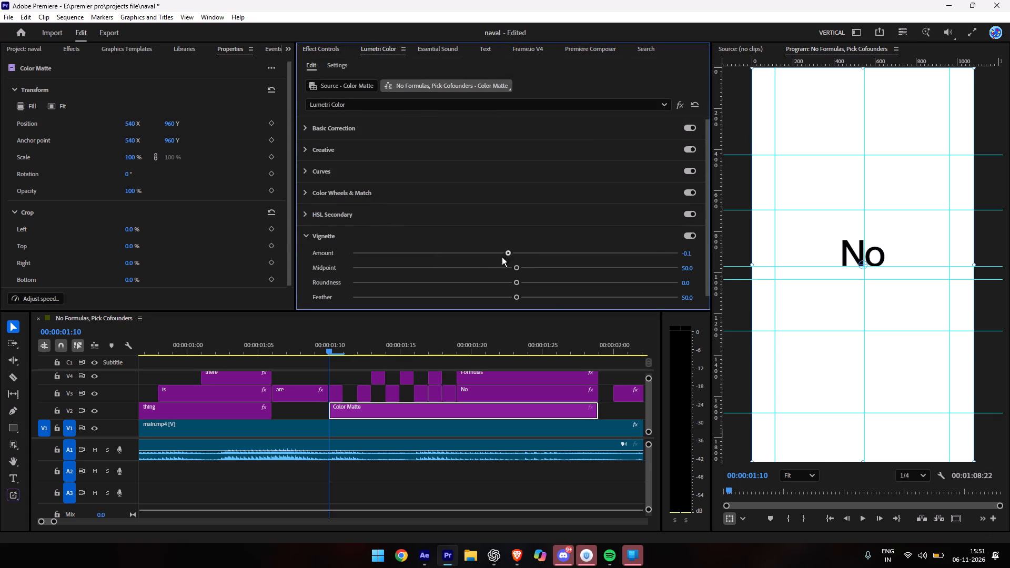
left_click_drag(502, 257, 303, 277)
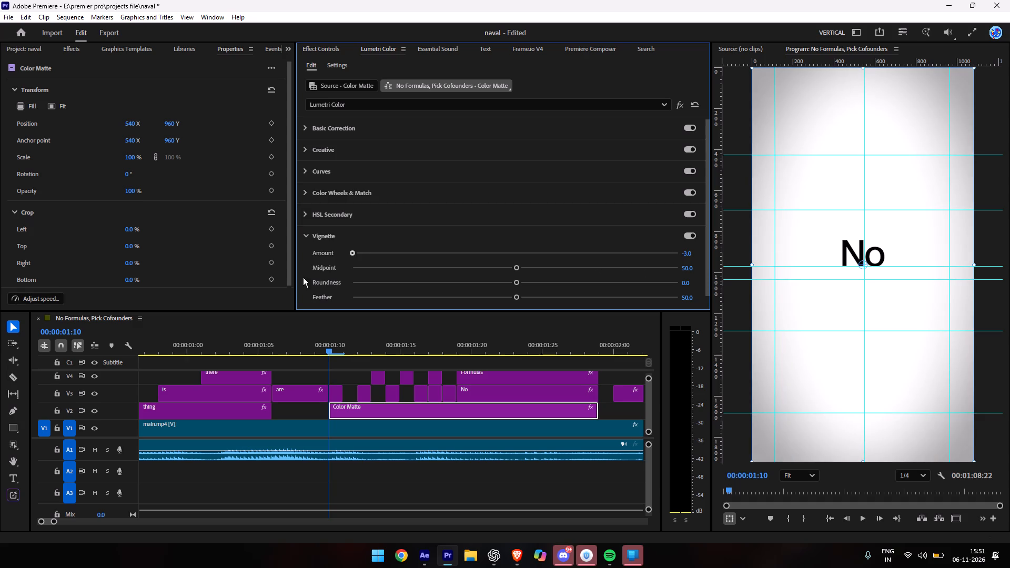
left_click_drag(303, 277, 306, 280)
left_click_drag(306, 280, 307, 279)
Set the Color Matte's vignette midpoint to about 31.5 and its roundness to about 80.3.
left_click_drag(515, 265, 419, 278)
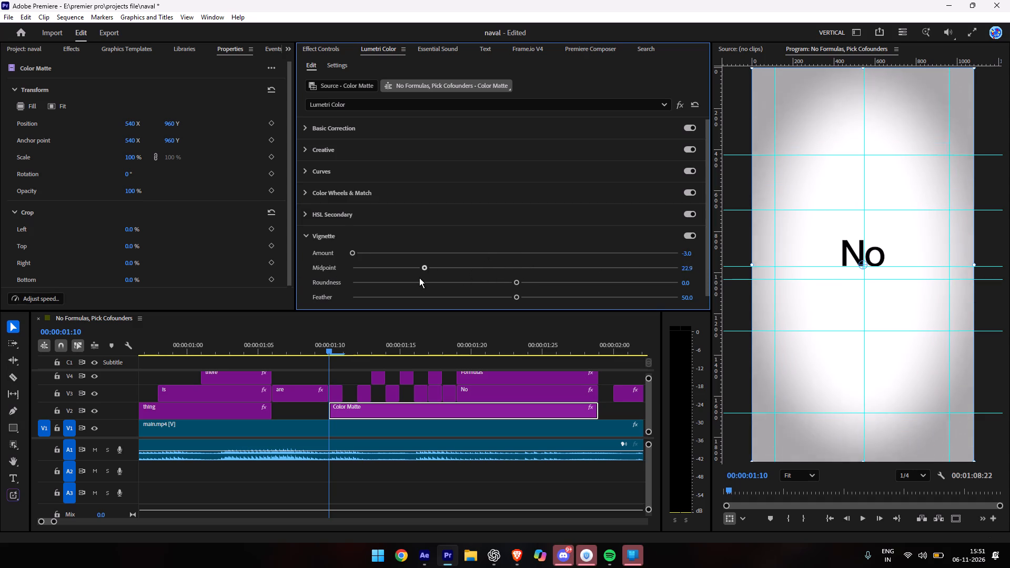
left_click_drag(419, 278, 478, 282)
left_click_drag(478, 282, 454, 284)
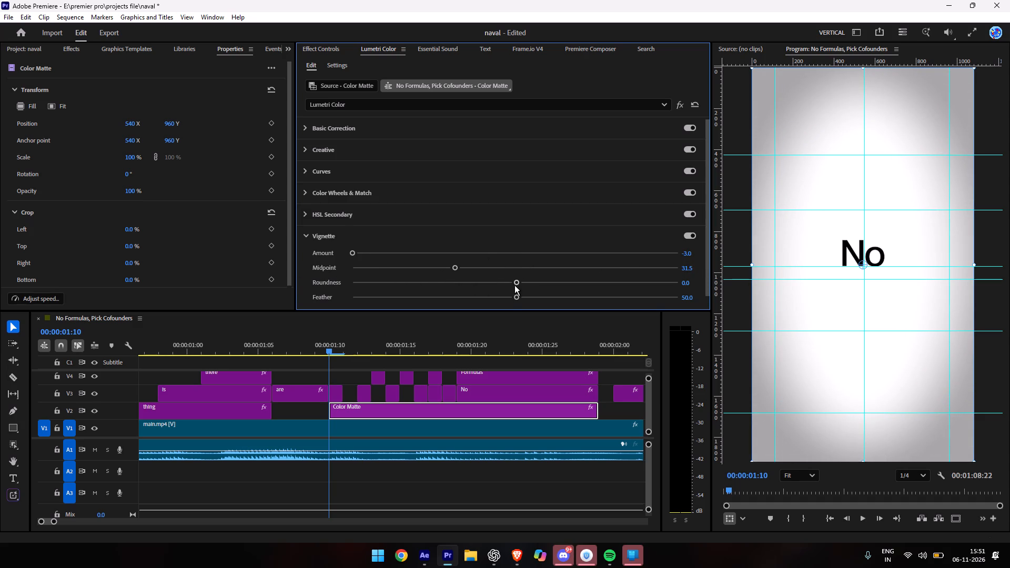
left_click_drag(514, 285, 528, 290)
left_click_drag(528, 290, 987, 295)
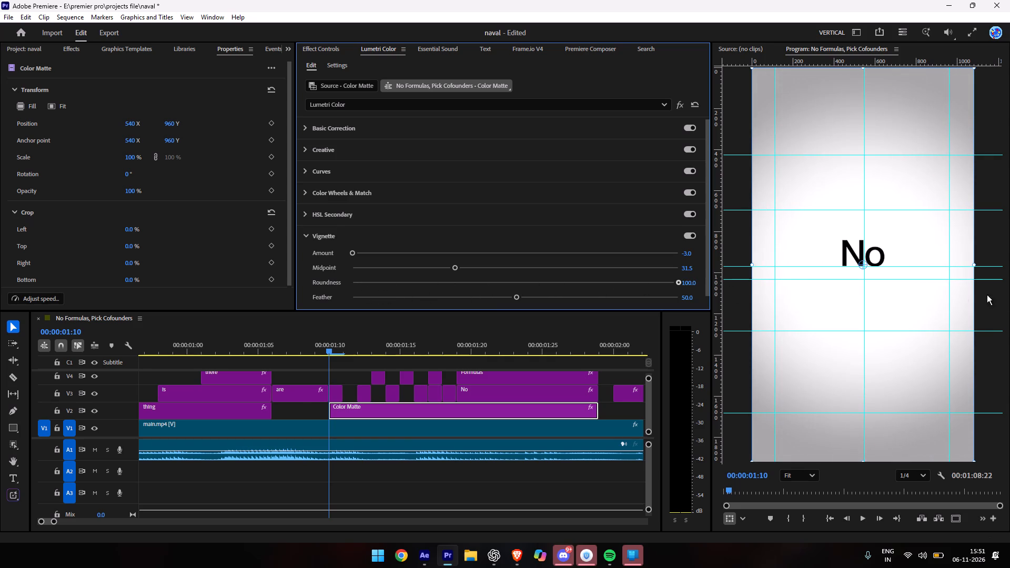
left_click_drag(987, 295, 664, 296)
left_click_drag(664, 296, 645, 300)
Set the Color Matte's vignette feather to about 56.6.
left_click_drag(513, 296, 342, 301)
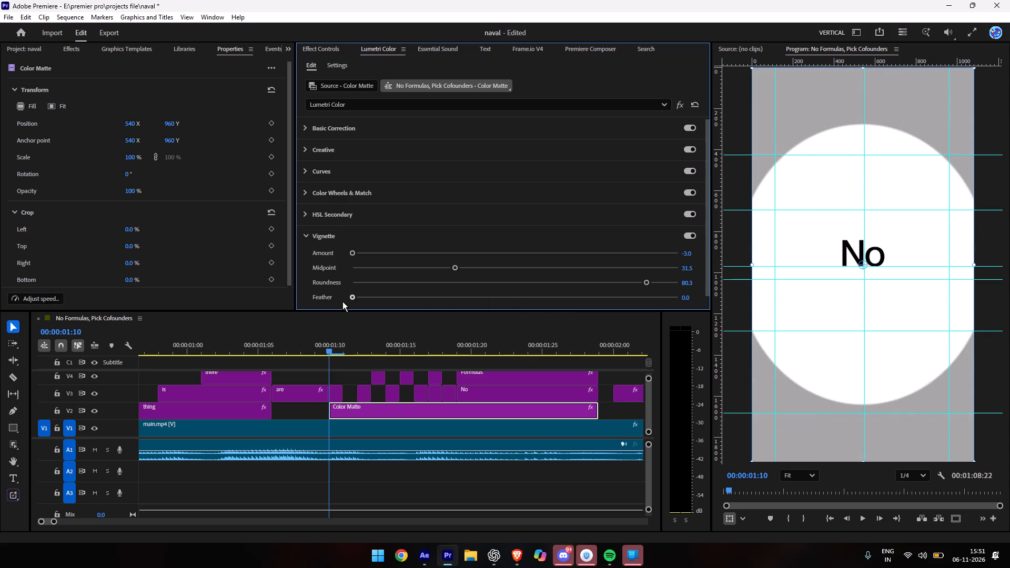
left_click_drag(342, 301, 626, 309)
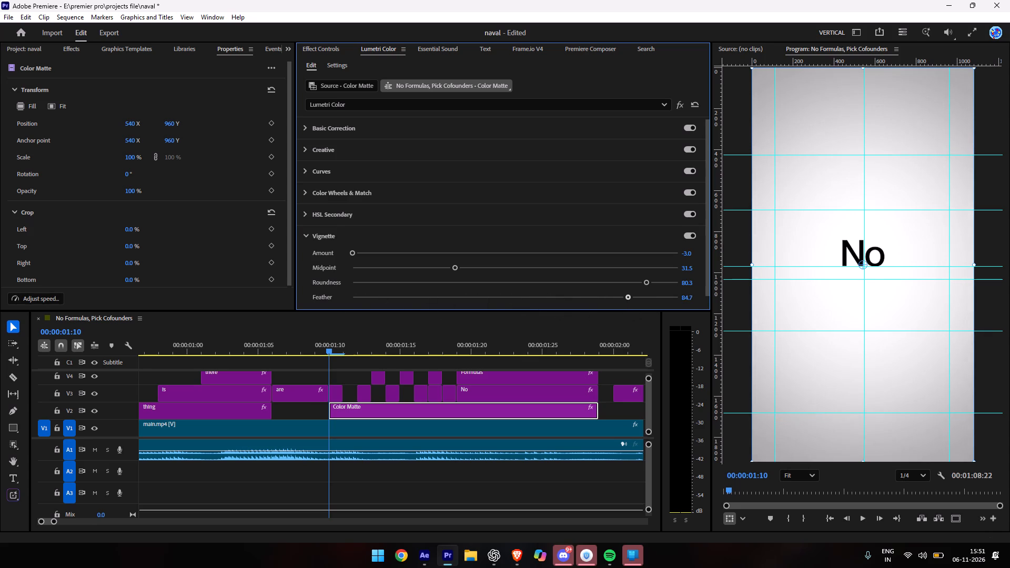
left_click_drag(626, 309, 536, 309)
Set the program monitor's playback resolution to Full and scrub through the "No Formulas" section to check the vignette.
left_click(913, 476)
left_click(907, 403)
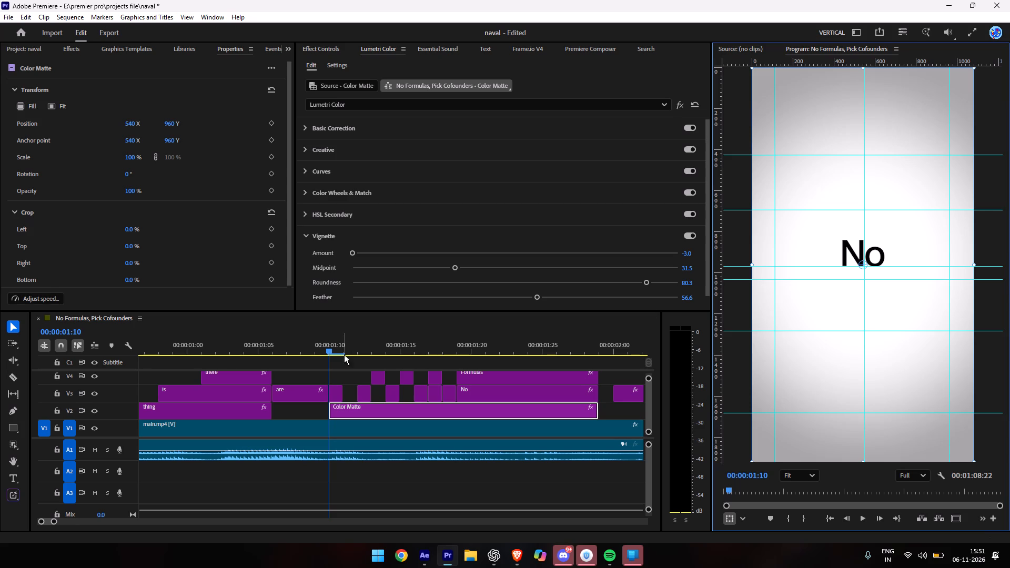
left_click_drag(329, 350, 383, 358)
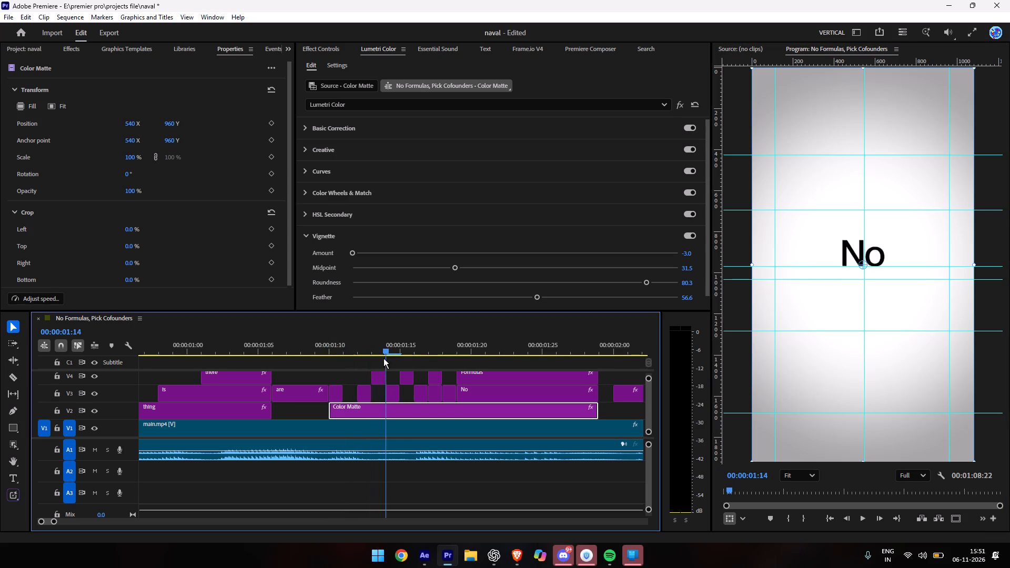
left_click_drag(383, 358, 471, 371)
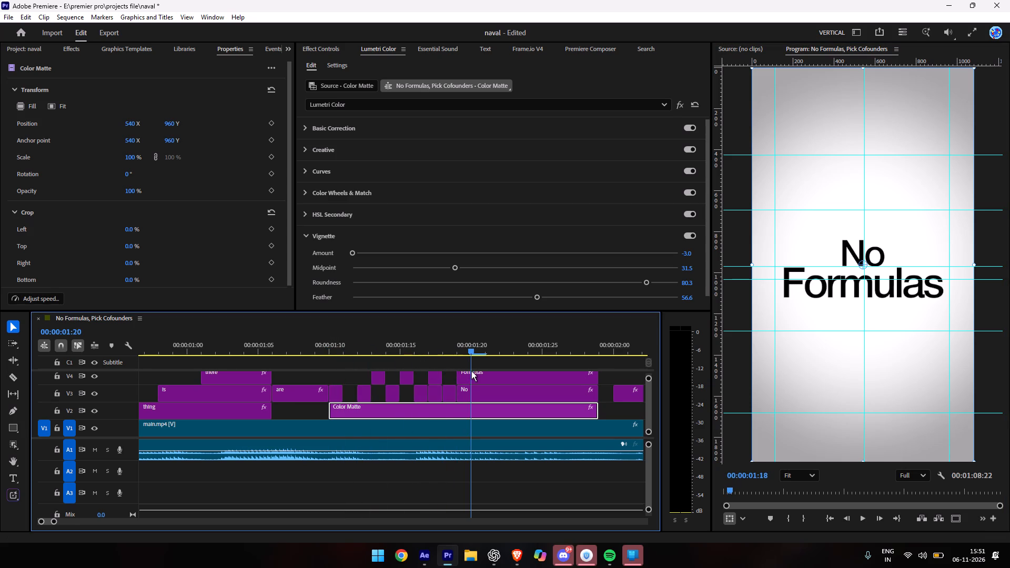
left_click_drag(471, 371, 330, 374)
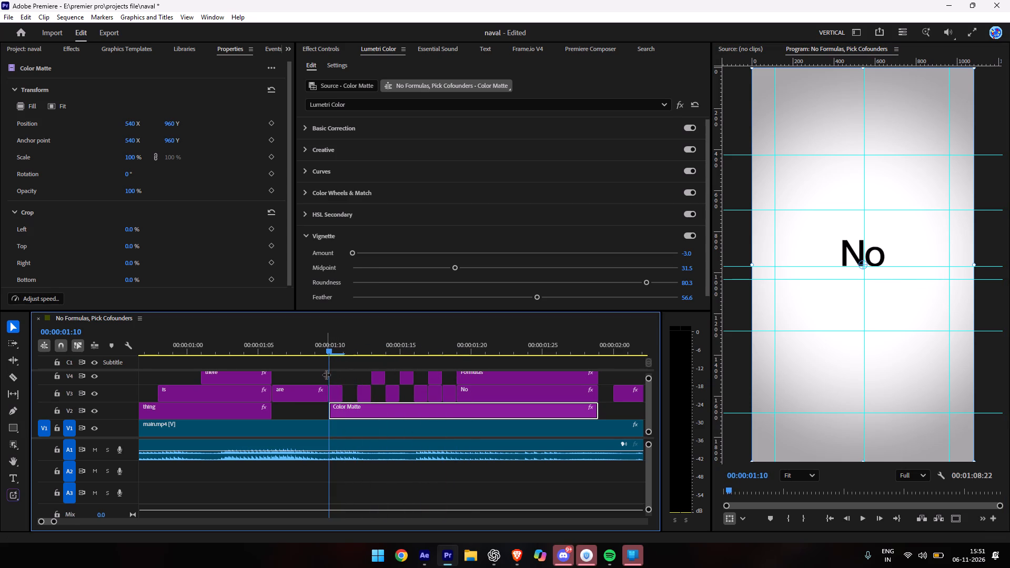
Play back the "No Formulas" section from 00:00:01:10 to check the vignette and flicker.
key("space")
key("space")
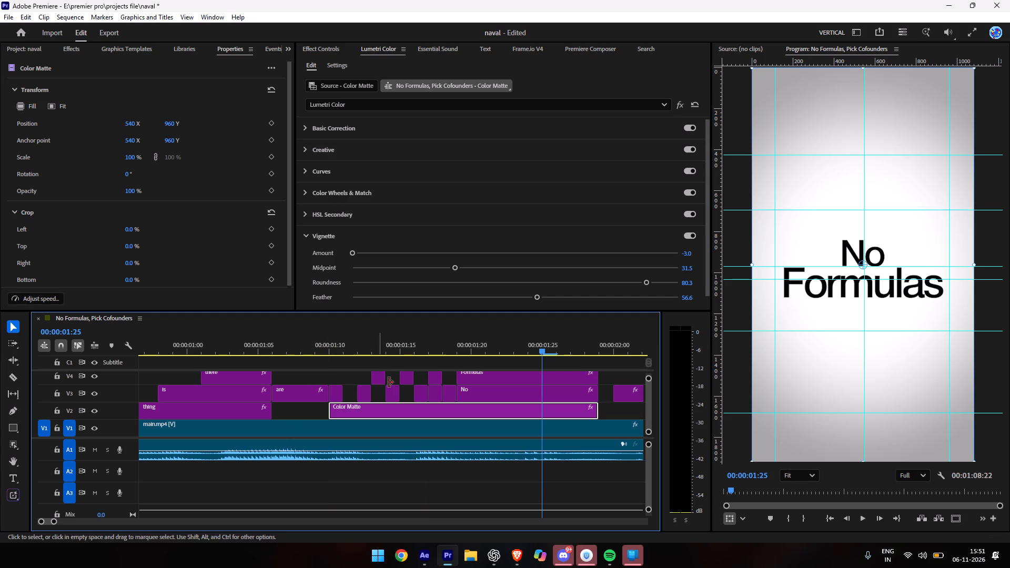
Change the font of all the flickering "No" text clips on V3 to Apple Garamond Bold Italic.
left_click(358, 376)
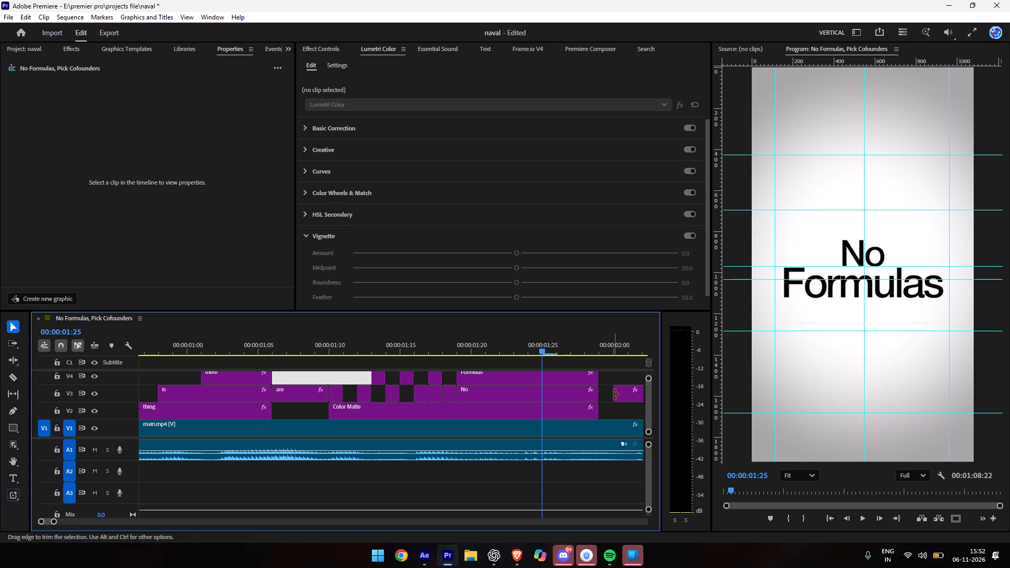
left_click_drag(608, 393, 348, 392)
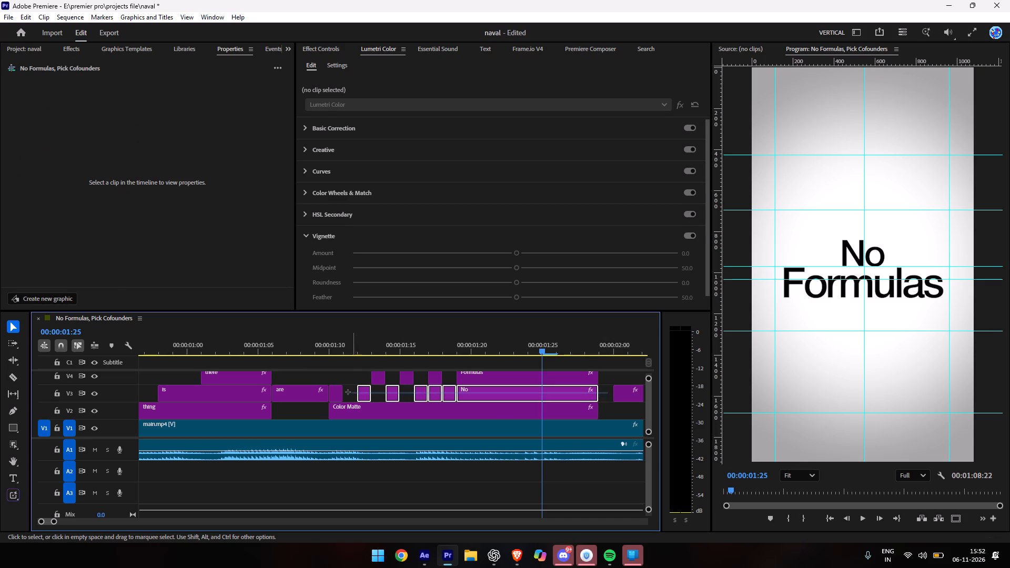
left_click_drag(348, 392, 340, 392)
left_click(70, 229)
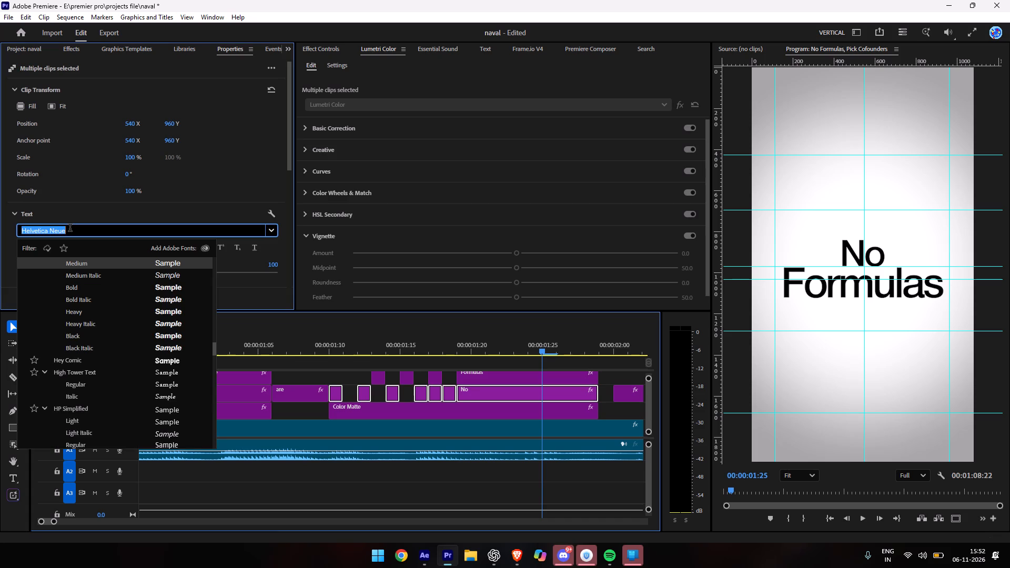
type("appl")
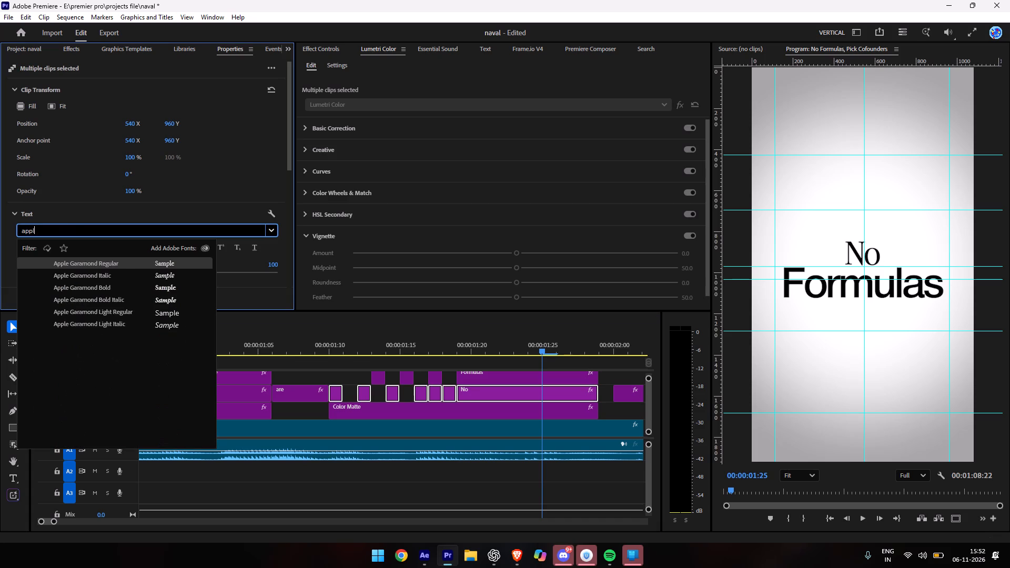
left_click(159, 299)
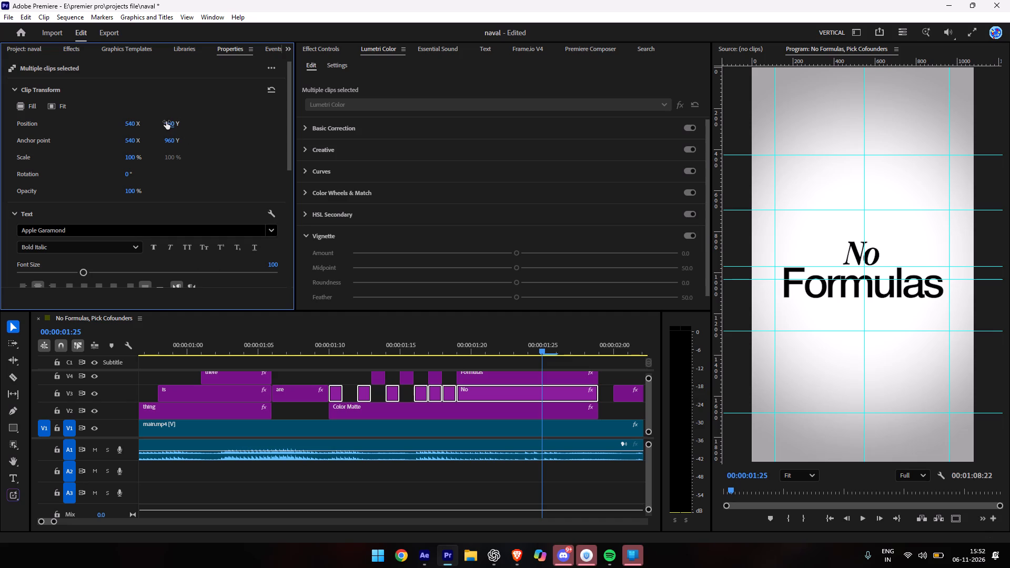
Set the "No" clips' vertical position to 963 and their font size to 87.
left_click_drag(166, 121, 190, 132)
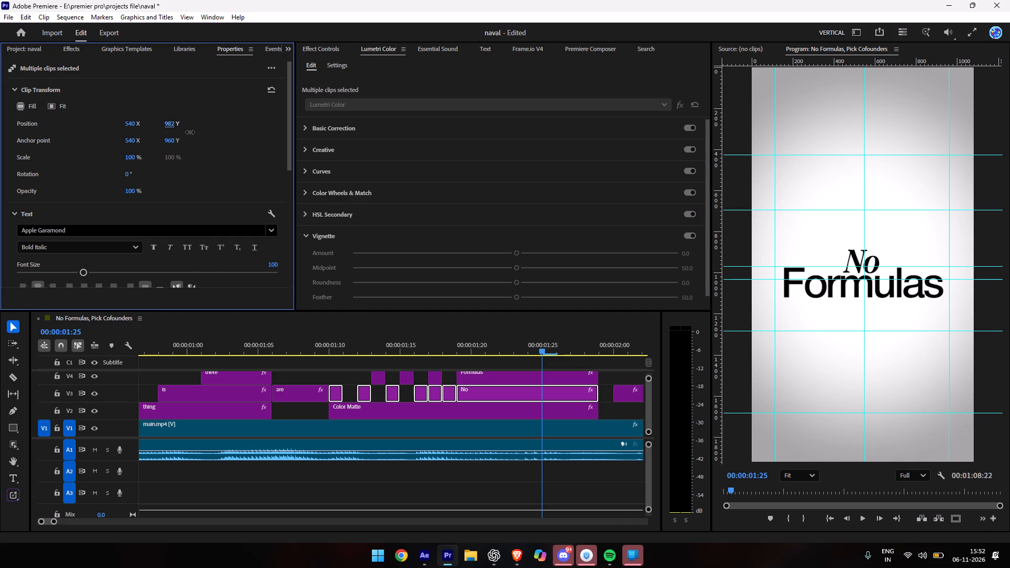
left_click_drag(190, 132, 187, 137)
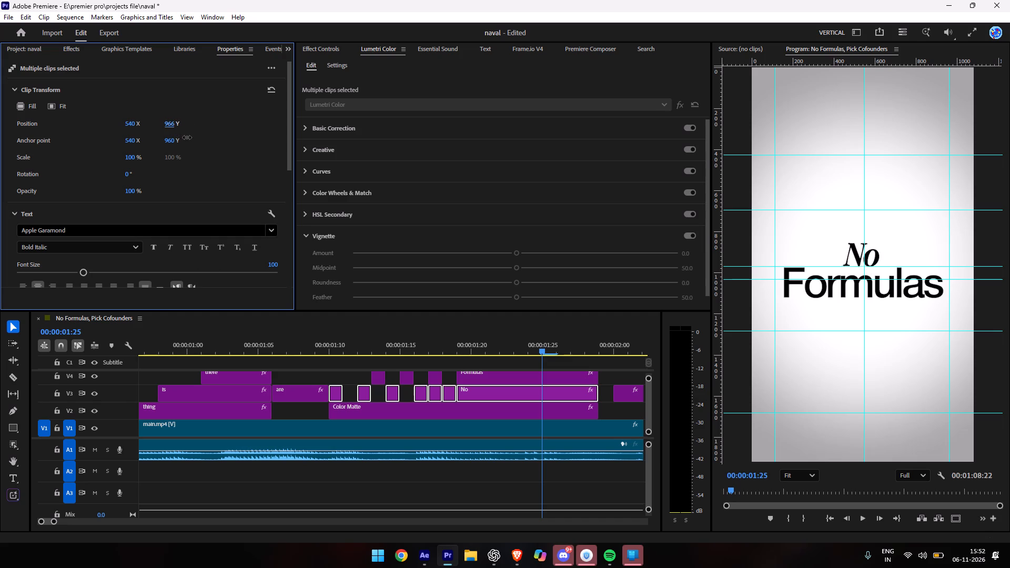
left_click_drag(187, 137, 185, 137)
left_click_drag(86, 272, 78, 275)
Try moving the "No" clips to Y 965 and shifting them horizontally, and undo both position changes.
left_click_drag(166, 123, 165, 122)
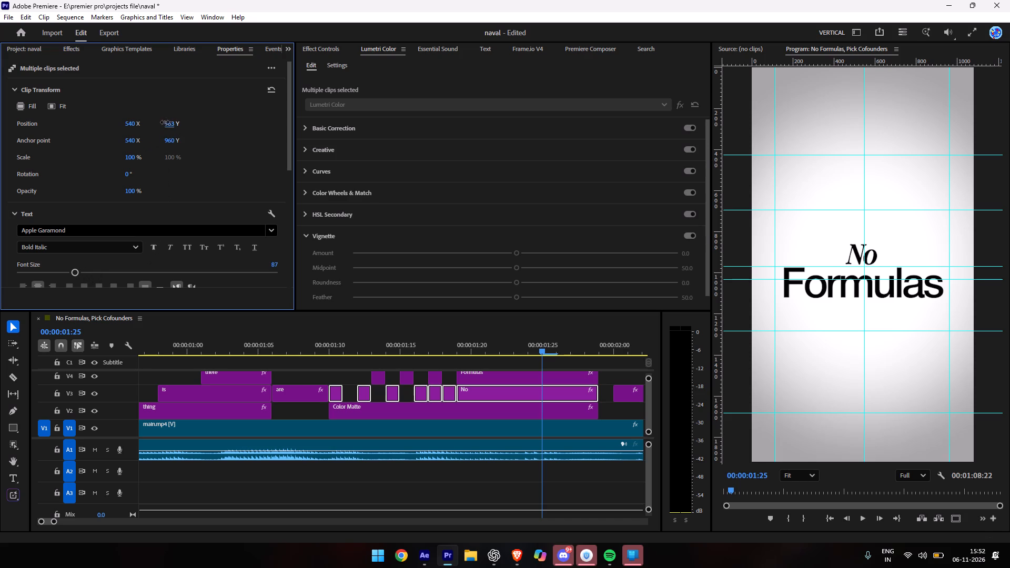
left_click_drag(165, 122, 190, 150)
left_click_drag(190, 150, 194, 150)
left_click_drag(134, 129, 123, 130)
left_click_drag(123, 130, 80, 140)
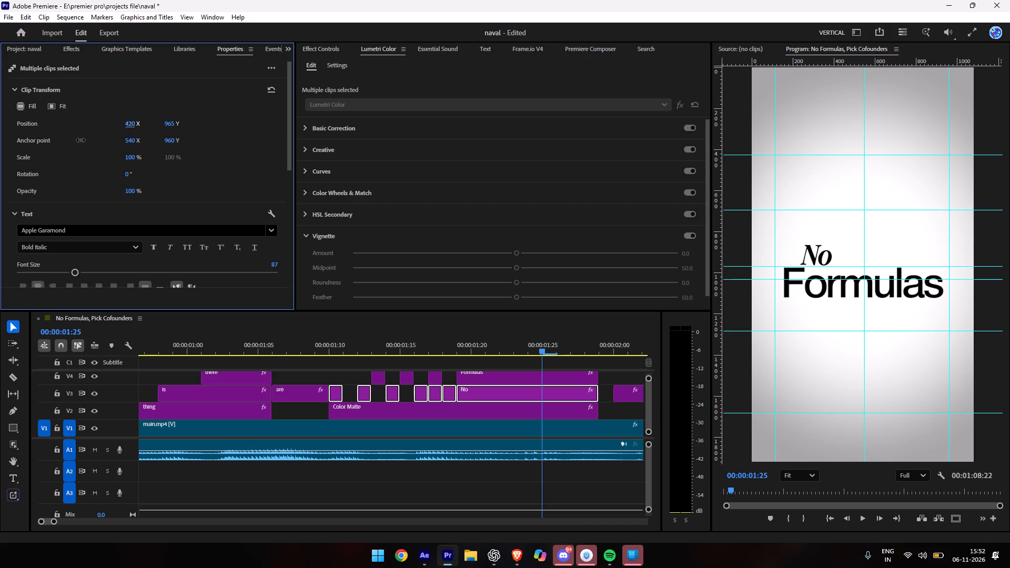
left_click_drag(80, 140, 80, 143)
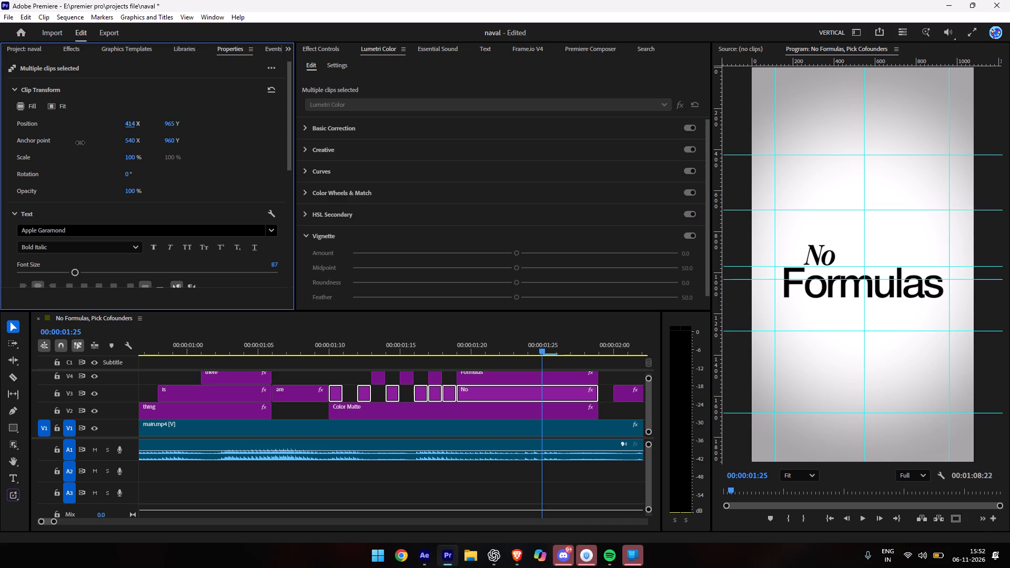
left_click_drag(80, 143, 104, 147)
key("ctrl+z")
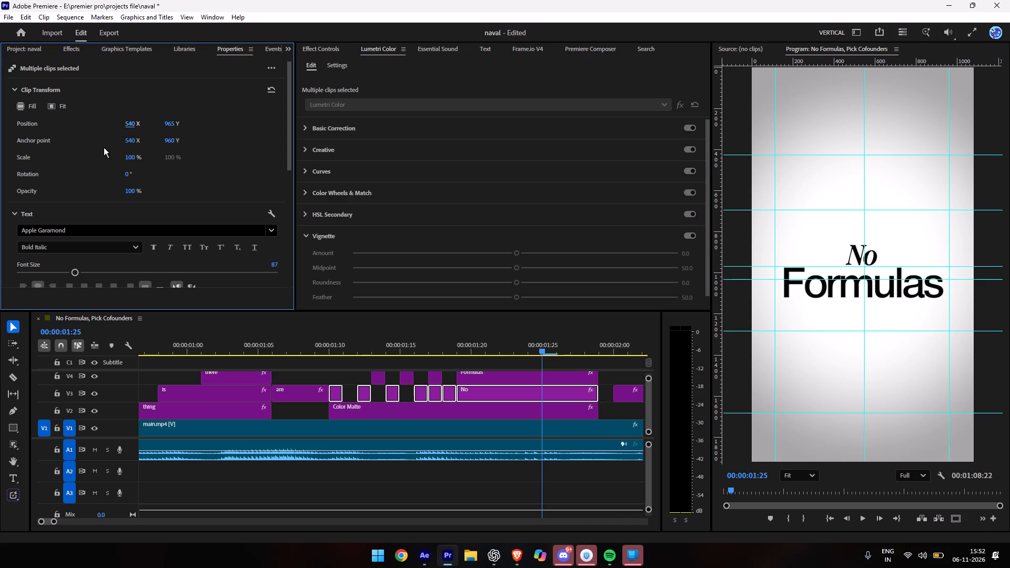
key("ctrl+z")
Play back the "No Formulas" section from about 00:00:01:10 to check the restyled "No".
left_click(332, 383)
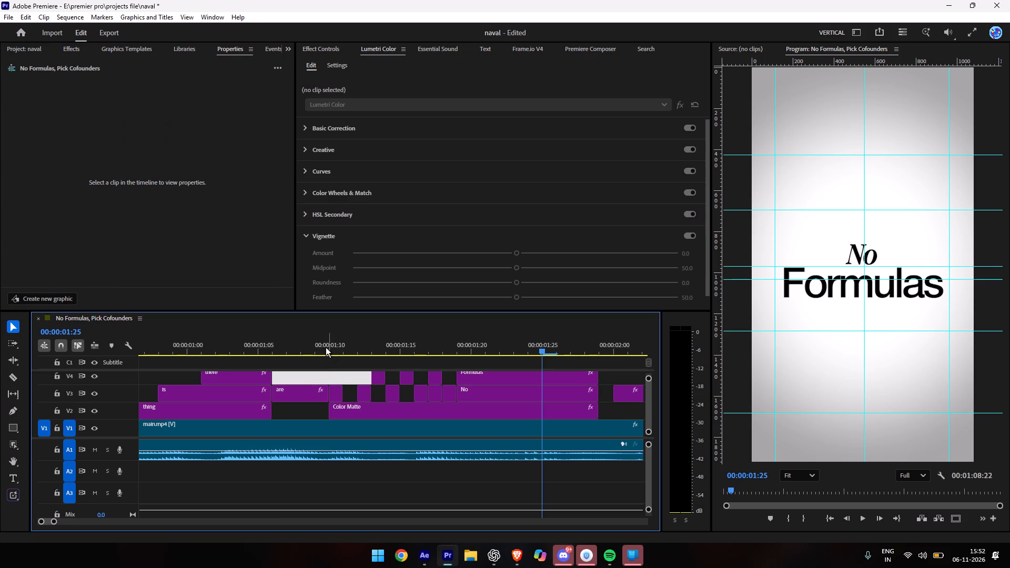
left_click(326, 347)
key("space")
key("space")
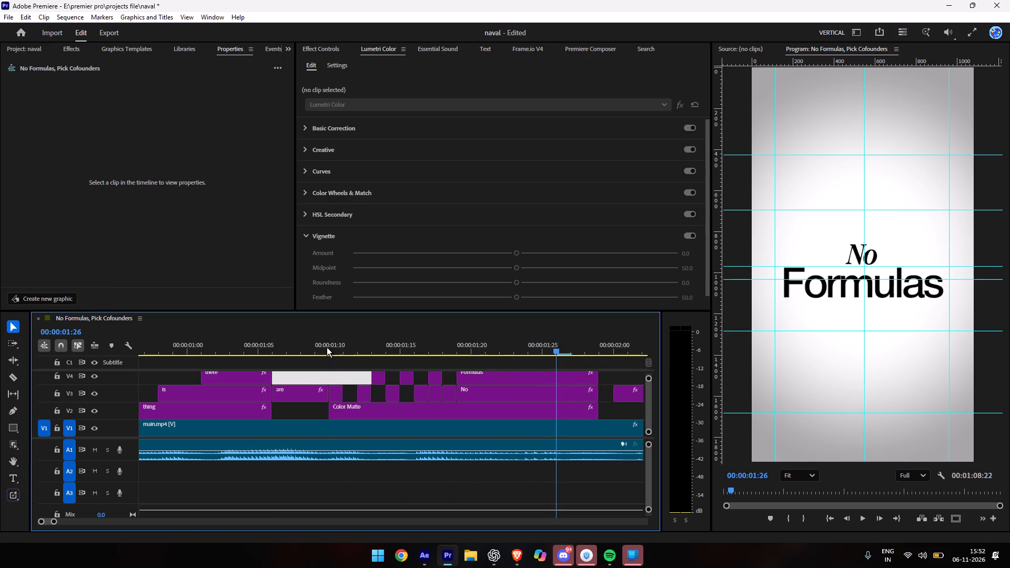
Nest all the "No" text clips on V3 into one sequence with the default name.
left_click_drag(607, 396, 340, 398)
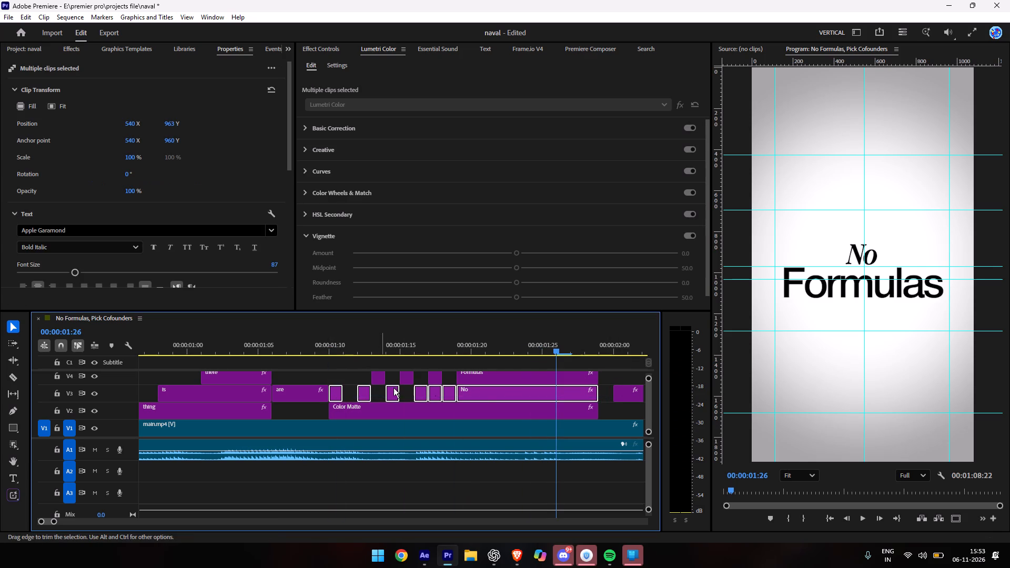
right_click(491, 398)
left_click(532, 289)
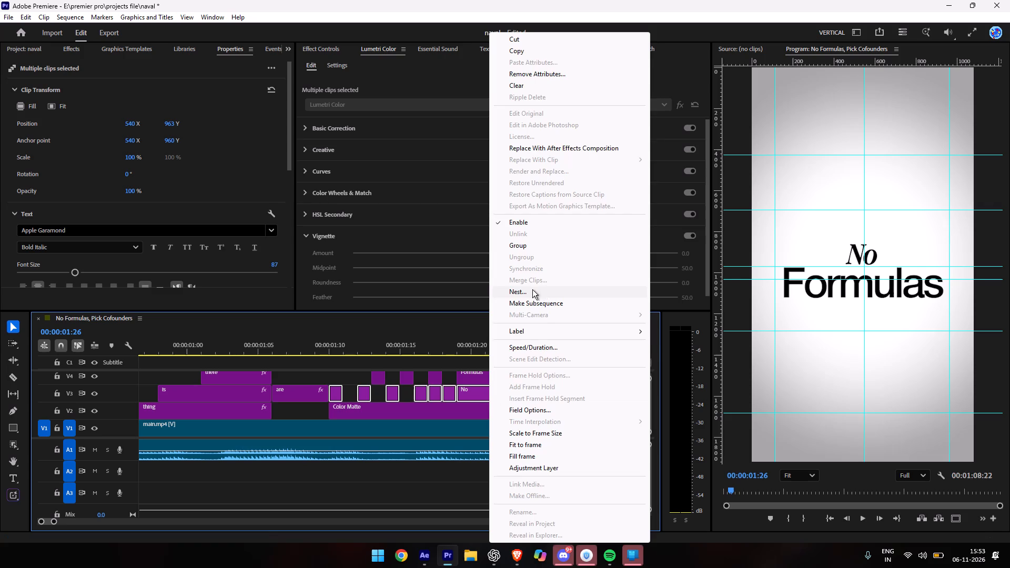
left_click(523, 288)
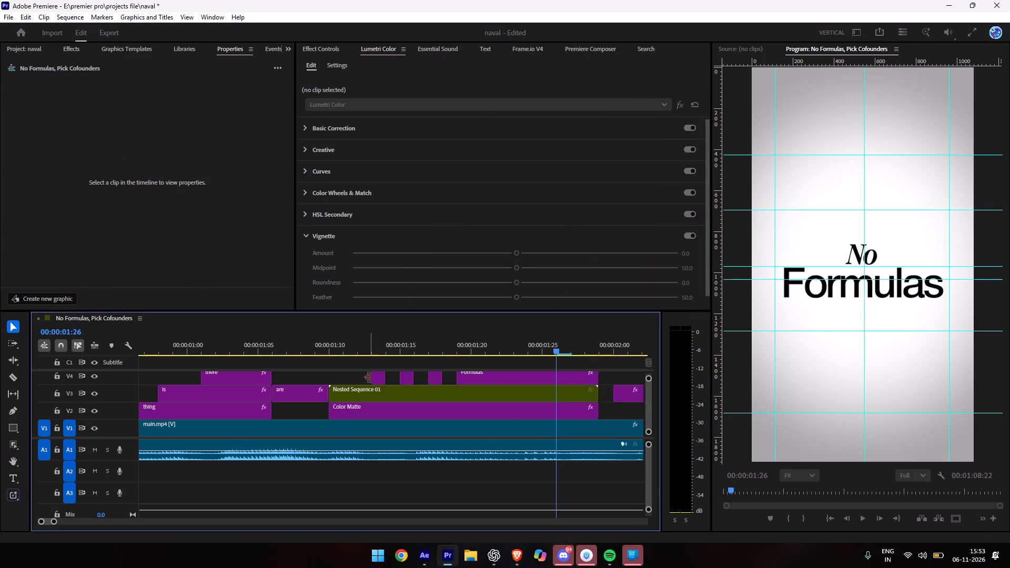
Nest all the "Formulas" text clips on V4 into one sequence with the default name.
left_click_drag(356, 378, 545, 378)
right_click(545, 378)
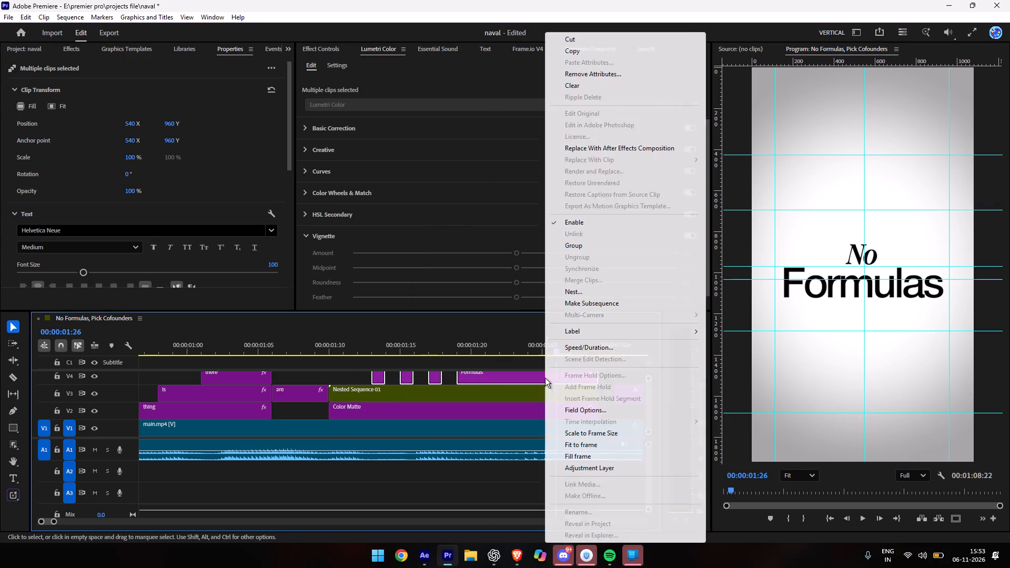
left_click(568, 295)
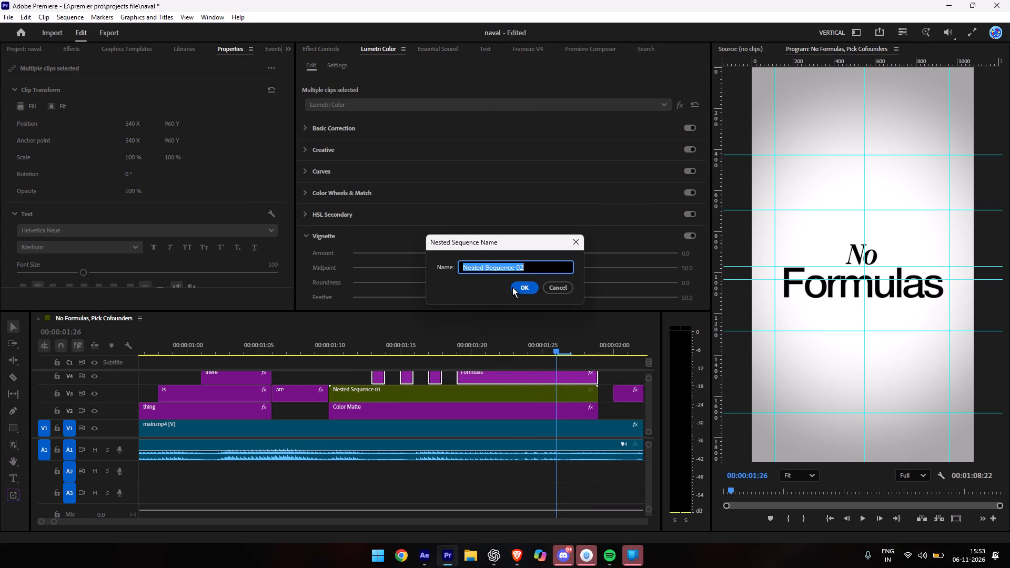
left_click(520, 291)
Scrub through the start of the nested text section and return the playhead to 00:00:01:10.
left_click(332, 360)
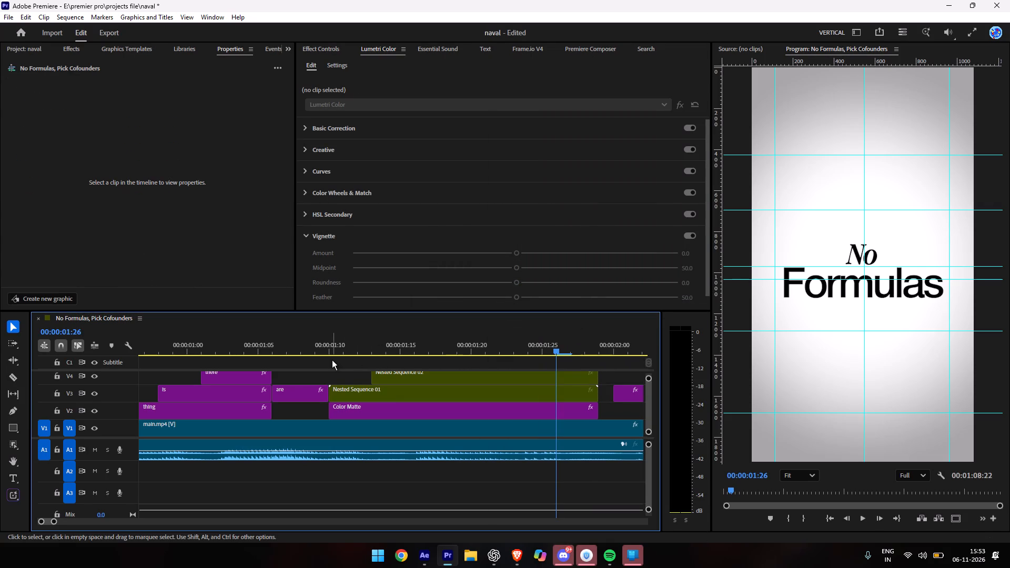
left_click(329, 353)
left_click_drag(329, 353, 376, 360)
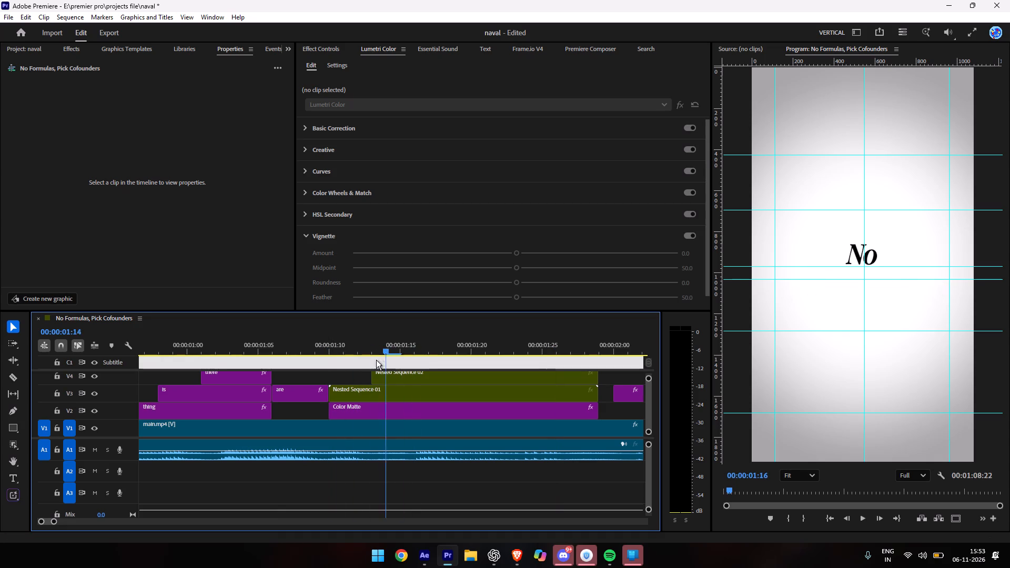
left_click_drag(376, 360, 331, 362)
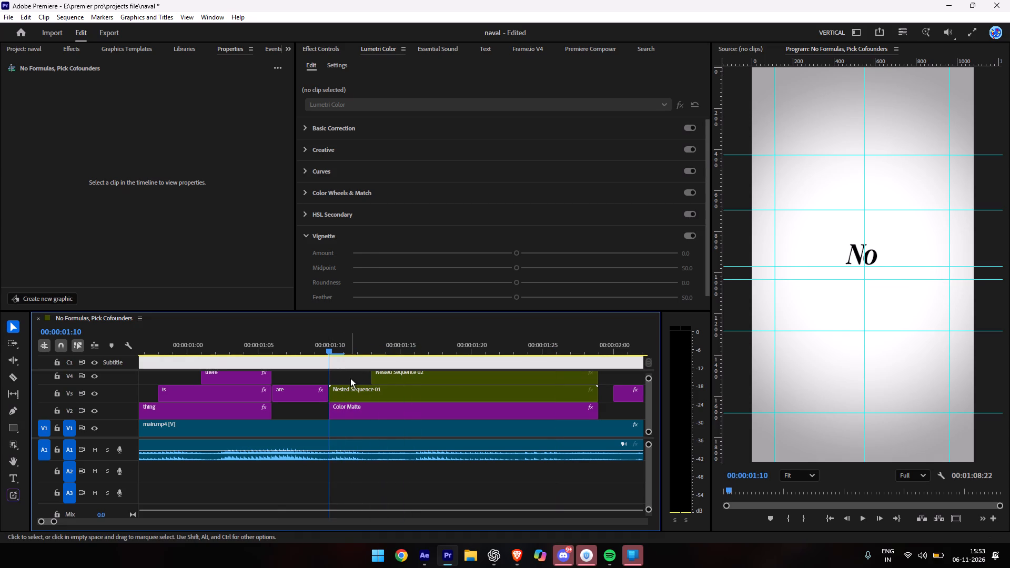
left_click(350, 378)
left_click(291, 419)
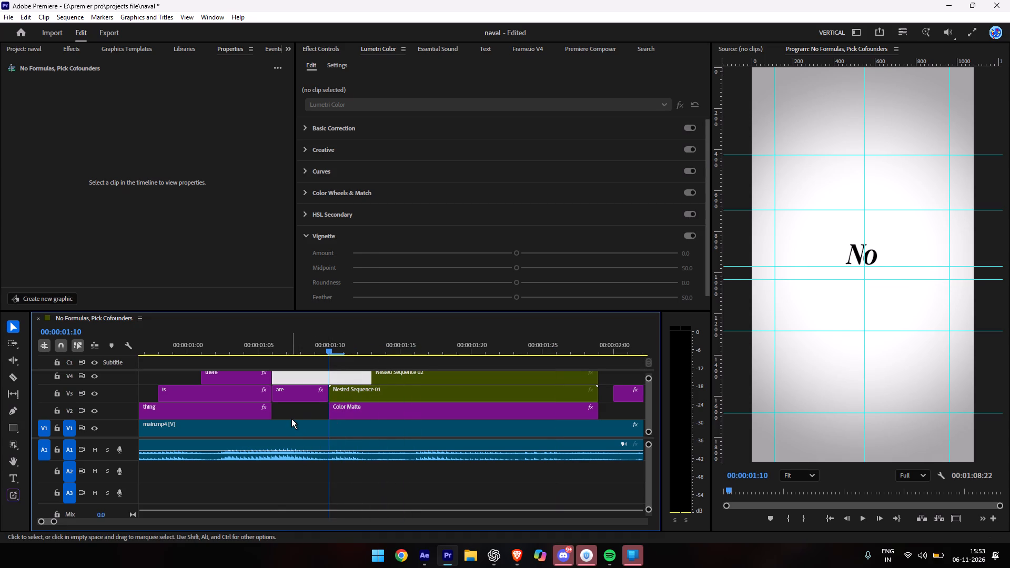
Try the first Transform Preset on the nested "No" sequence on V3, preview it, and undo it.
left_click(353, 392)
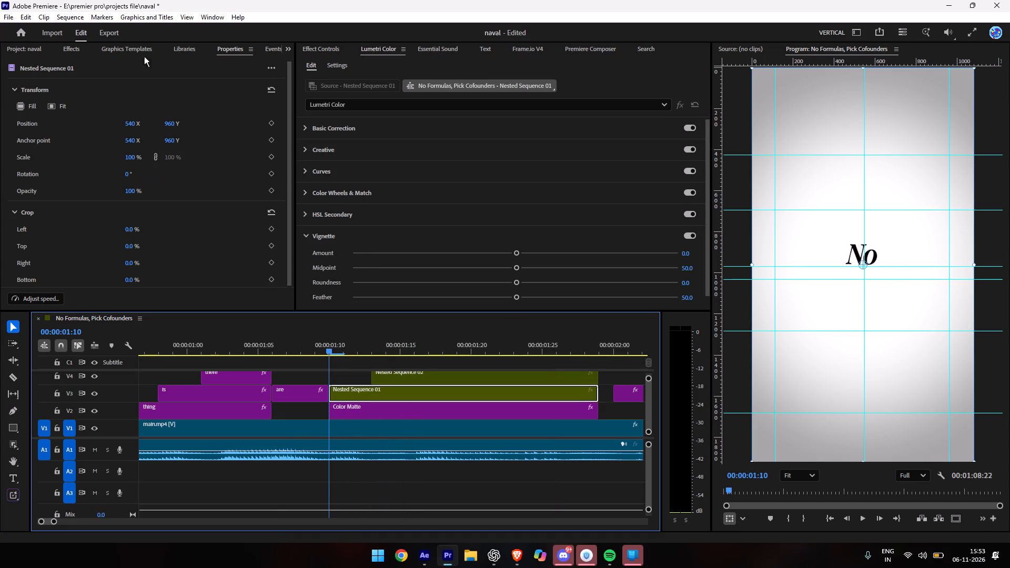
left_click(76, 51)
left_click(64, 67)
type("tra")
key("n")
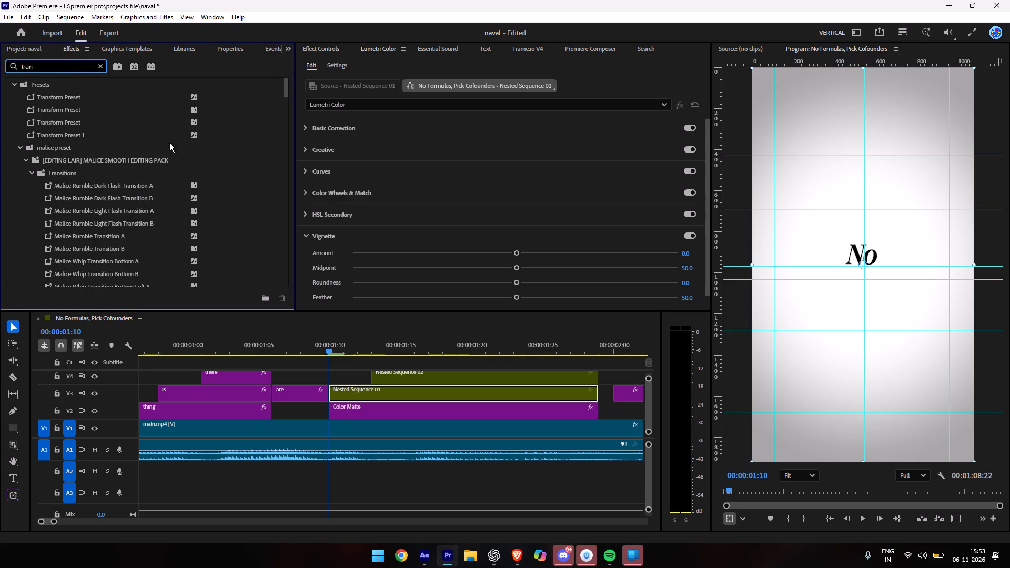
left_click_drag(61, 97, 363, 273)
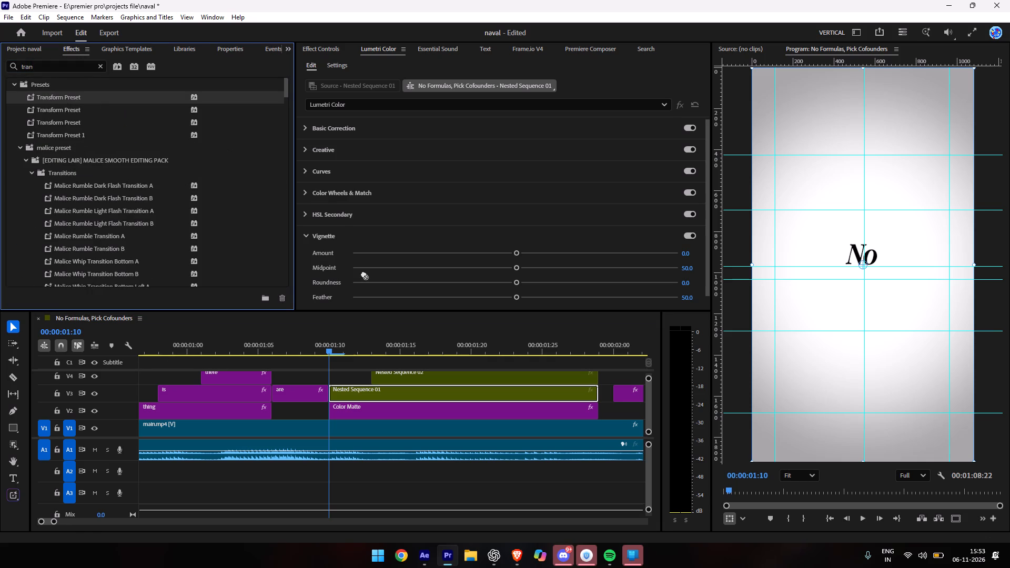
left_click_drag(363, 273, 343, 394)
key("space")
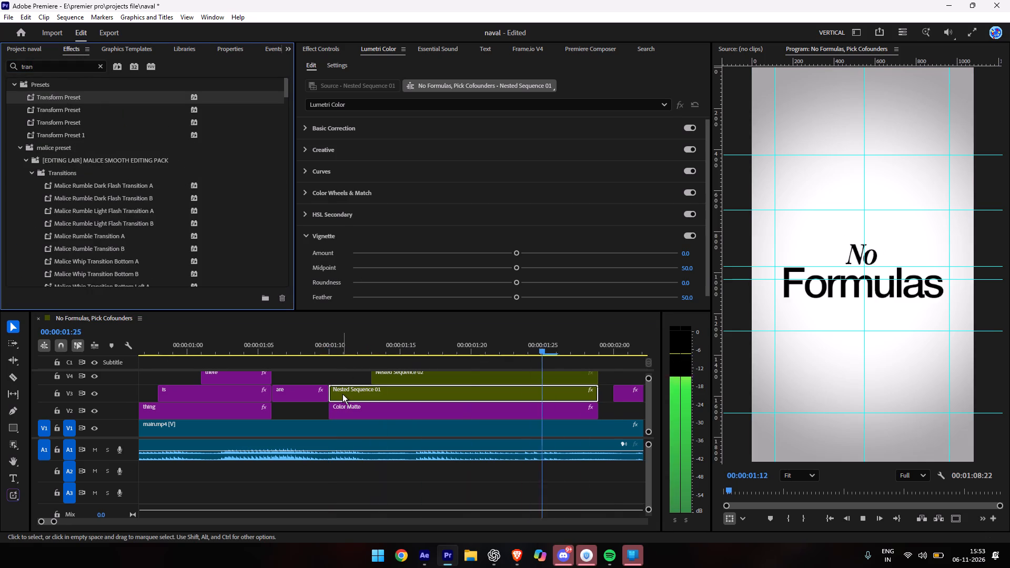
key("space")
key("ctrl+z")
Clear the effects search and apply the slide up preset to the nested "No" sequence on V3 and the nested "Formulas" sequence on V4.
scroll(127, 154, "down", 6)
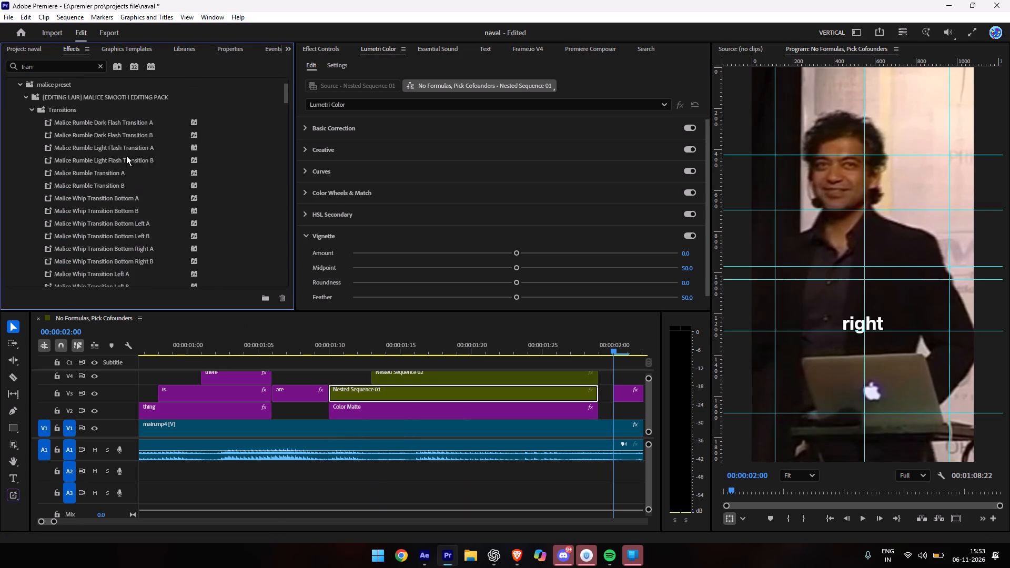
scroll(126, 156, "down", 6)
left_click(79, 59)
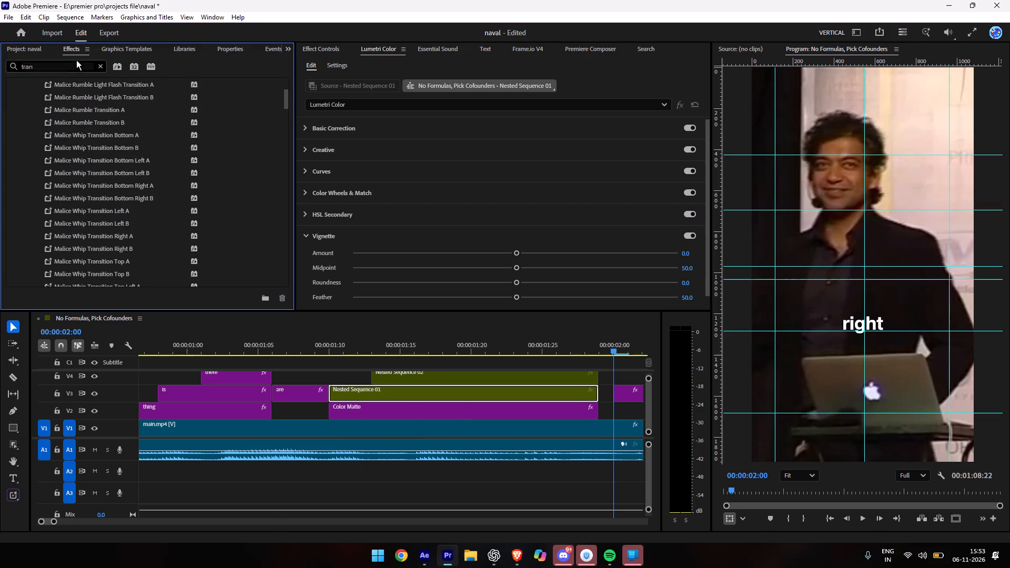
left_click(74, 61)
left_click(53, 64)
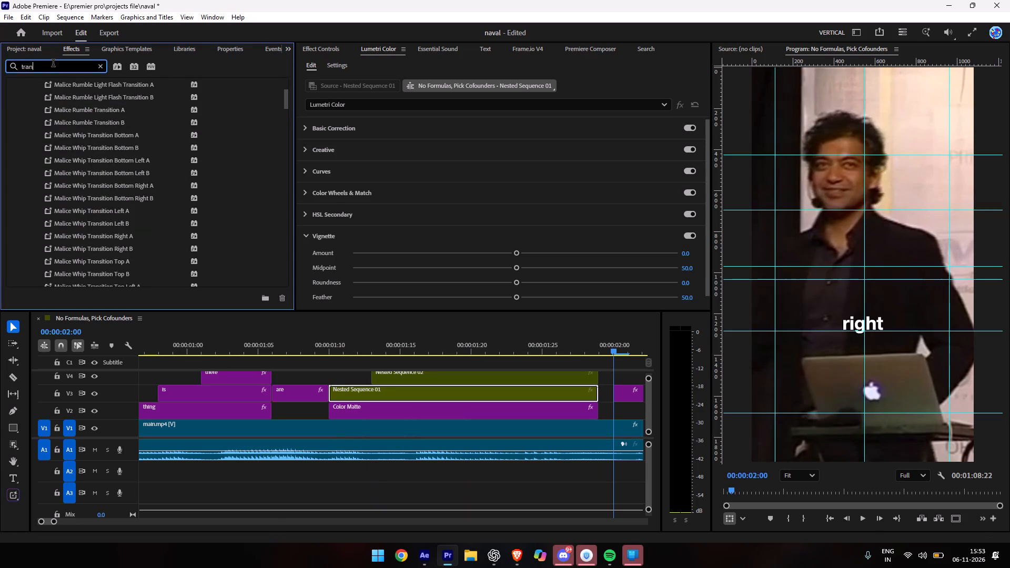
type("nsf")
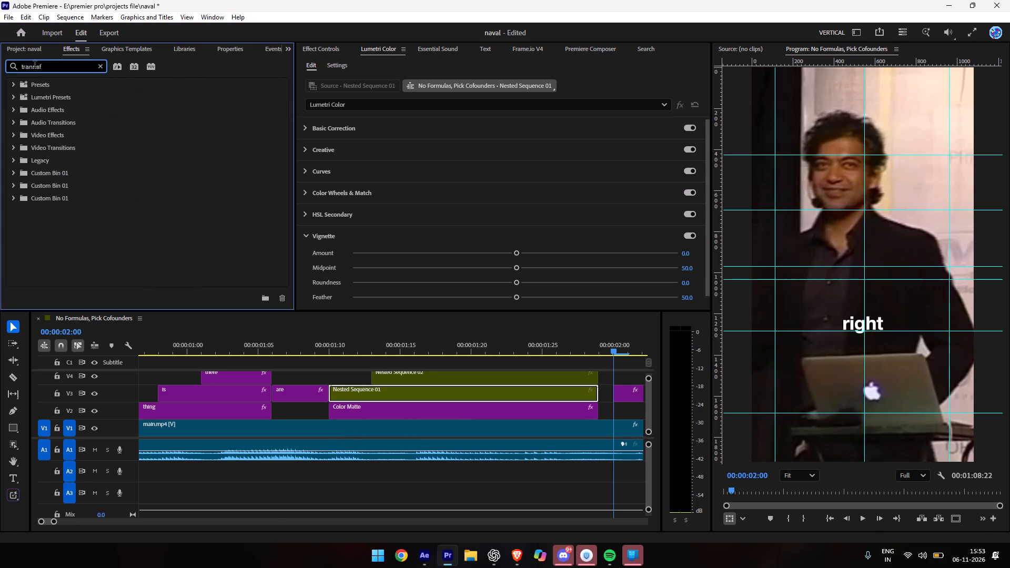
left_click(13, 84)
left_click_drag(48, 67, 0, 77)
key("BackSpace")
left_click(16, 86)
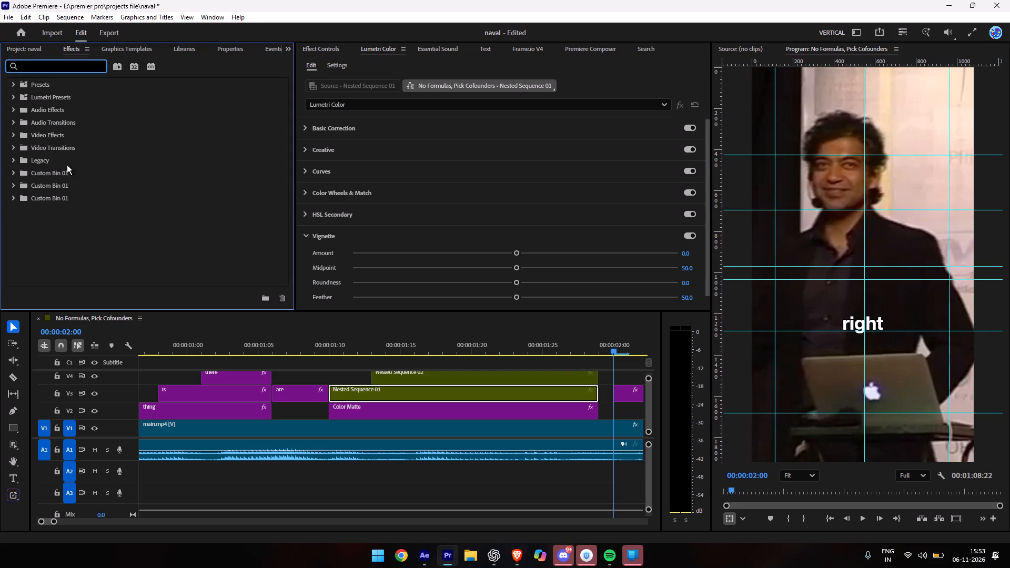
scroll(59, 185, "down", 1)
scroll(46, 125, "up", 2)
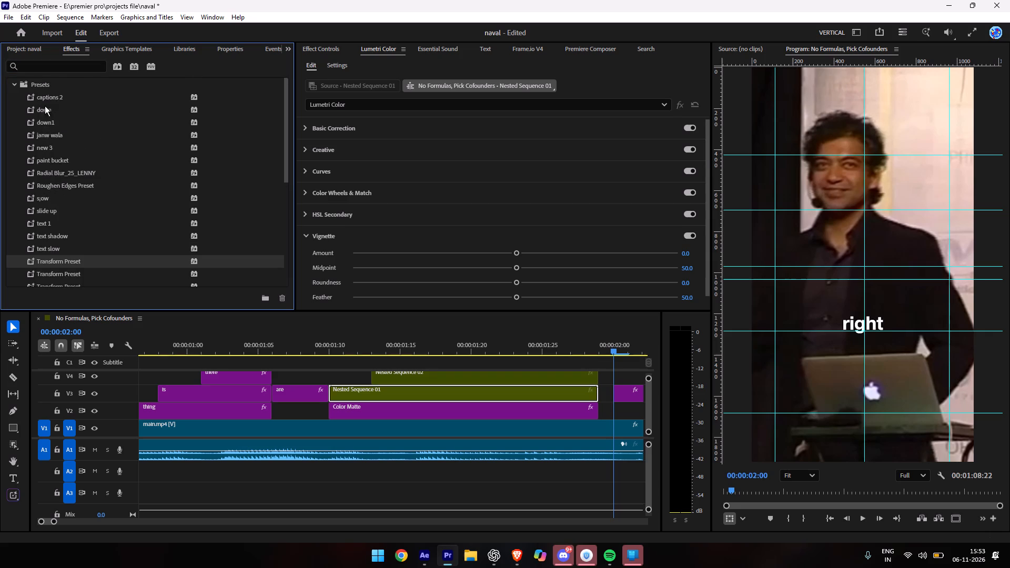
left_click_drag(36, 210, 392, 396)
left_click_drag(35, 209, 361, 328)
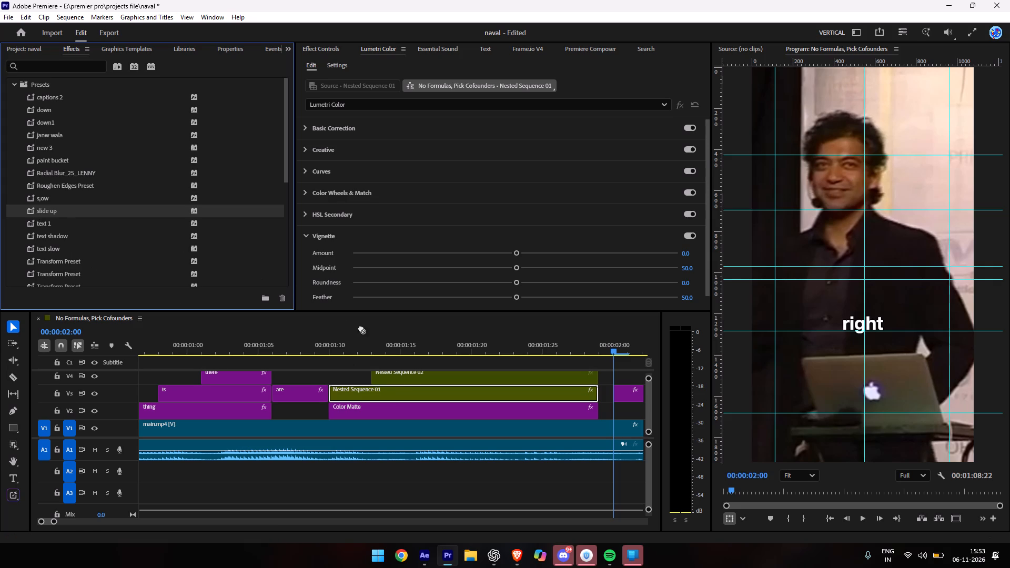
left_click_drag(361, 328, 392, 375)
Play and scrub through the nested text section from 00:00:01:10, and return the playhead to the sequence start.
left_click(330, 352)
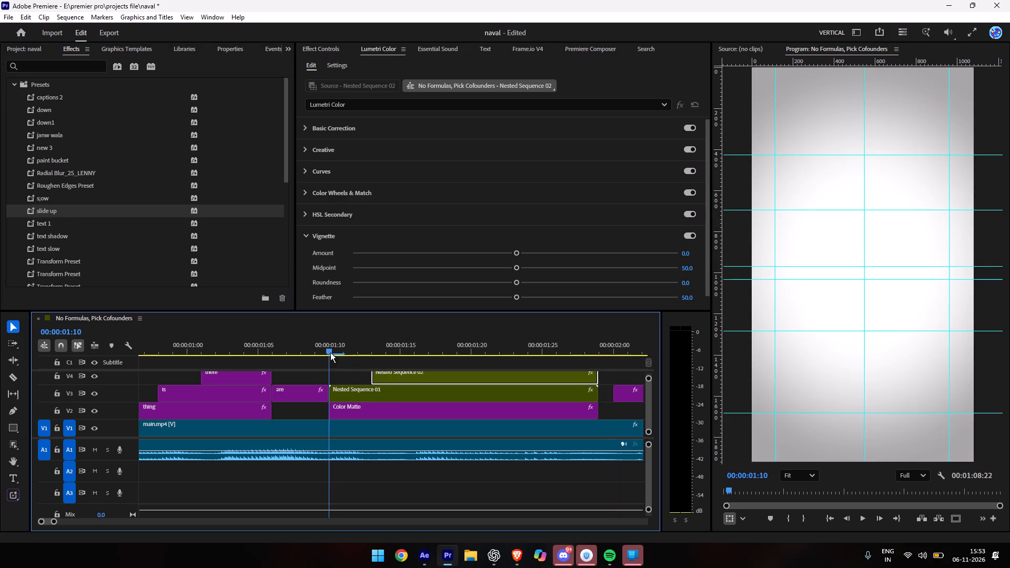
key("space")
key("space")
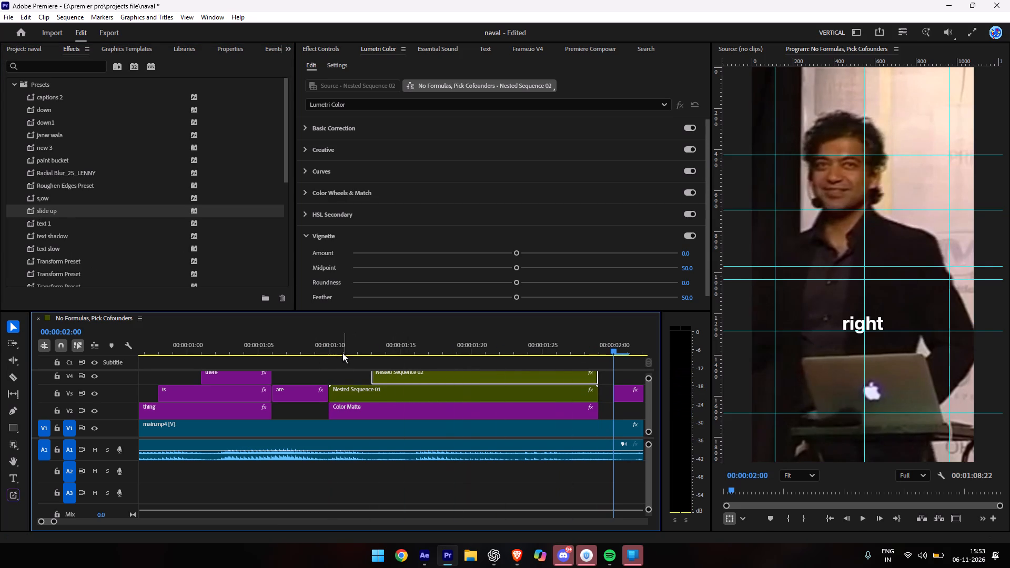
left_click_drag(337, 350, 467, 371)
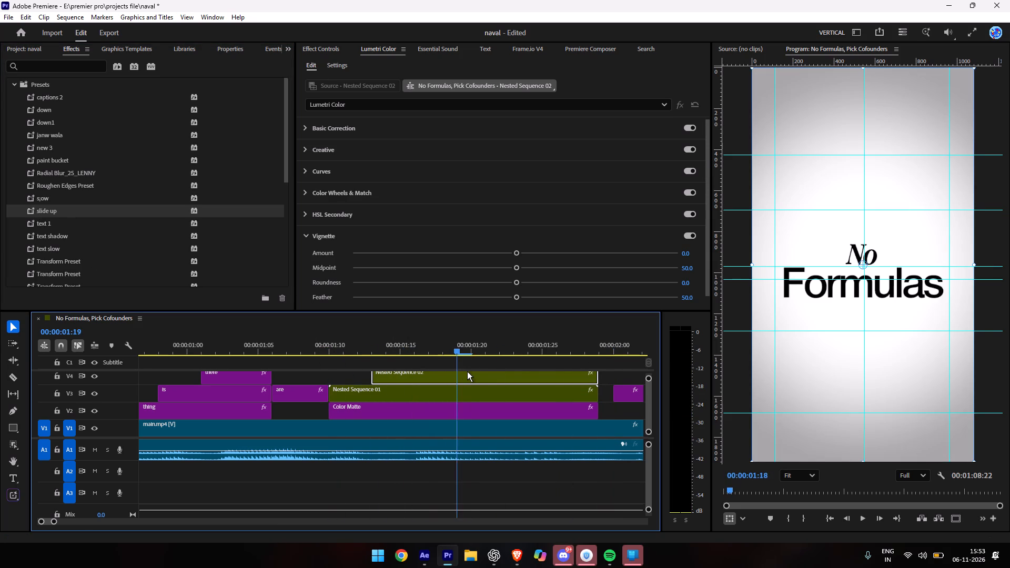
left_click_drag(467, 371, 366, 374)
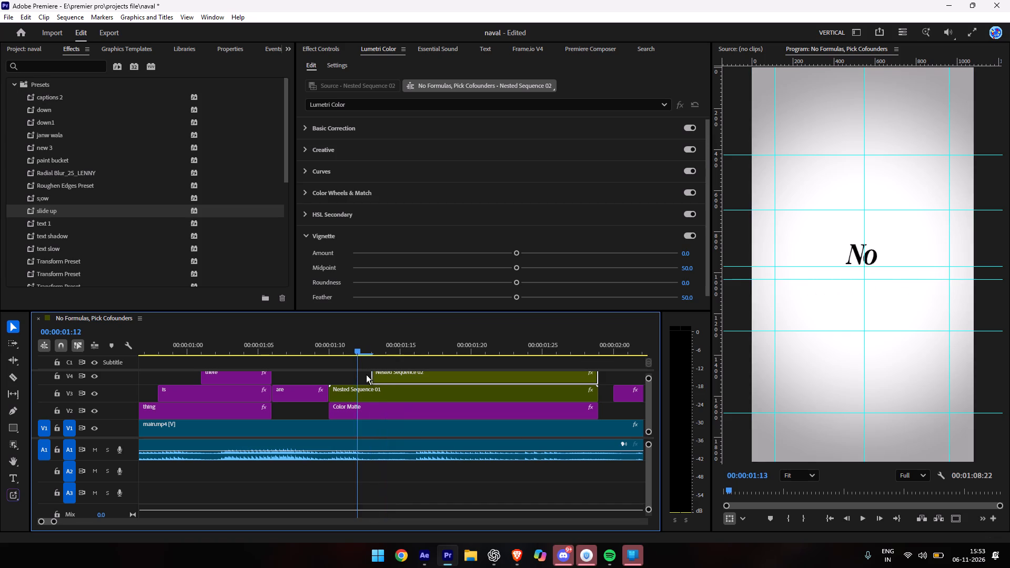
left_click_drag(366, 374, 87, 327)
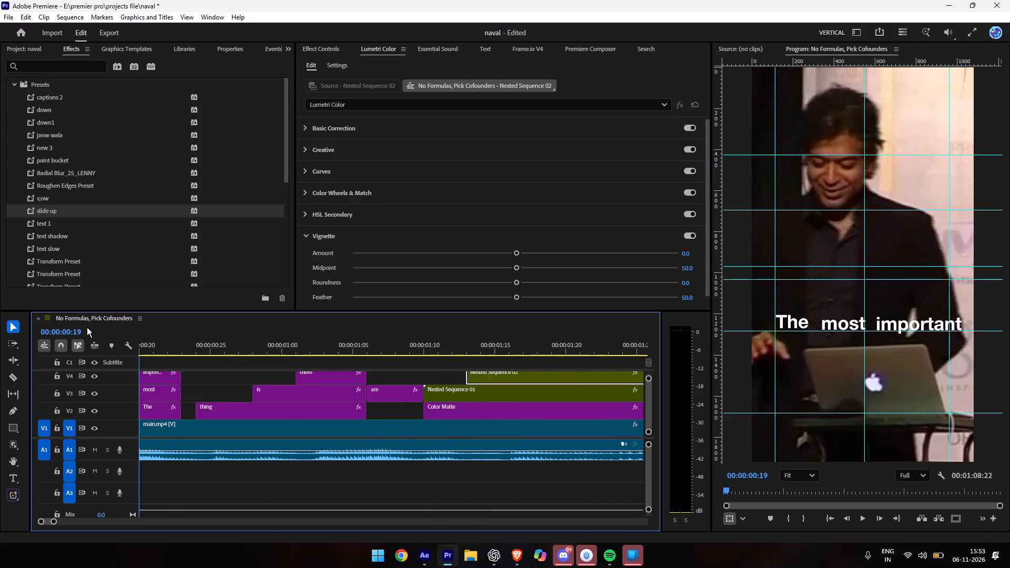
left_click_drag(87, 327, 14, 328)
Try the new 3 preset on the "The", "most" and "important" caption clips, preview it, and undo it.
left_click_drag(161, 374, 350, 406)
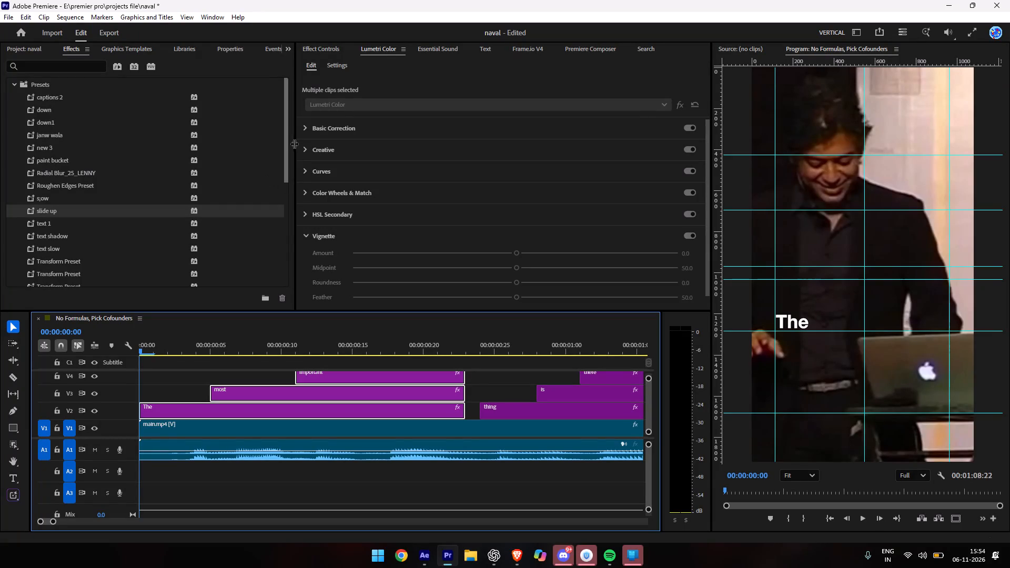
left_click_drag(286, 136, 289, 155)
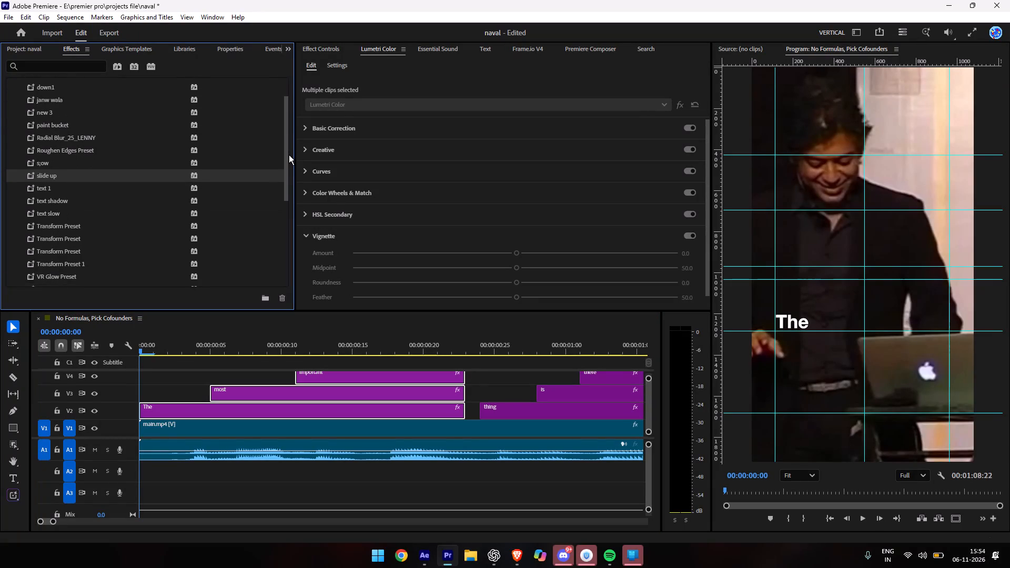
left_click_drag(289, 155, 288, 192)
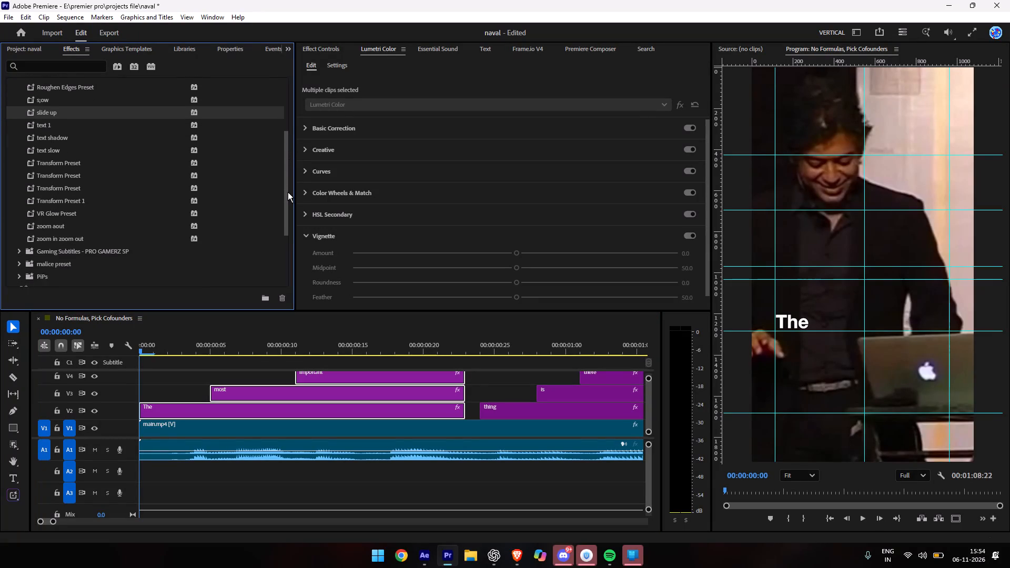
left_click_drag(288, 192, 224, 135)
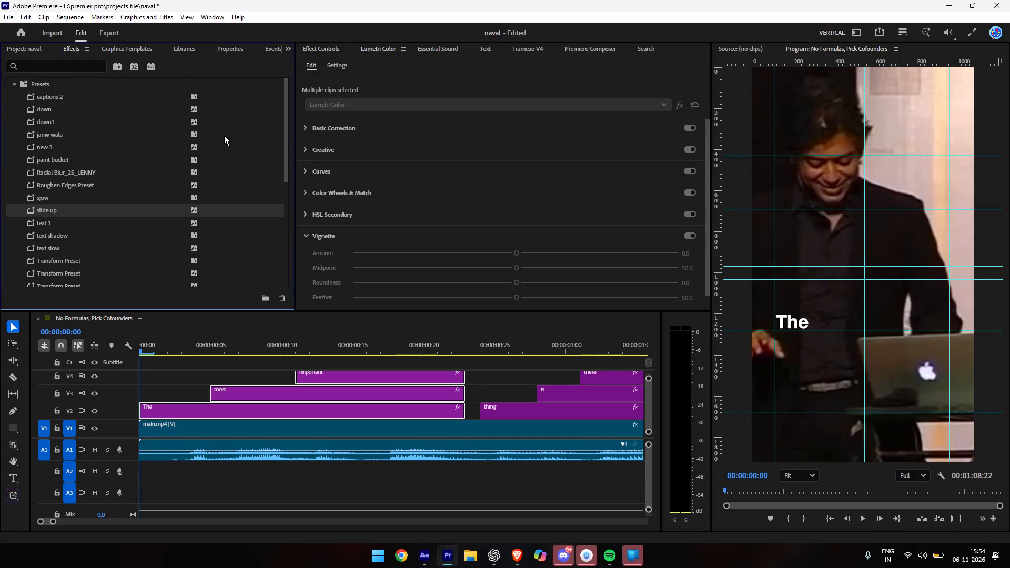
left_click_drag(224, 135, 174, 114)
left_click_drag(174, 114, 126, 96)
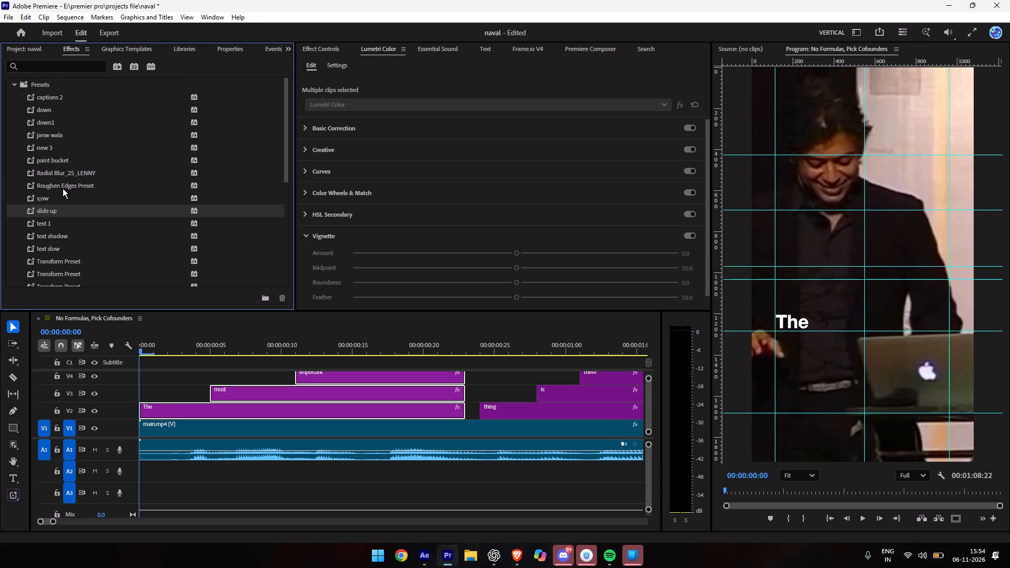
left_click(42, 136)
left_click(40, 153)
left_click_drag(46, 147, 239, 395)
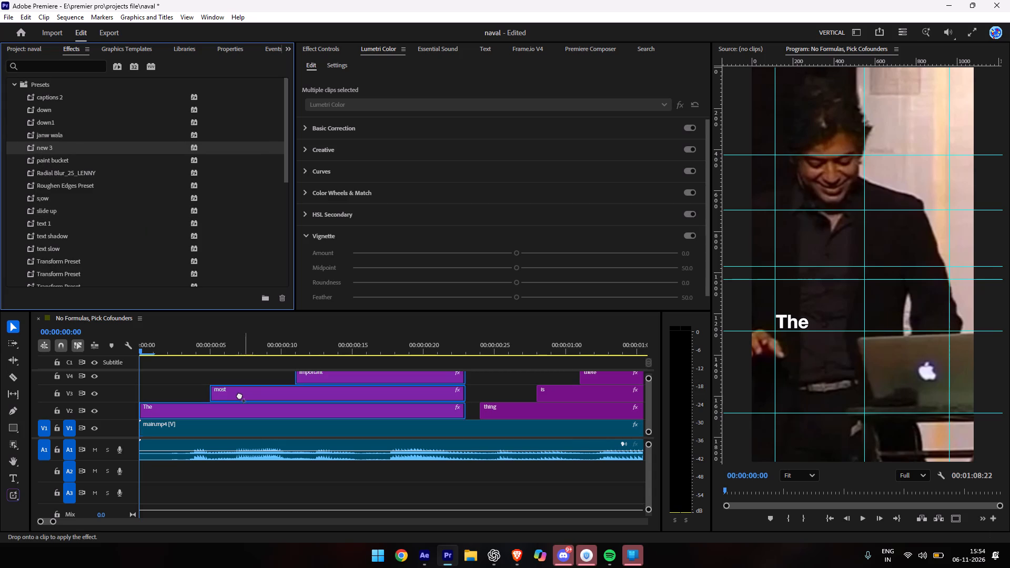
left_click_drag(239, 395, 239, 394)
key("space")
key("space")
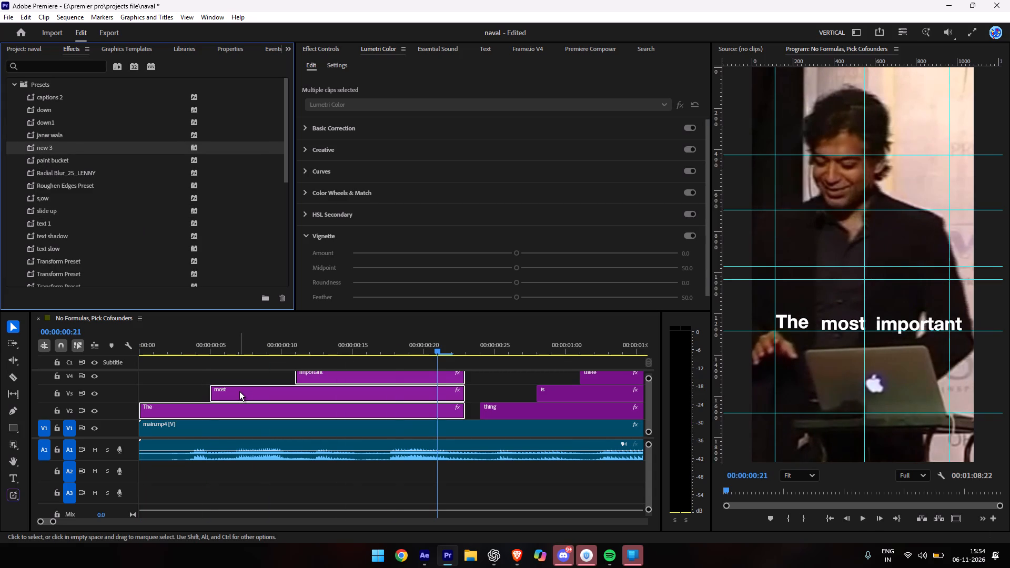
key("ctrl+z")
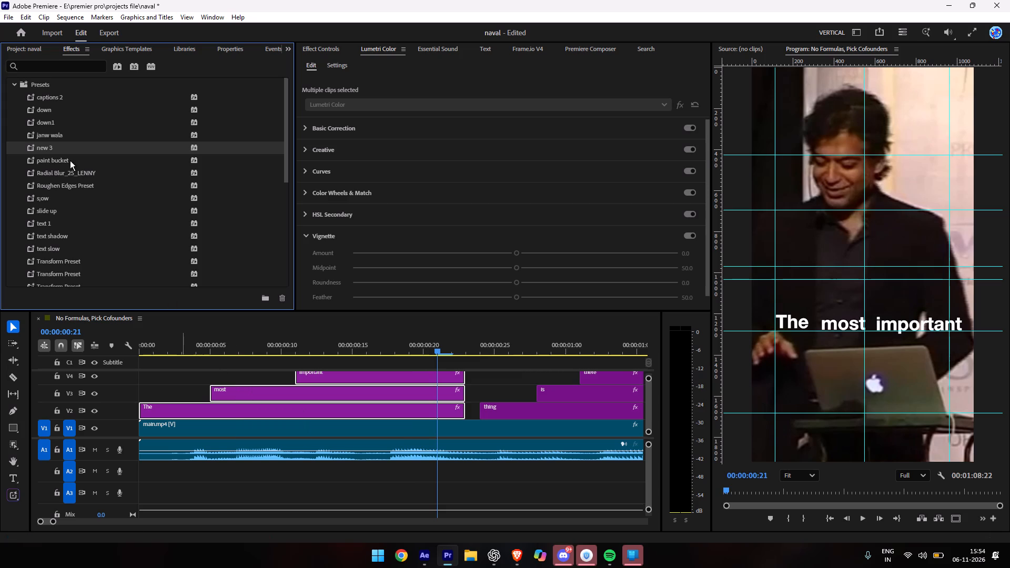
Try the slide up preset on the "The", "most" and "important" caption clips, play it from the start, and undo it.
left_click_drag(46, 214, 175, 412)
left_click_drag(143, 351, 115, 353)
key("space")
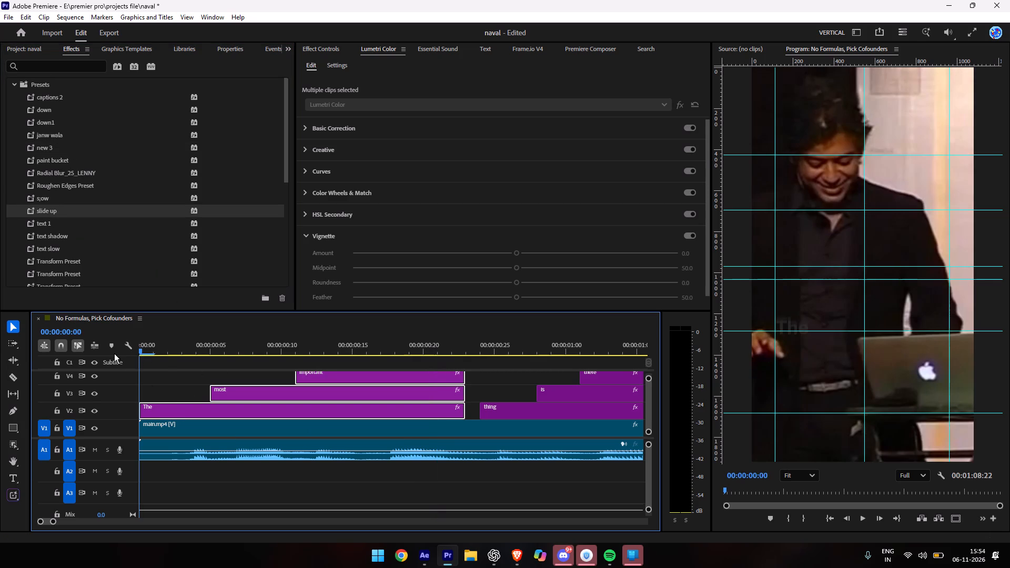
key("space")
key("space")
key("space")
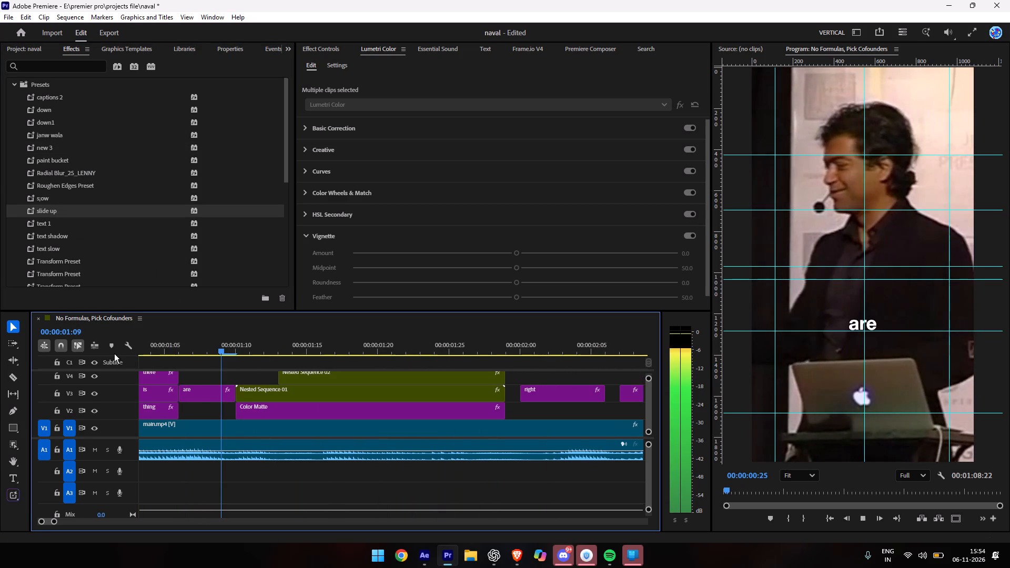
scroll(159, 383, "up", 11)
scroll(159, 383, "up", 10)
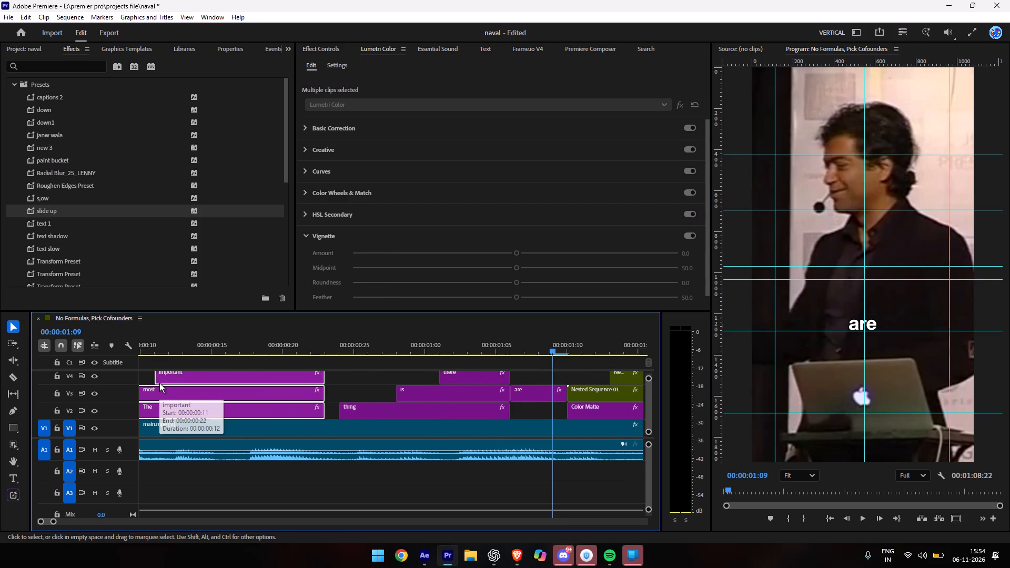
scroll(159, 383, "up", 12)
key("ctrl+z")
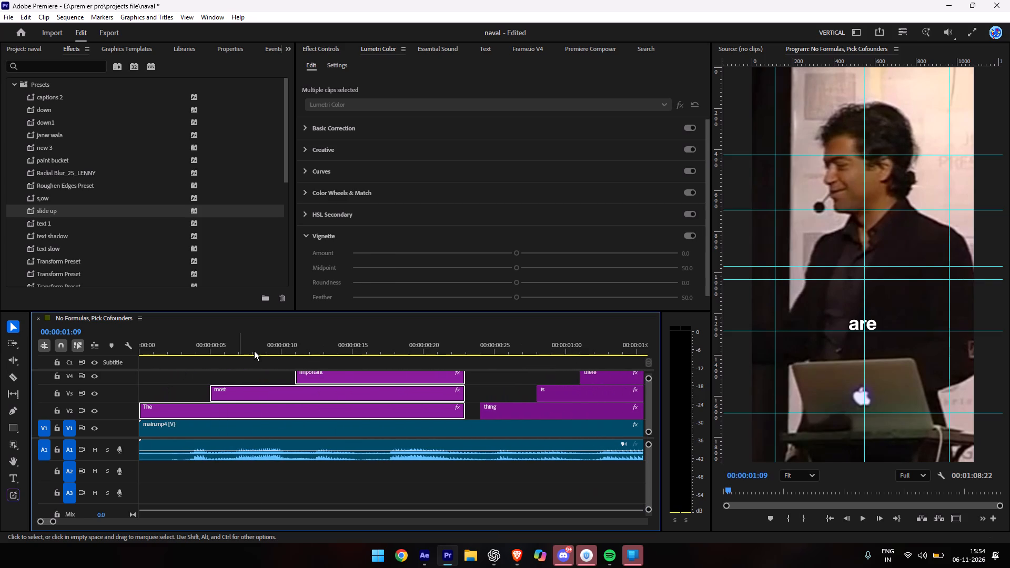
Trim the start of only the "The" caption clip on V2 by about two frames.
left_click_drag(254, 351, 100, 352, "ctrl")
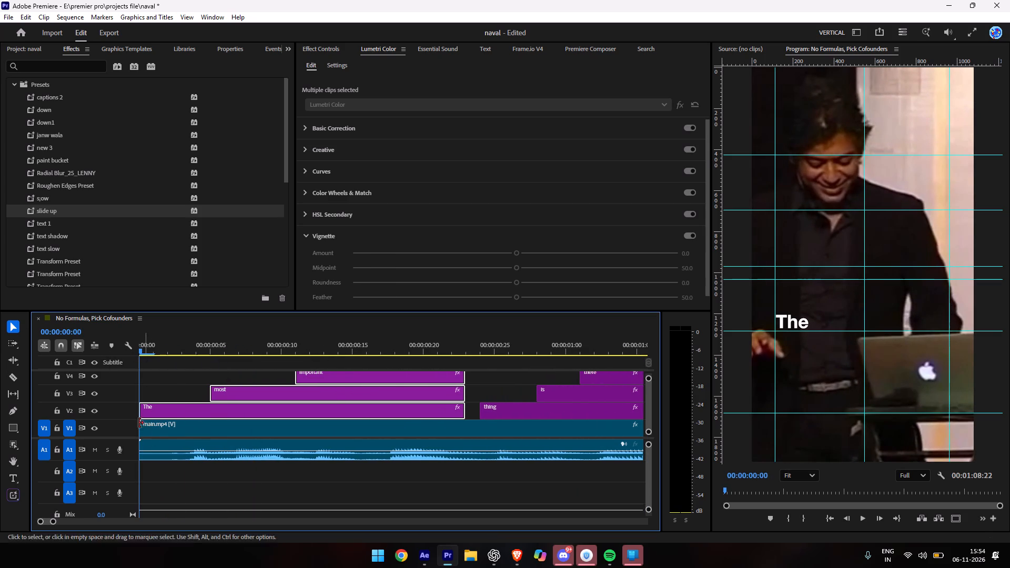
left_click_drag(142, 409, 159, 413)
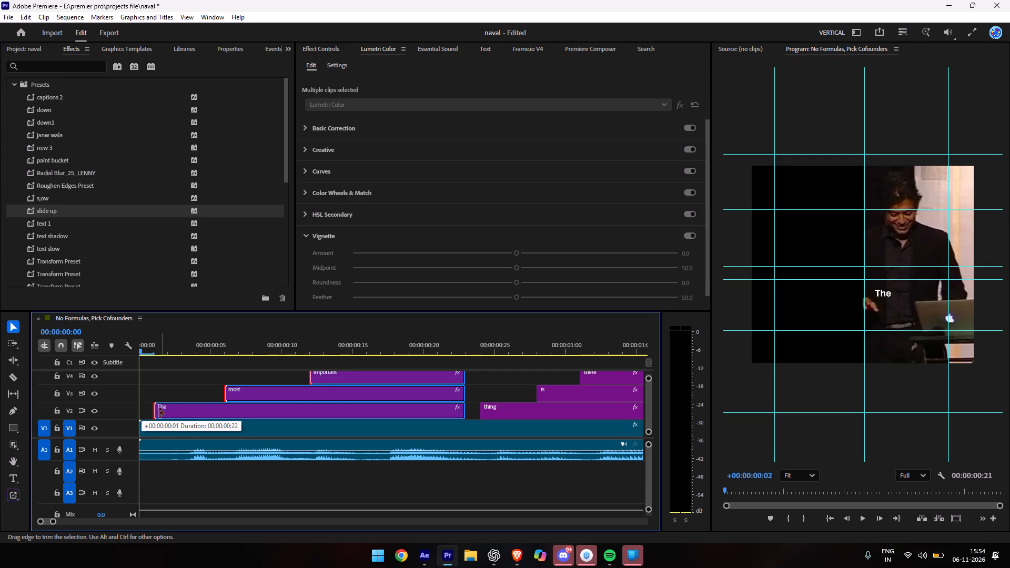
left_click_drag(159, 413, 137, 415)
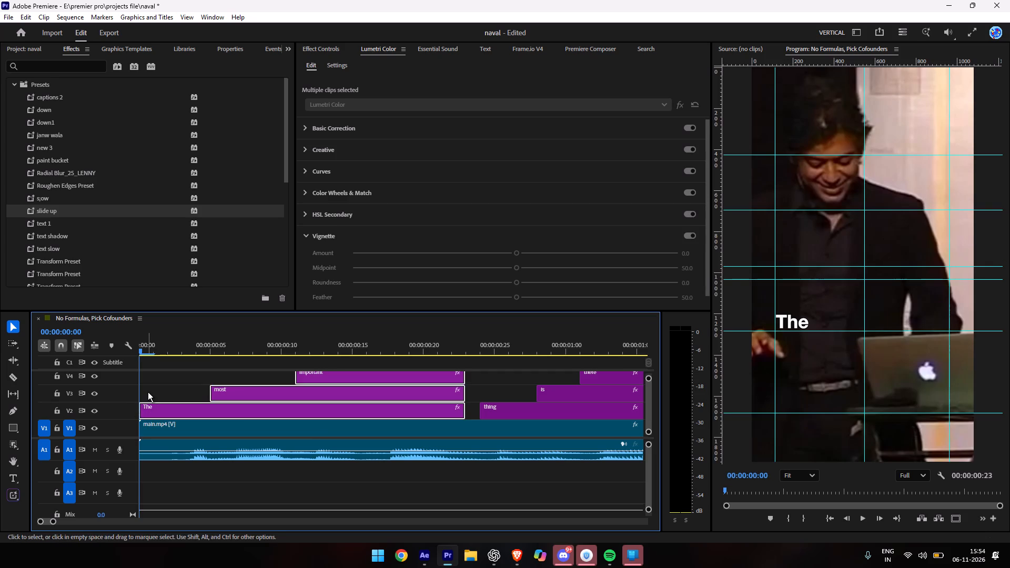
left_click(148, 392)
left_click_drag(141, 405, 171, 412)
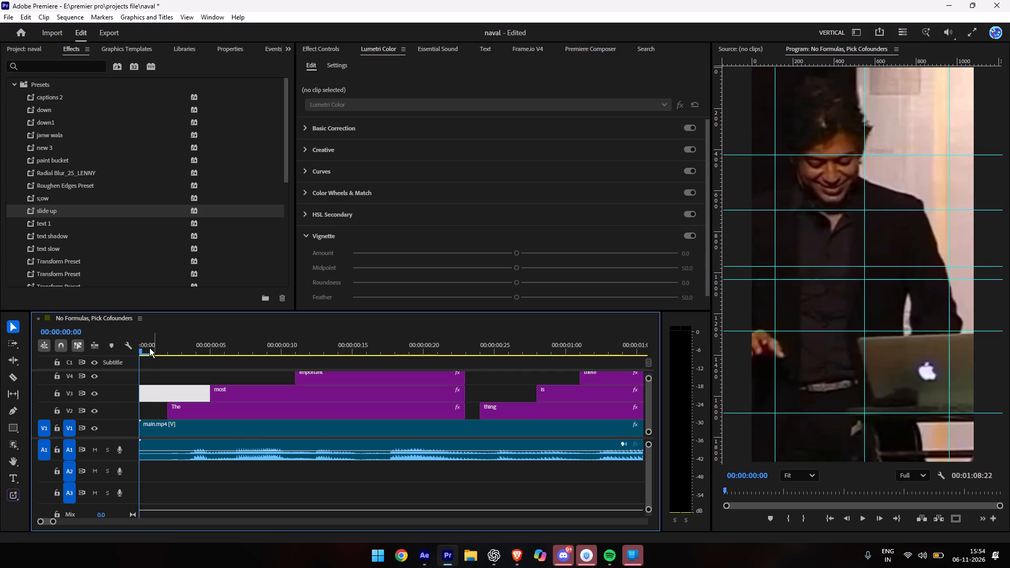
Play the sequence from the start through the opening captions and the nested "No Formulas" section to check the animation.
left_click(149, 347)
left_click_drag(147, 347, 118, 351)
key("space")
key("space")
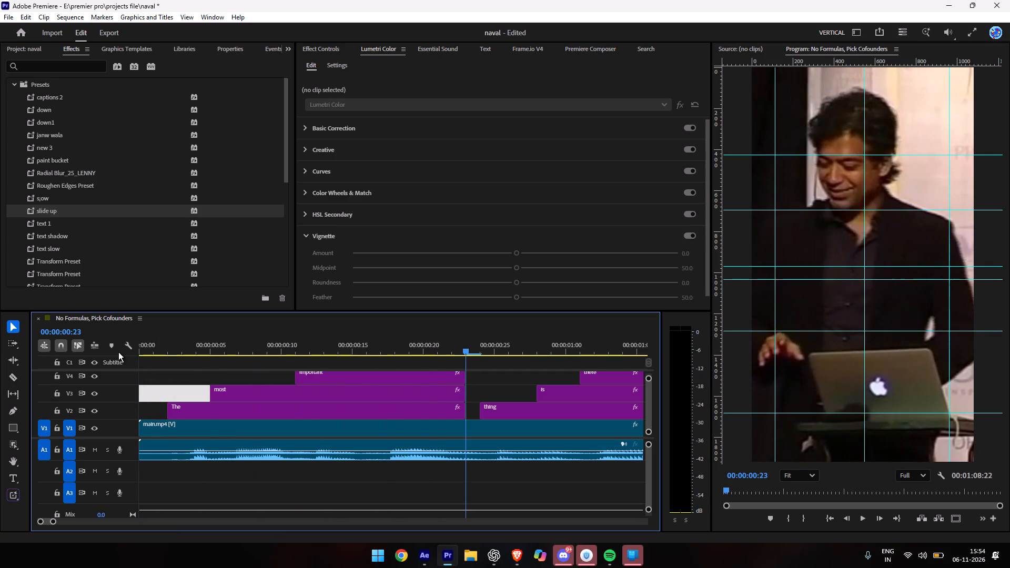
key("space")
key("space")
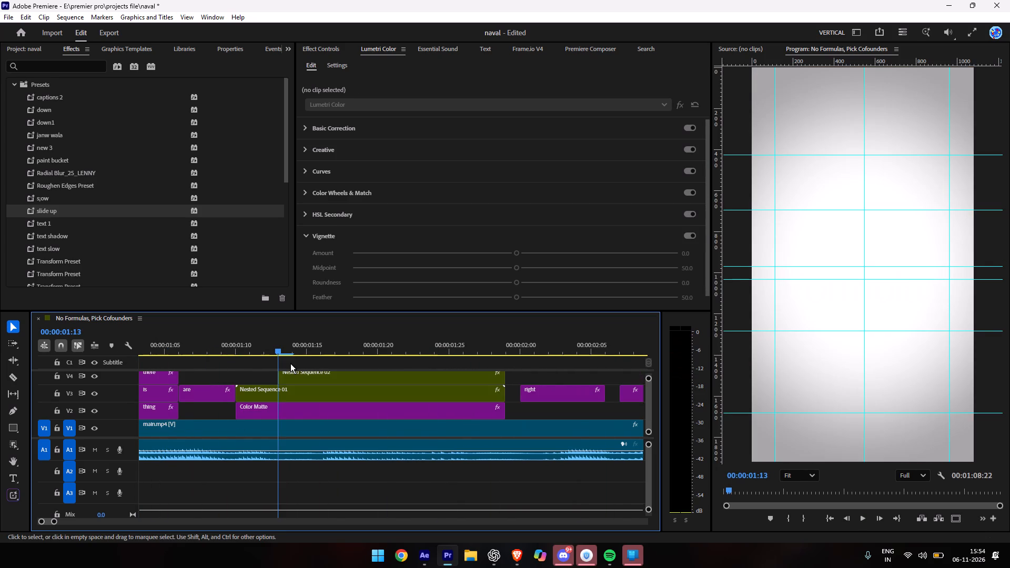
key("space")
key("space")
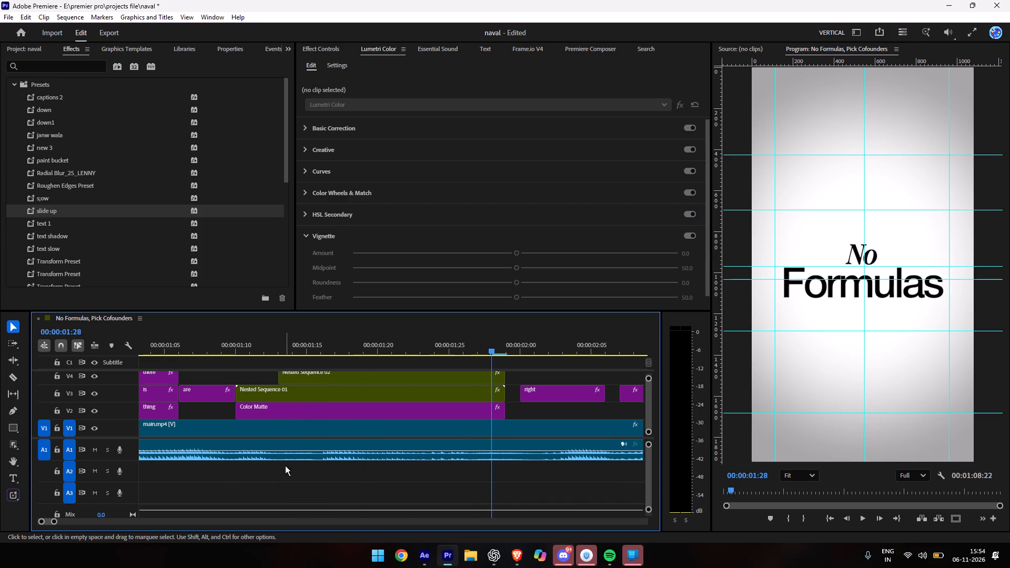
left_click_drag(53, 523, 84, 529)
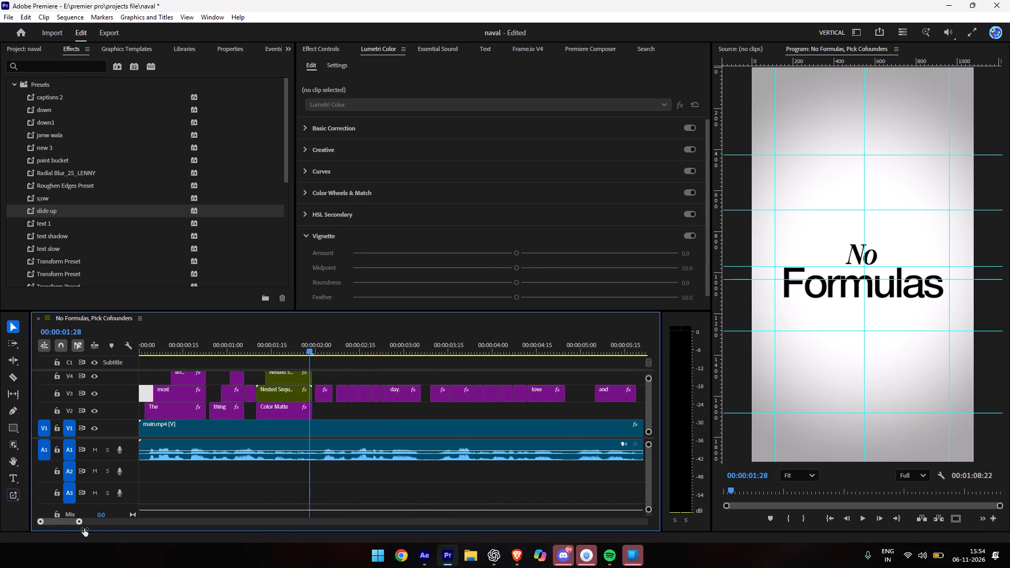
Play the sequence from the start to check the opening caption animation.
left_click_drag(84, 529, 105, 531)
left_click_drag(209, 349, 62, 336)
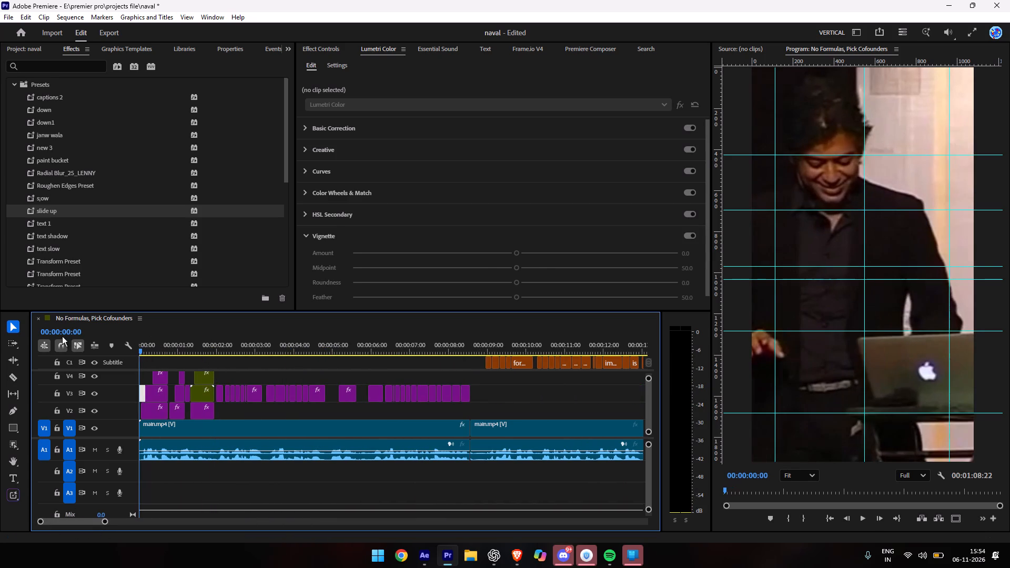
left_click_drag(62, 336, 59, 336)
left_click(258, 374)
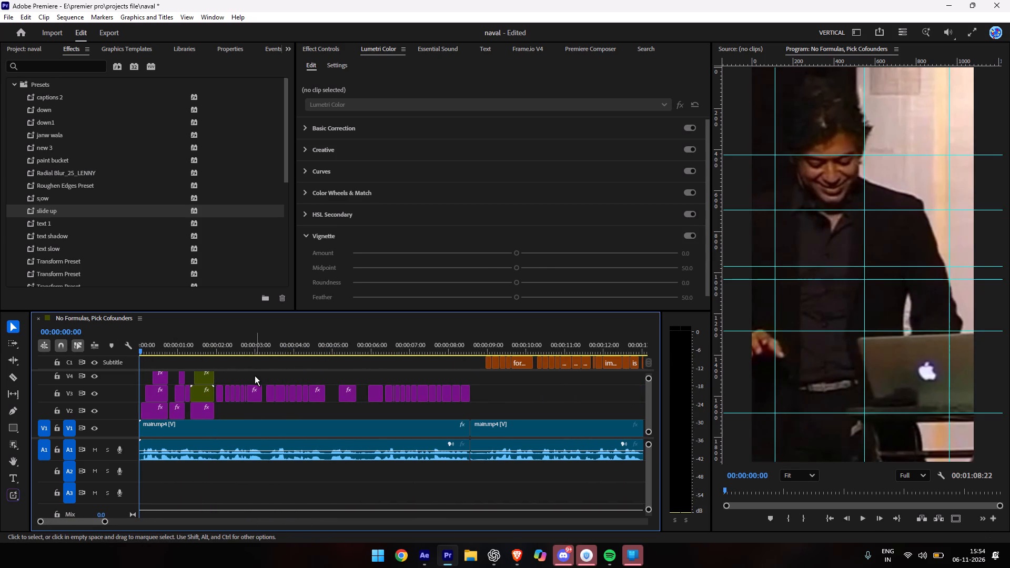
key("space")
key("space")
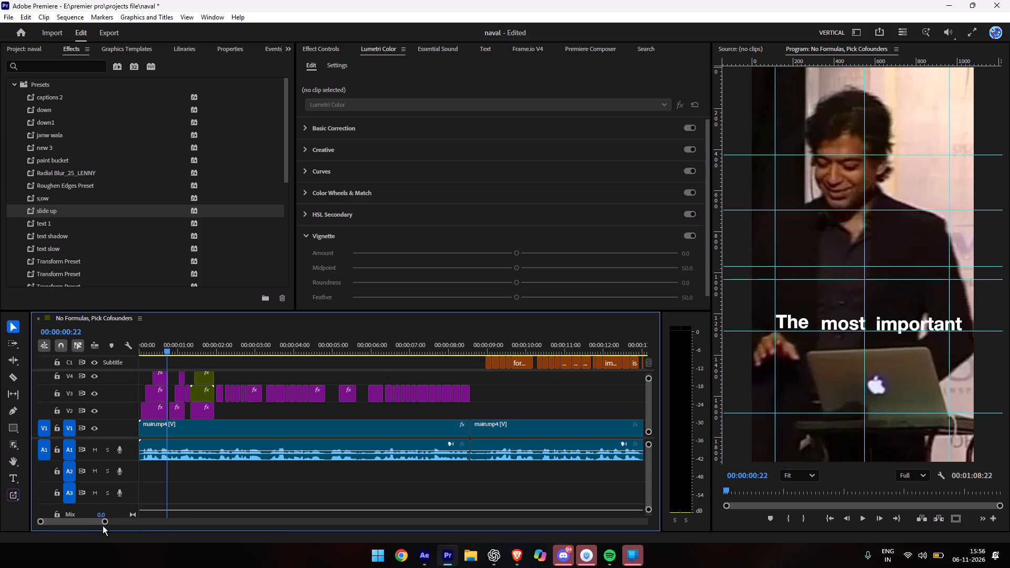
Duplicate the opening caption clips from "The" through "are" on V2–V4 onto the tracks directly above, keeping their timing.
left_click_drag(105, 524, 56, 532)
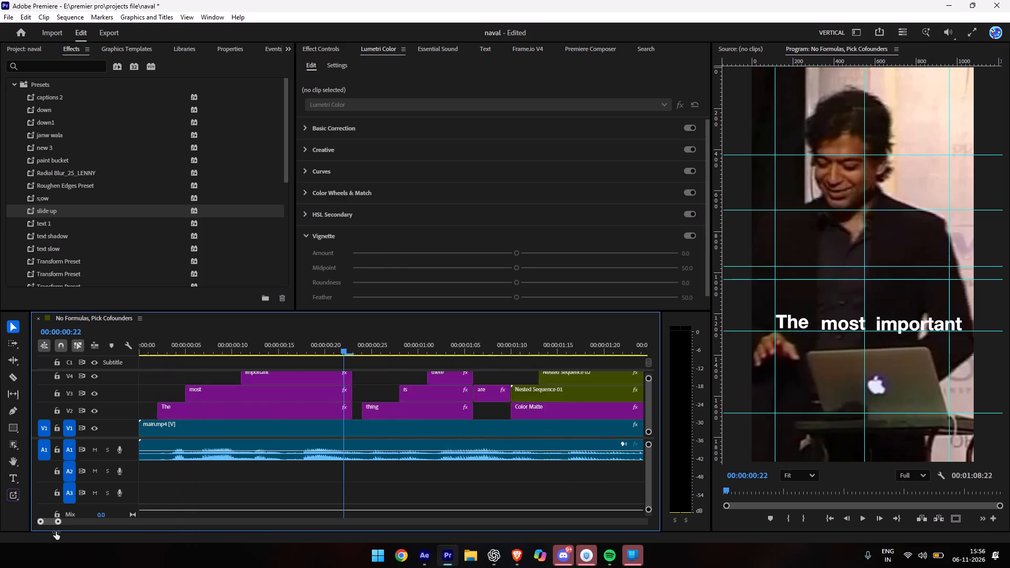
left_click_drag(56, 532, 62, 532)
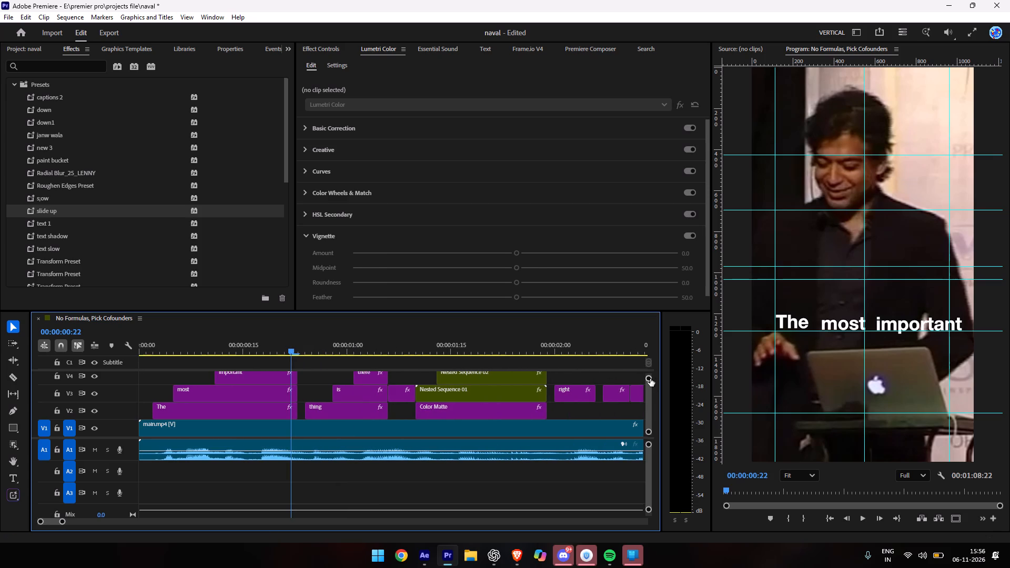
left_click_drag(650, 379, 644, 370)
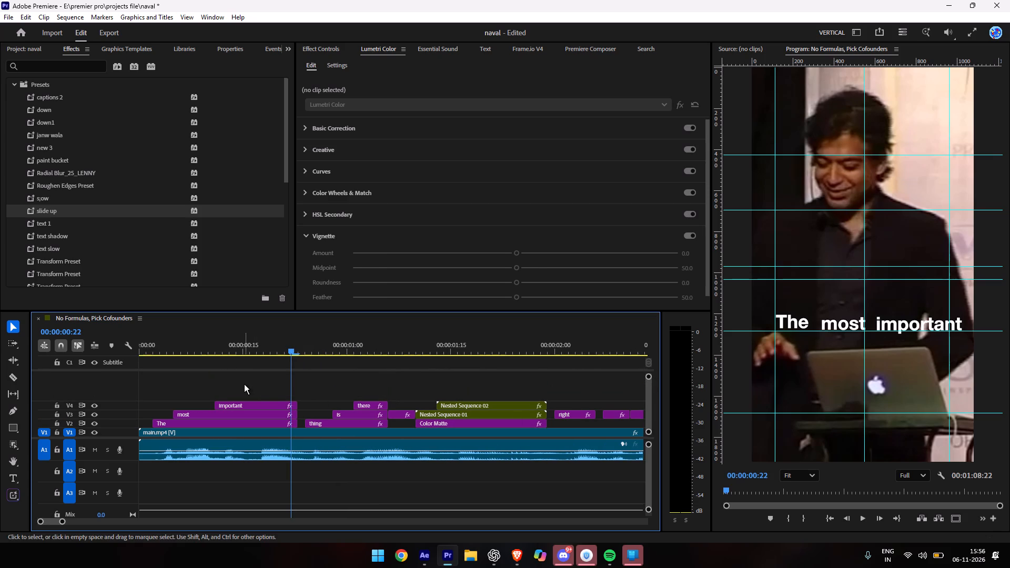
left_click_drag(214, 387, 346, 414)
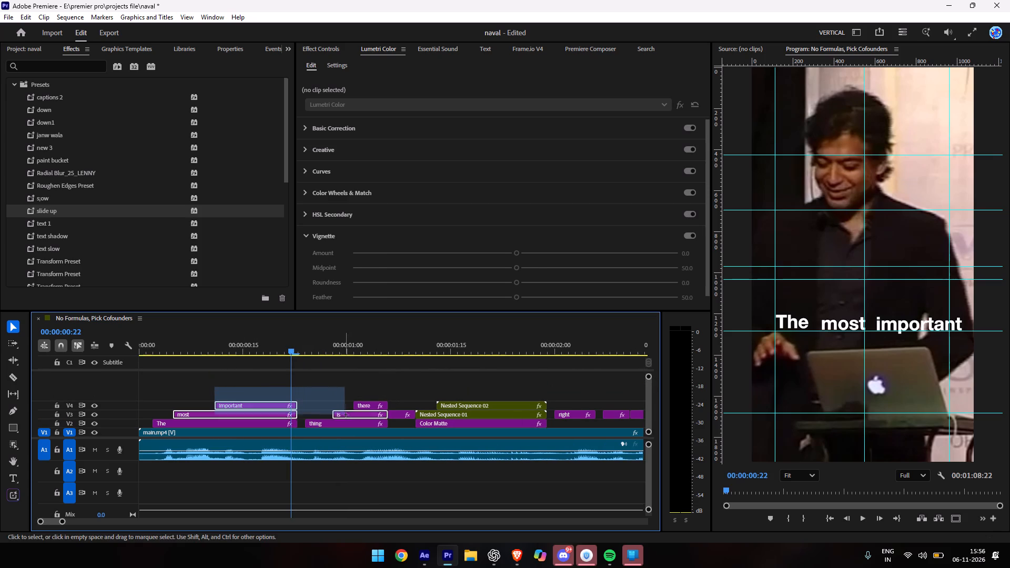
left_click_drag(346, 414, 400, 426)
left_click_drag(401, 414, 401, 394, "alt")
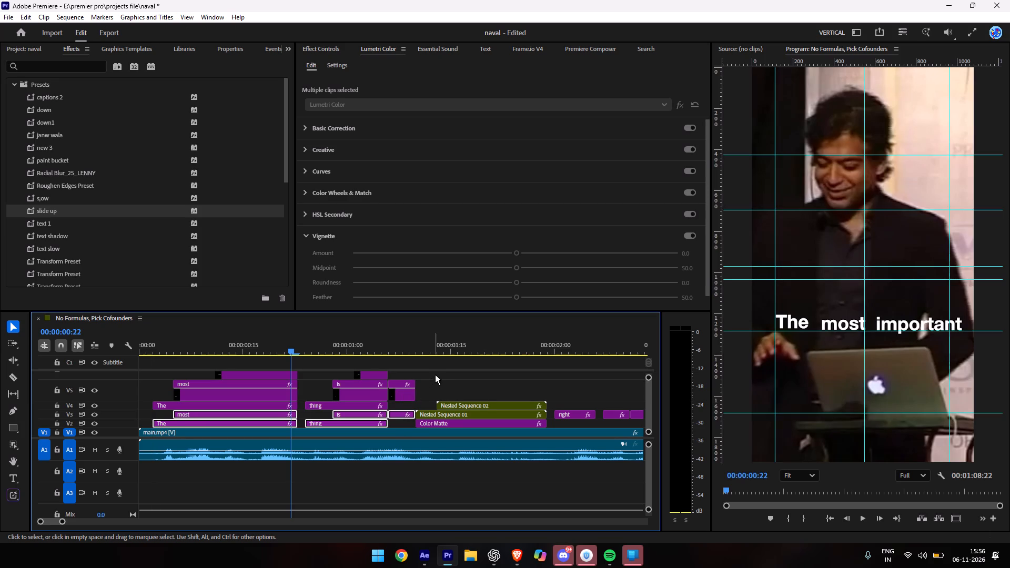
Set the duration of all the duplicated caption clips to 2 frames.
left_click_drag(435, 374, 184, 402)
right_click(210, 394)
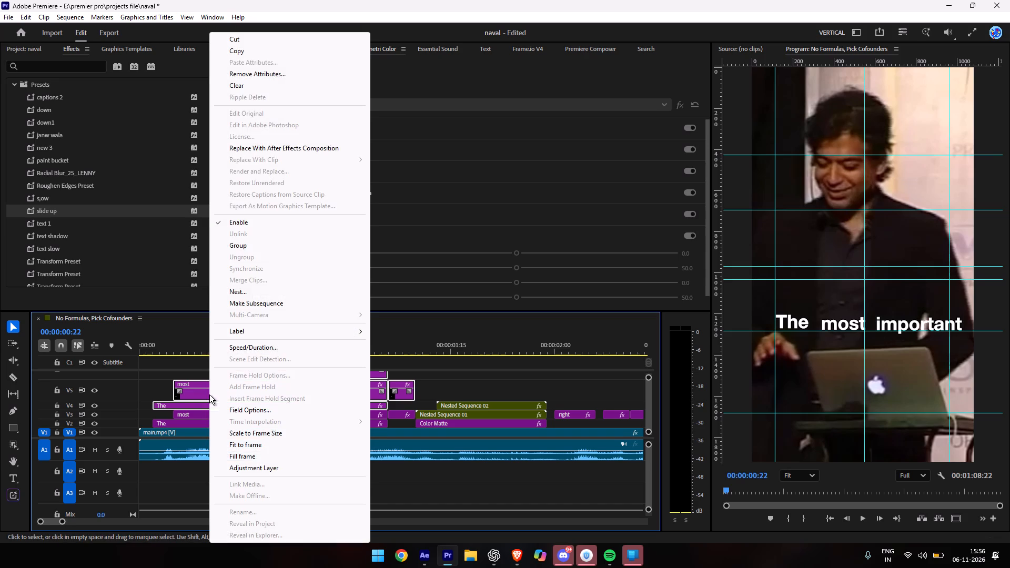
left_click(268, 347)
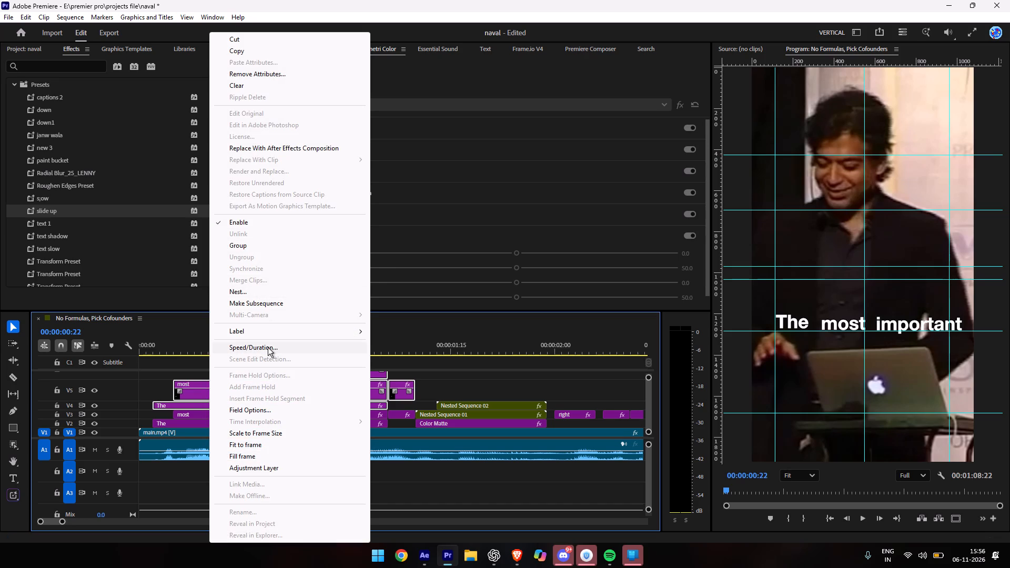
left_click(467, 244)
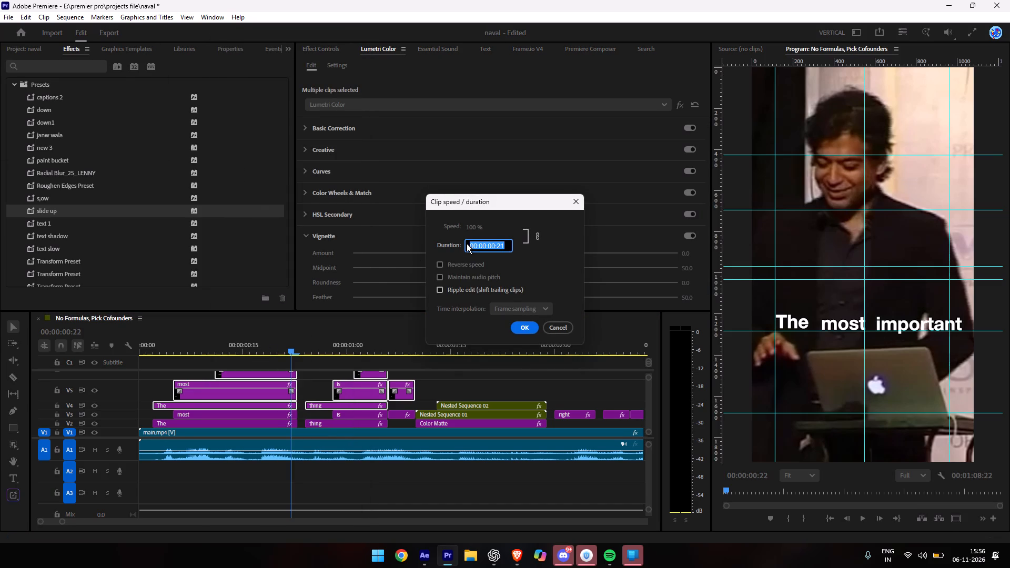
key("2")
key("Return")
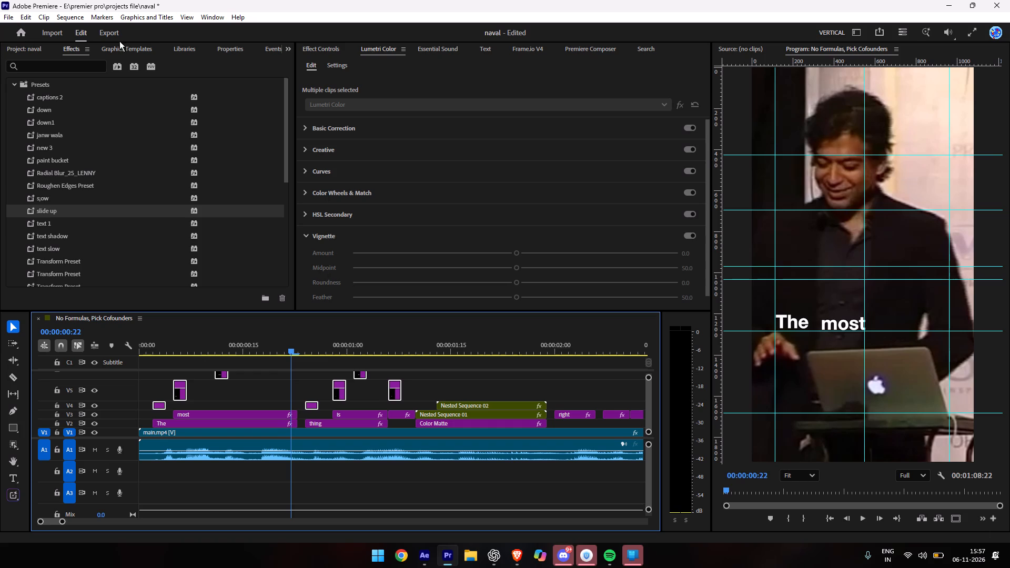
Give the shortened caption copies a white FFFFFF text background at 100% opacity.
left_click(244, 49)
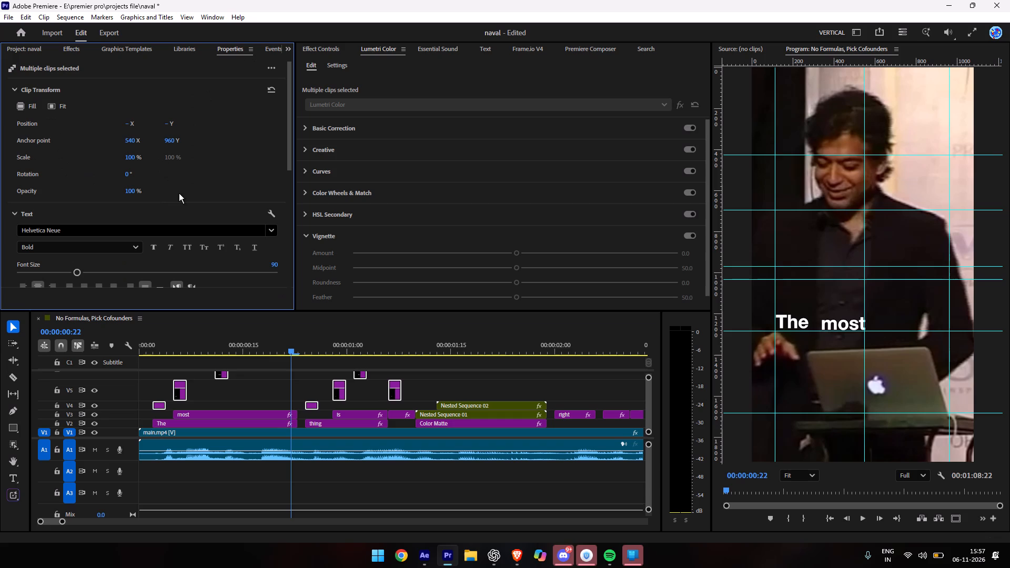
left_click_drag(291, 137, 307, 255)
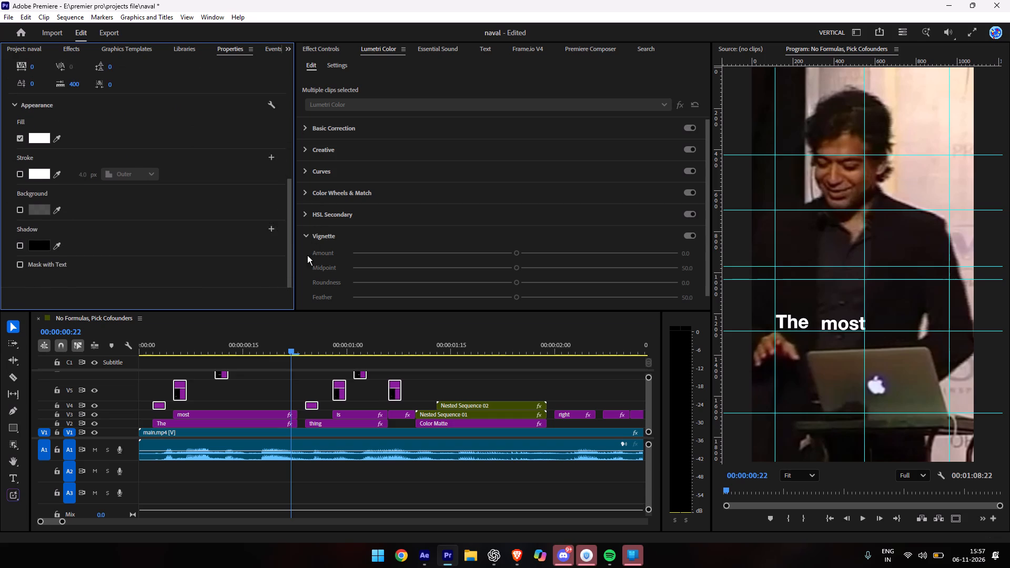
left_click_drag(307, 255, 307, 255)
left_click(18, 201)
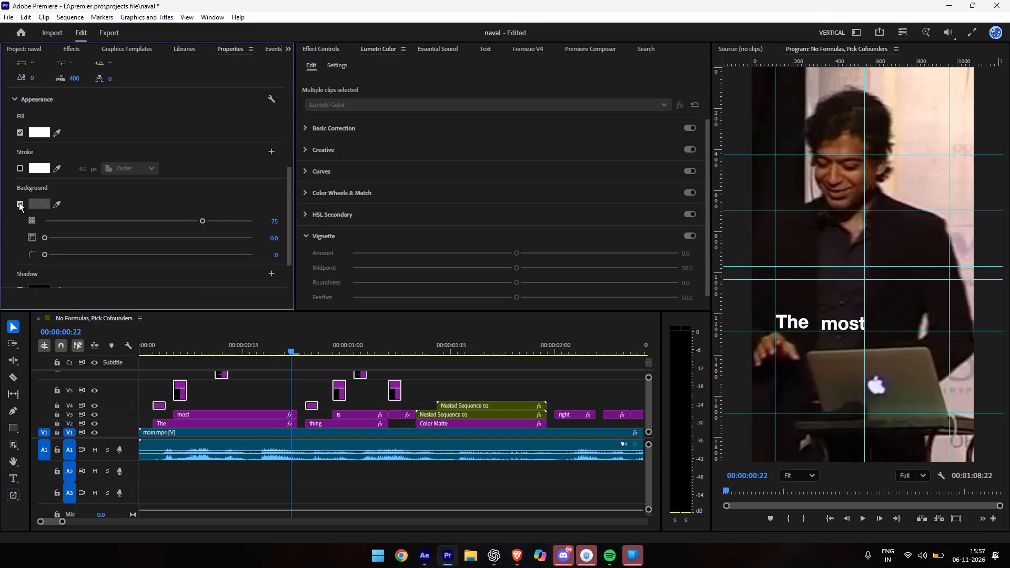
left_click(41, 206)
left_click_drag(446, 237, 358, 361)
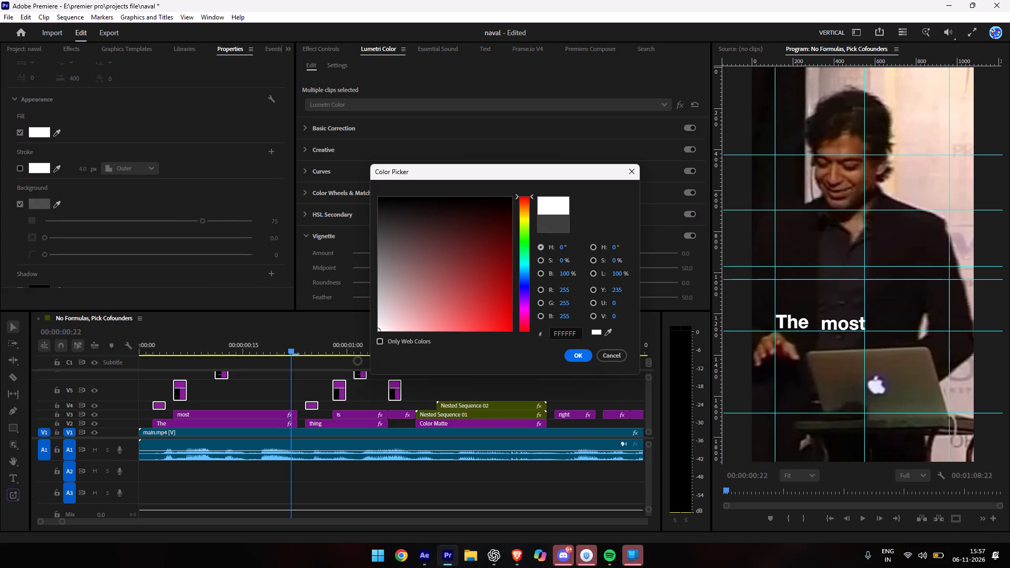
left_click_drag(358, 361, 351, 362)
left_click(572, 356)
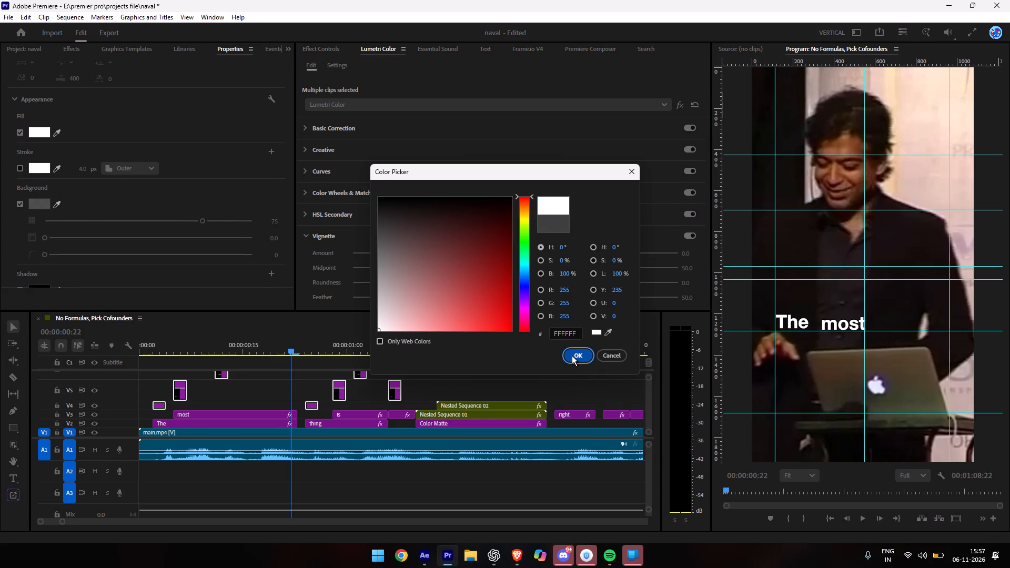
scroll(104, 201, "down", 1)
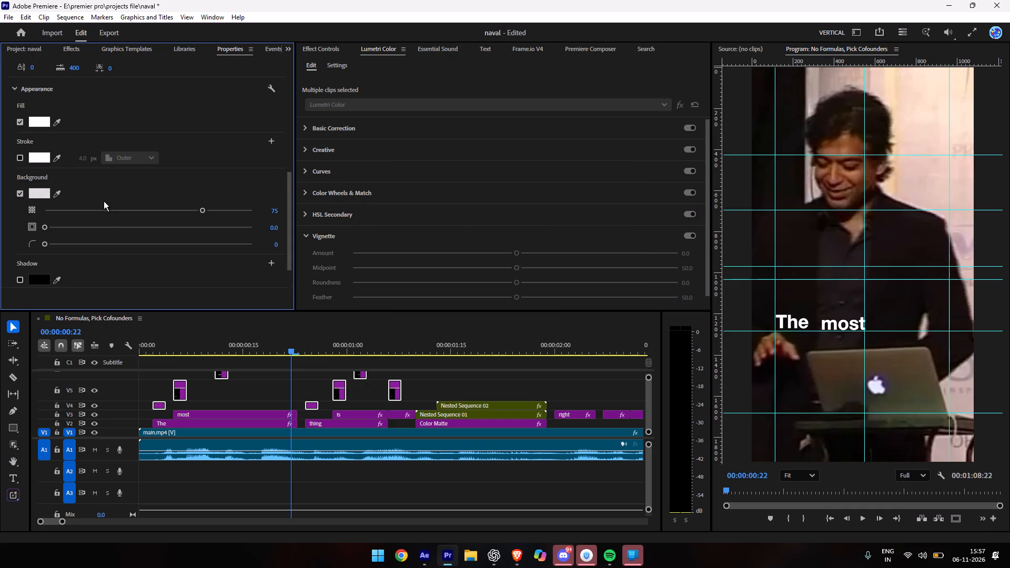
scroll(104, 201, "down", 4)
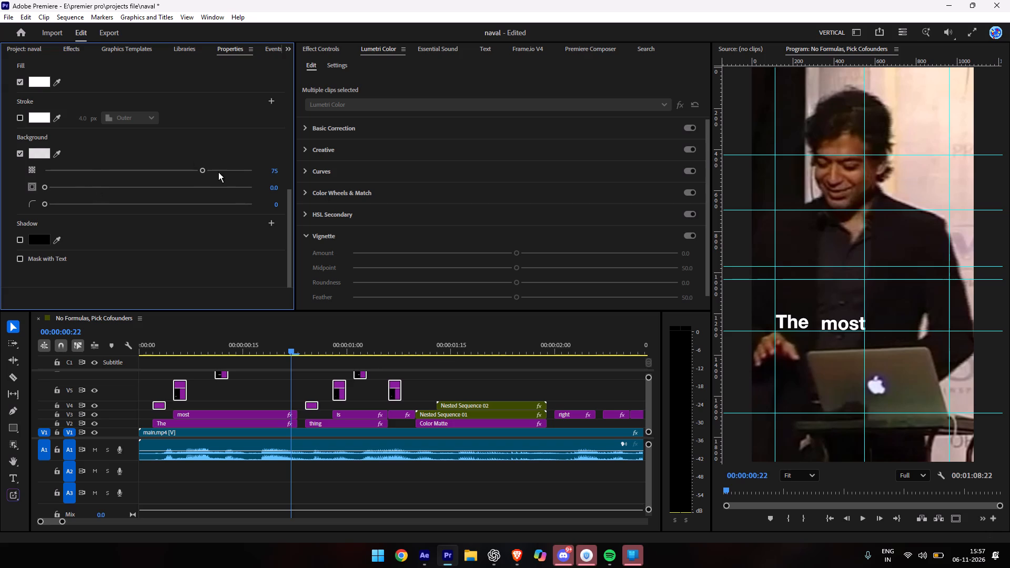
left_click_drag(200, 171, 254, 178)
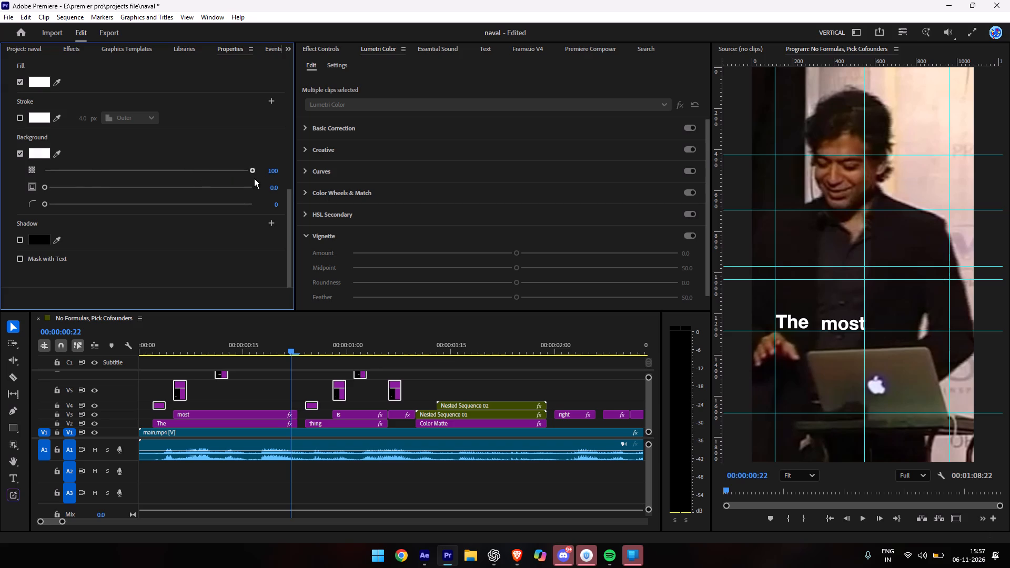
left_click_drag(254, 178, 290, 185)
Play the opening from the start and scrub back through it to check the white boxes flashing before each caption word.
left_click_drag(163, 348, 162, 348)
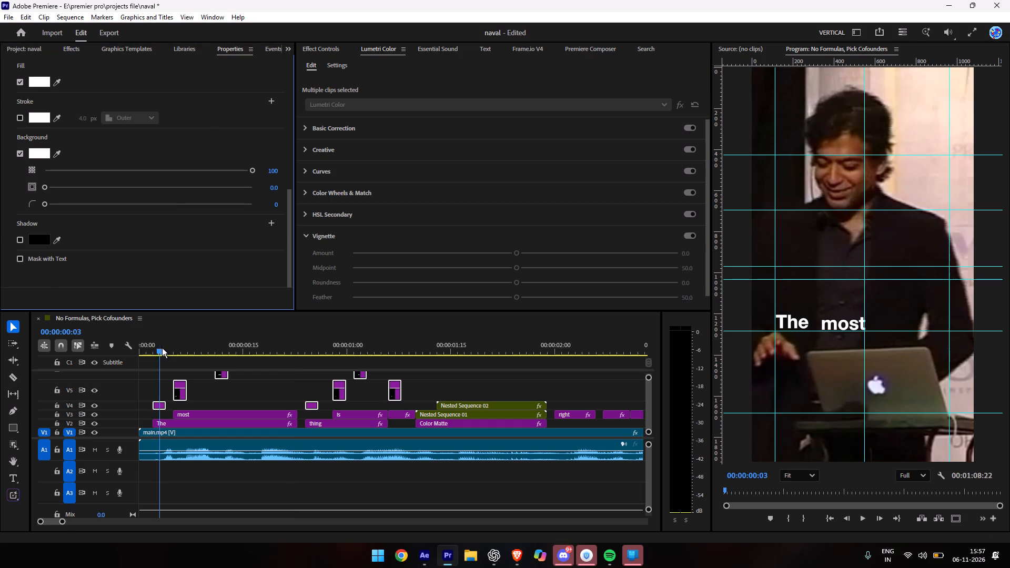
left_click_drag(162, 348, 117, 359)
key("space")
key("space")
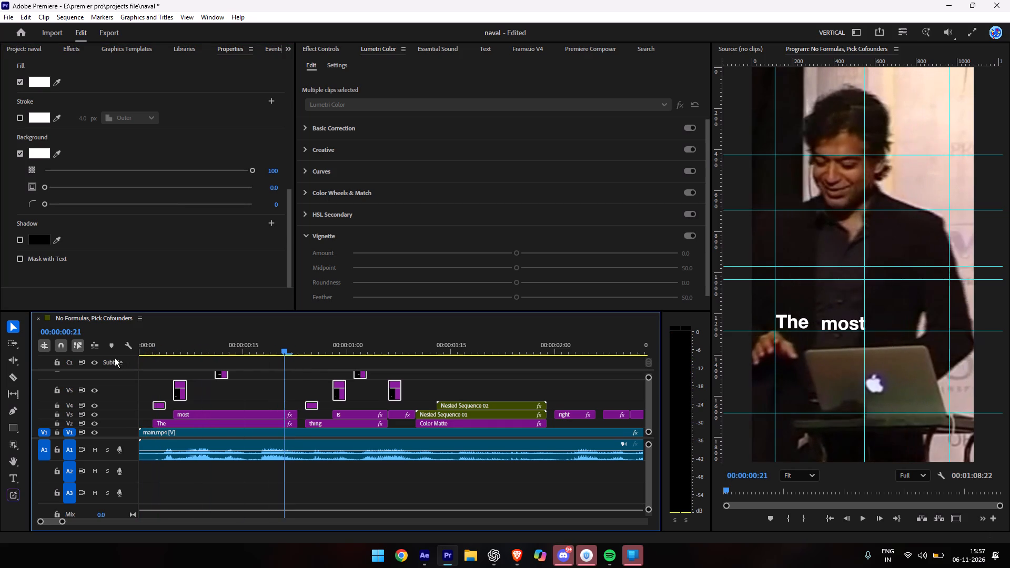
key("space")
key("space")
key("space")
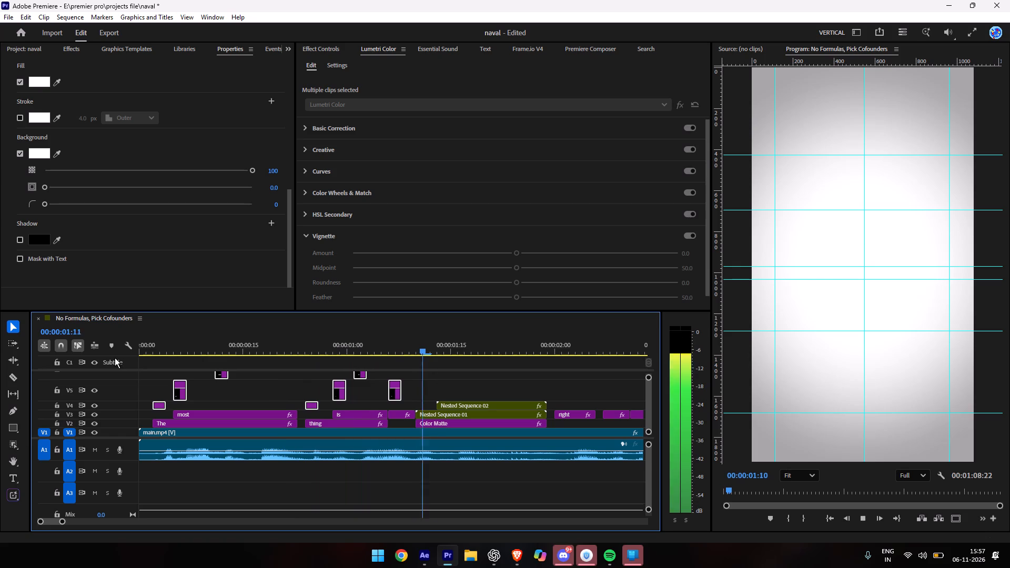
key("space")
left_click_drag(317, 344, 316, 344)
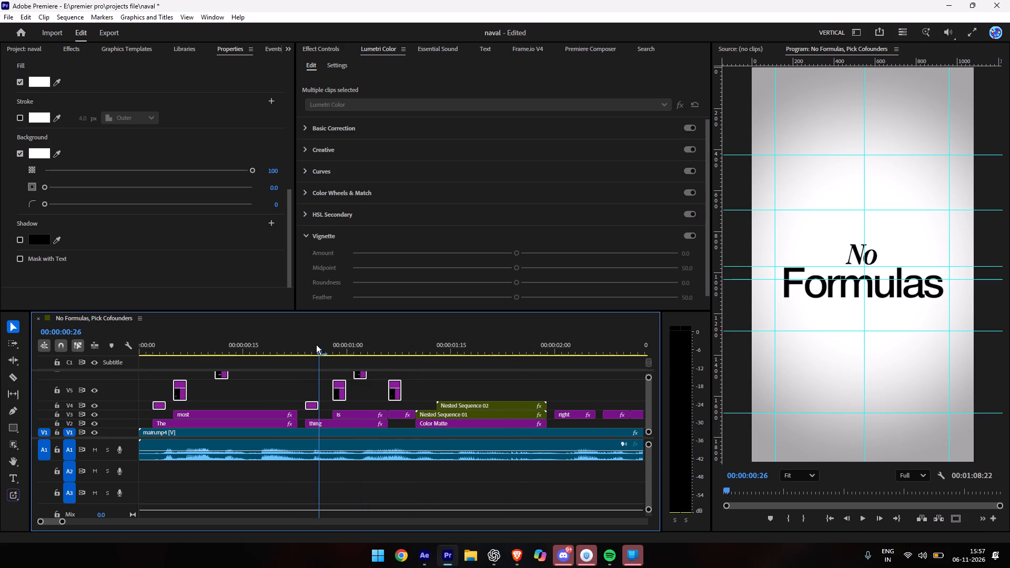
left_click_drag(316, 344, 315, 350)
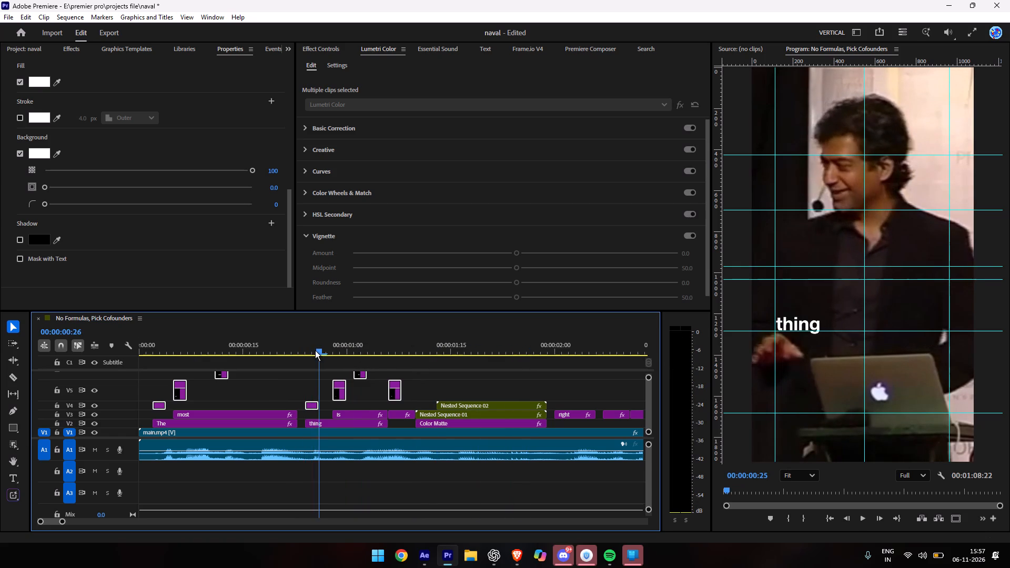
left_click_drag(315, 350, 216, 357)
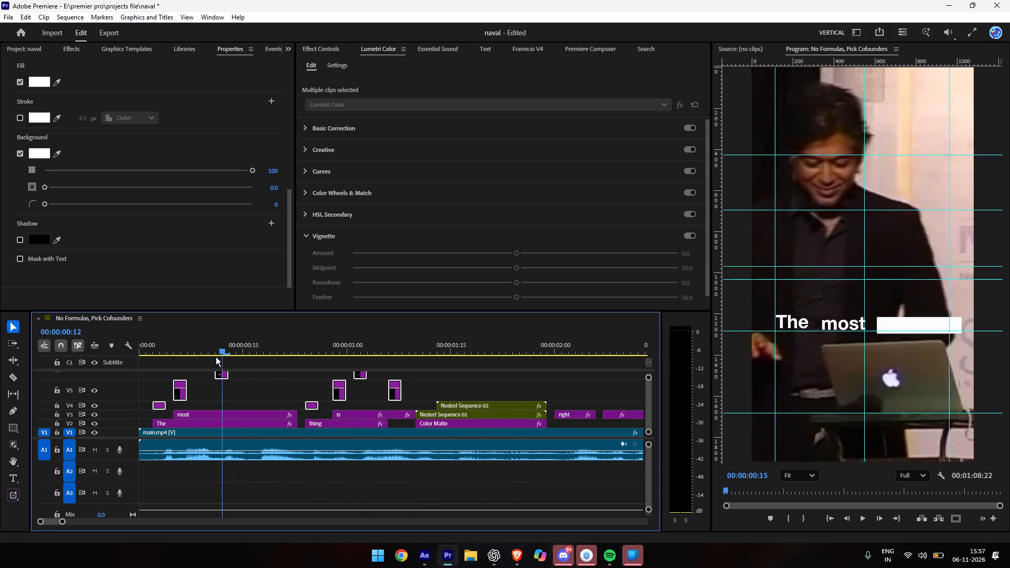
left_click_drag(216, 357, 152, 361)
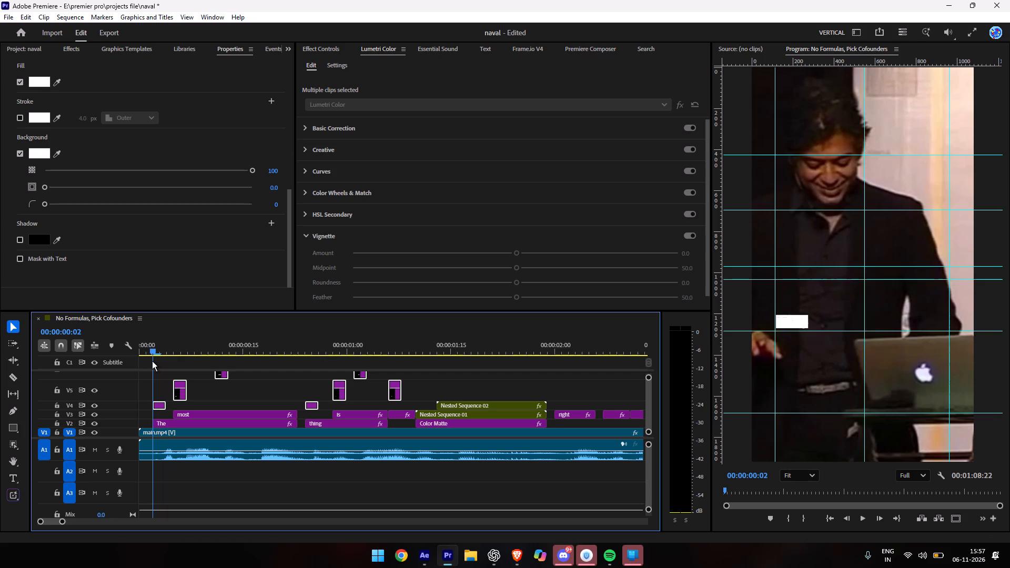
left_click_drag(152, 361, 150, 360)
Inspect the white box over "The" up close and replay the opening captions from the start.
scroll(782, 324, "up", 3)
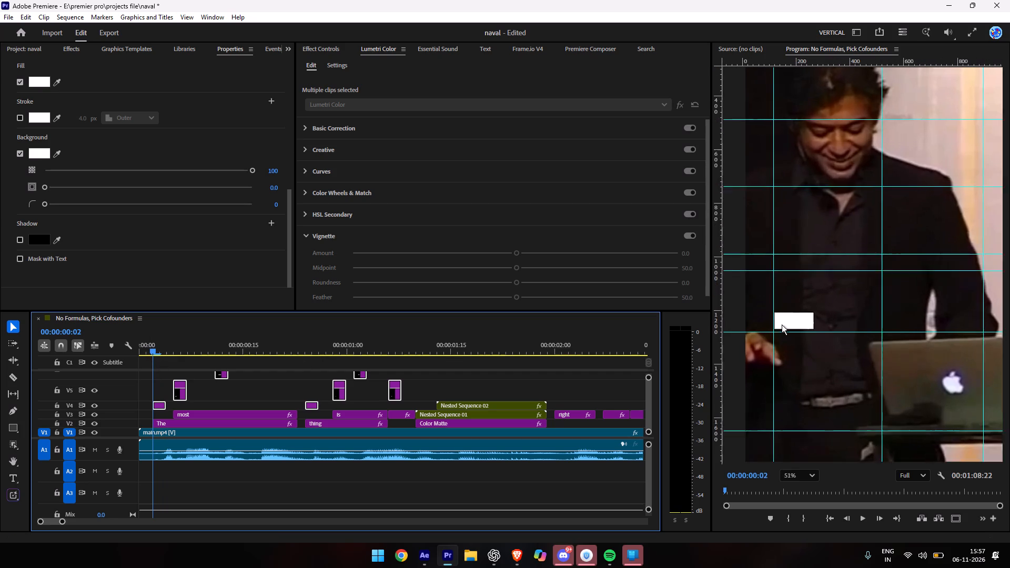
scroll(782, 324, "up", 20)
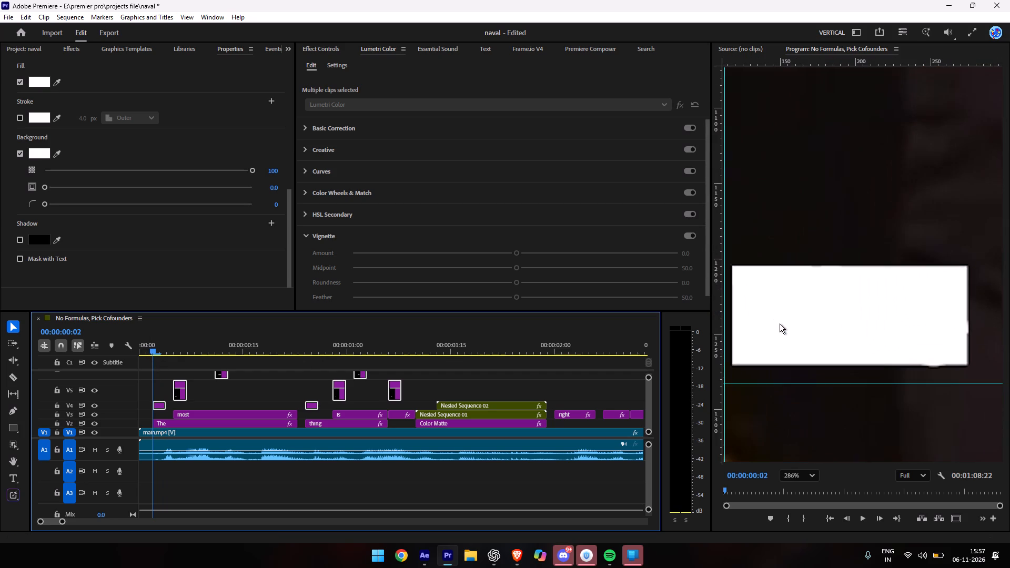
scroll(780, 323, "down", 3)
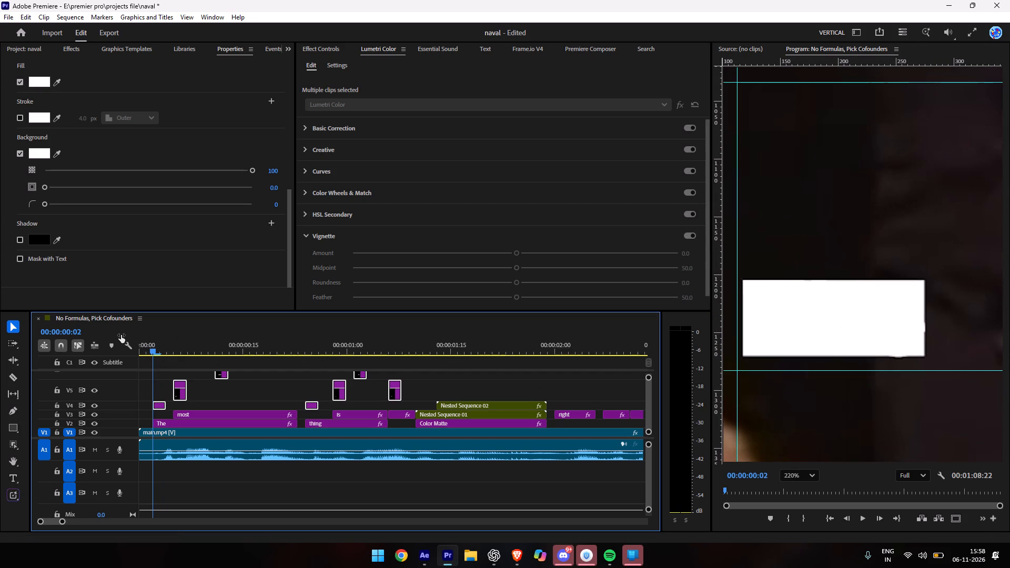
left_click_drag(156, 352, 128, 354)
key("space")
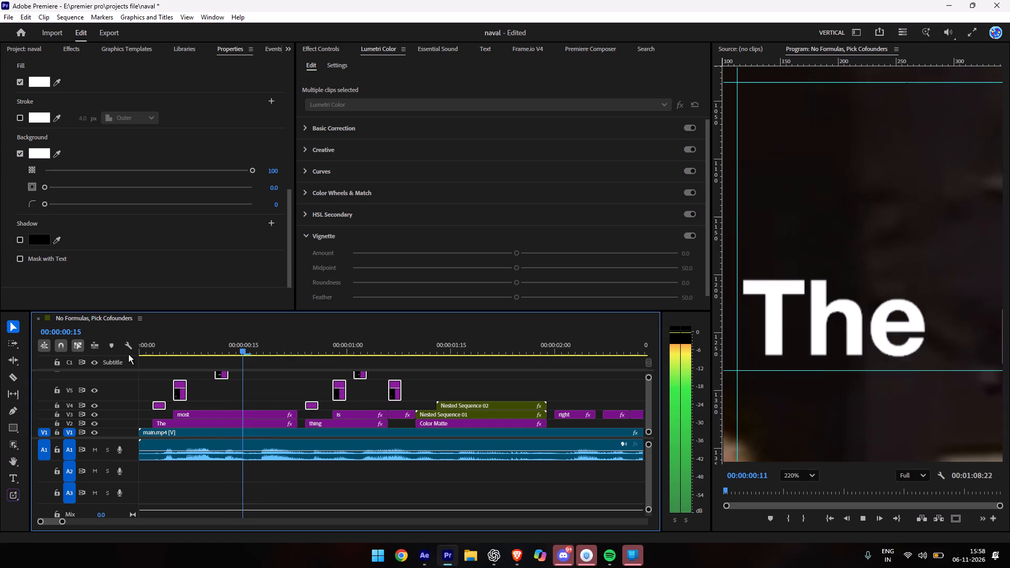
key("space")
key("space")
key("space")
key("space")
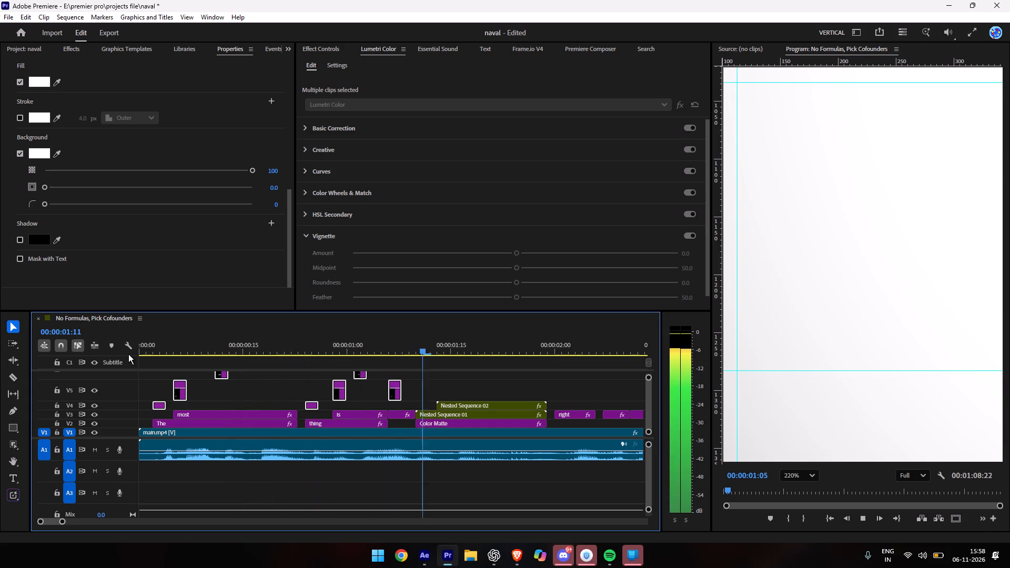
key("space")
scroll(353, 384, "down", 1)
scroll(261, 480, "up", 3)
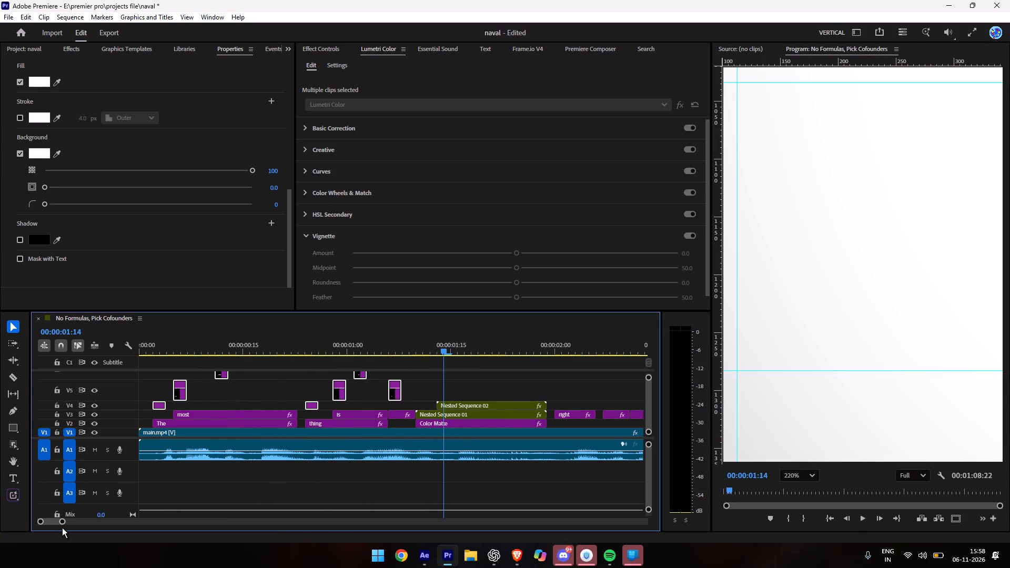
Fit the whole frame in the program preview and play the opening captions from the start.
left_click_drag(63, 522, 134, 532)
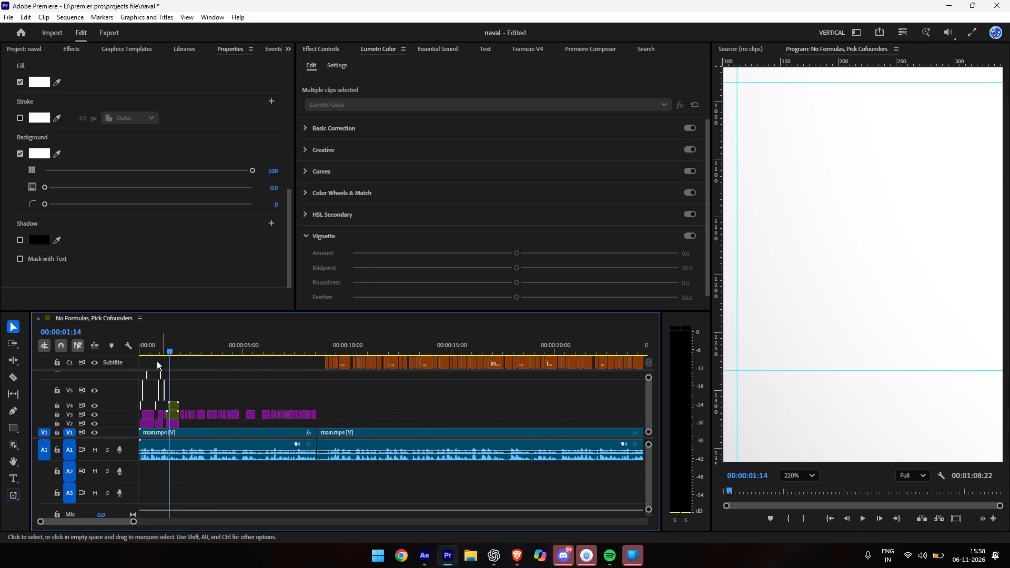
left_click_drag(158, 346, 116, 350)
key("space")
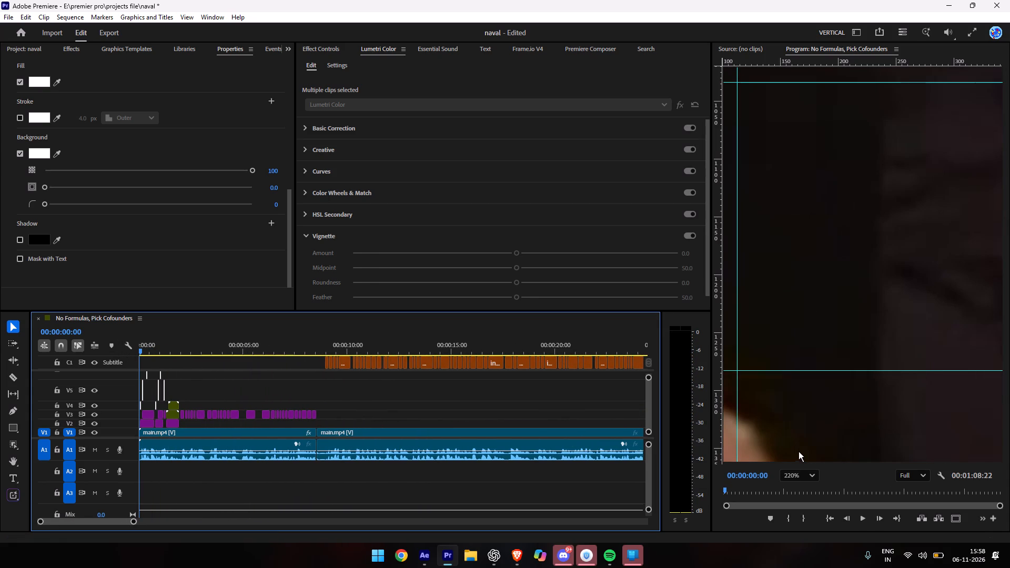
left_click(806, 473)
left_click(789, 329)
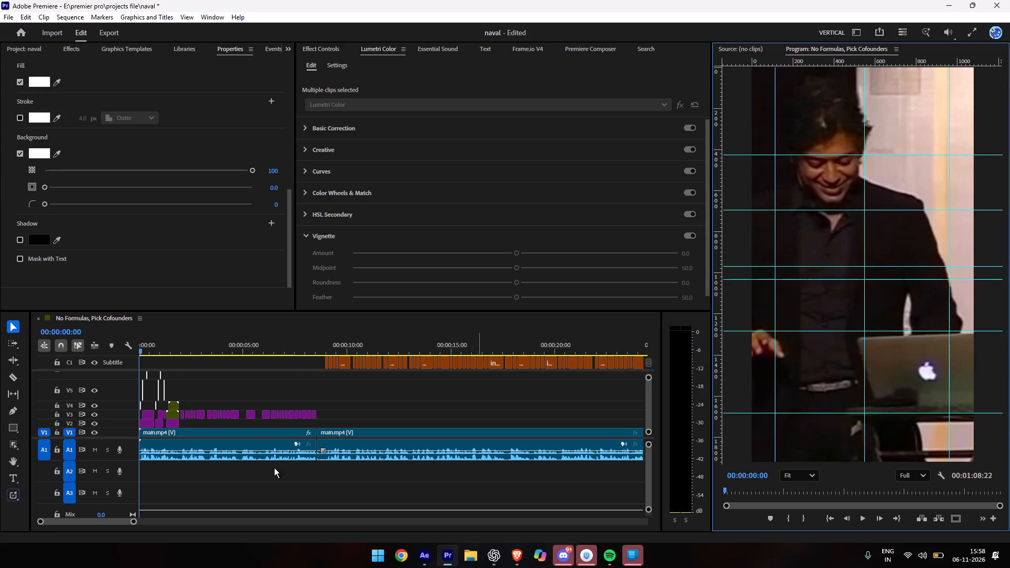
key("space")
key("space")
key("space")
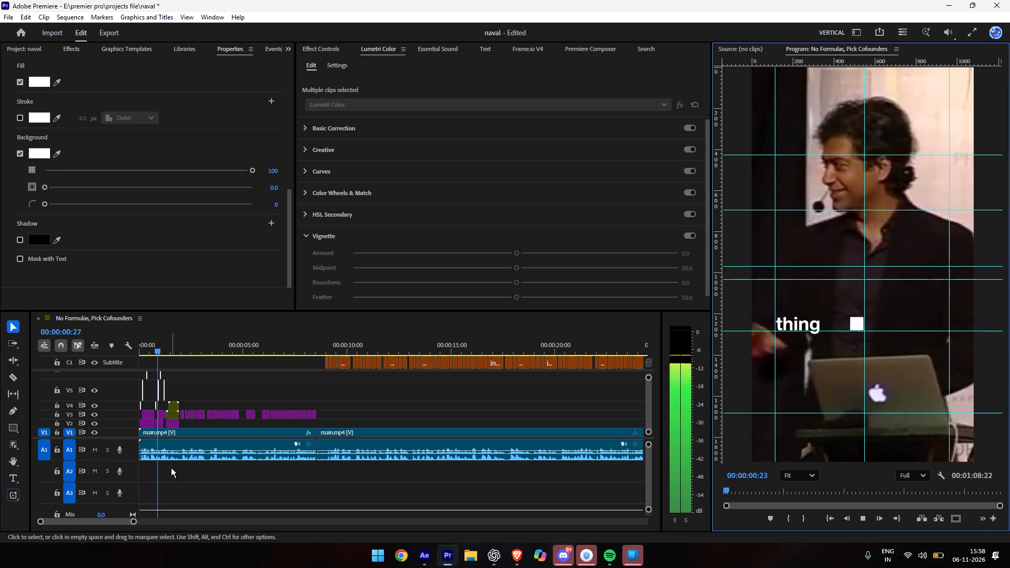
key("space")
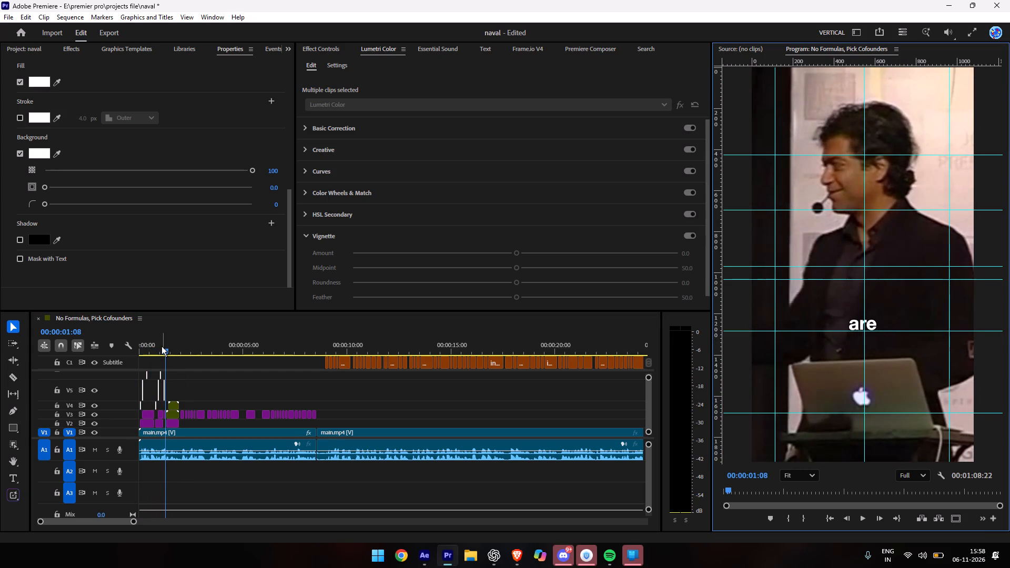
Scrub through the opening white box flashes and the "No Formulas" text, and replay from the start to check their timing.
left_click_drag(161, 346, 162, 348)
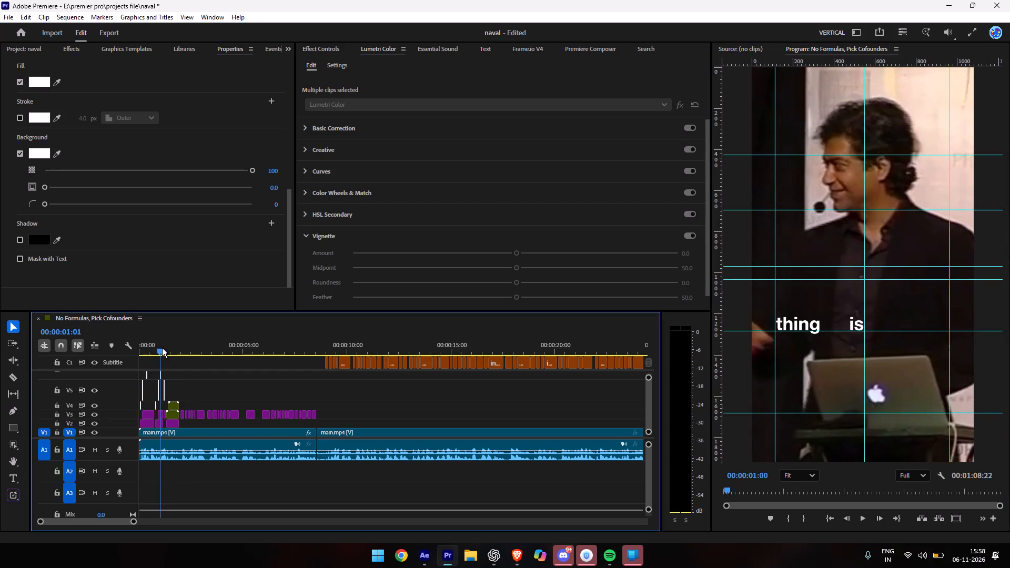
left_click_drag(162, 348, 170, 351)
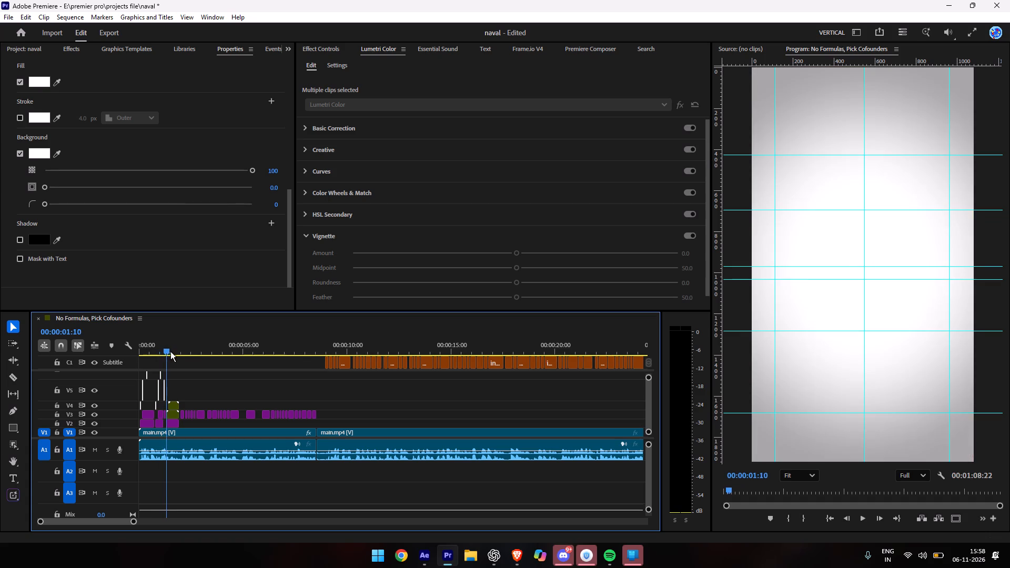
left_click_drag(170, 351, 171, 352)
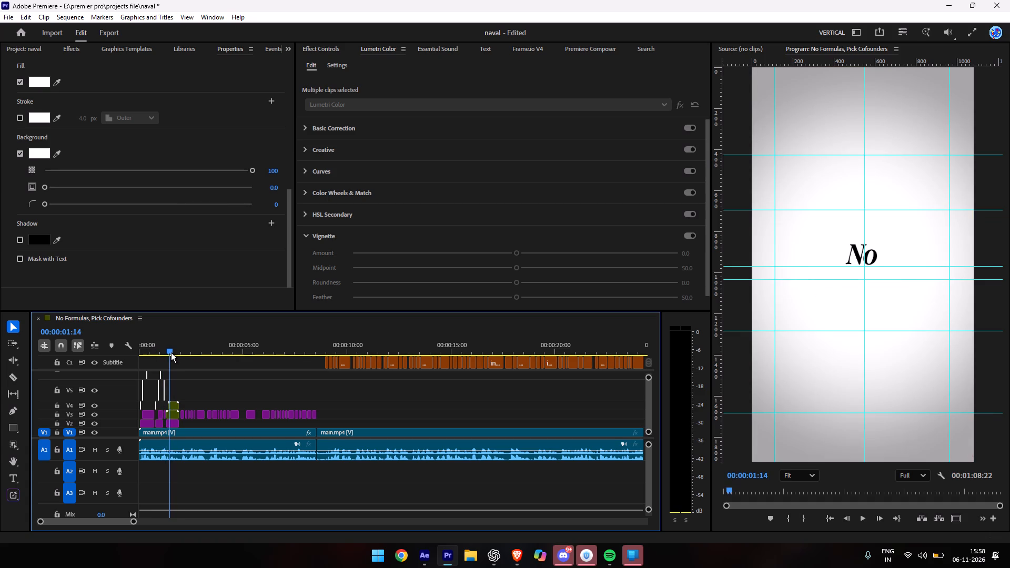
left_click_drag(171, 352, 164, 353)
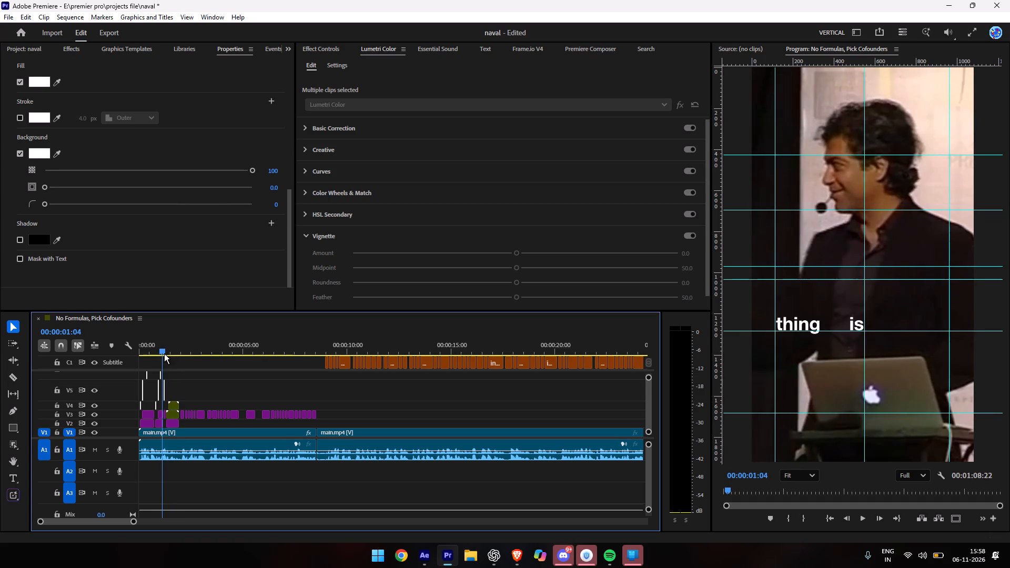
left_click_drag(164, 353, 159, 353)
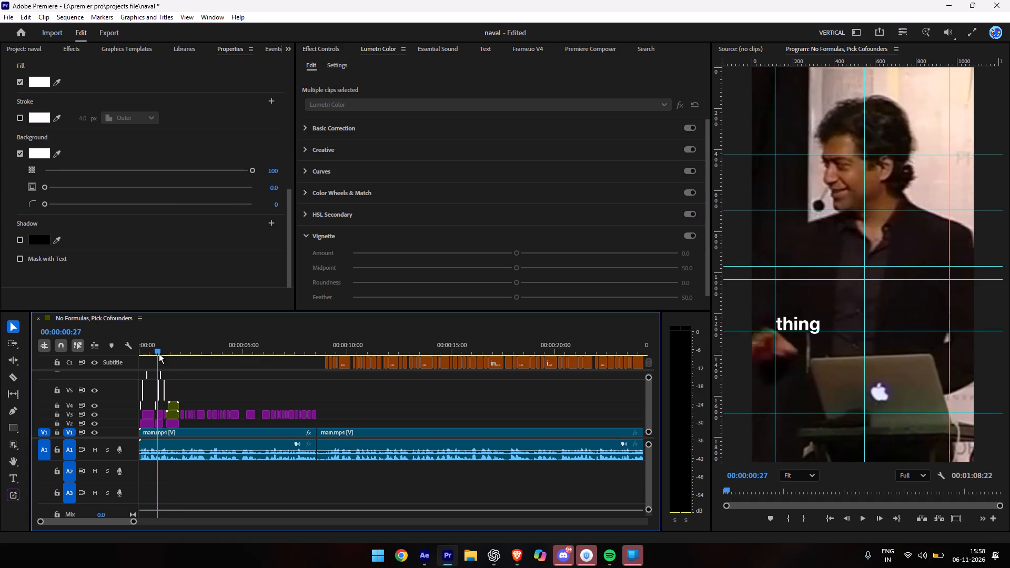
left_click_drag(159, 353, 144, 354)
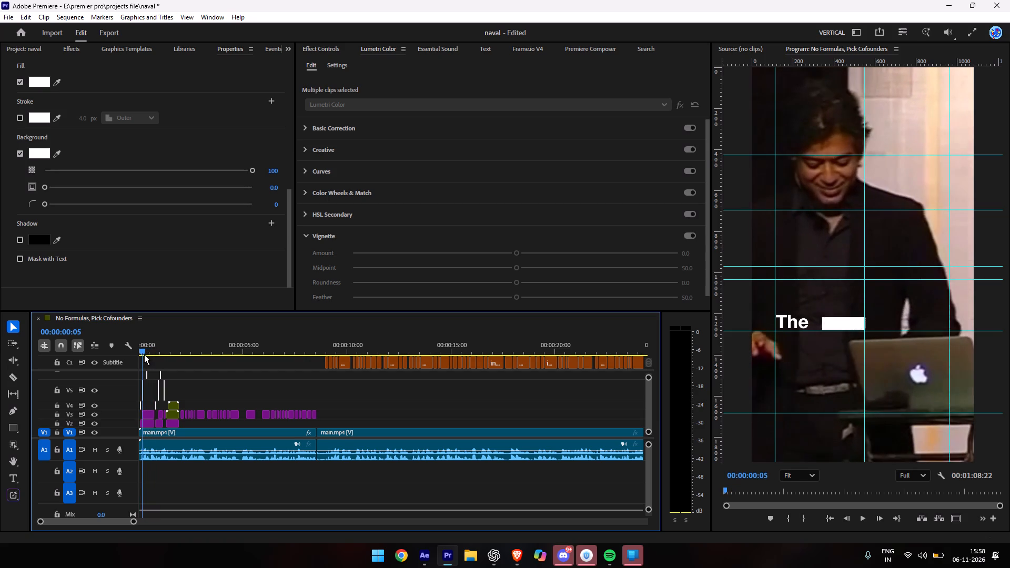
left_click_drag(144, 354, 95, 358)
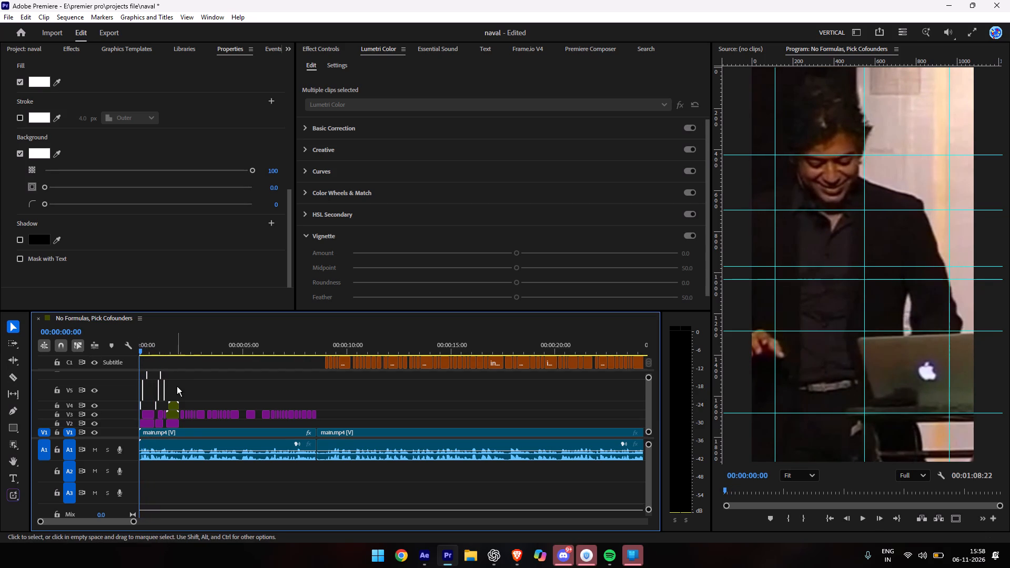
key("space")
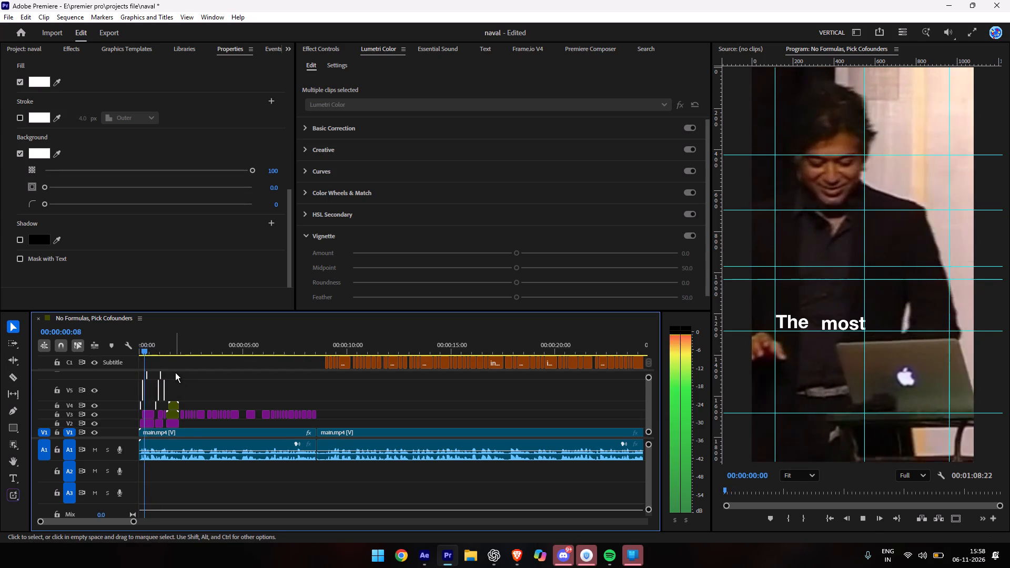
key("space")
key("space")
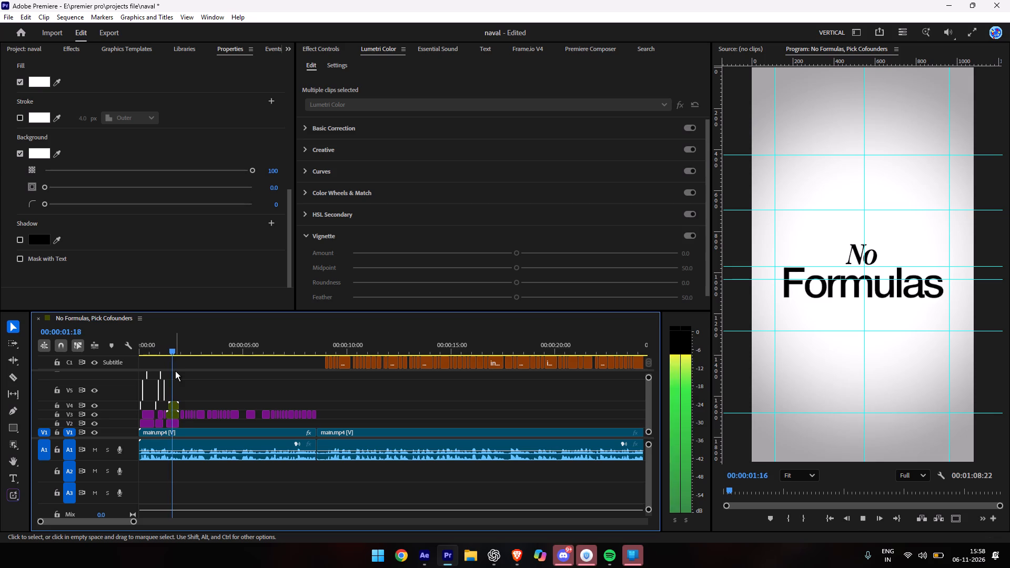
key("space")
key("space")
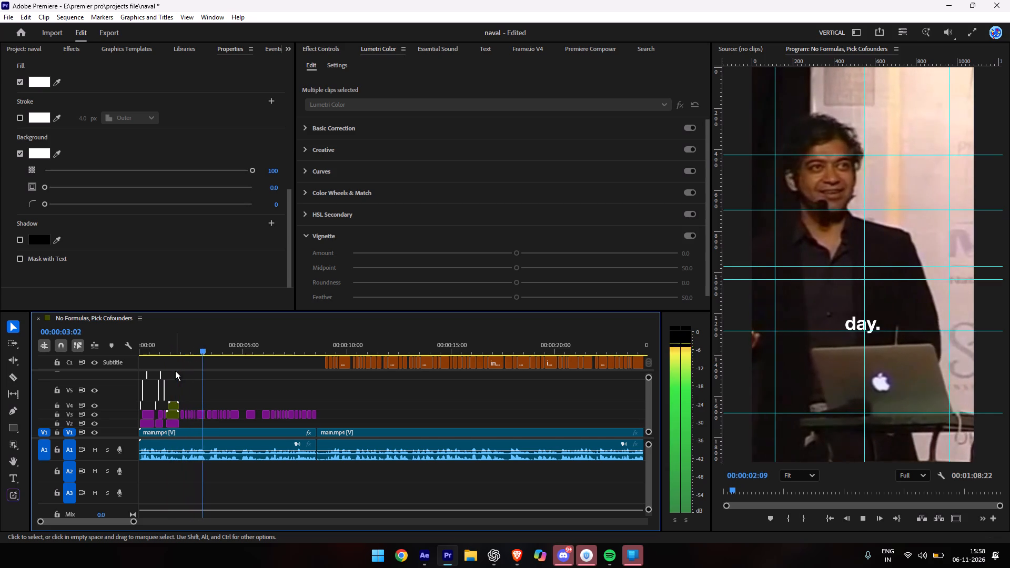
key("space")
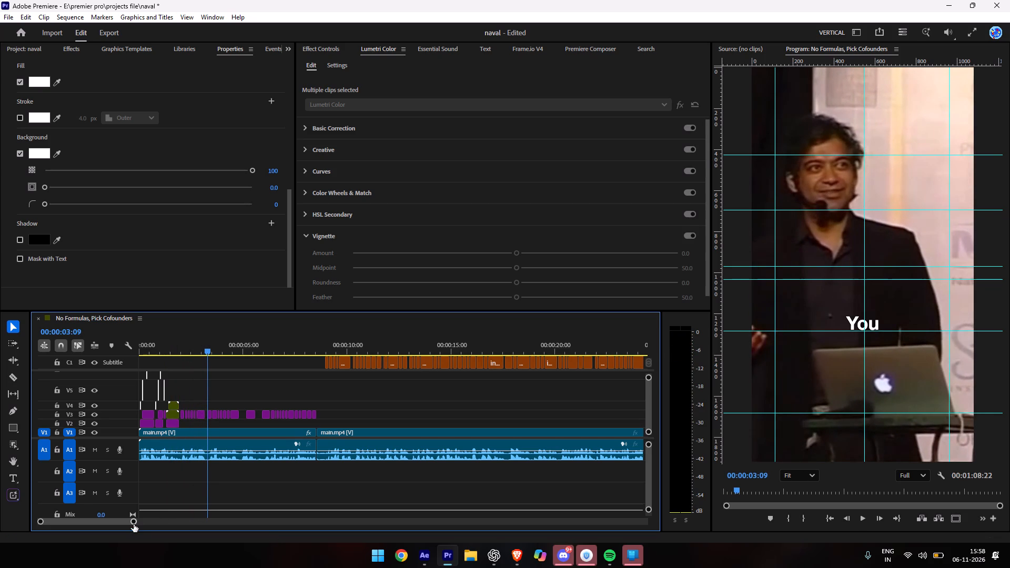
Play the captions from "right" to "day." after the "No Formulas" section to check them against the speech.
left_click_drag(134, 524, 62, 531)
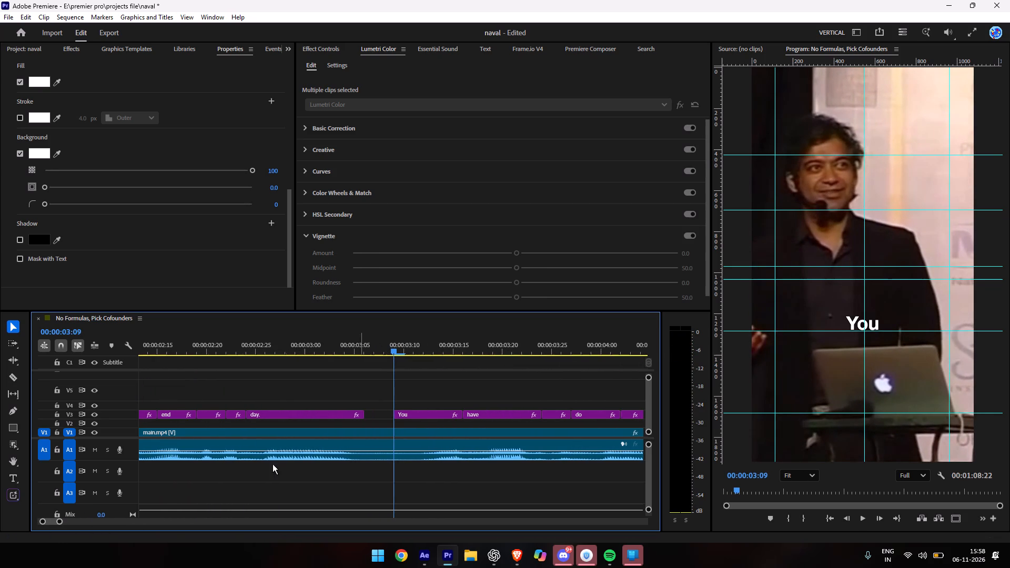
scroll(246, 455, "up", 15)
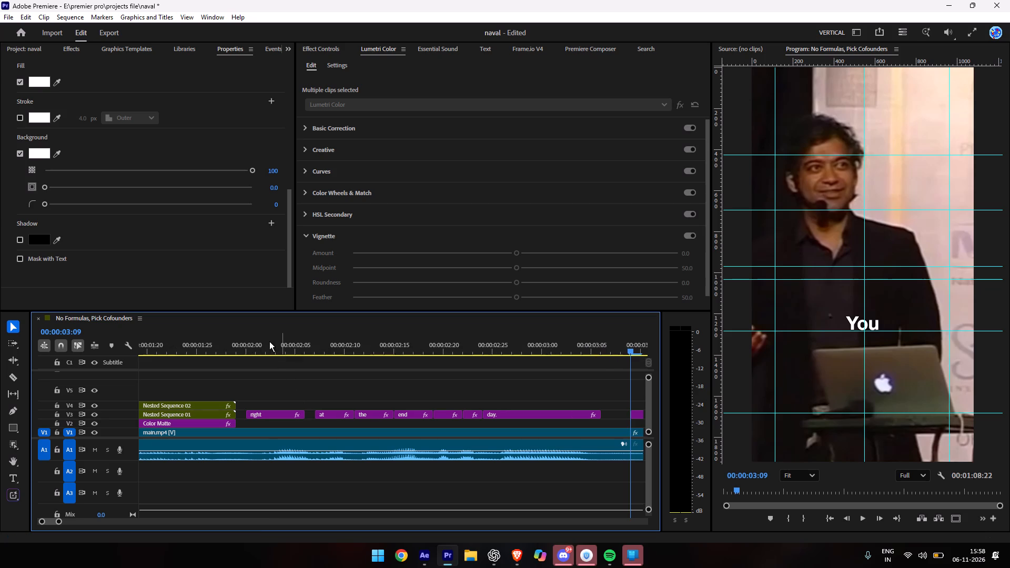
left_click_drag(269, 341, 254, 346)
key("space")
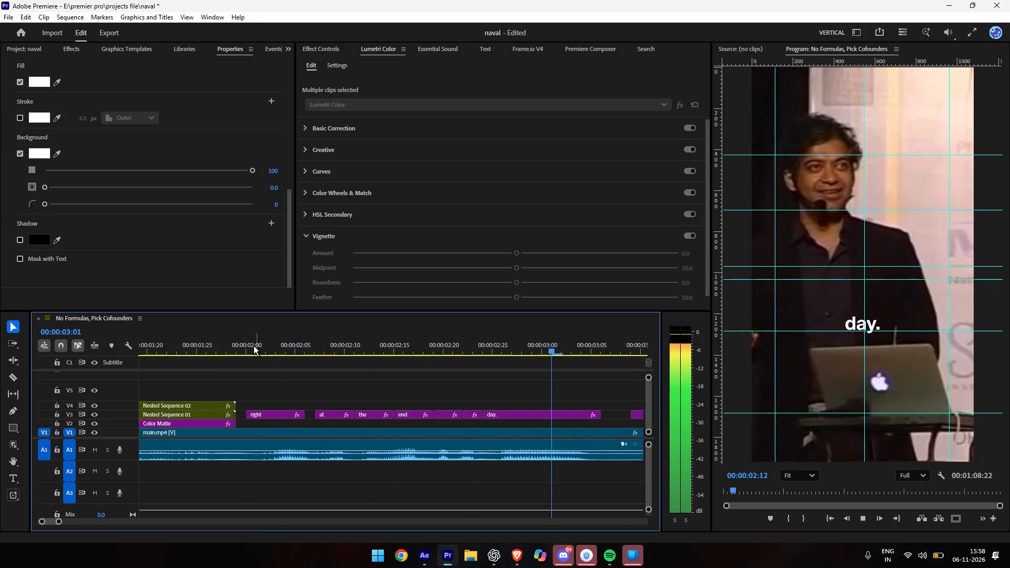
key("space")
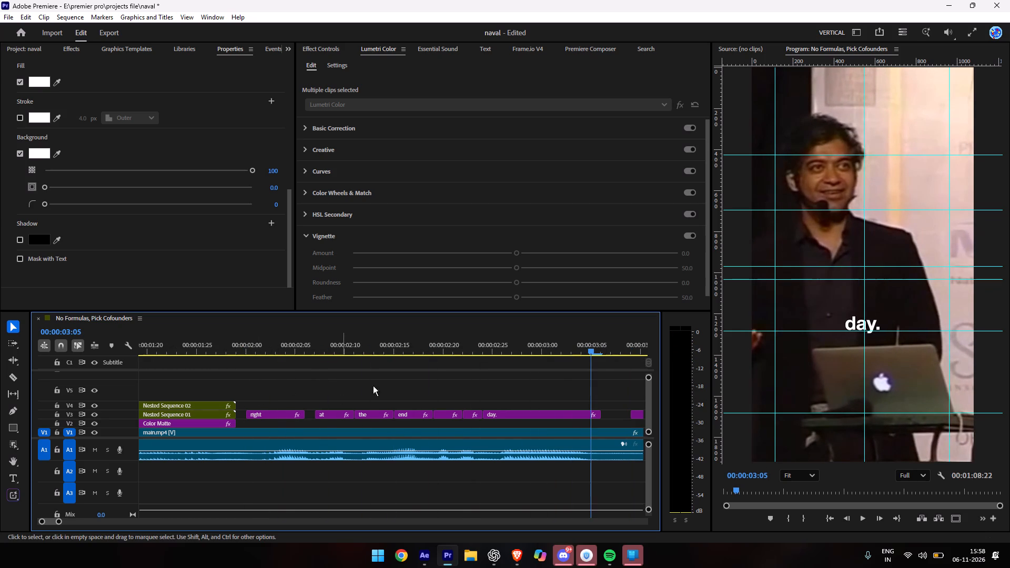
Play the caption sentence from "You" at 00:00:03:09 through "love" twice to study its words and timing.
scroll(512, 376, "up", 5)
scroll(511, 382, "down", 13)
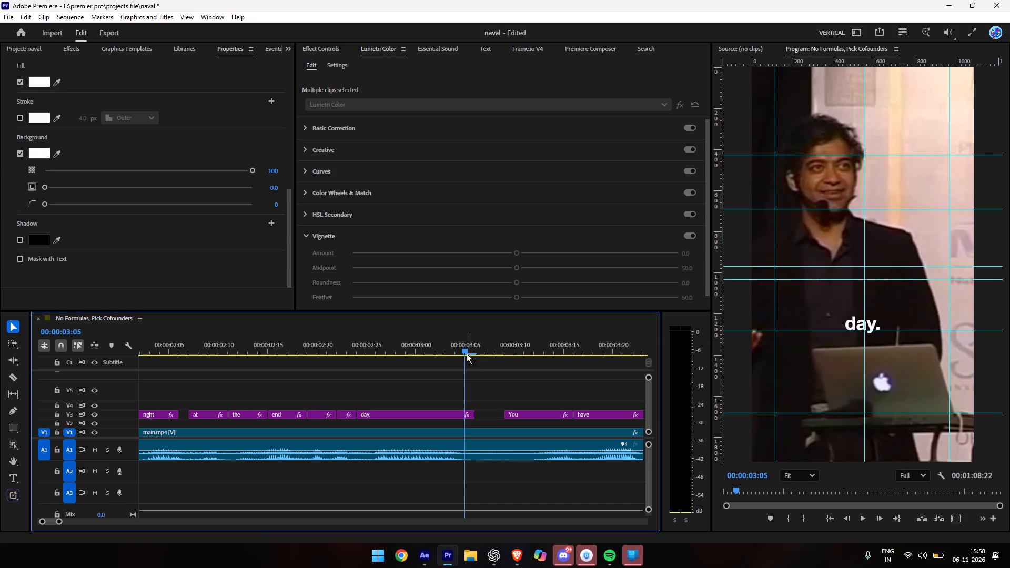
left_click_drag(466, 350, 509, 362)
key("space")
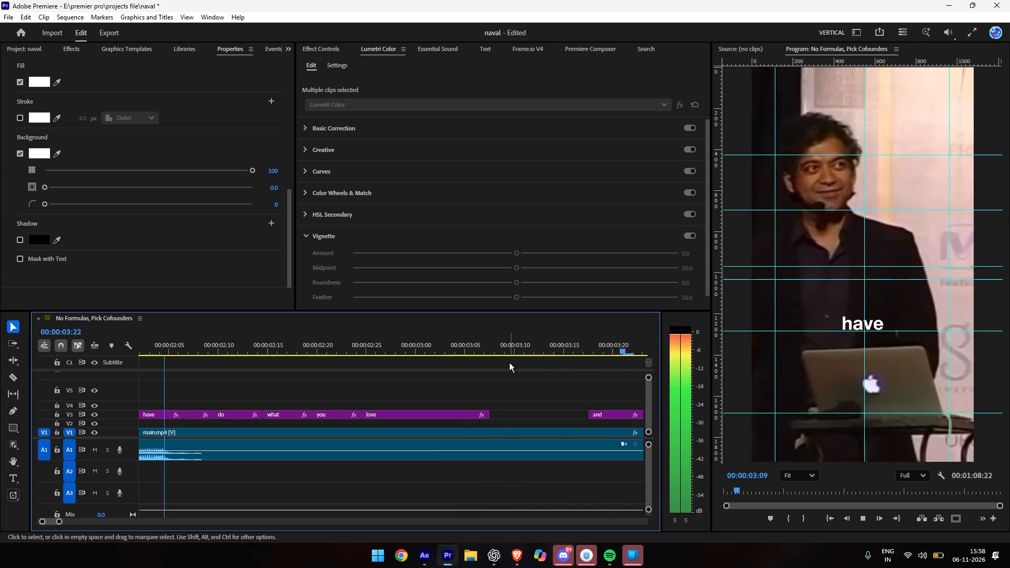
key("space")
scroll(346, 382, "up", 2)
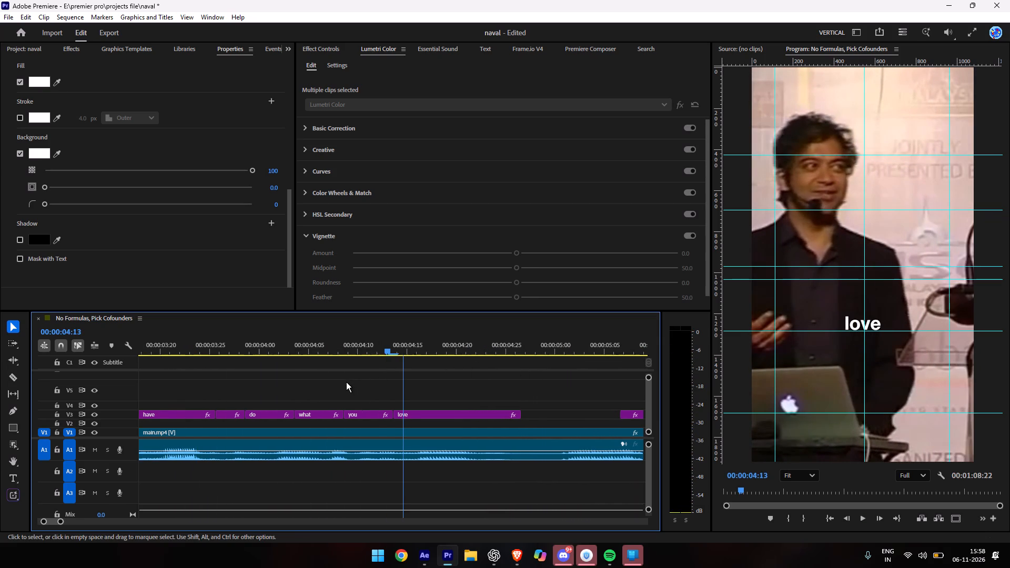
scroll(346, 382, "up", 18)
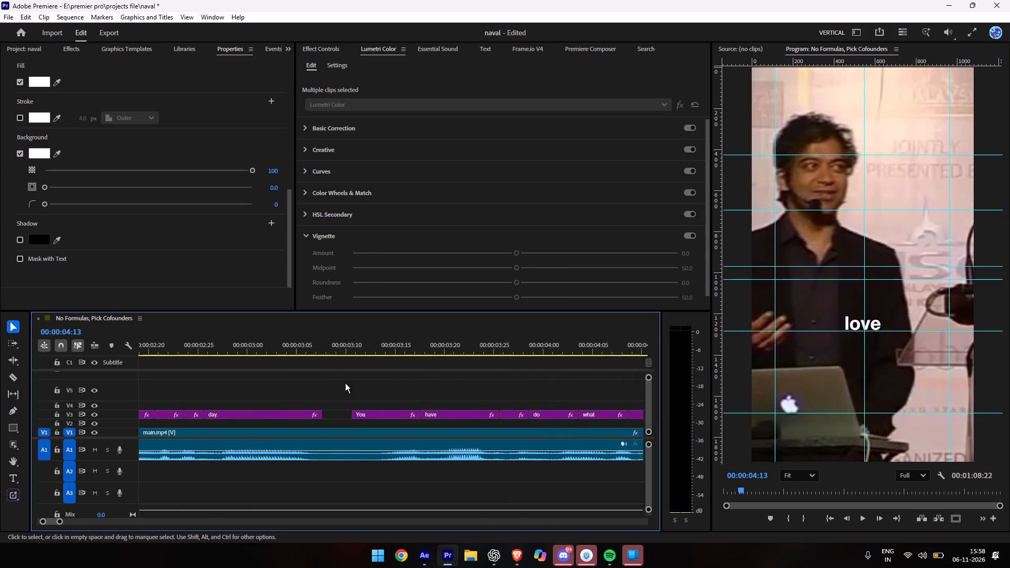
scroll(345, 383, "up", 3)
scroll(345, 382, "down", 4)
left_click(336, 350)
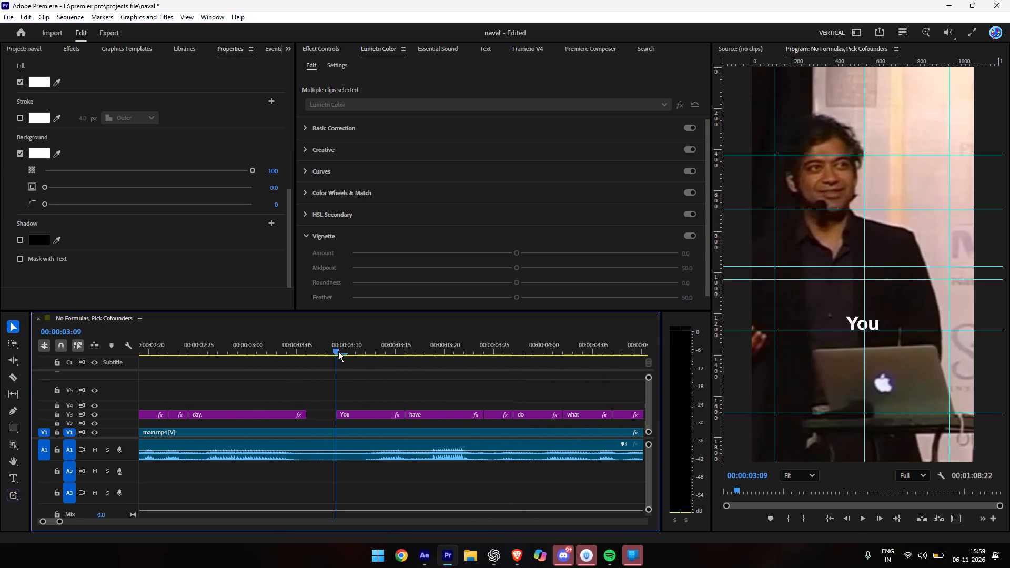
key("space")
key("space")
key("space")
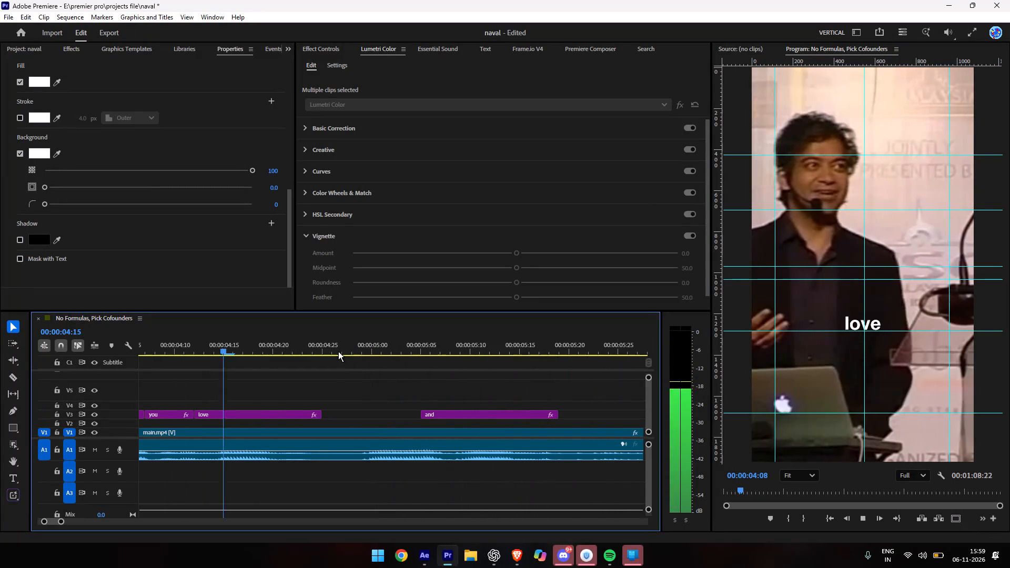
key("space")
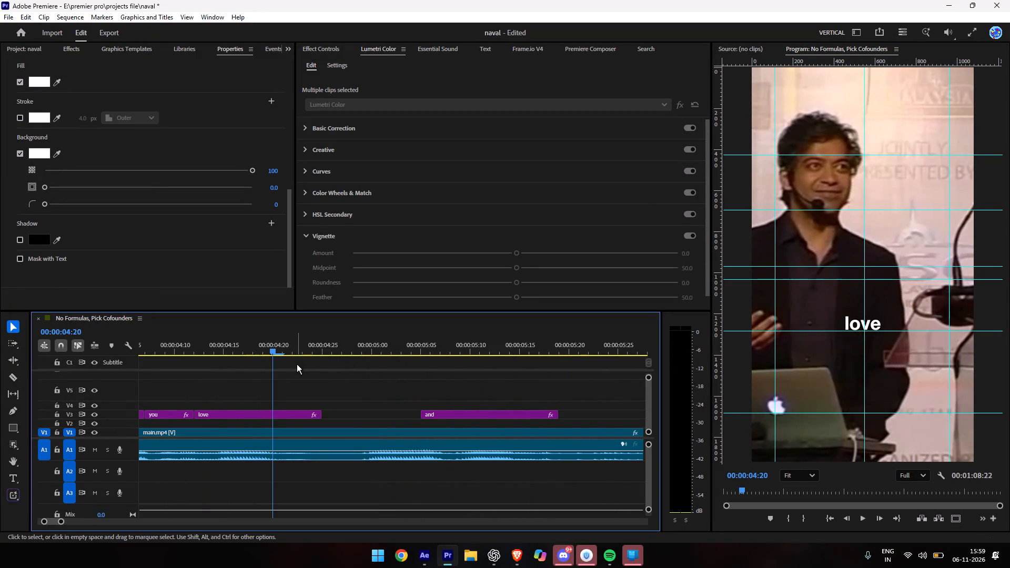
Replay from the "You" caption at 00:00:03:09 through "work" to review the remaining single-word captions.
scroll(297, 364, "up", 9)
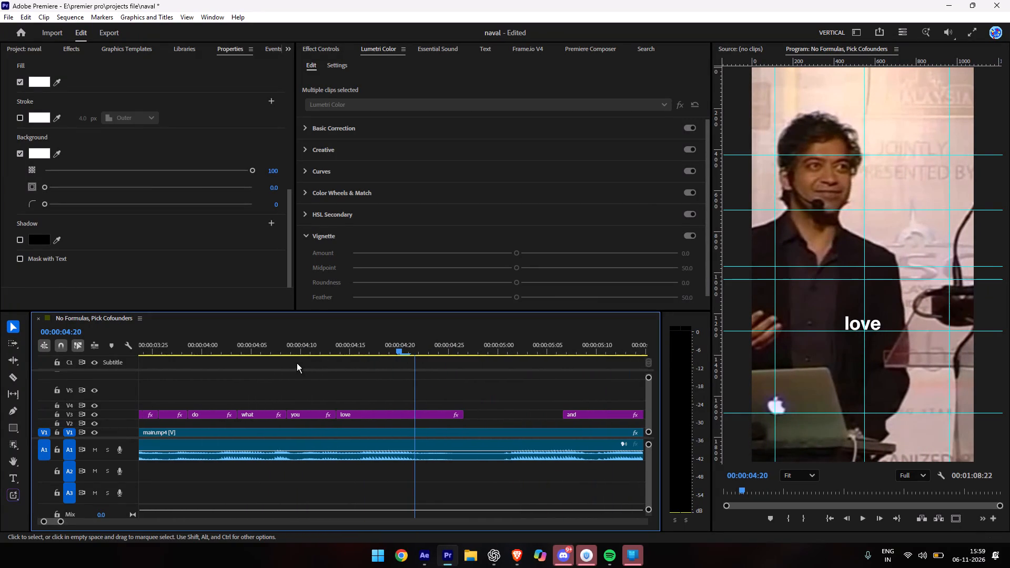
scroll(297, 363, "up", 10)
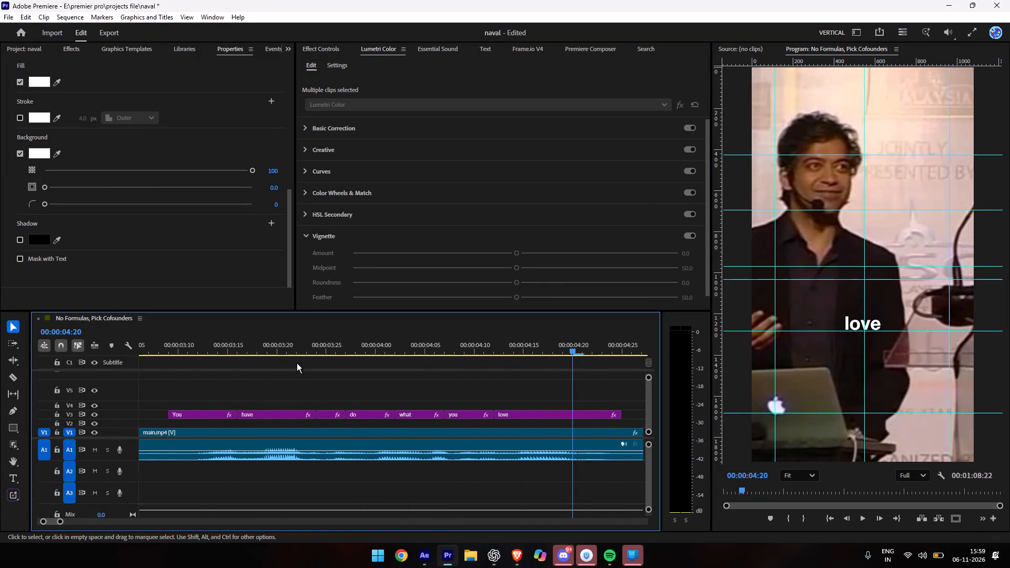
scroll(297, 363, "down", 4)
scroll(221, 395, "up", 8)
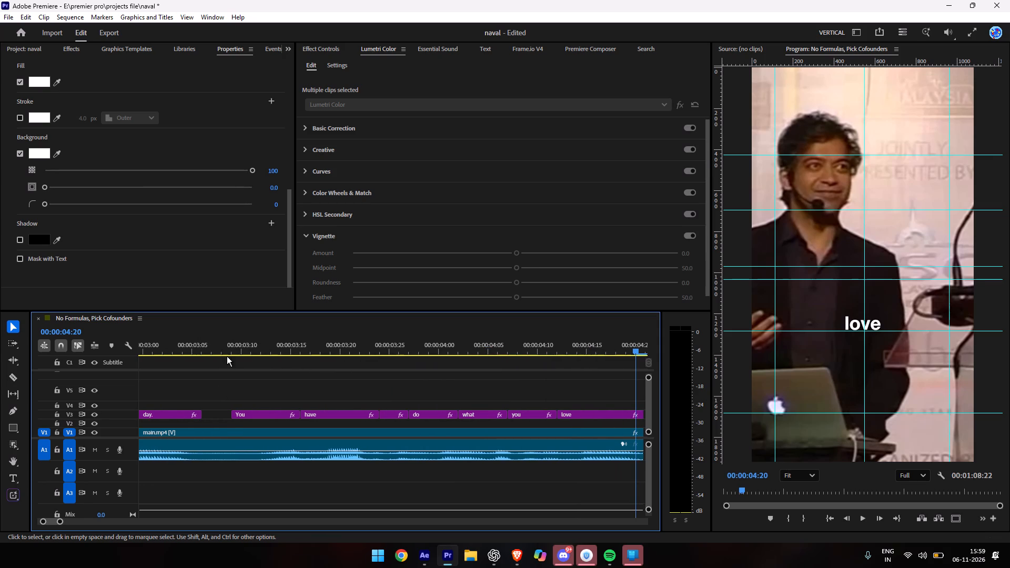
left_click(231, 345)
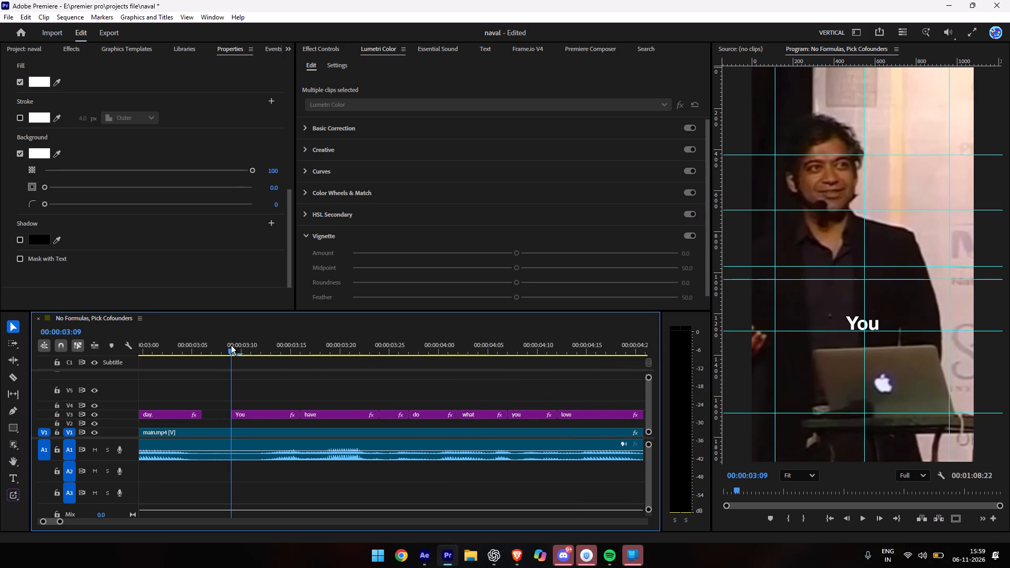
key("space")
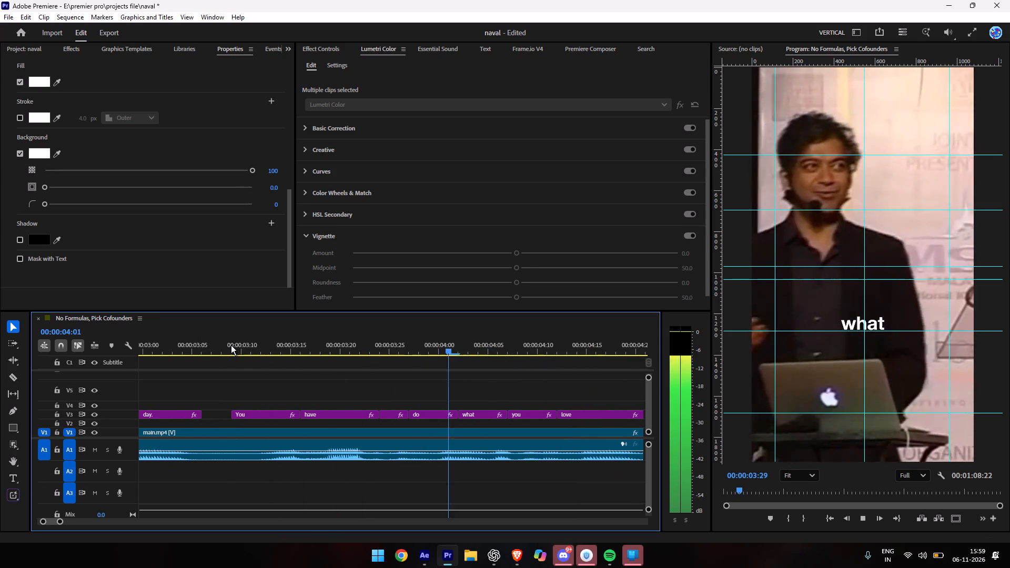
key("space")
key("space")
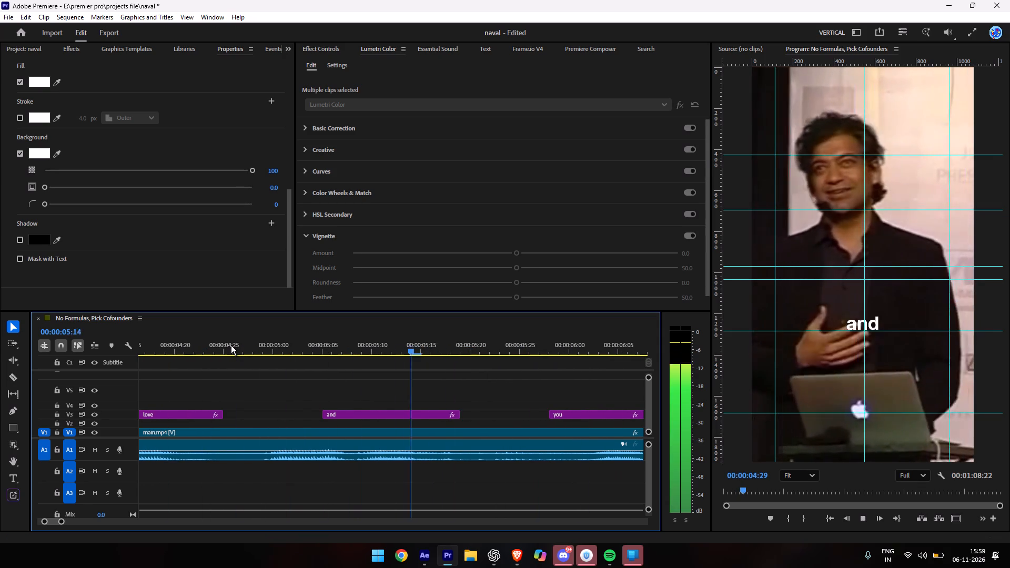
key("space")
key("space")
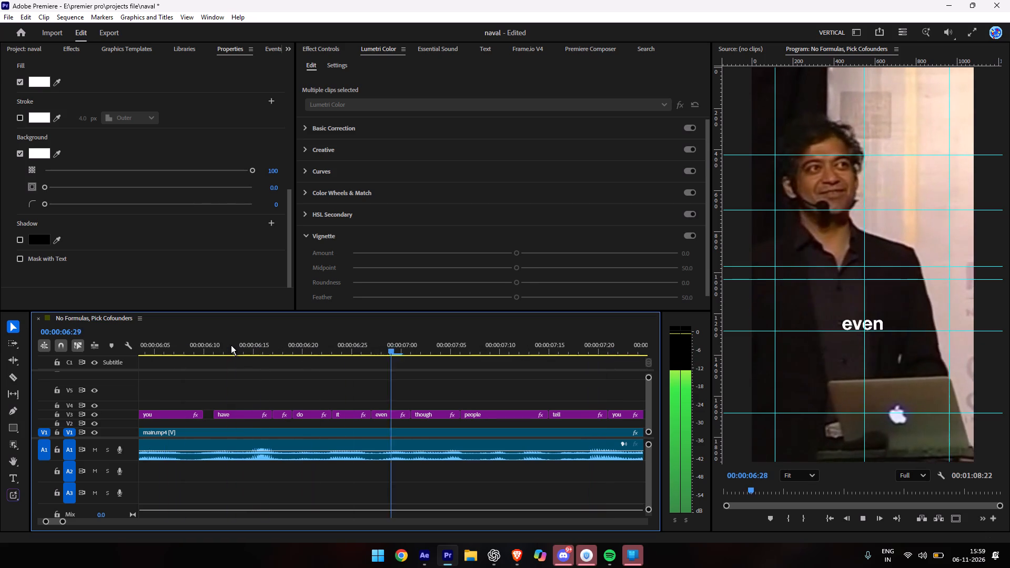
key("space")
key("space")
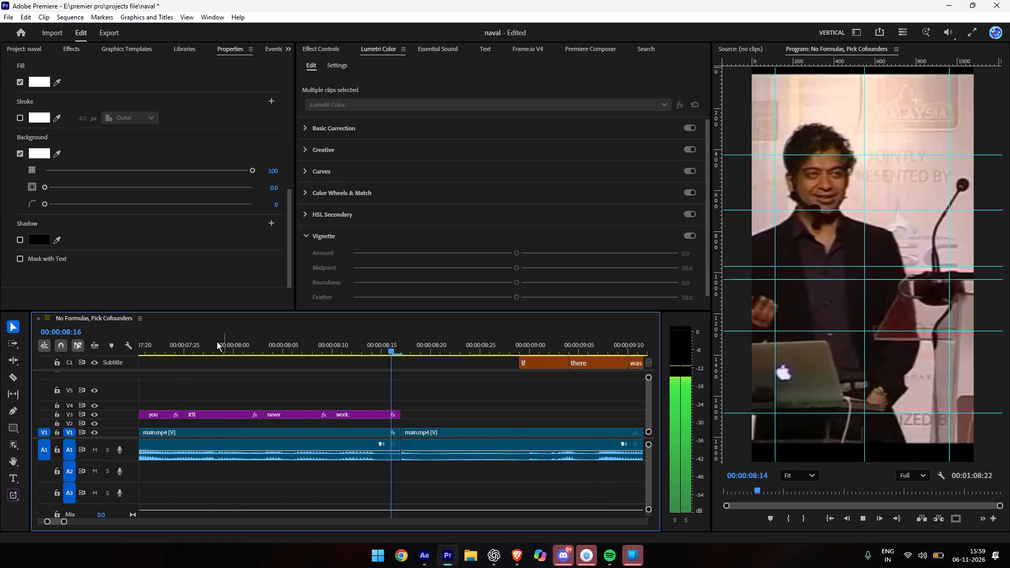
Scrub back through the captions from "work." to "You" at 00:00:03:09 to review each word against the video.
key("space")
scroll(135, 384, "up", 10)
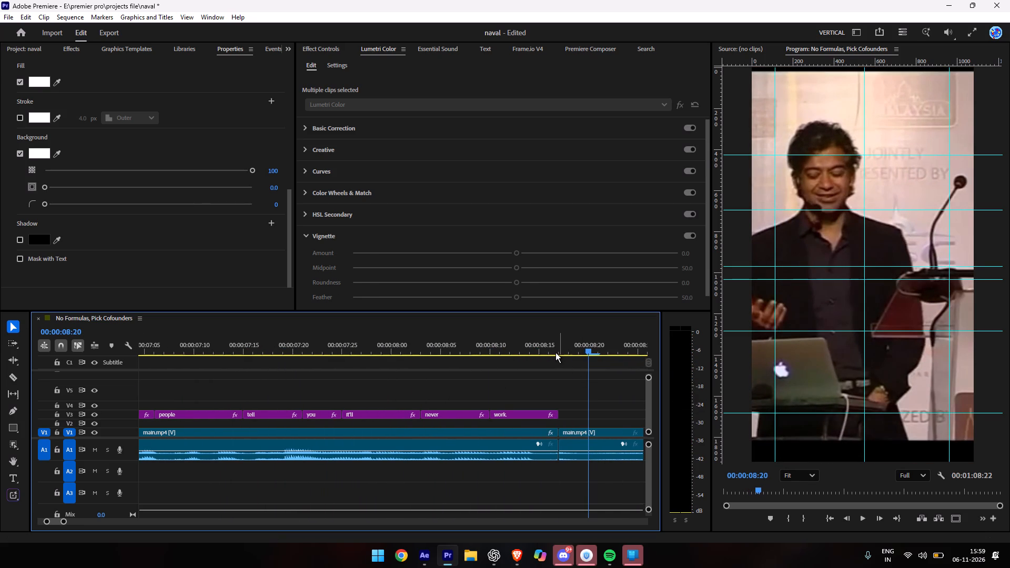
left_click_drag(555, 352, 278, 358)
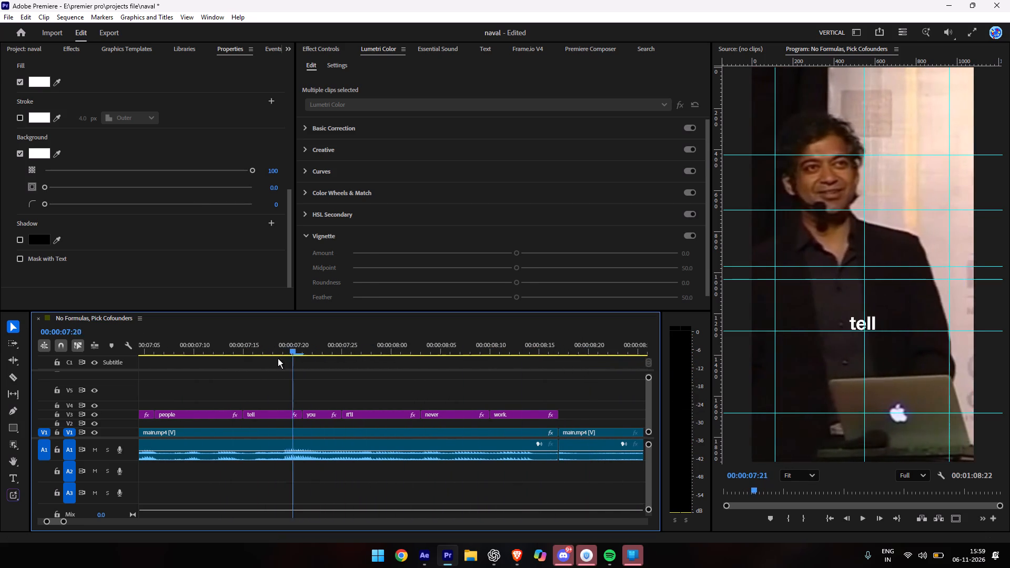
left_click_drag(278, 358, 142, 373)
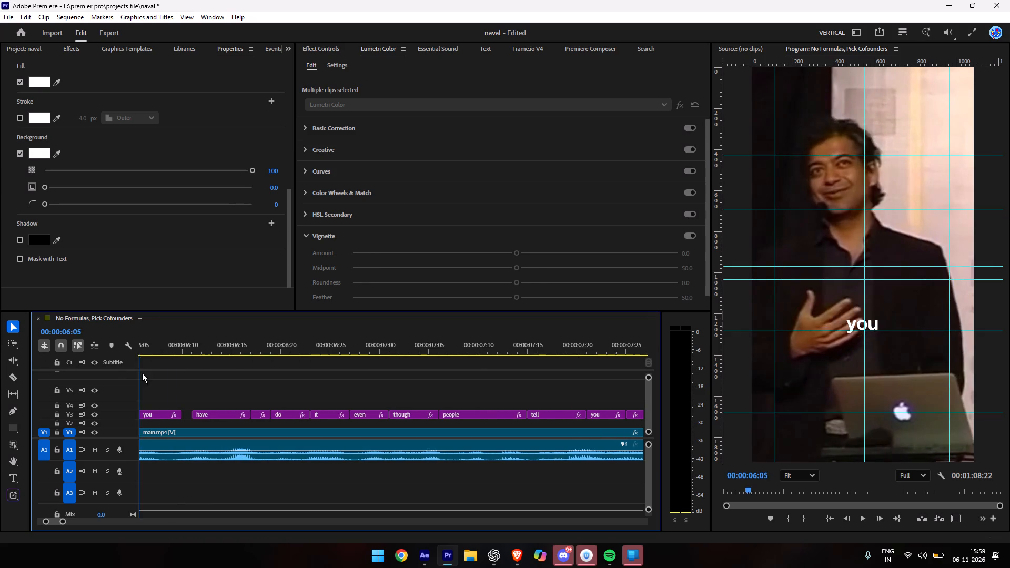
left_click_drag(142, 373, 316, 398)
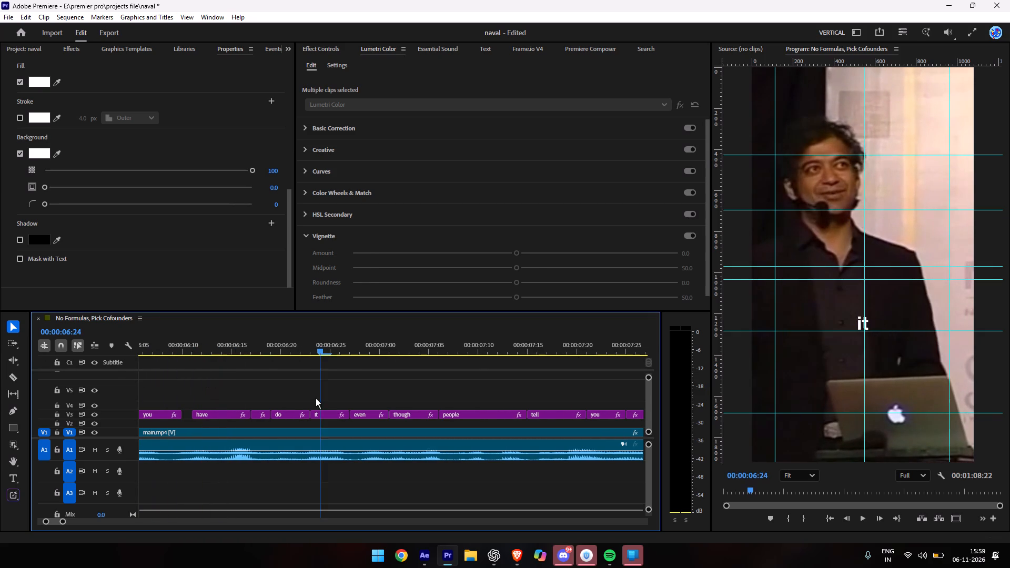
left_click_drag(316, 398, 52, 389)
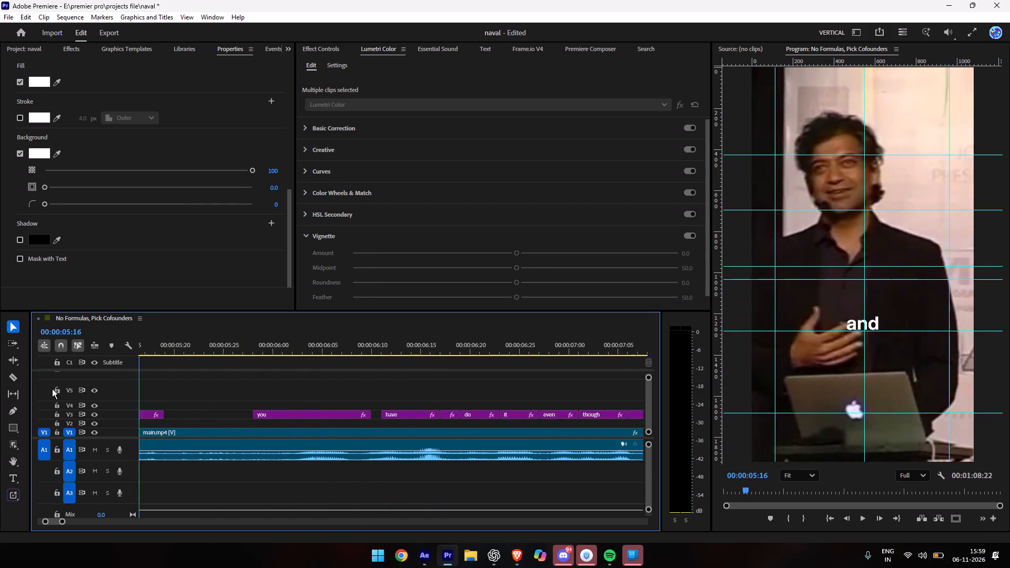
left_click_drag(52, 389, 50, 388)
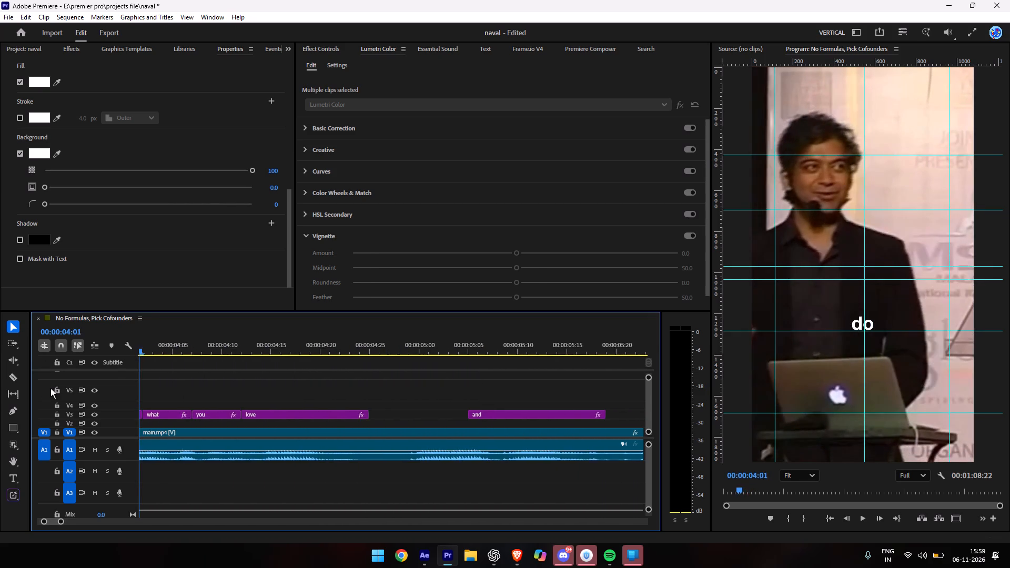
left_click_drag(50, 388, 230, 388)
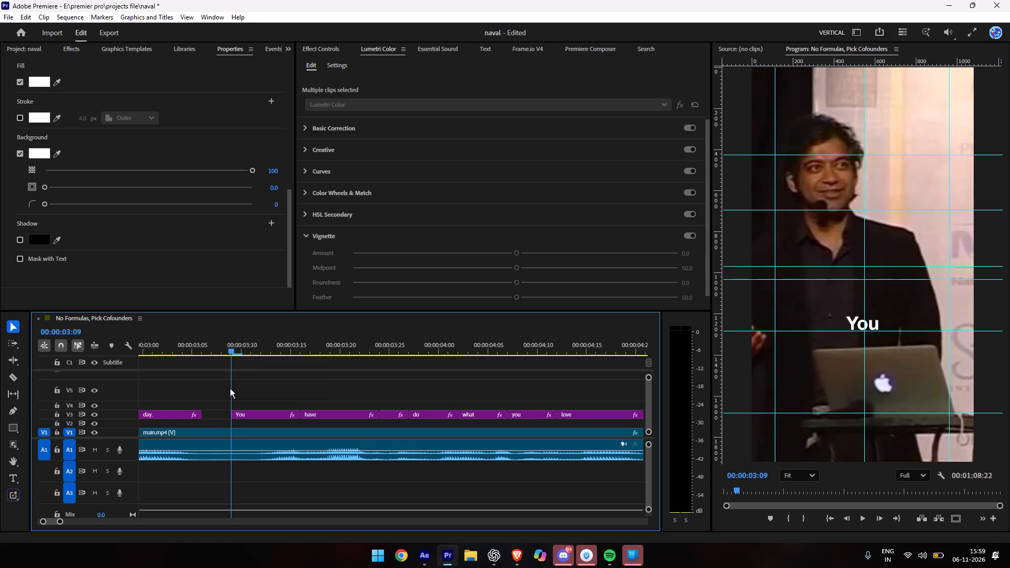
left_click_drag(230, 388, 302, 400)
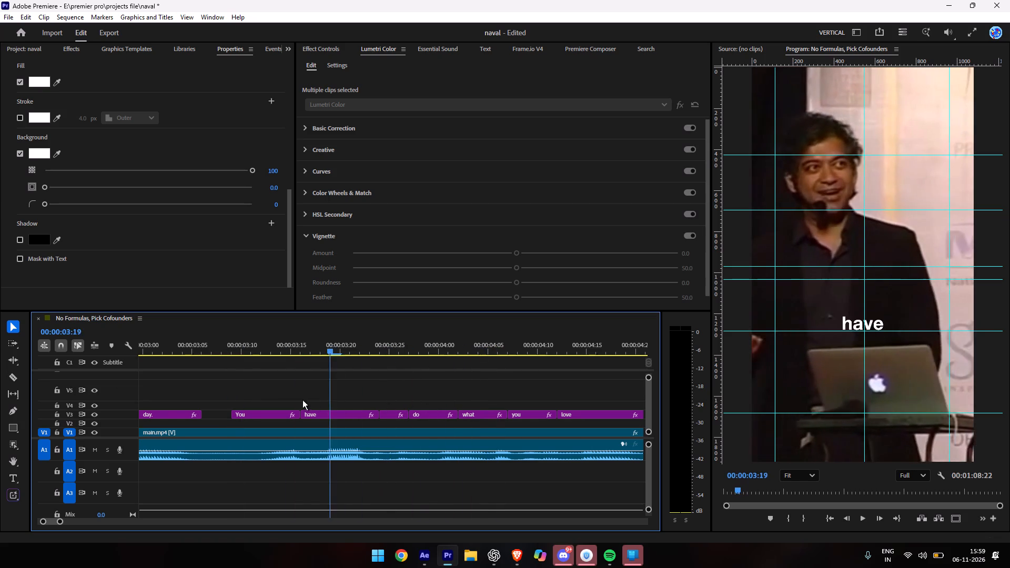
left_click_drag(302, 400, 244, 395)
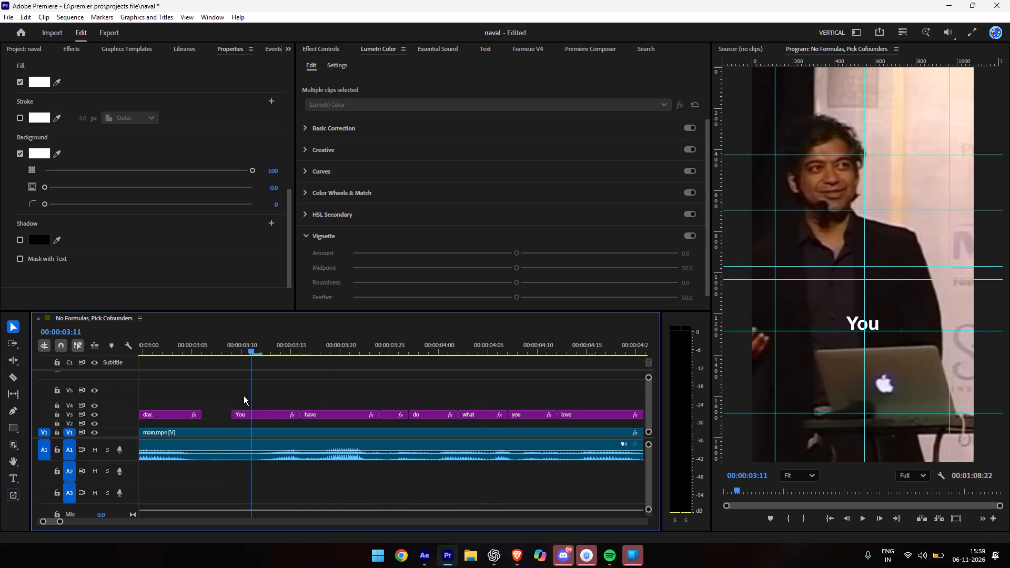
left_click_drag(244, 395, 230, 394)
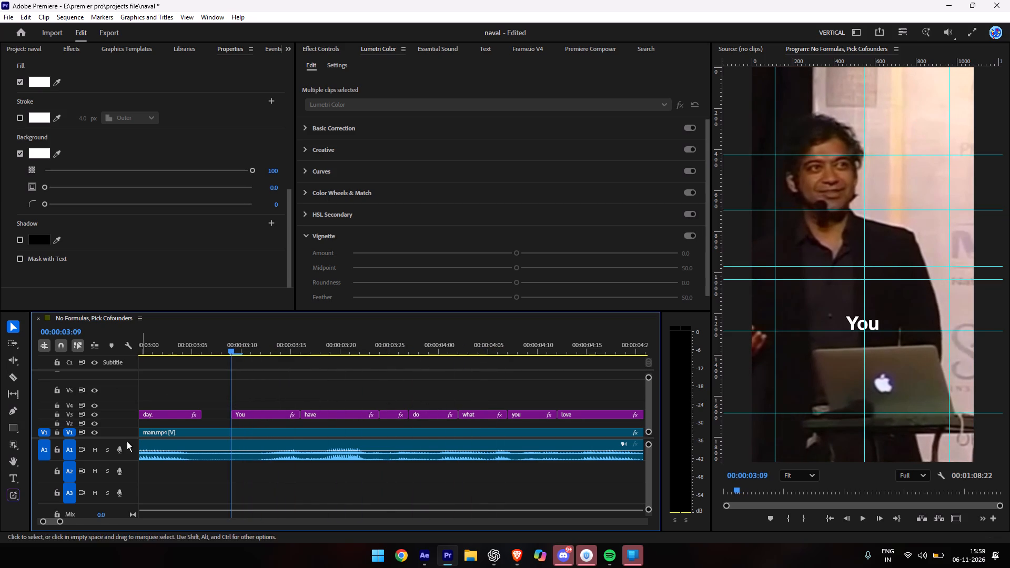
Hide the guides and the rulers in the program monitor.
left_click_drag(58, 521, 103, 525)
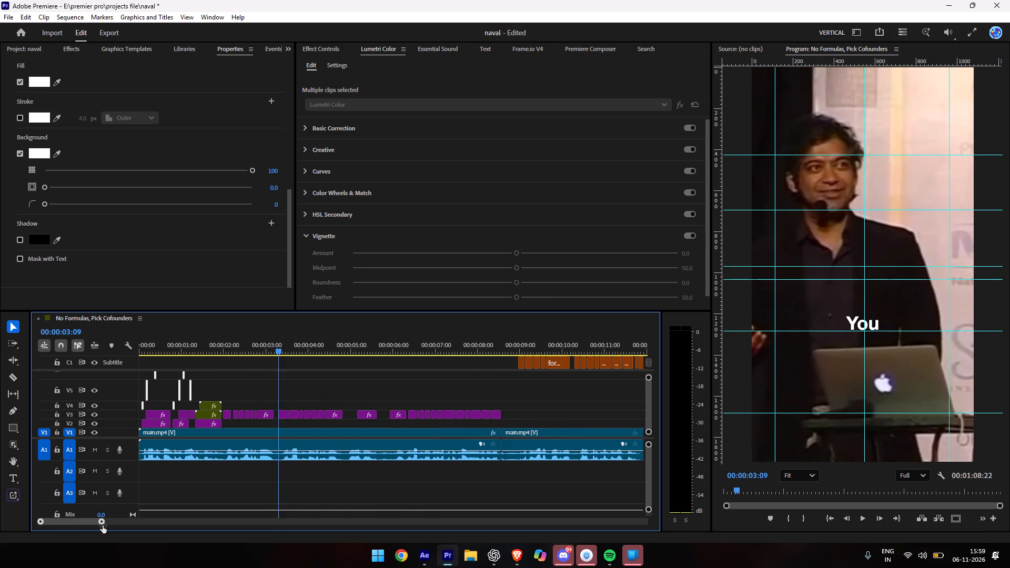
left_click_drag(103, 525, 103, 524)
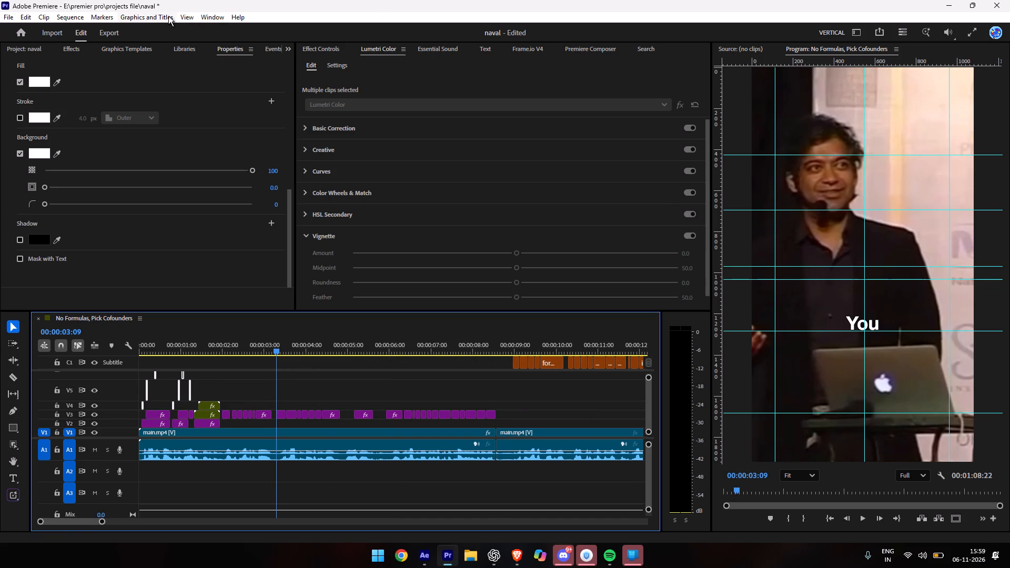
left_click(169, 18)
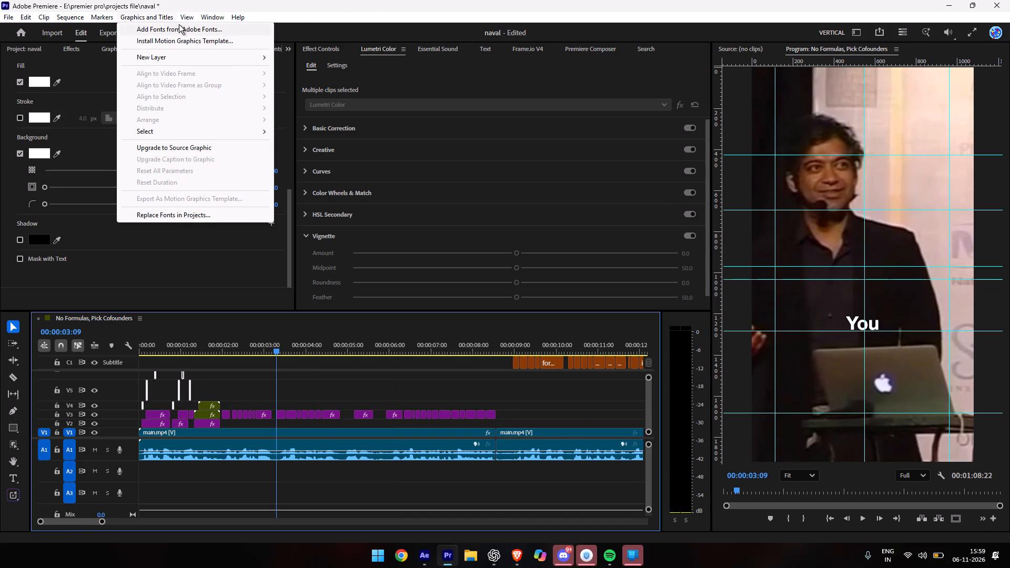
left_click(211, 106)
left_click(190, 19)
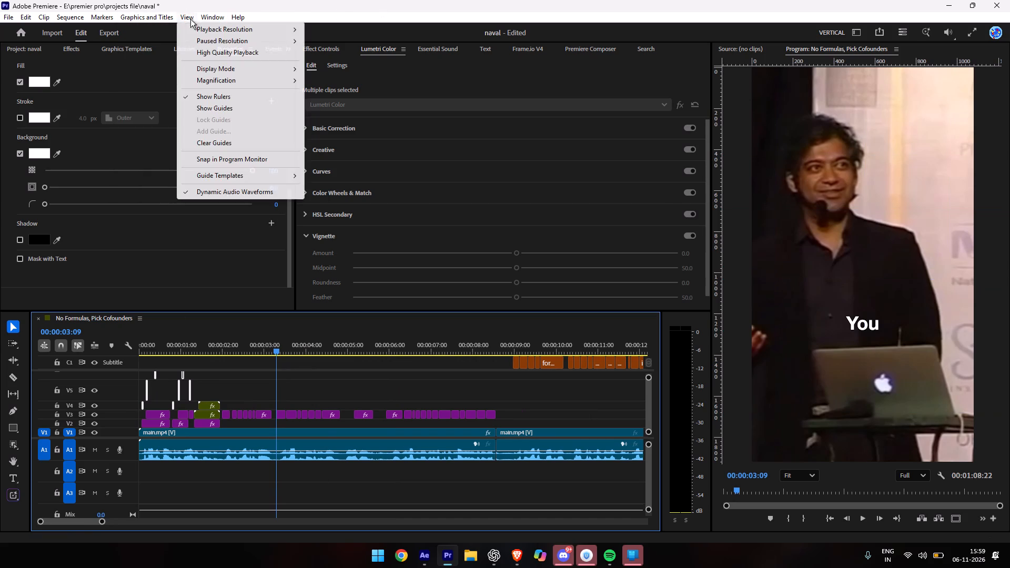
left_click(200, 97)
Play the captions from "You" at 00:00:03:09 through "work." to check them without guides over the picture.
key("space")
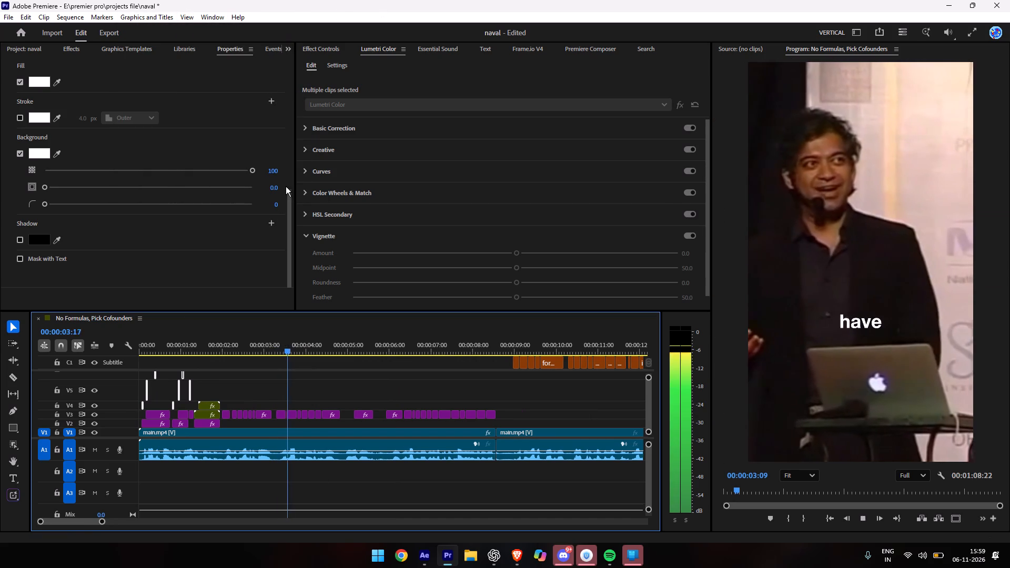
key("space")
key("space")
key("space")
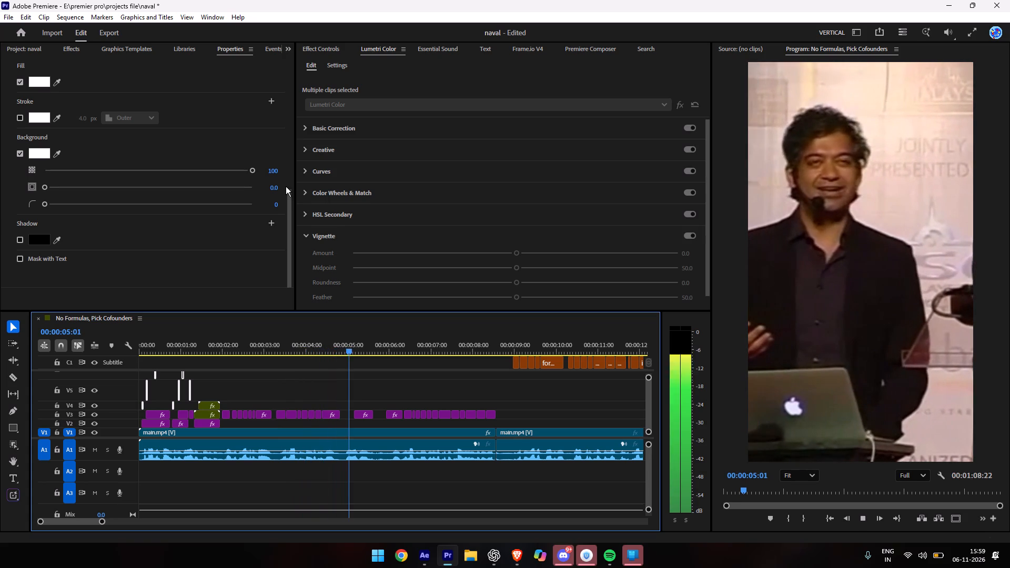
key("space")
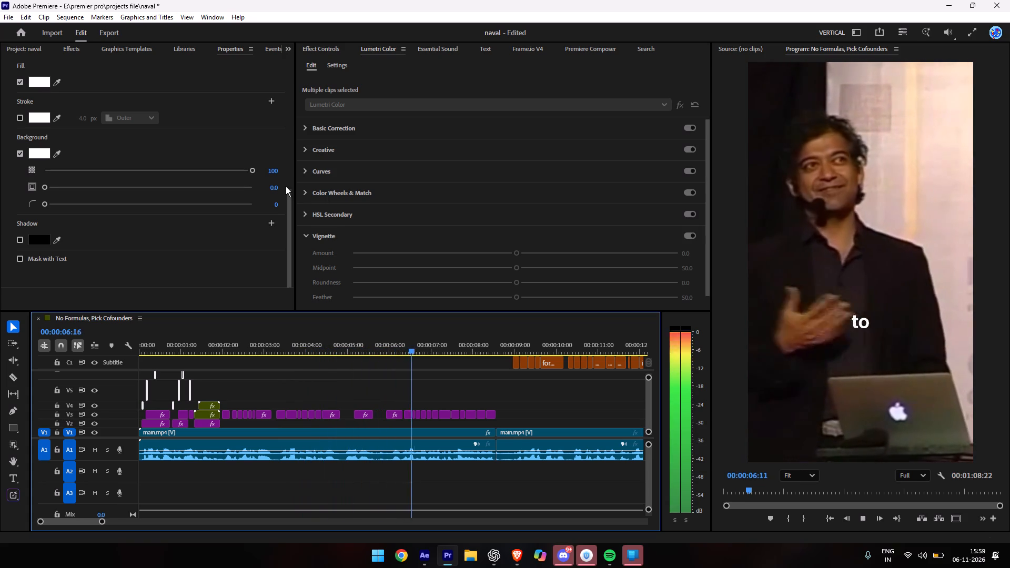
key("space")
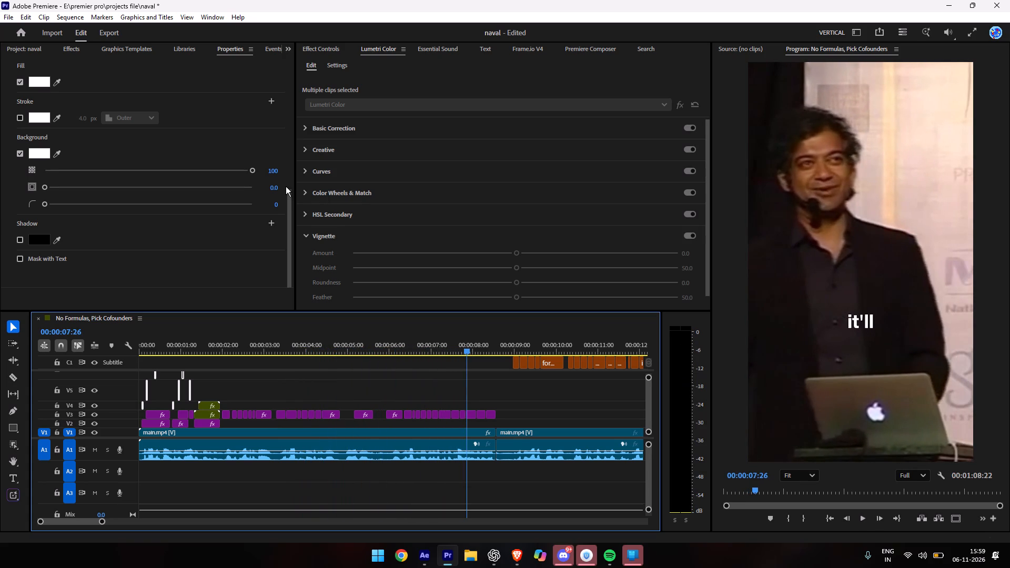
key("space")
key("space")
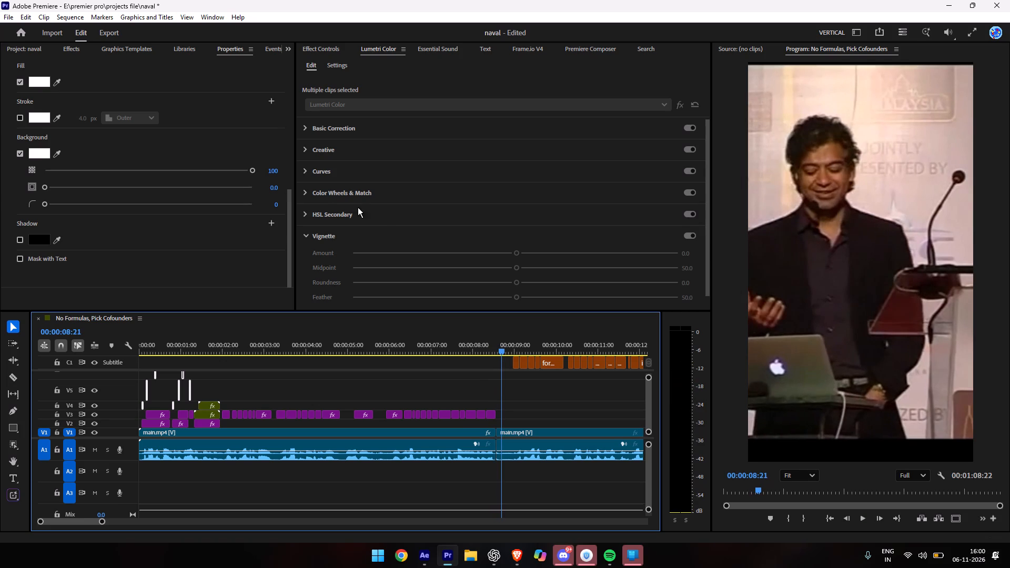
Scrub back to the start of the sequence and replay the opening through the "have" caption, checking the flashes and words.
left_click_drag(502, 352, 496, 353)
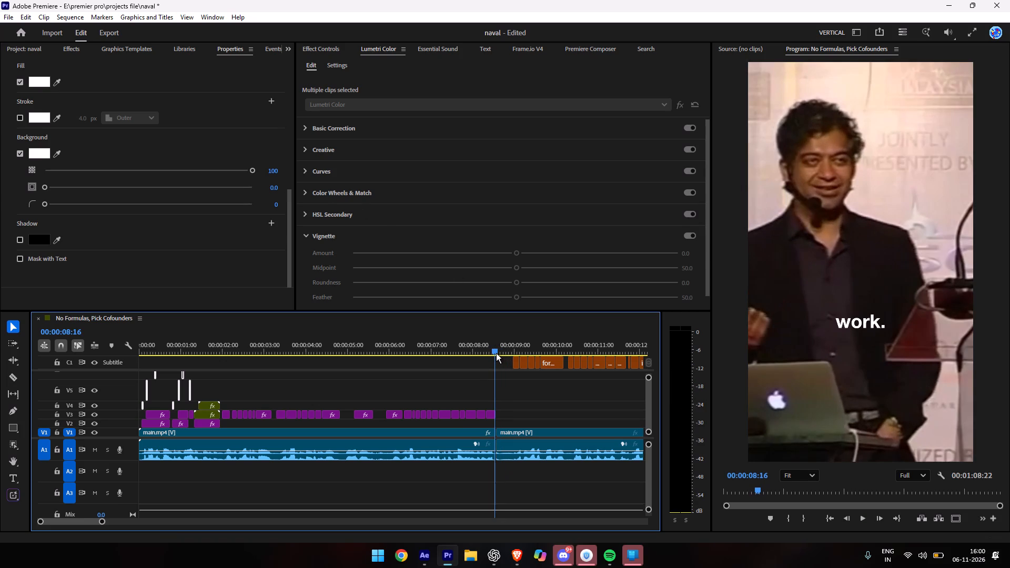
left_click_drag(496, 353, 449, 359)
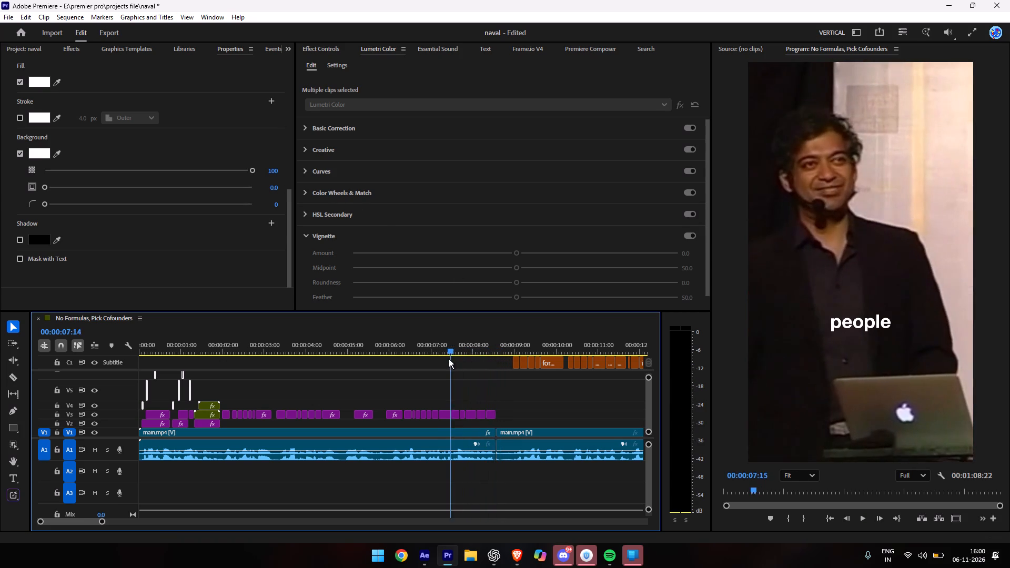
left_click_drag(449, 359, 272, 361)
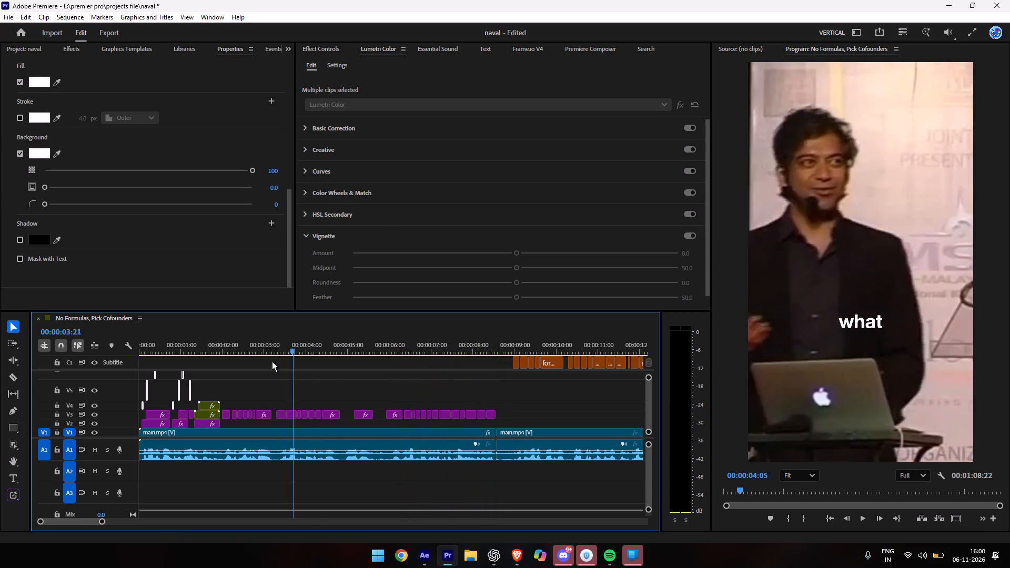
left_click_drag(272, 361, 114, 358)
key("space")
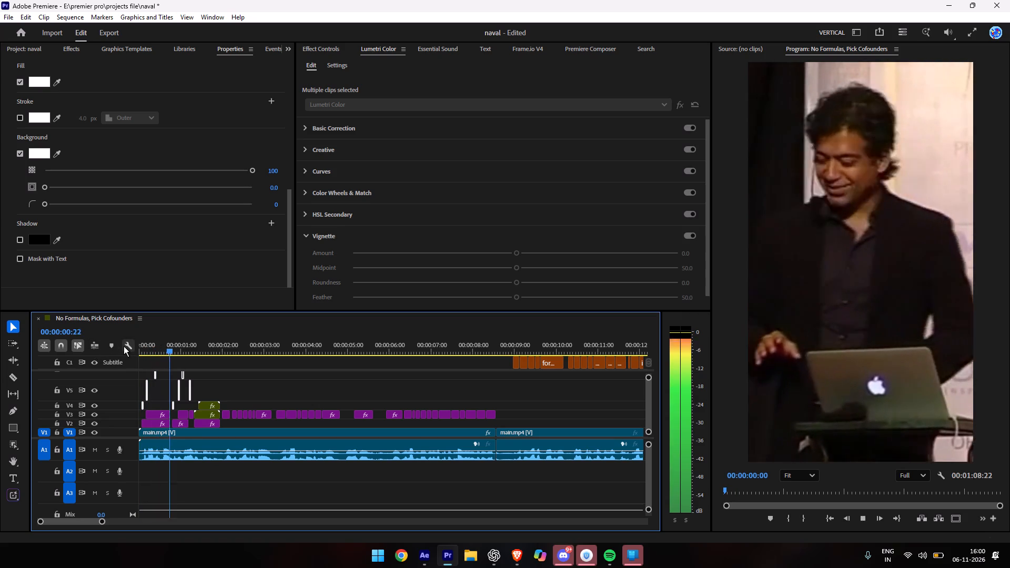
key("space")
key("space")
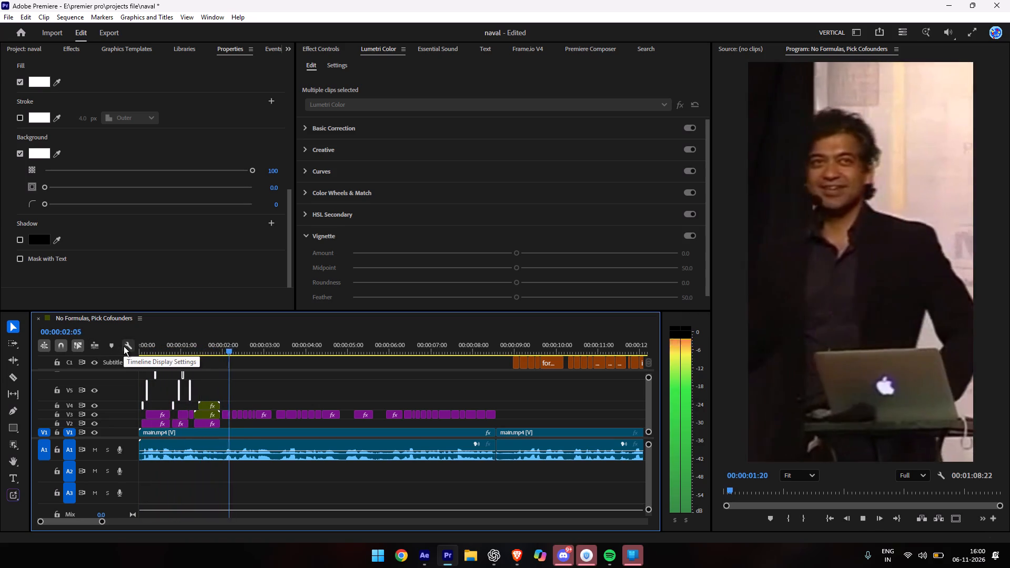
key("space")
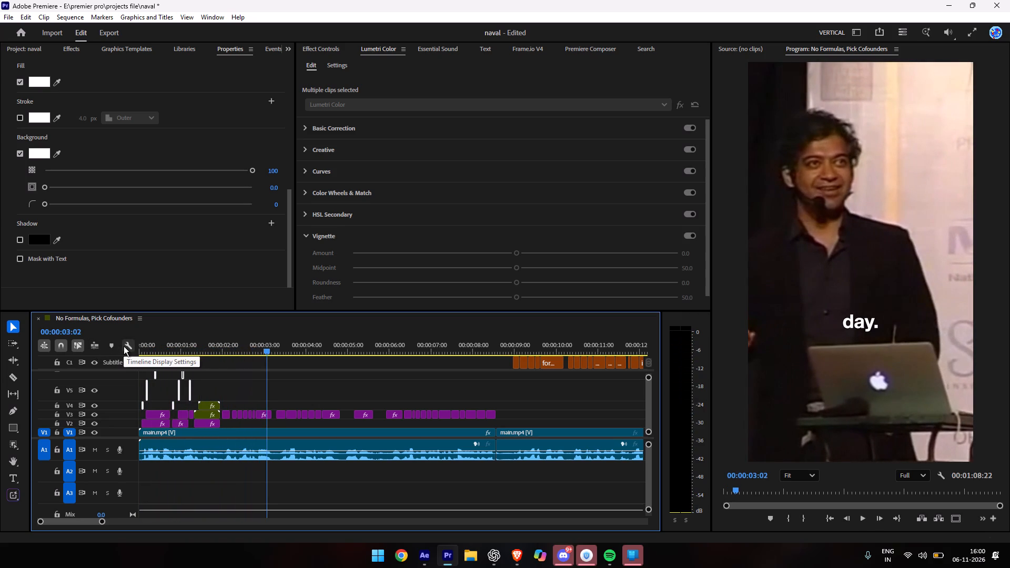
key("space")
key("space")
Duplicate the caption clips from "You" through "love" onto track V4, directly above the originals.
left_click_drag(342, 401, 341, 402)
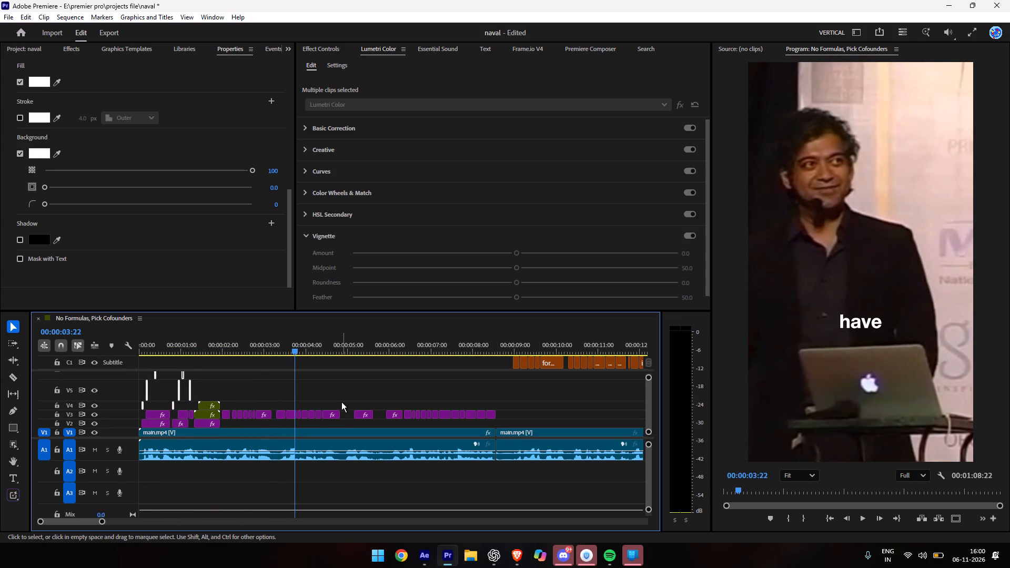
left_click_drag(341, 402, 279, 427)
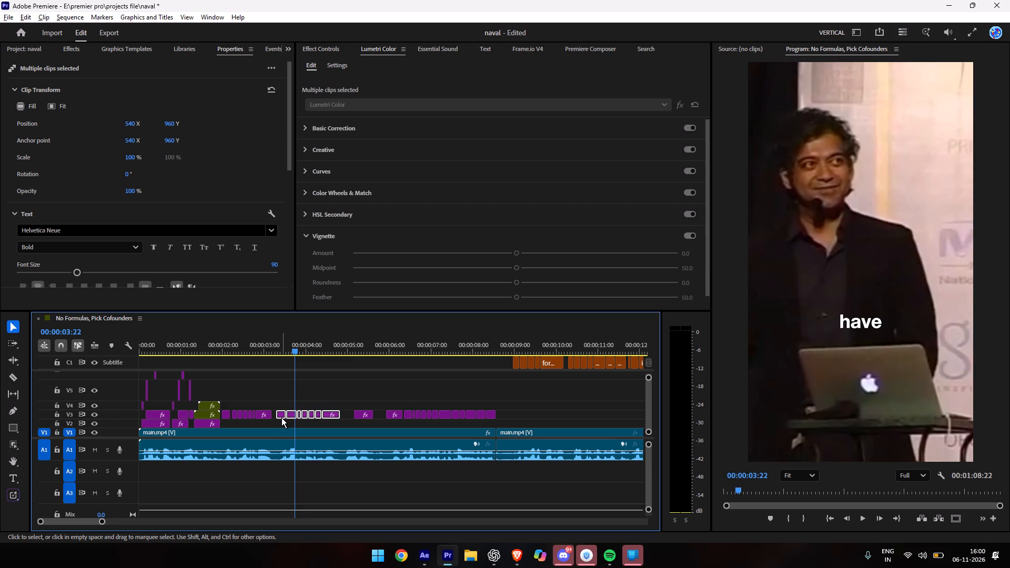
left_click_drag(282, 416, 283, 408, "alt")
Set the duration of all the duplicated "You" to "love" caption clips on V4 to 2 frames.
left_click_drag(344, 389, 275, 407)
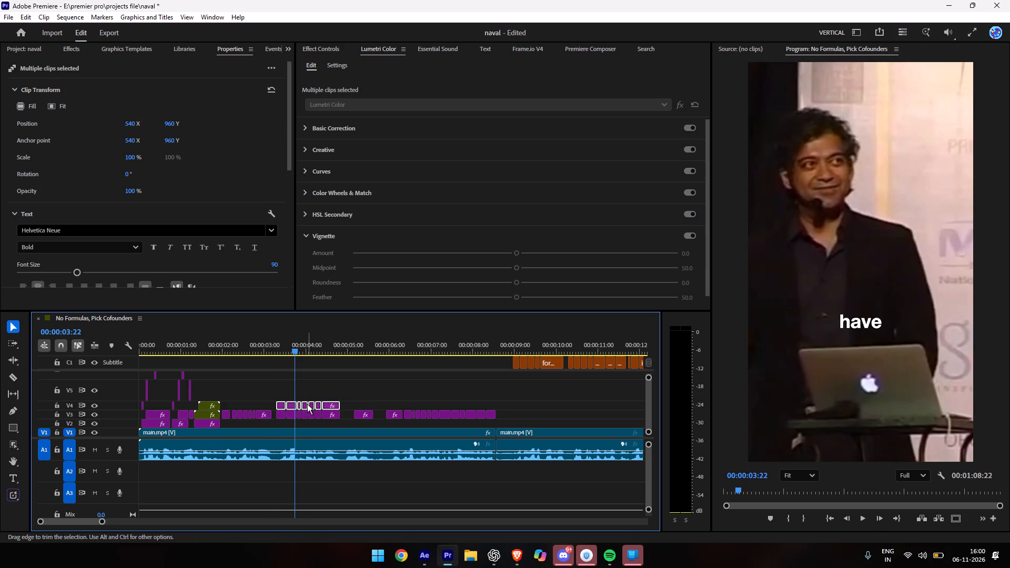
right_click(307, 403)
left_click(345, 348)
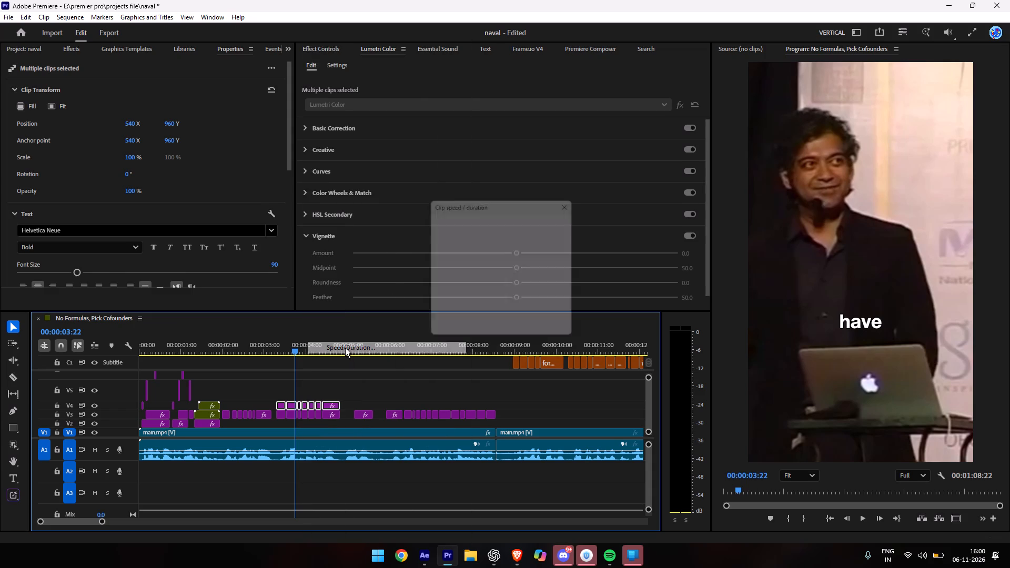
left_click(466, 246)
key("2")
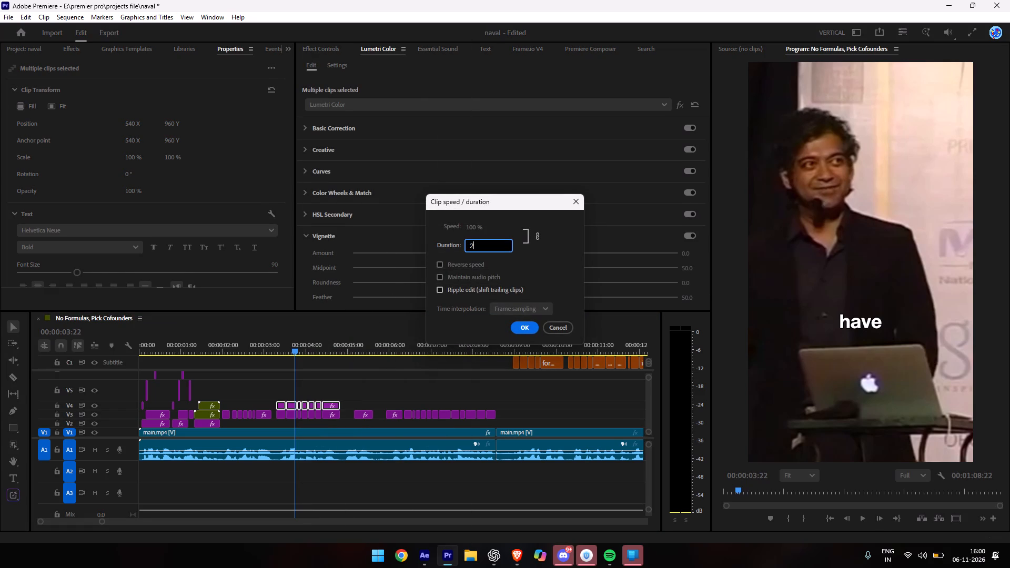
key("Return")
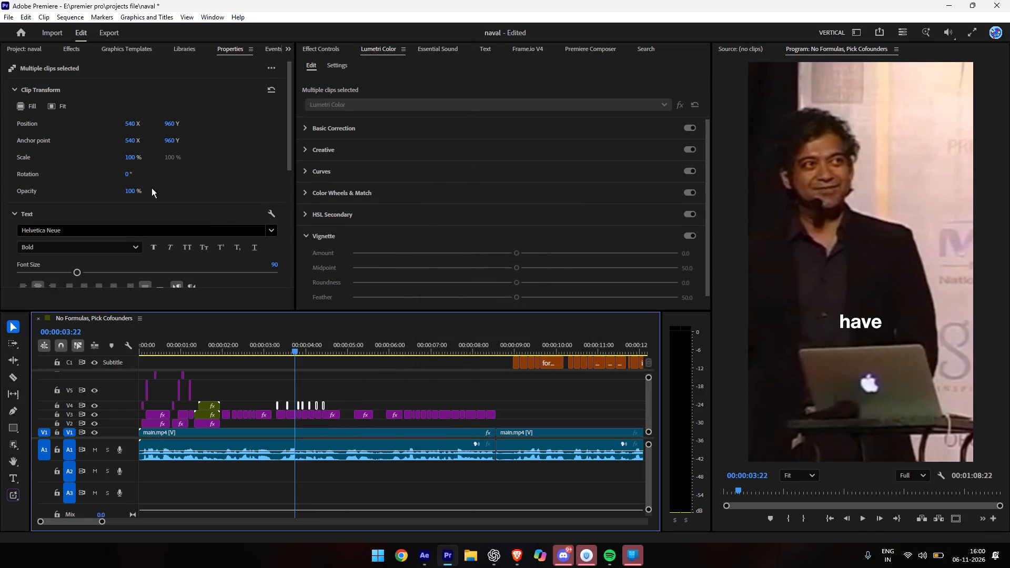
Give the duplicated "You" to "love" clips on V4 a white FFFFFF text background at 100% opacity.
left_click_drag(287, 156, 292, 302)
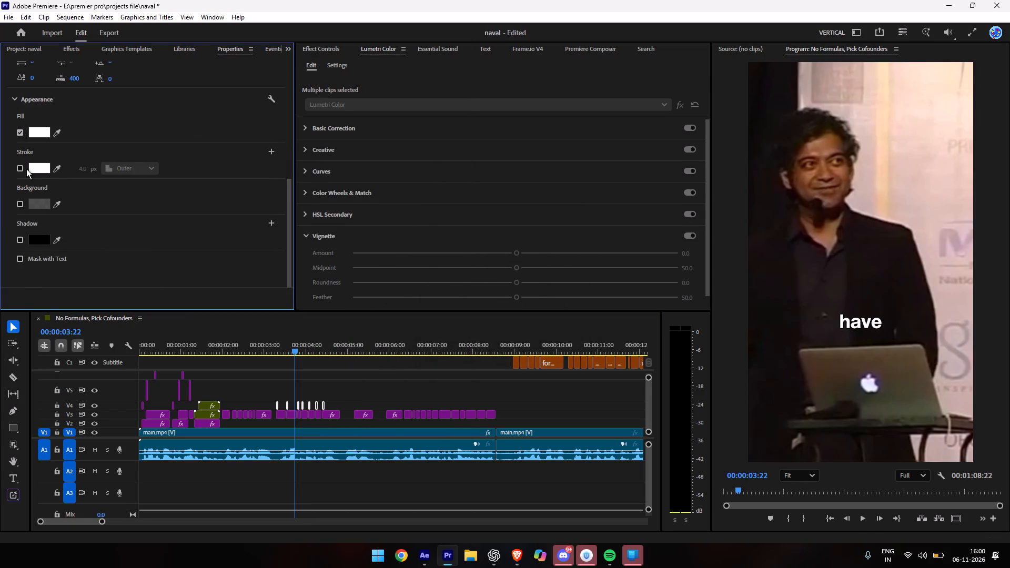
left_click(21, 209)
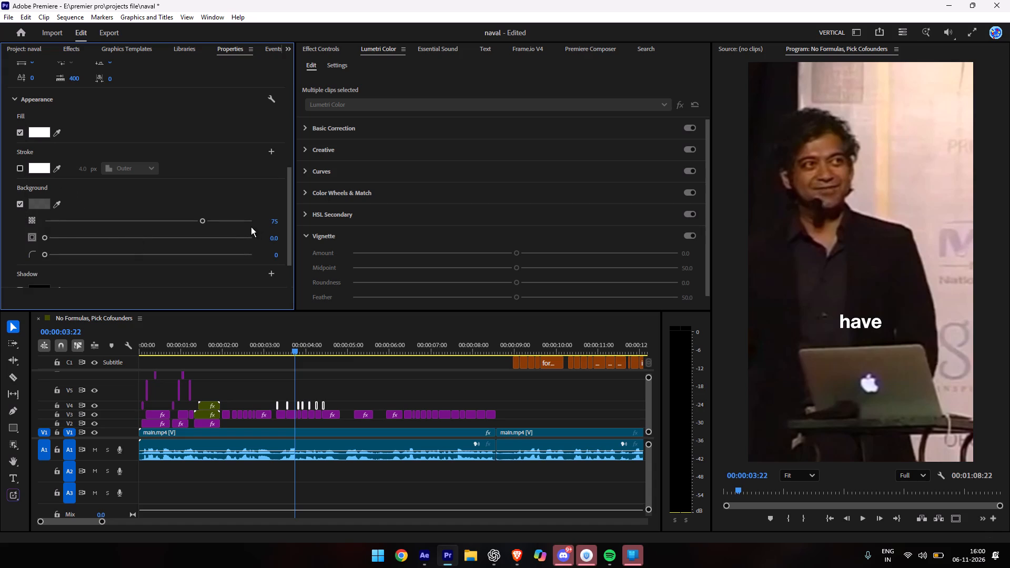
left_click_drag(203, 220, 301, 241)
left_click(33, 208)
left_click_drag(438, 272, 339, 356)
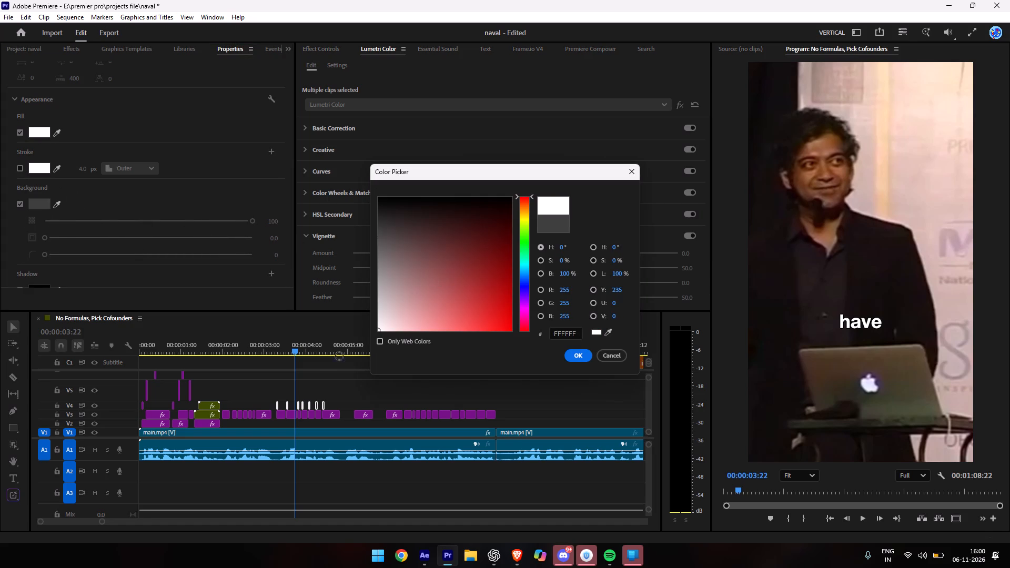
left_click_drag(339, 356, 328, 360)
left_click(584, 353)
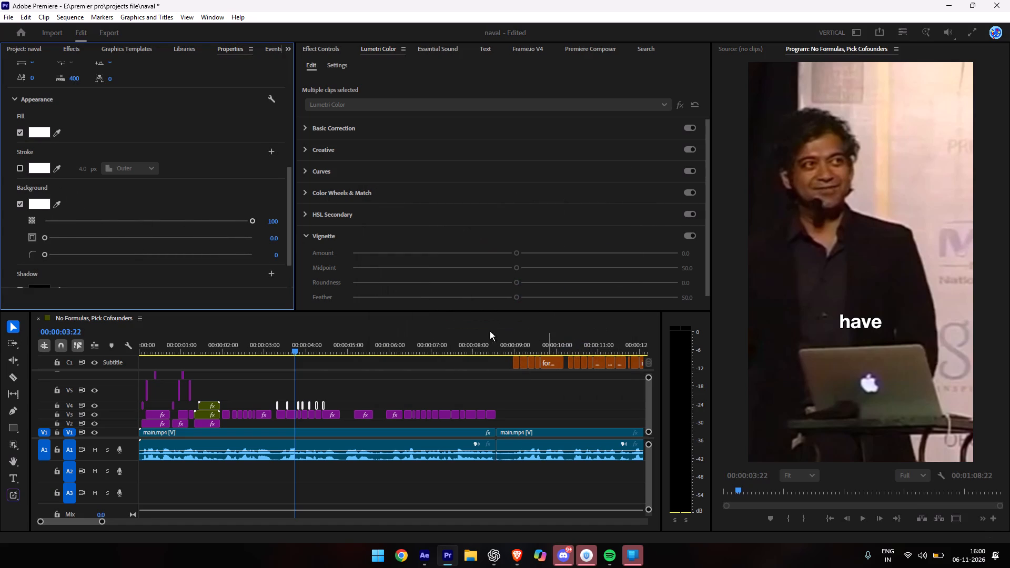
Play the "You" to "love" captions from about 00:00:03:08 to check the white box flashes.
left_click(276, 351)
key("space")
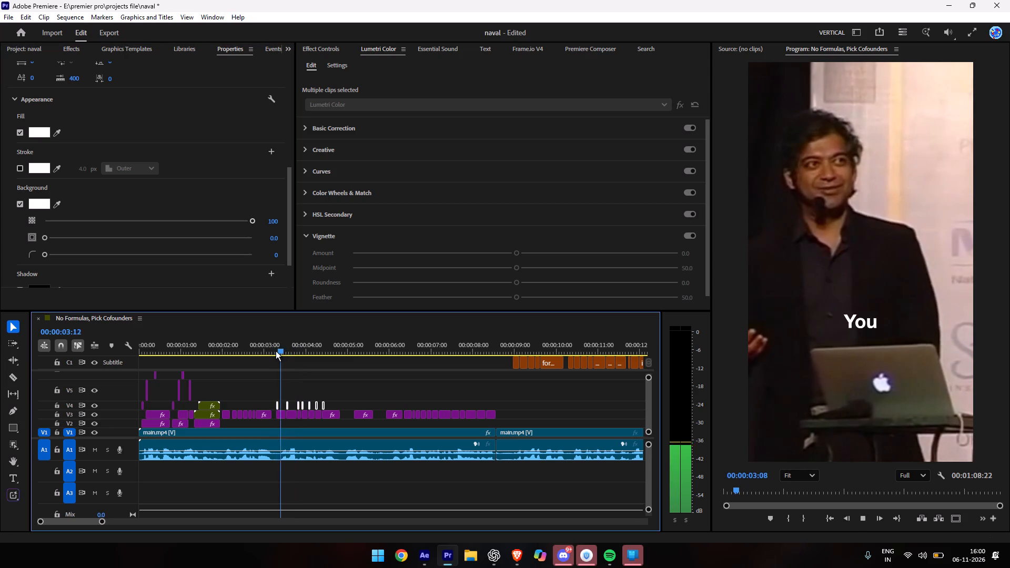
key("space")
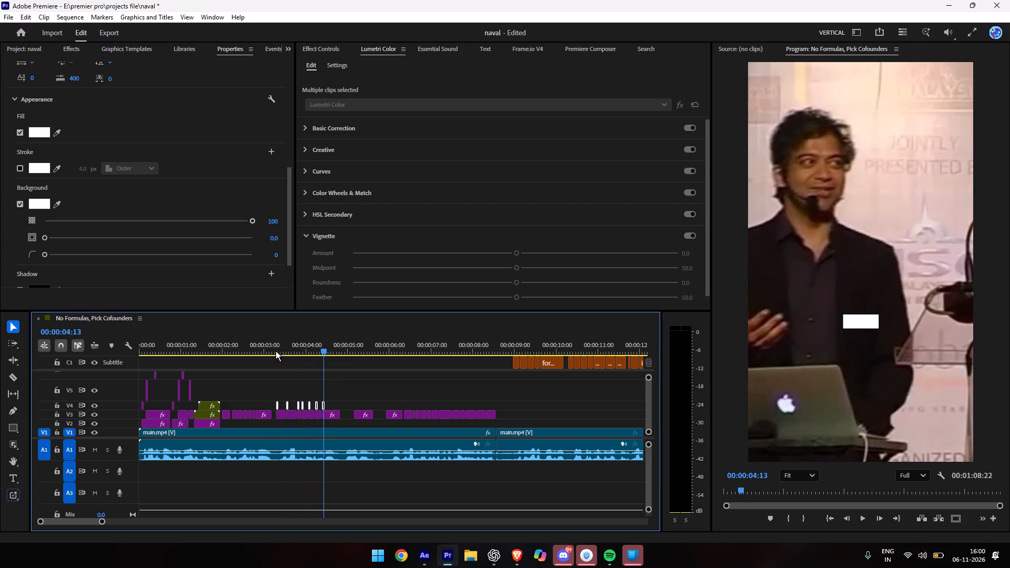
left_click(276, 351)
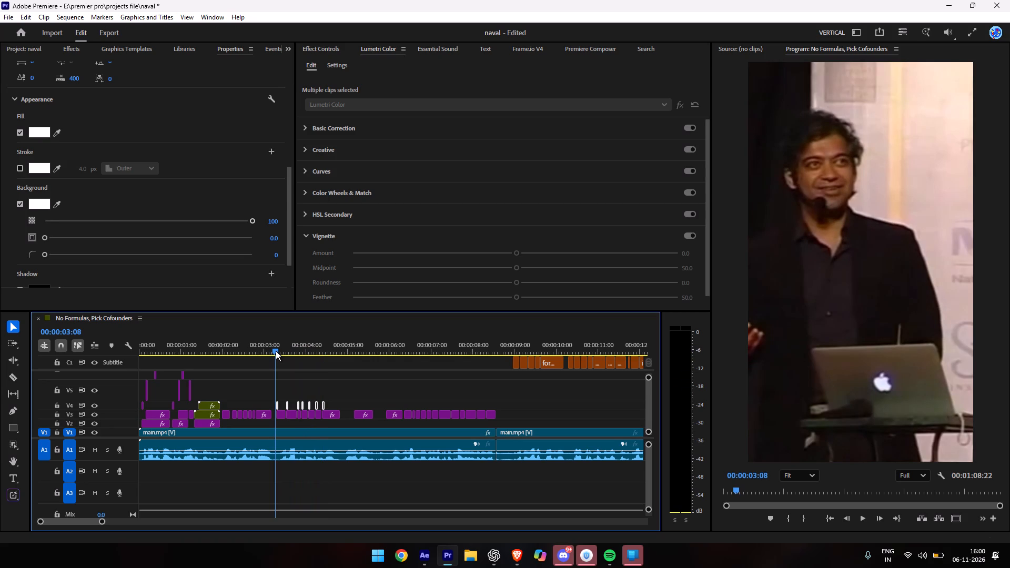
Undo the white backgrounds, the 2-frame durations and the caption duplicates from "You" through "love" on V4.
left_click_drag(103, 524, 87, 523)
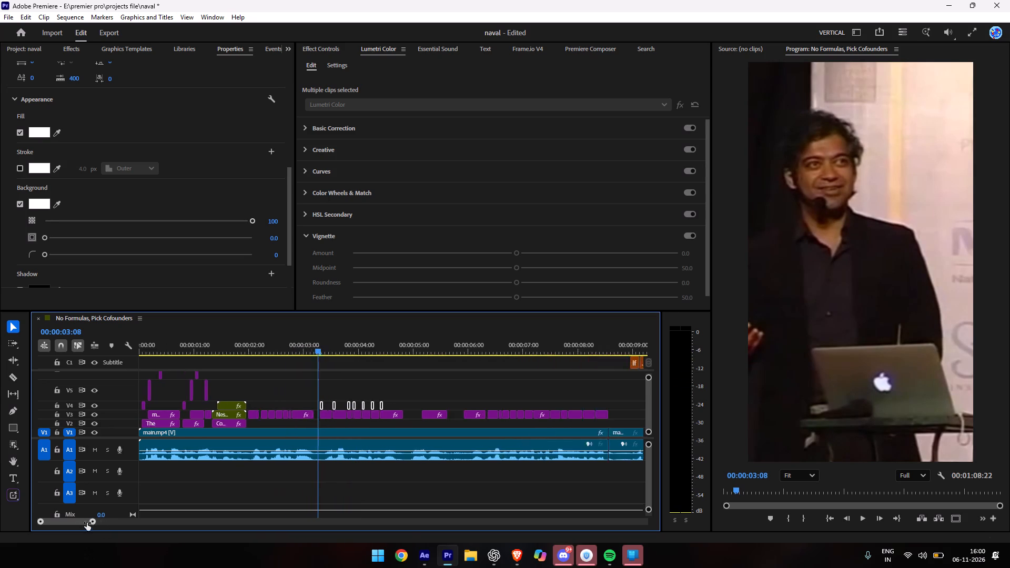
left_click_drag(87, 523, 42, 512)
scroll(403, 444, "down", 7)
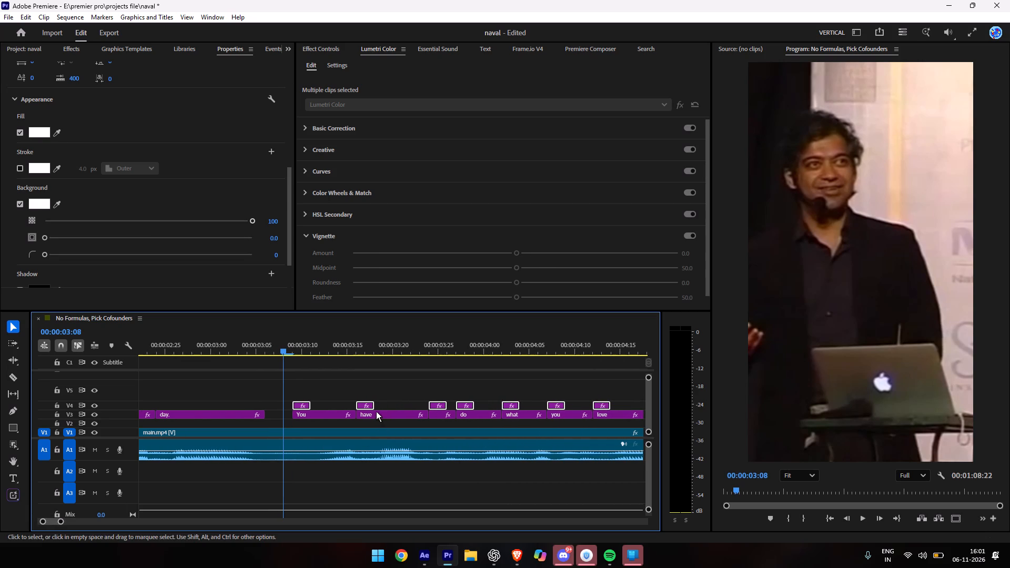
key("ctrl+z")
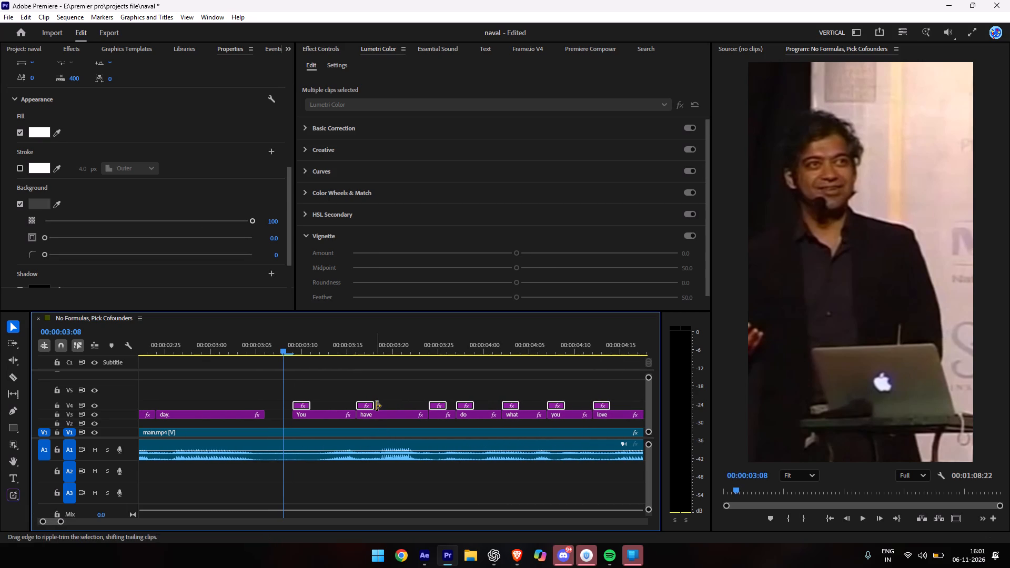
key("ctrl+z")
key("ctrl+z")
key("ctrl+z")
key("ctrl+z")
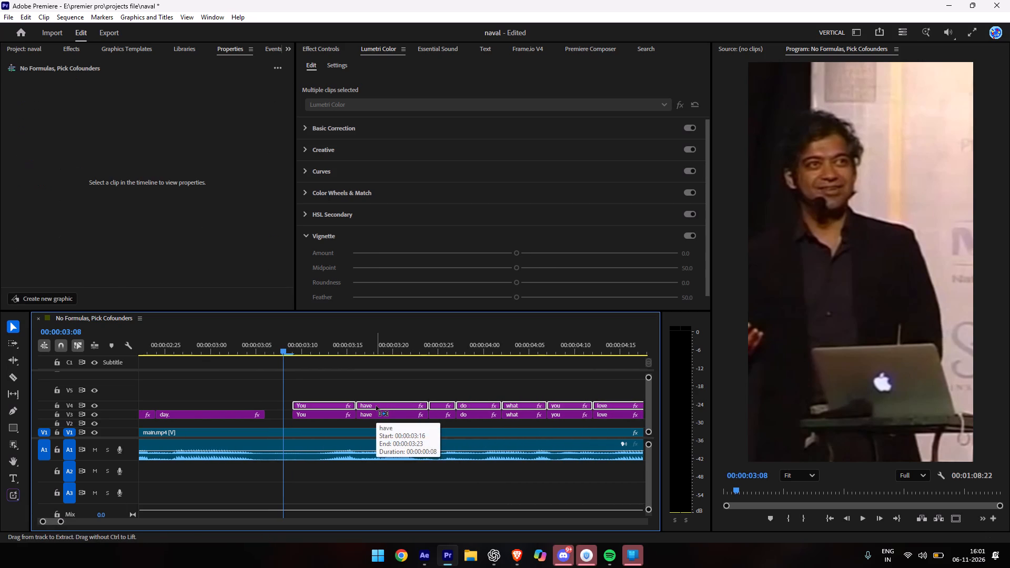
Scrub through the captions from "and" to "it'll", parking the playhead at the start of "it'll" at 00:00:07:25.
scroll(376, 406, "down", 6)
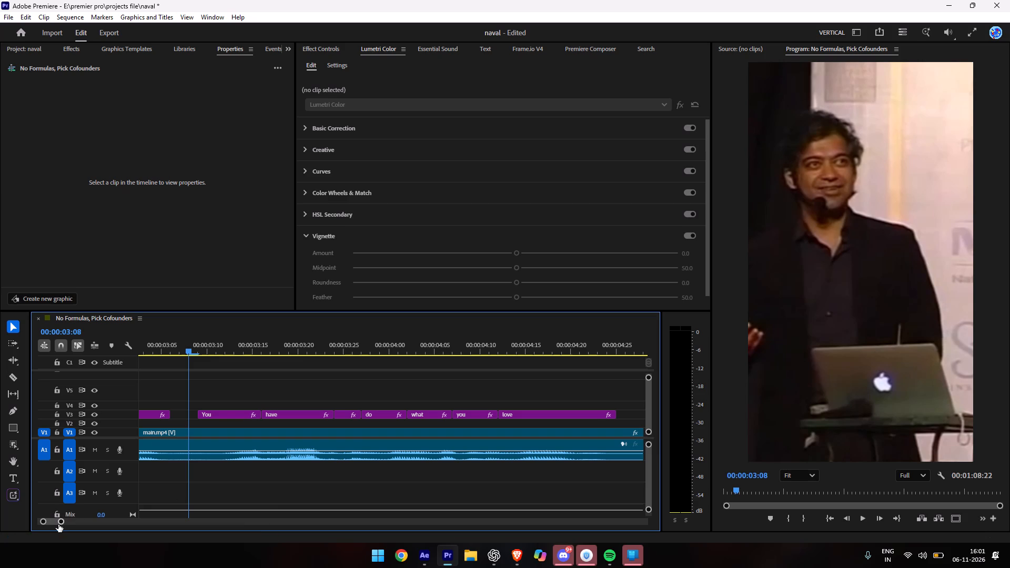
left_click_drag(58, 524, 112, 525)
left_click_drag(319, 341, 318, 341)
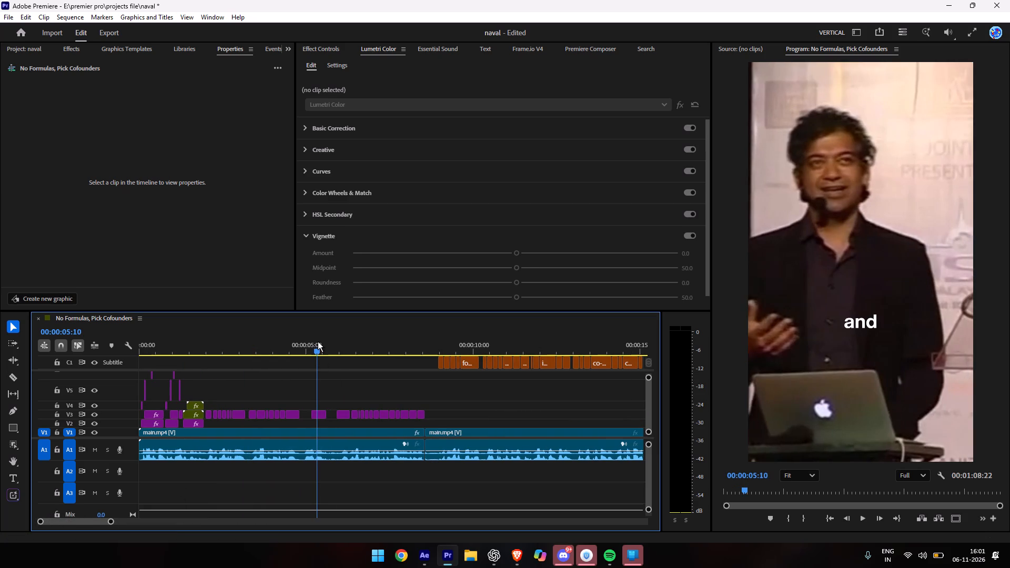
left_click_drag(318, 341, 340, 357)
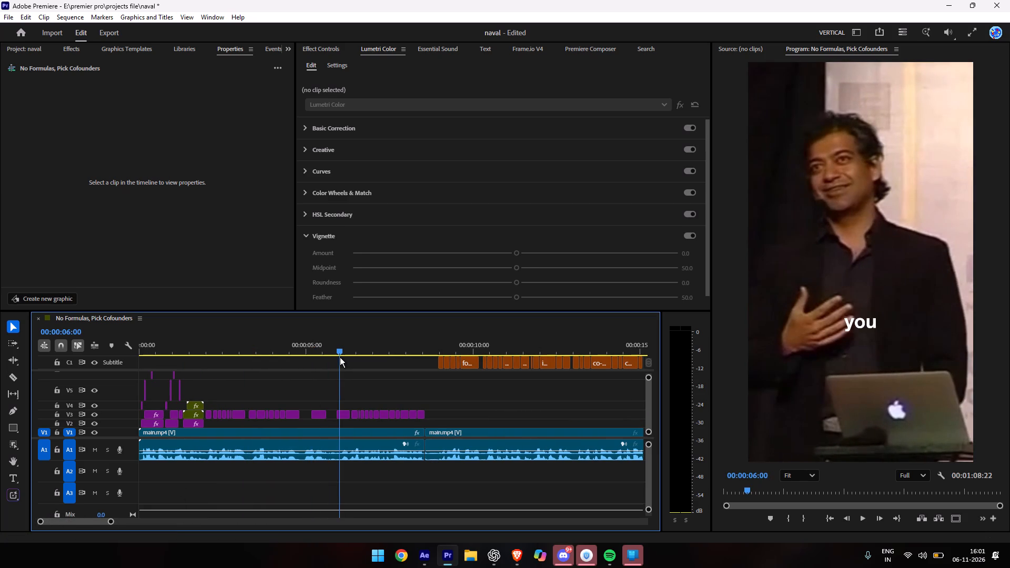
left_click_drag(340, 357, 382, 380)
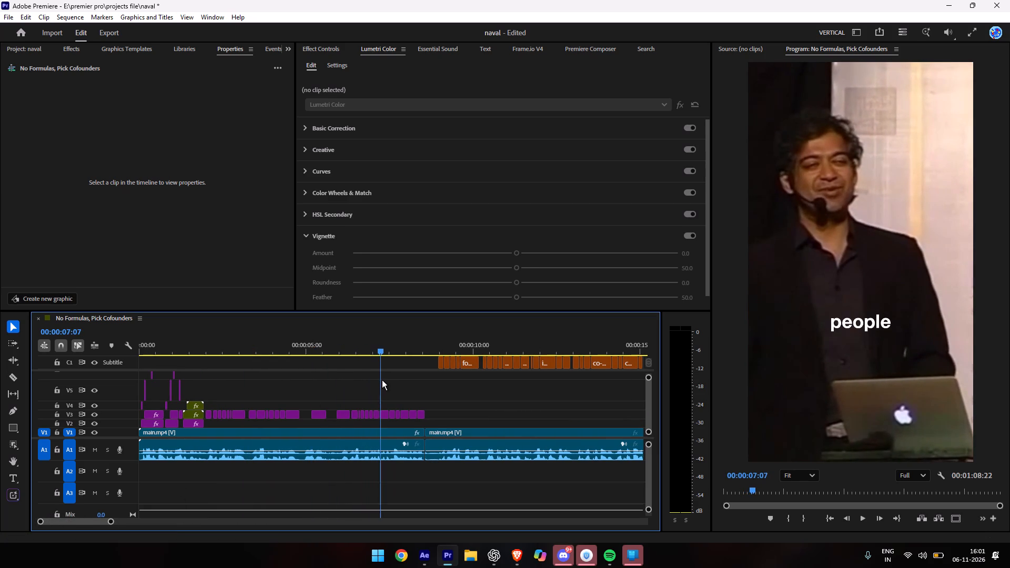
left_click_drag(382, 380, 383, 380)
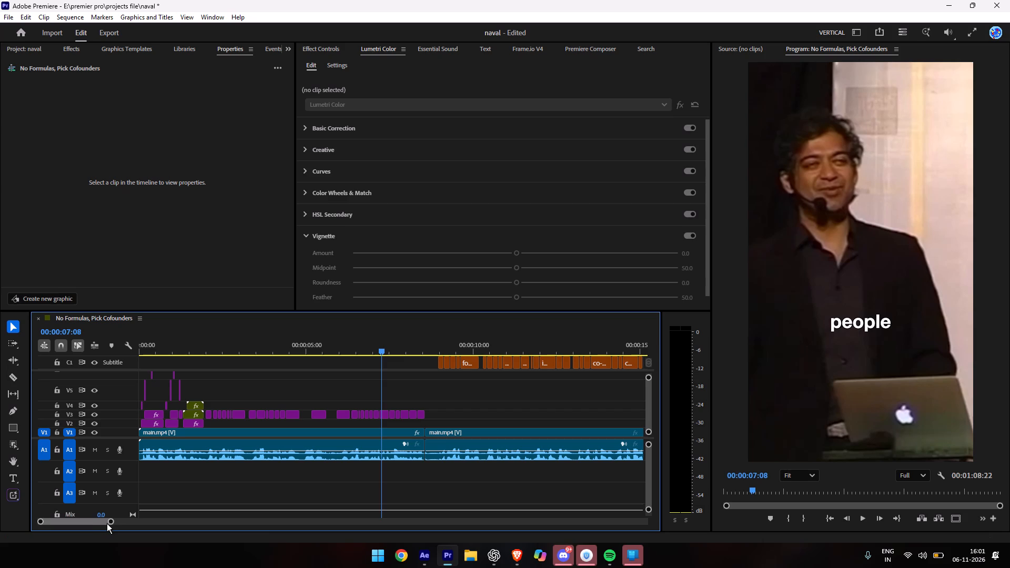
left_click_drag(108, 523, 70, 520)
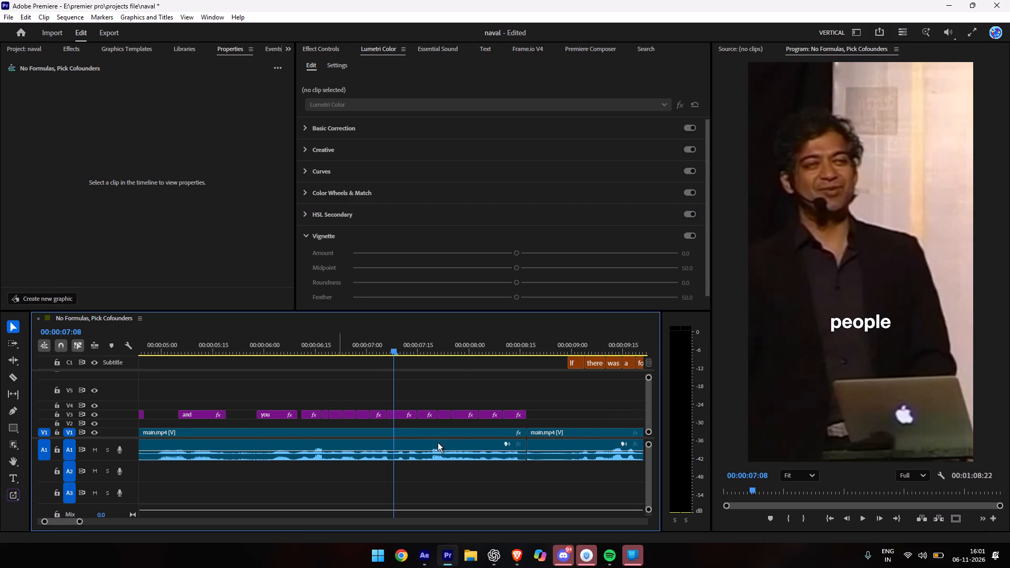
left_click(414, 350)
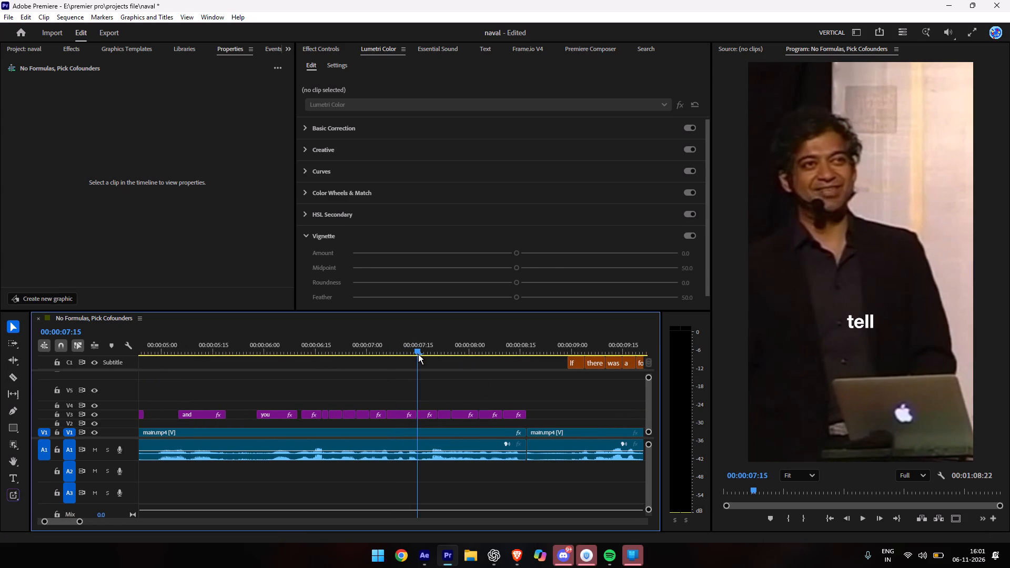
left_click_drag(418, 354, 439, 362)
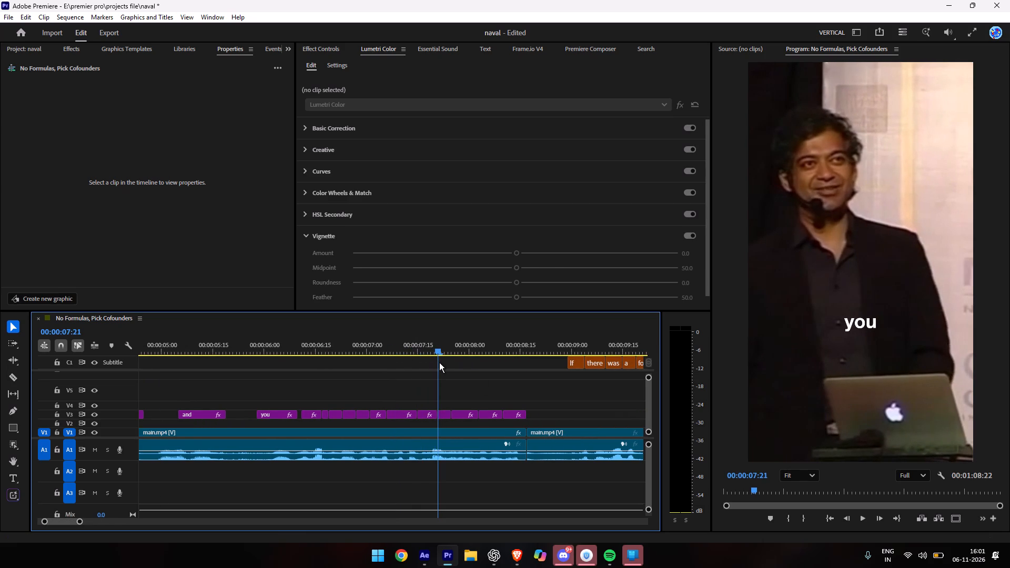
left_click_drag(439, 362, 463, 373)
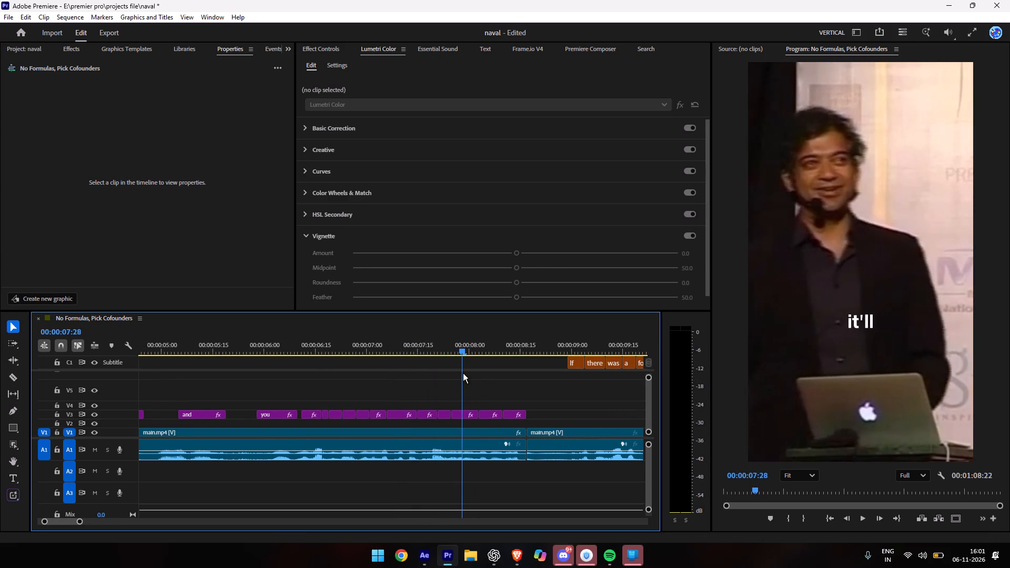
left_click_drag(463, 373, 453, 373)
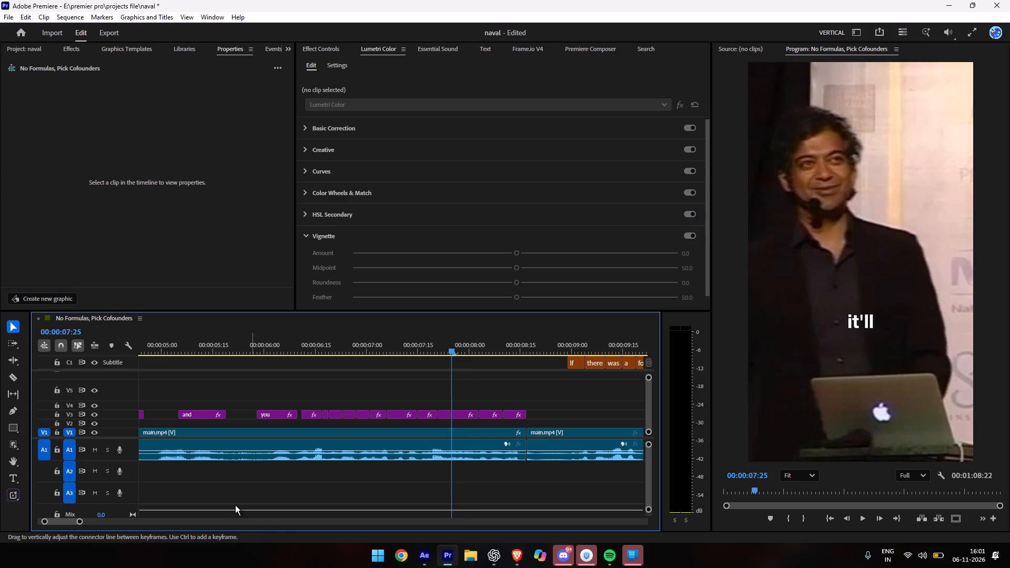
Duplicate the Color Matte on V2 to start under "it'll" at 00:00:07:25 and extend its end to match "work.".
left_click_drag(59, 521, 95, 526)
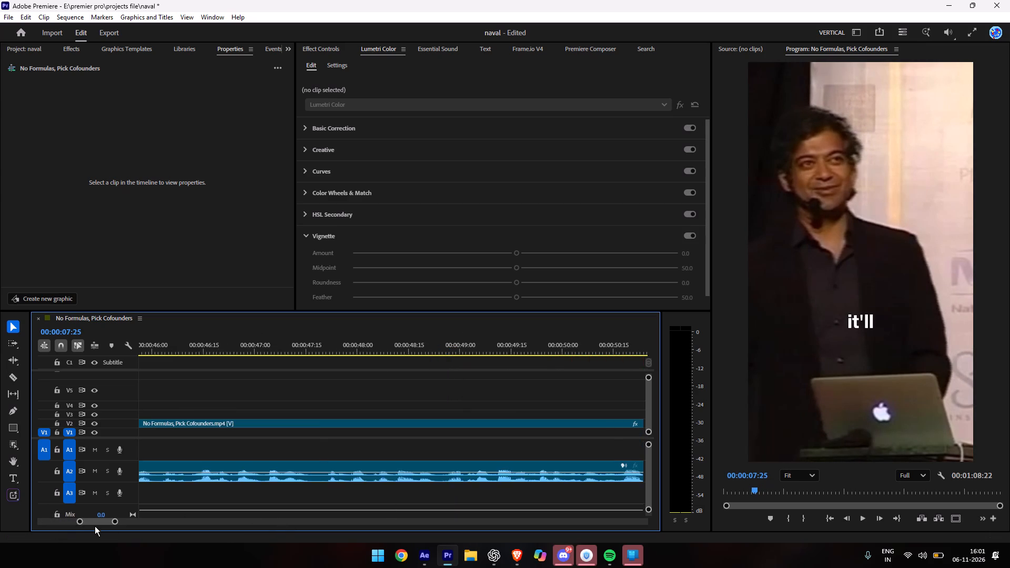
left_click_drag(95, 526, 42, 529)
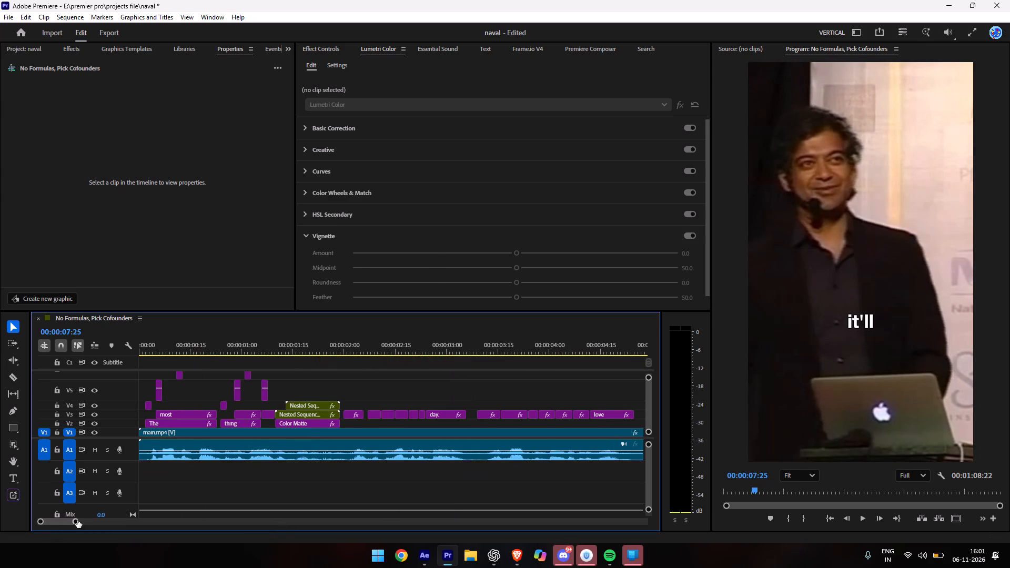
left_click_drag(77, 520, 95, 522)
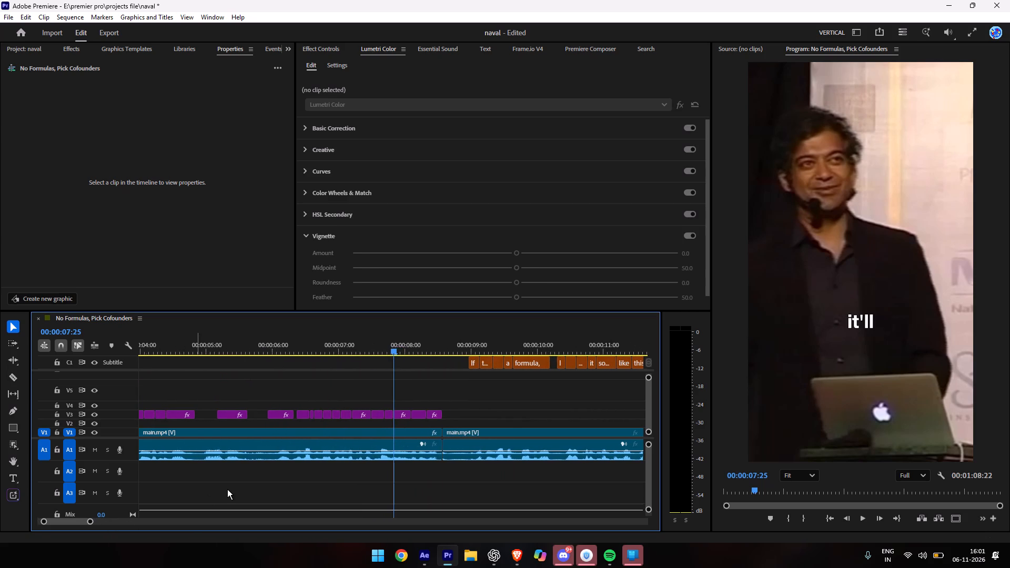
scroll(229, 484, "up", 14)
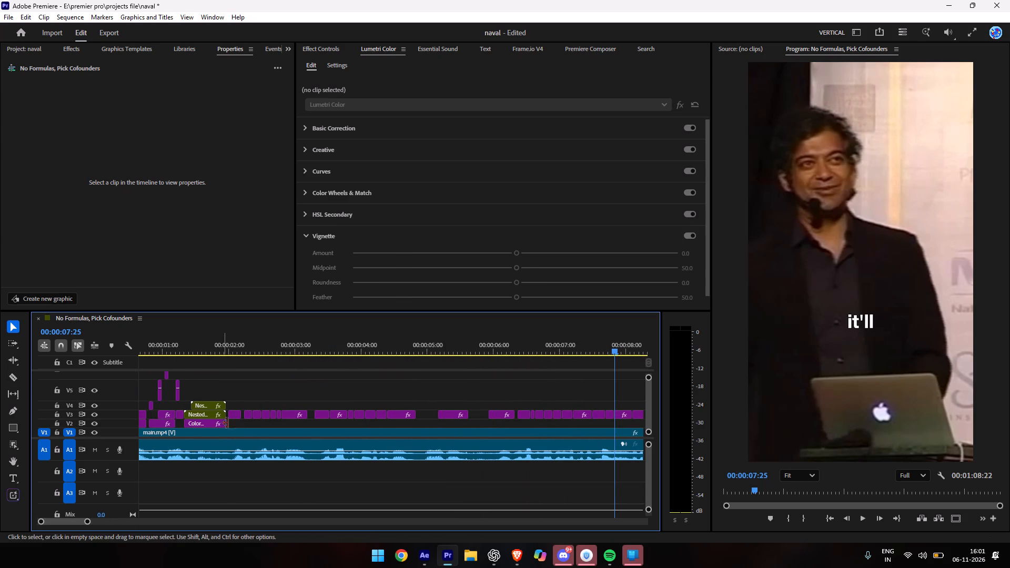
left_click_drag(239, 427, 217, 424)
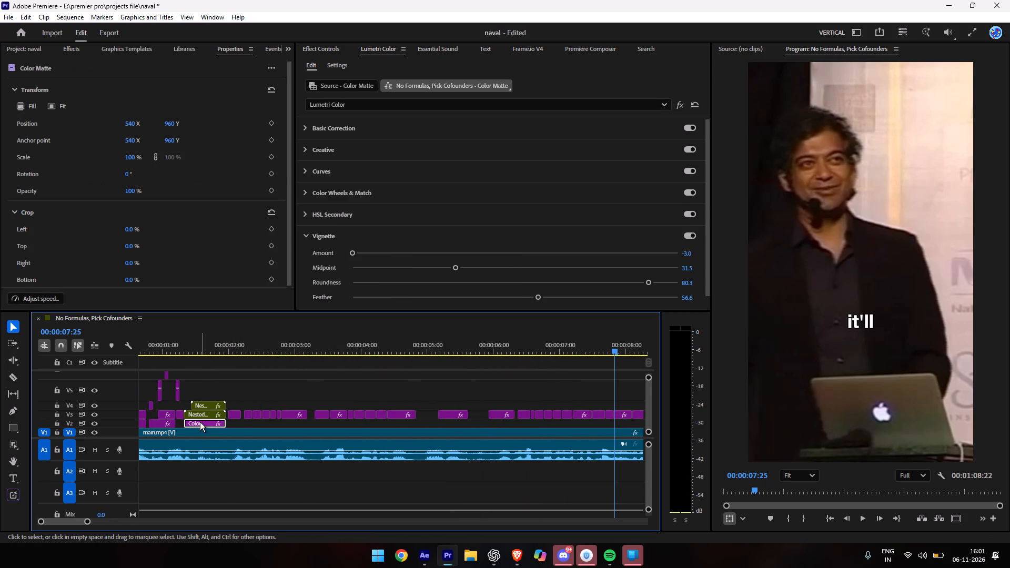
left_click_drag(200, 422, 640, 430, "alt")
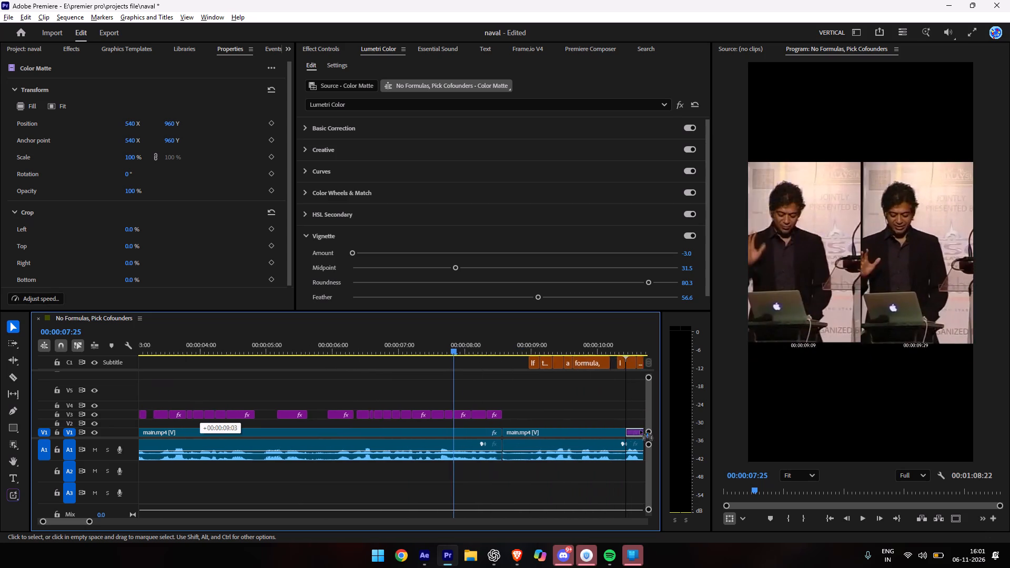
left_click_drag(640, 430, 450, 423, "alt")
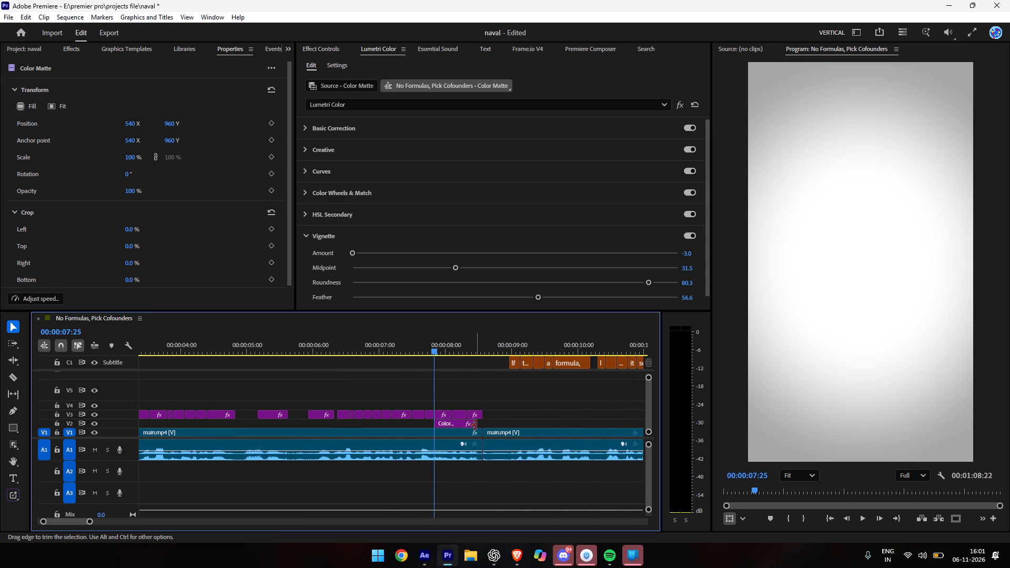
left_click_drag(476, 425, 485, 427)
Check the opening Color Matte section at 00:00:01:10, then return to the start of "it'll" at 00:00:07:25.
scroll(453, 427, "up", 11)
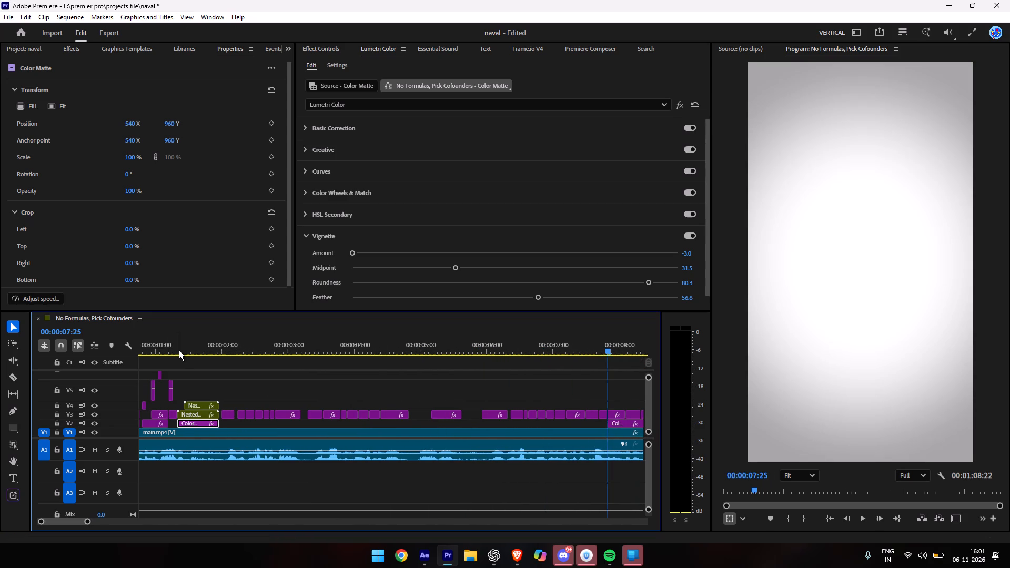
left_click(179, 350)
key("space")
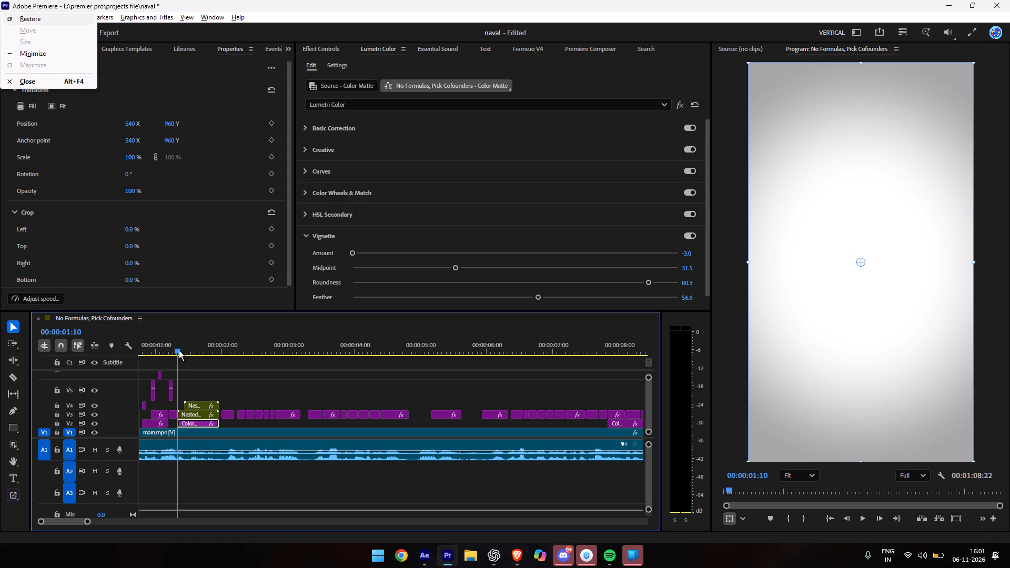
left_click(219, 366)
scroll(299, 400, "down", 10)
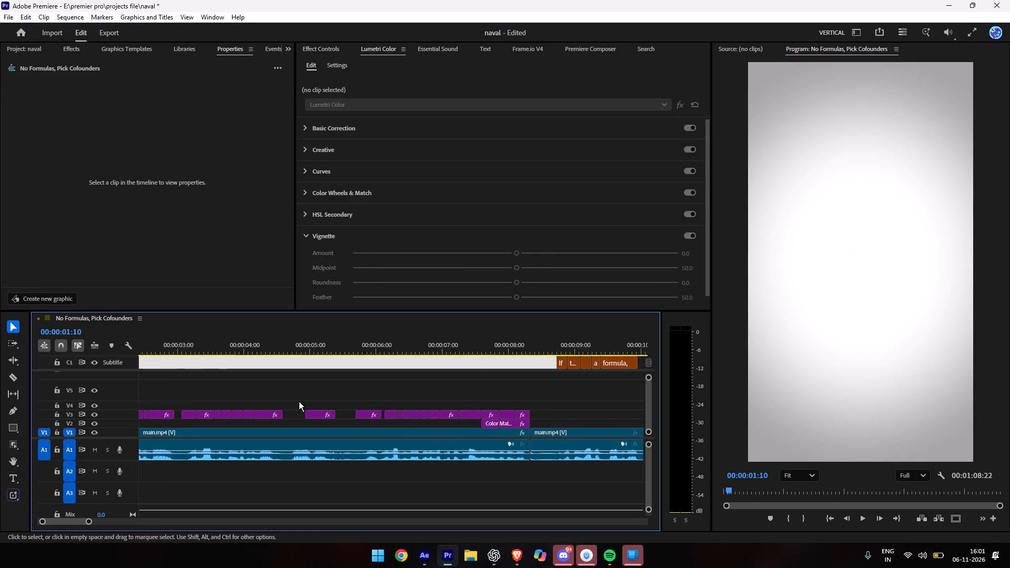
scroll(299, 401, "down", 3)
left_click(407, 352)
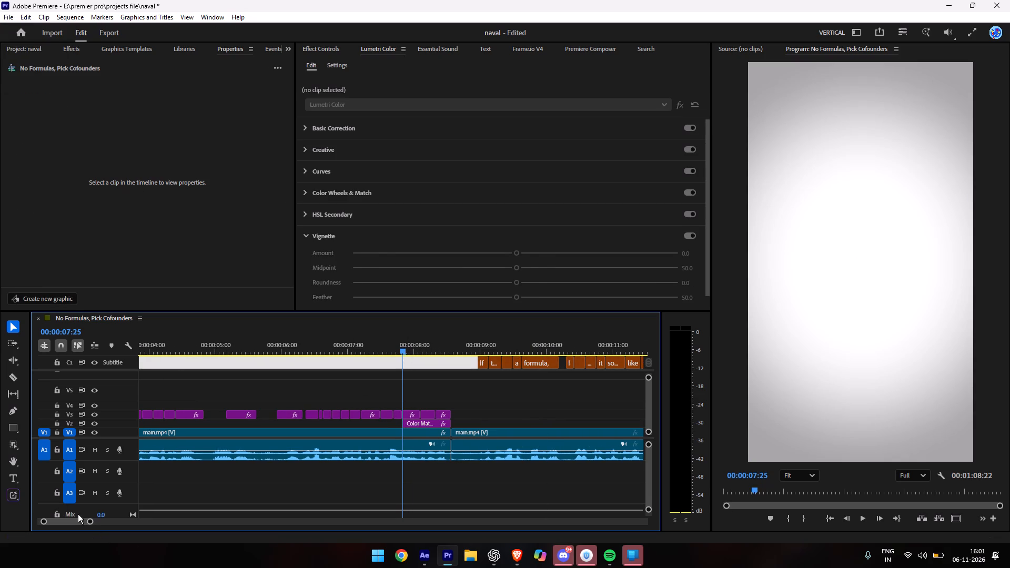
left_click_drag(93, 523, 62, 520)
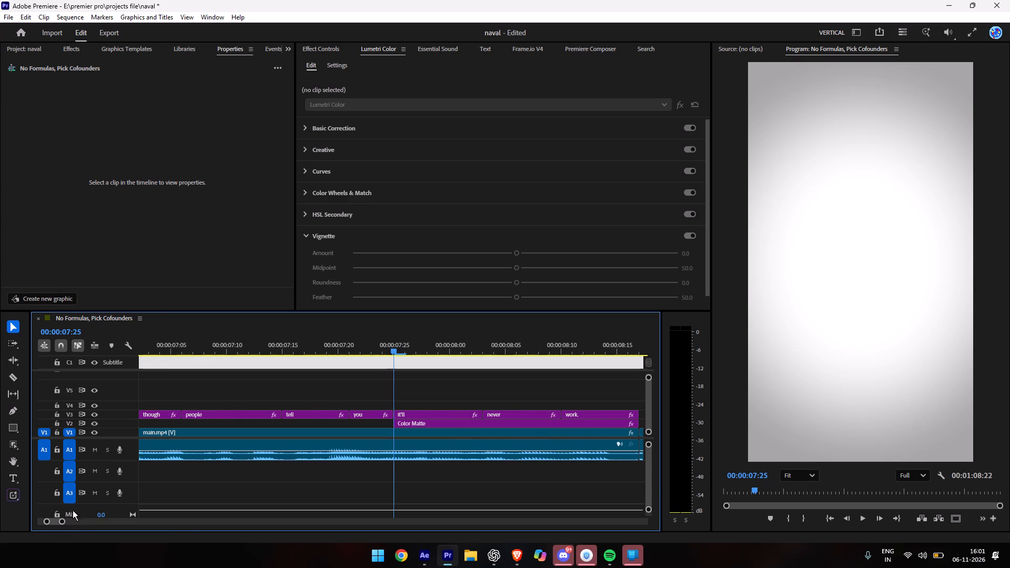
Change the text fill of the "it'll", "never" and "work." captions on V3 to black.
scroll(290, 491, "down", 6)
left_click_drag(336, 391, 529, 414)
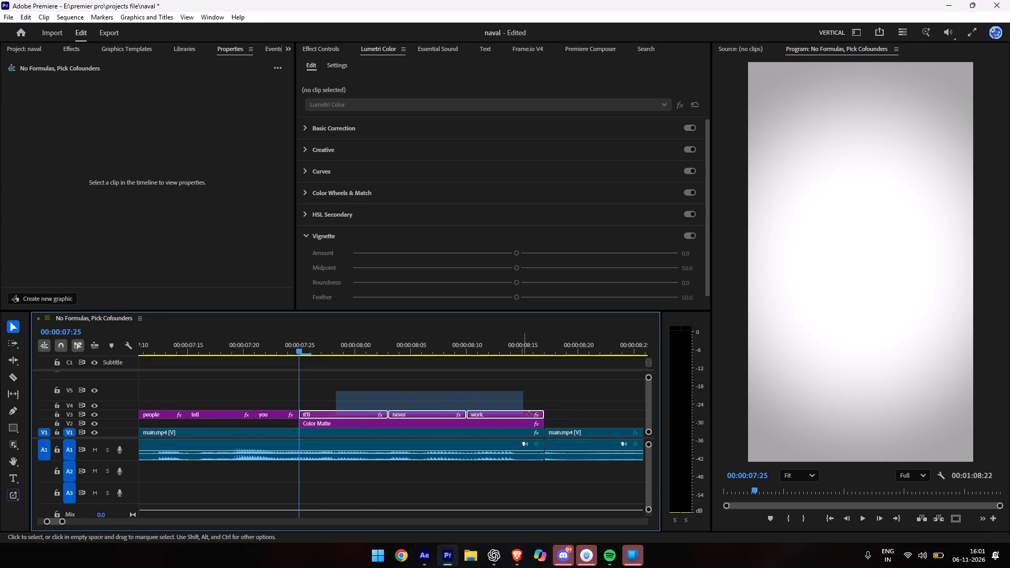
left_click_drag(529, 414, 546, 416)
scroll(117, 204, "down", 17)
left_click(36, 196)
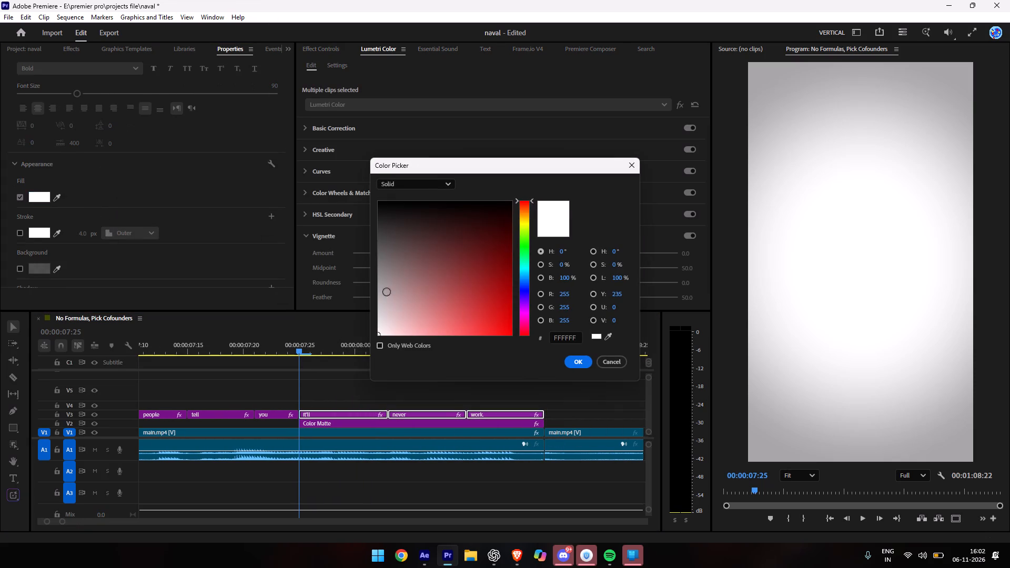
left_click_drag(387, 292, 365, 148)
left_click(573, 362)
left_click(339, 393)
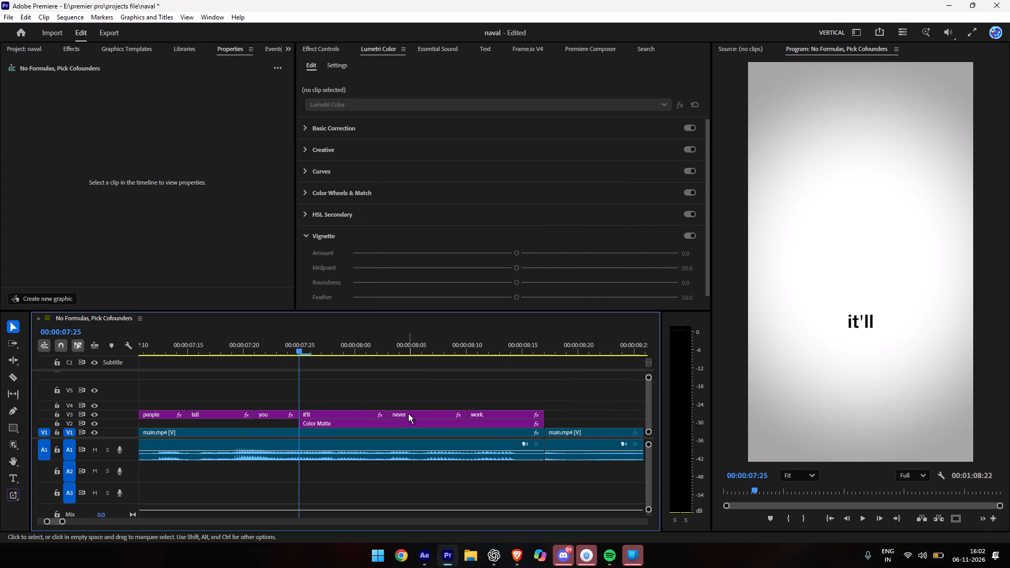
Stack "never" on V4 and "work." on V5, and extend "it'll" and "never" to end with "work.".
left_click_drag(408, 413, 410, 405)
left_click_drag(516, 414, 509, 395)
left_click_drag(463, 408, 469, 410)
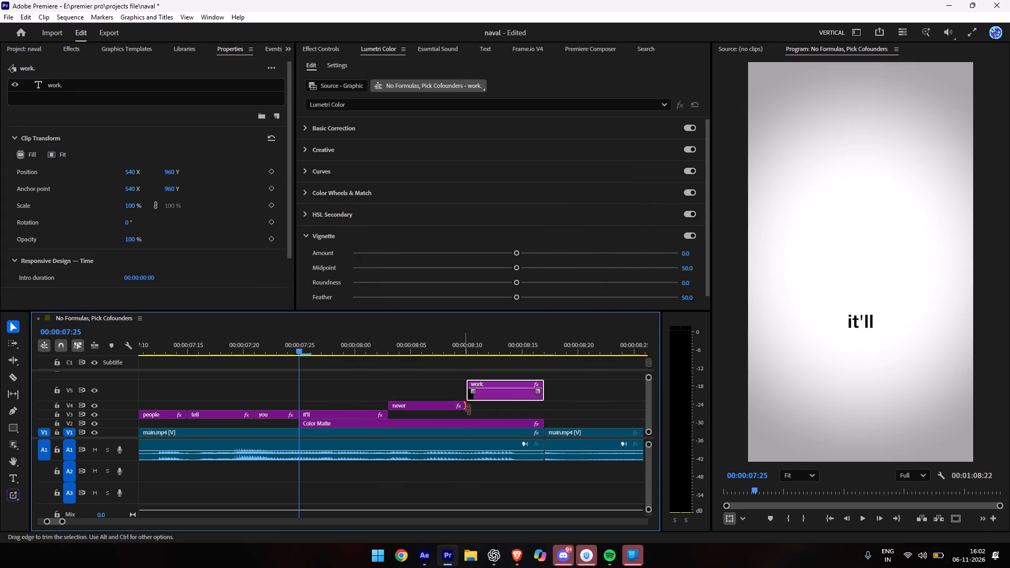
left_click_drag(469, 410, 542, 420)
left_click_drag(392, 410, 410, 415)
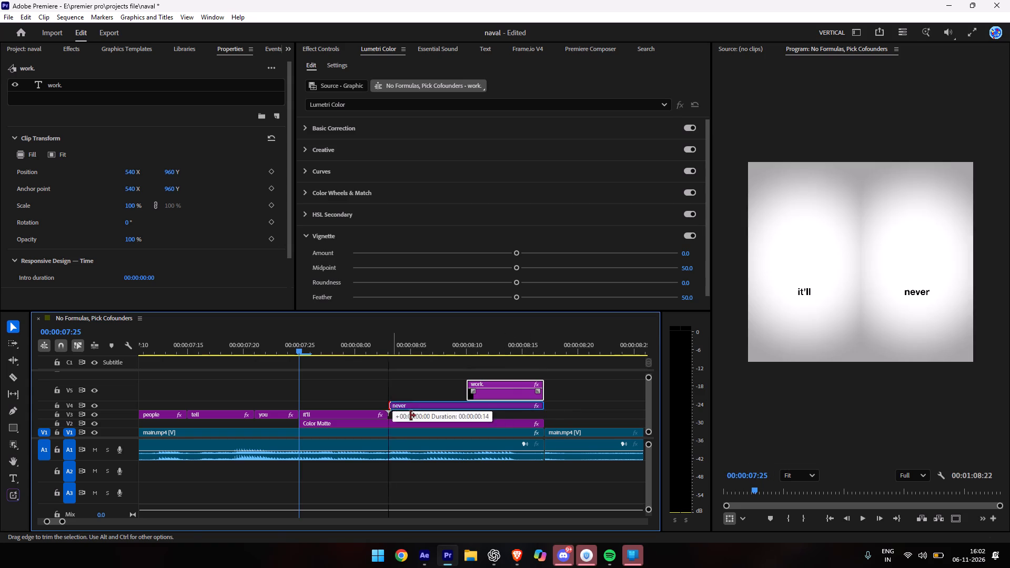
left_click_drag(410, 415, 412, 415)
left_click_drag(409, 403, 385, 400)
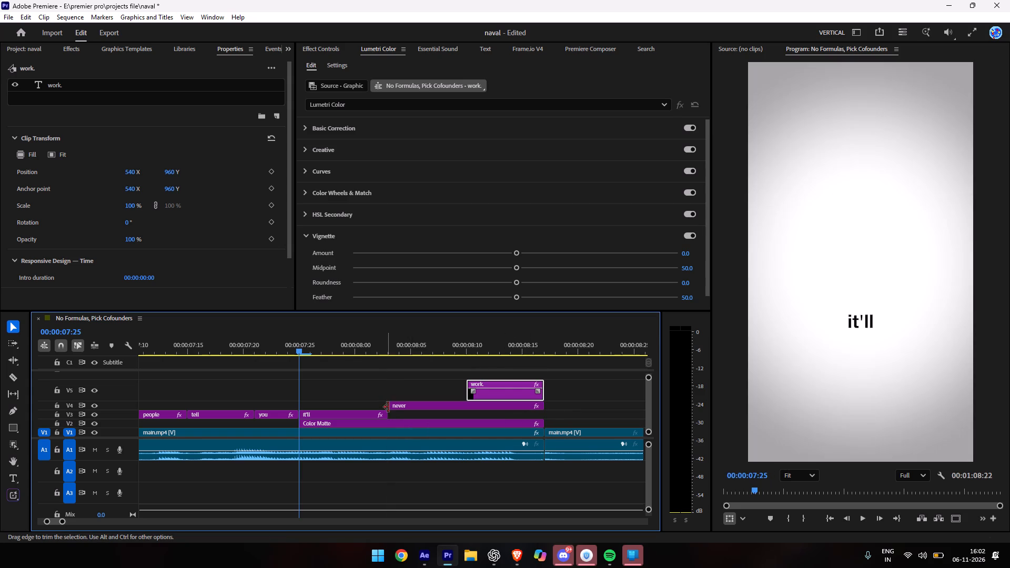
left_click_drag(389, 414, 543, 422)
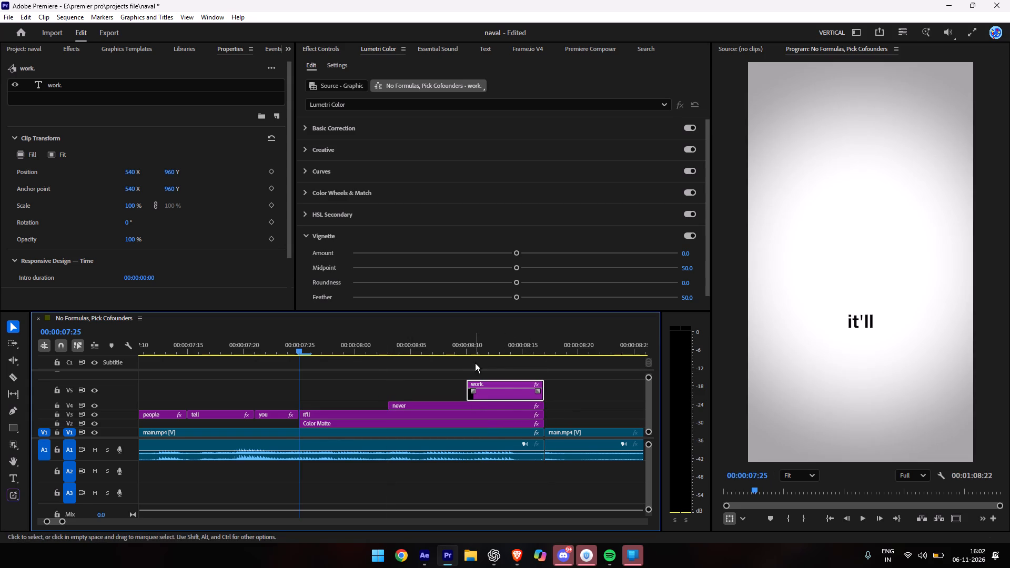
Show guides and rulers in the program monitor with the playhead at 00:00:08:12, where all three words overlap.
left_click(488, 349)
left_click(395, 389)
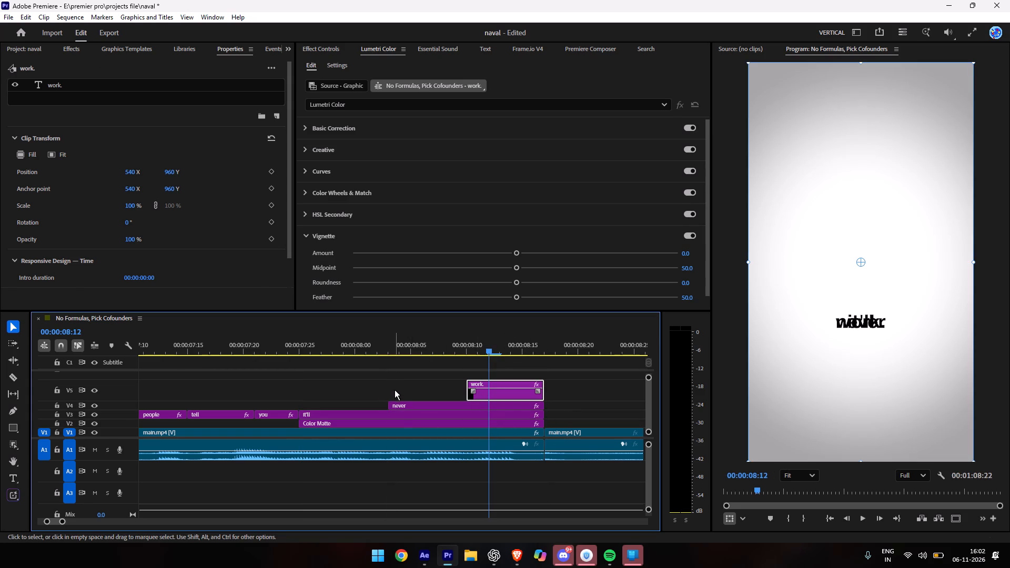
left_click(396, 413)
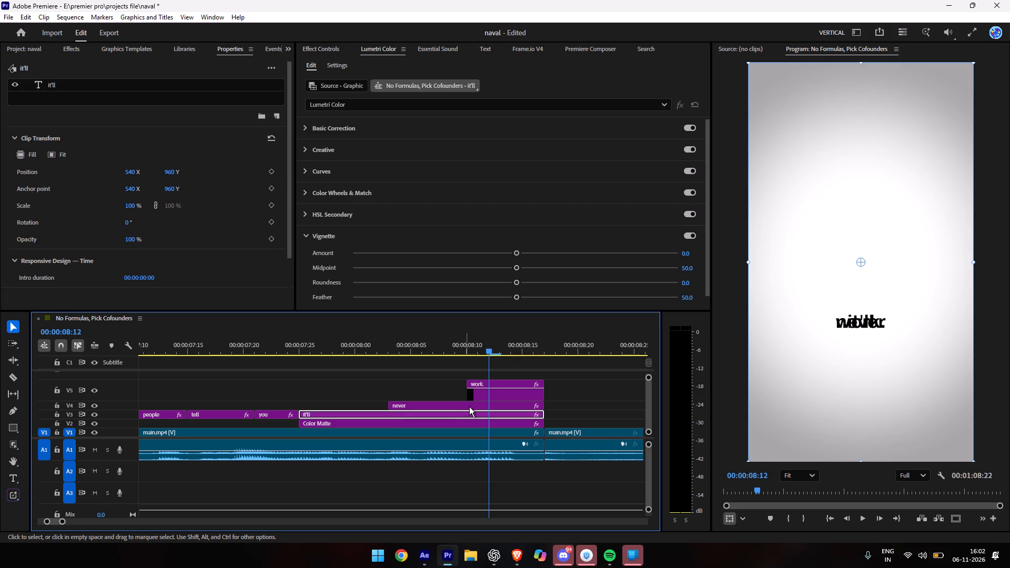
left_click(186, 18)
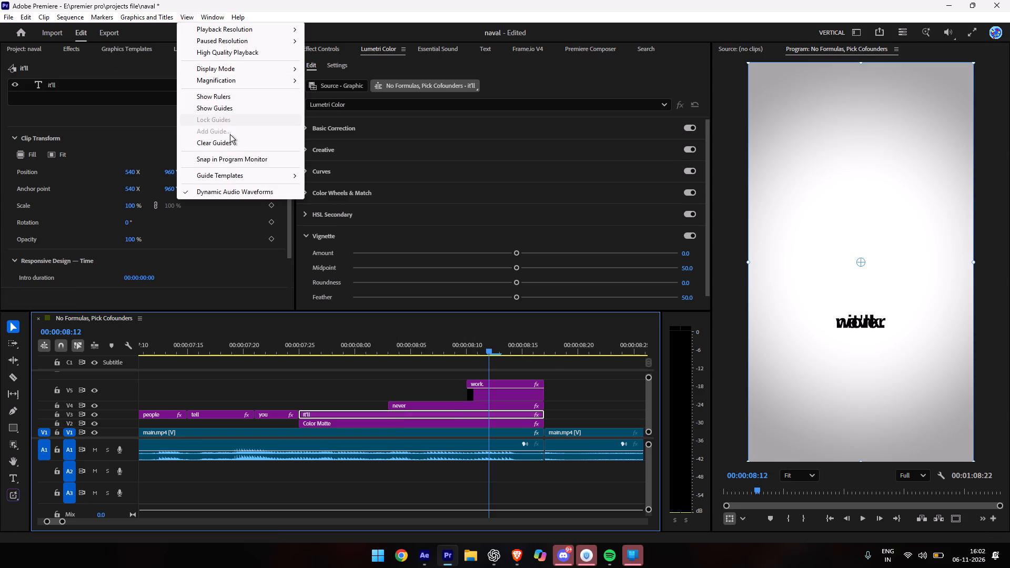
left_click(211, 105)
left_click(183, 16)
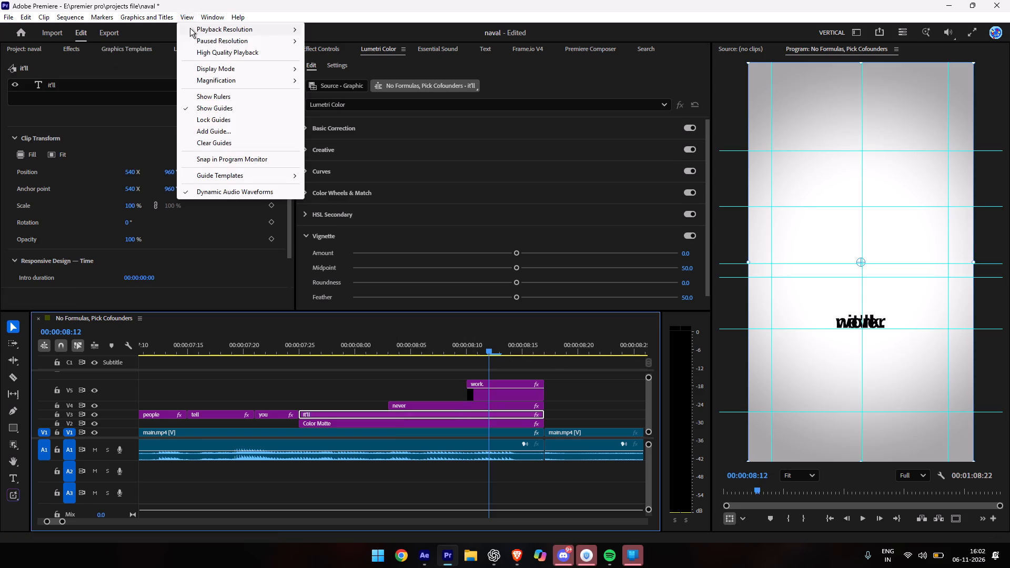
left_click(217, 102)
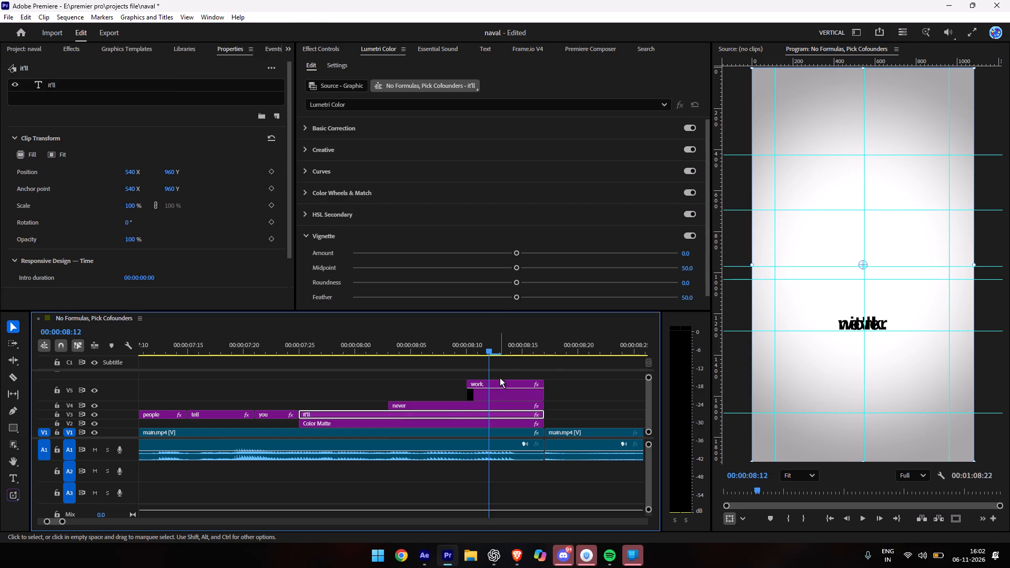
Move the "work." caption up and right of centre by setting its Motion position to 666, 783.
left_click(492, 398)
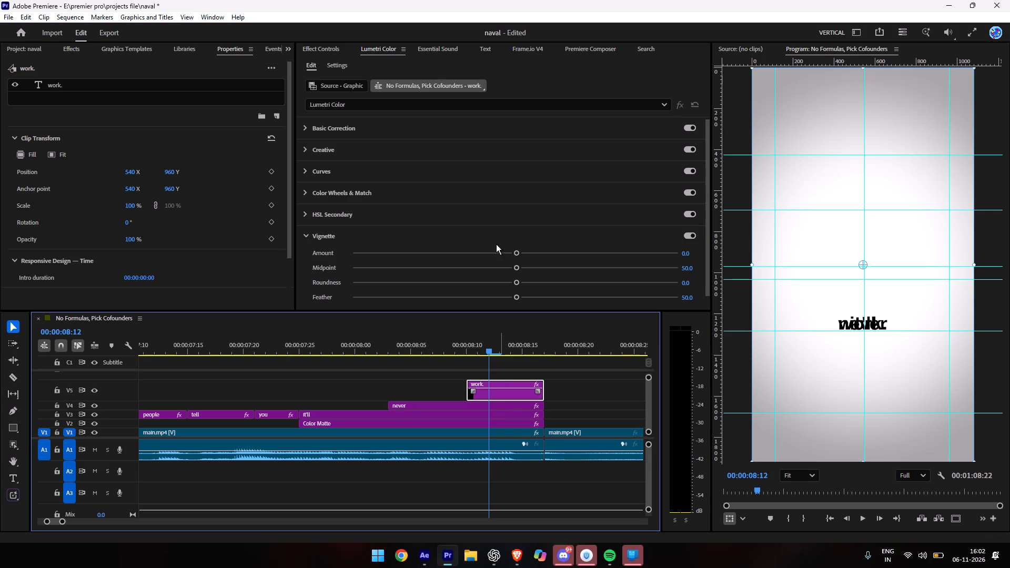
left_click(308, 45)
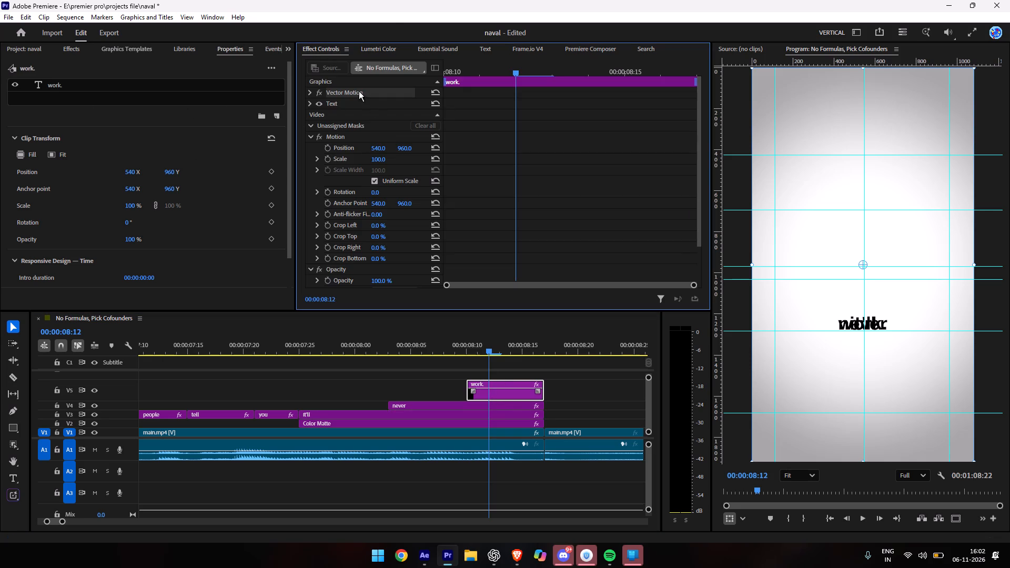
left_click_drag(400, 150, 308, 153)
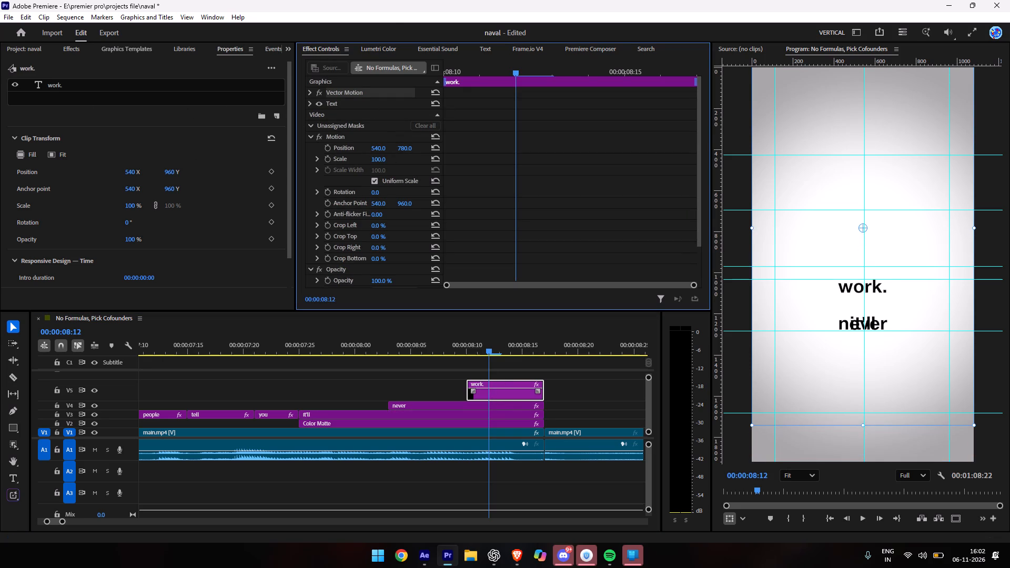
left_click_drag(308, 153, 308, 154)
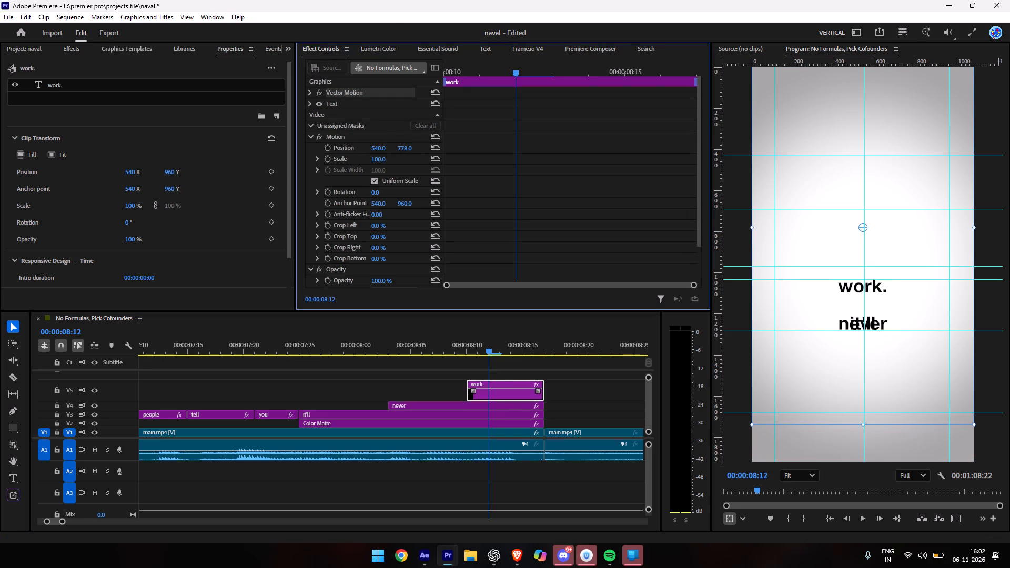
left_click_drag(308, 154, 314, 155)
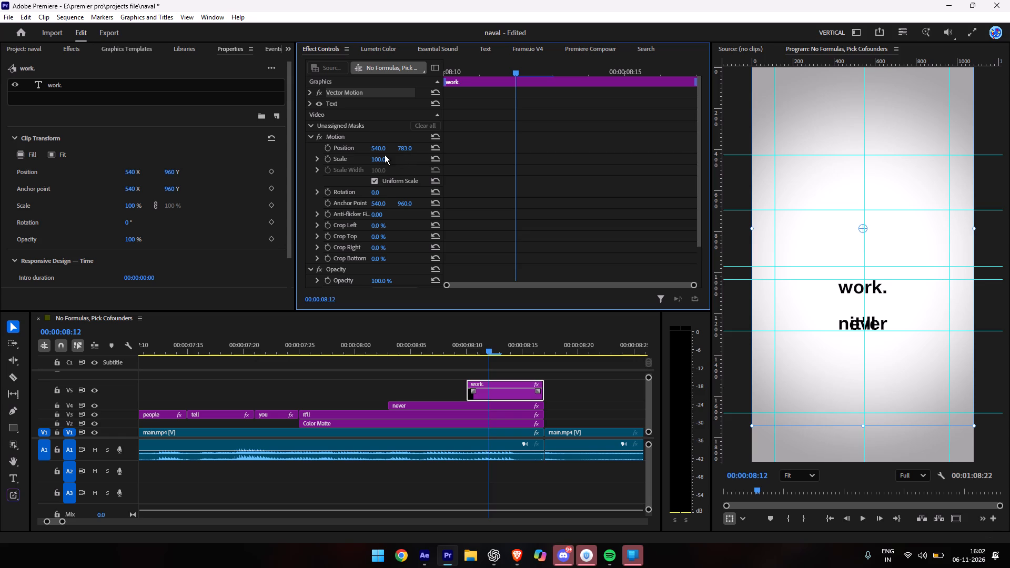
left_click_drag(375, 148, 450, 148)
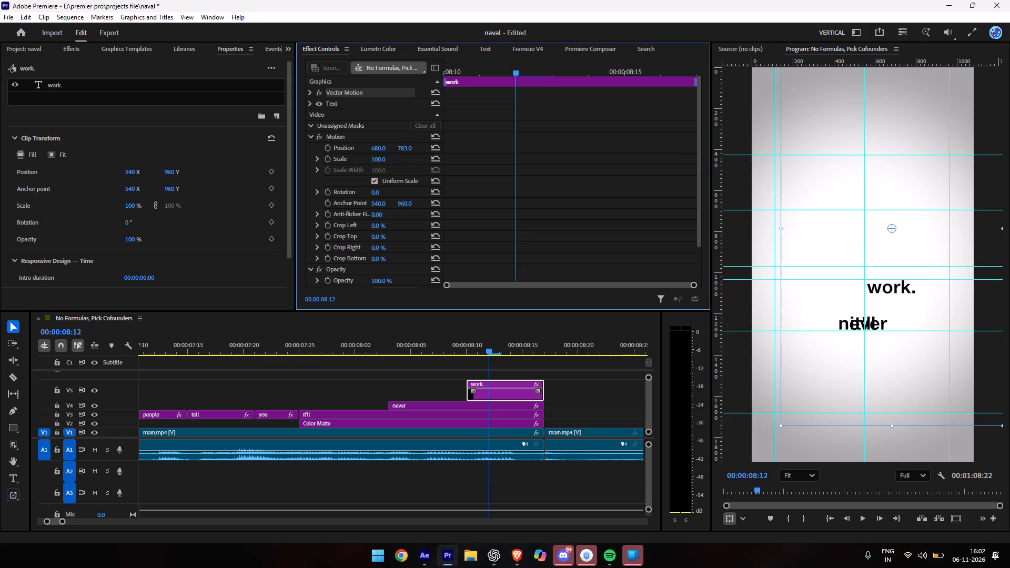
left_click_drag(450, 148, 443, 149)
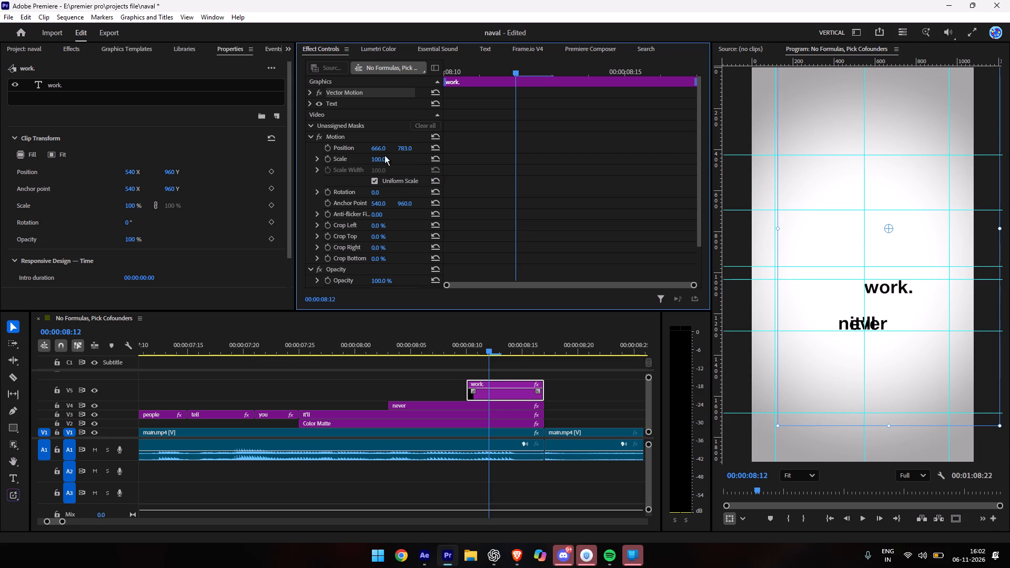
Move the "never" caption up and left, beside "work.", by setting its Motion position to 423, 765.
left_click(415, 401)
left_click(415, 403)
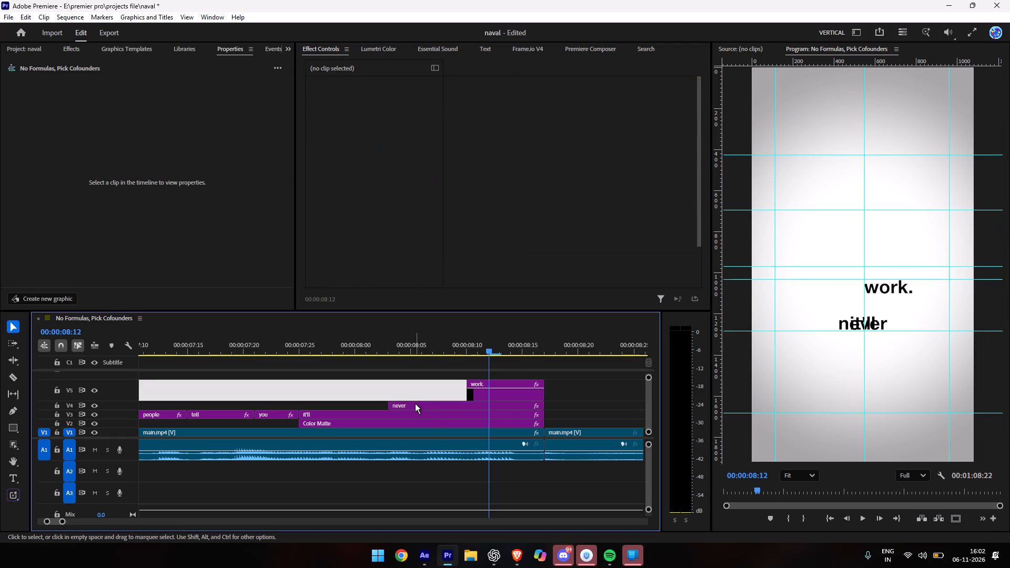
left_click_drag(400, 147, 340, 137)
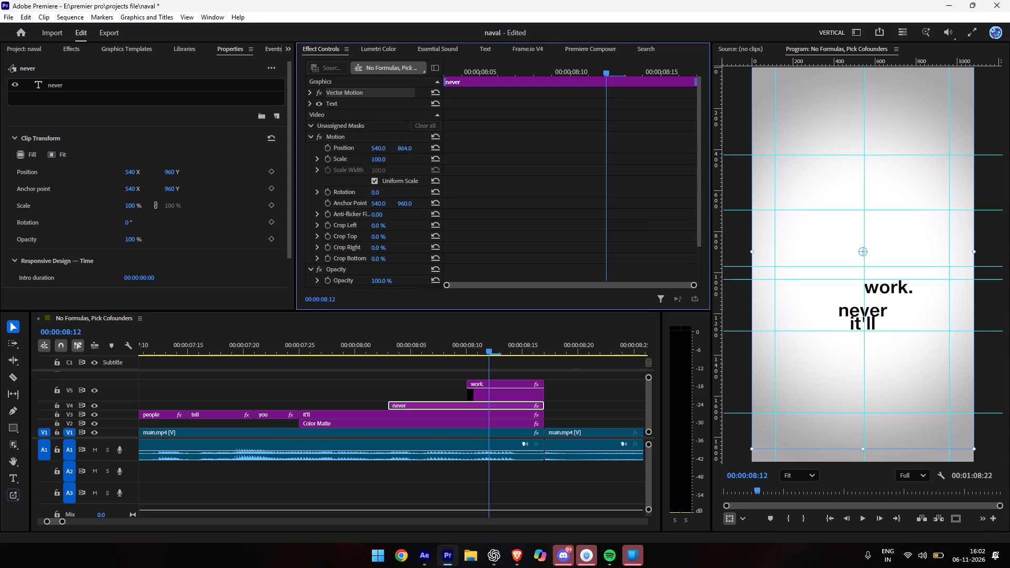
left_click_drag(340, 137, 308, 131)
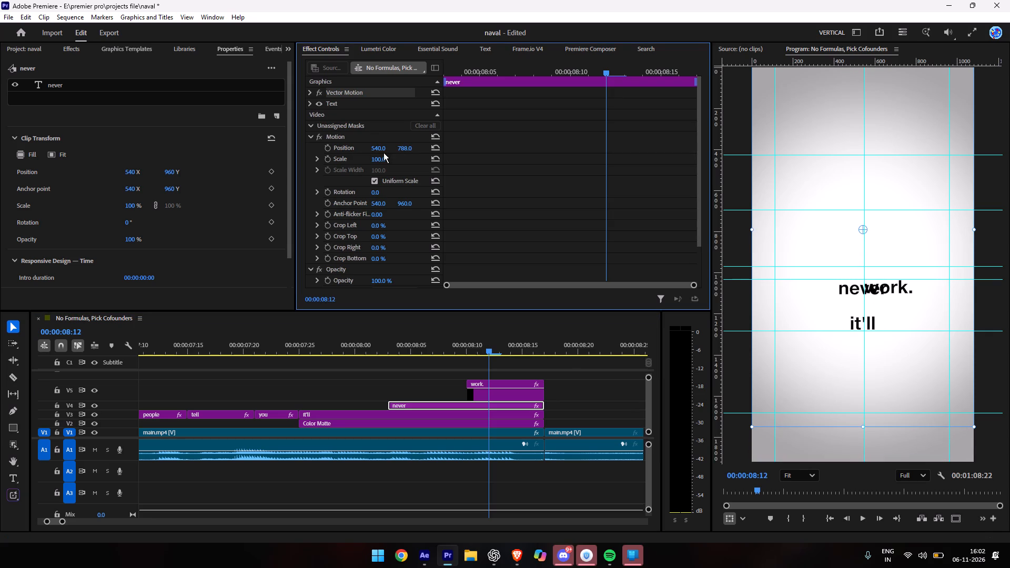
left_click_drag(381, 149, 319, 153)
left_click_drag(409, 147, 398, 151)
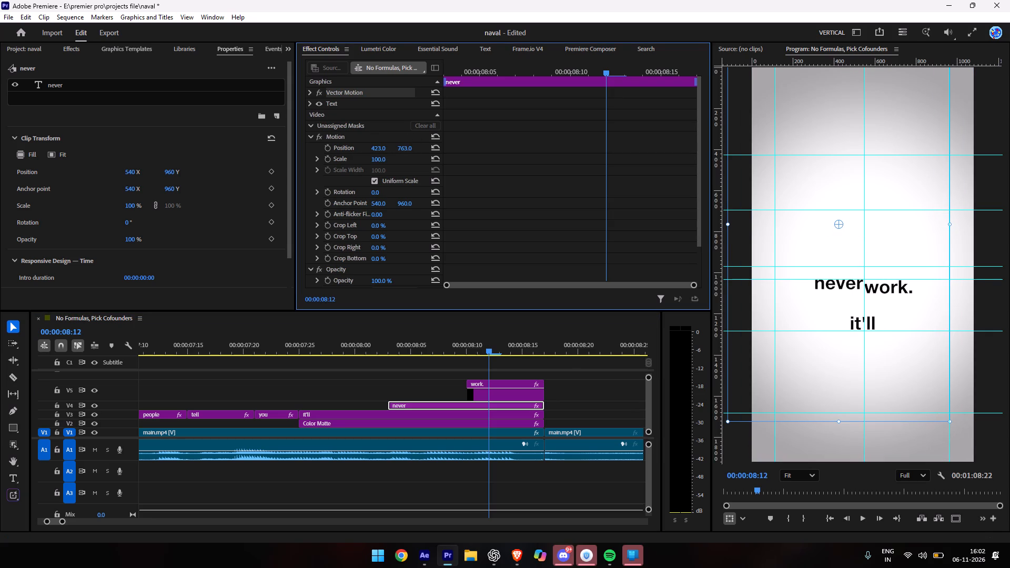
left_click_drag(398, 151, 399, 151)
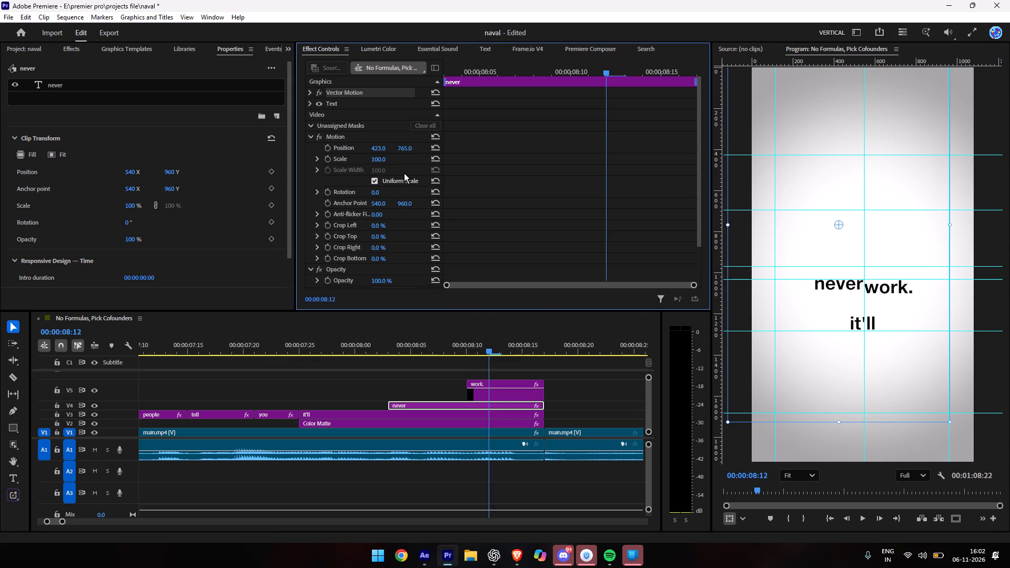
Raise the "work." caption slightly so its baseline lines up with "never", keeping its horizontal position at 666.
left_click(498, 391)
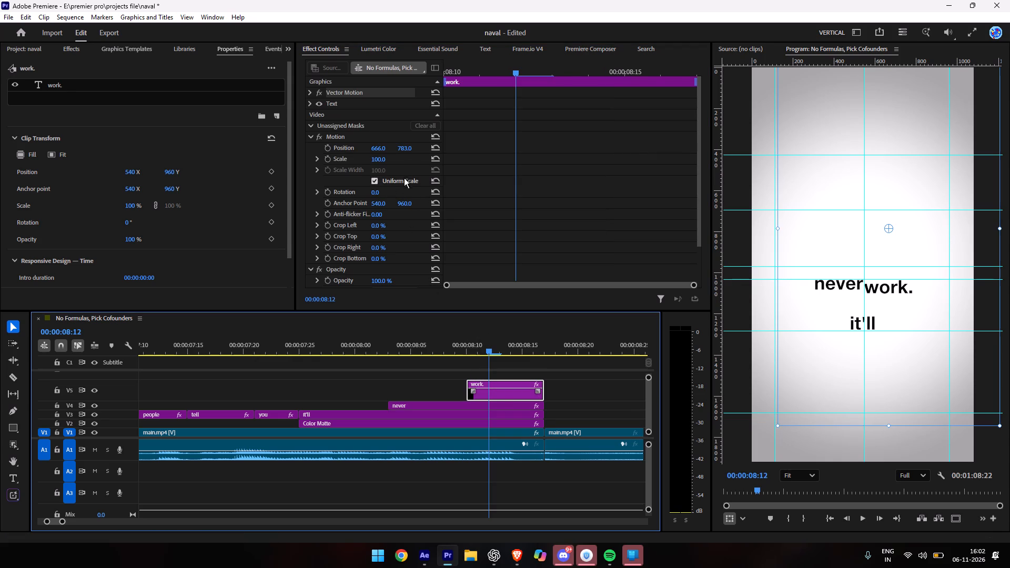
left_click_drag(403, 148, 394, 149)
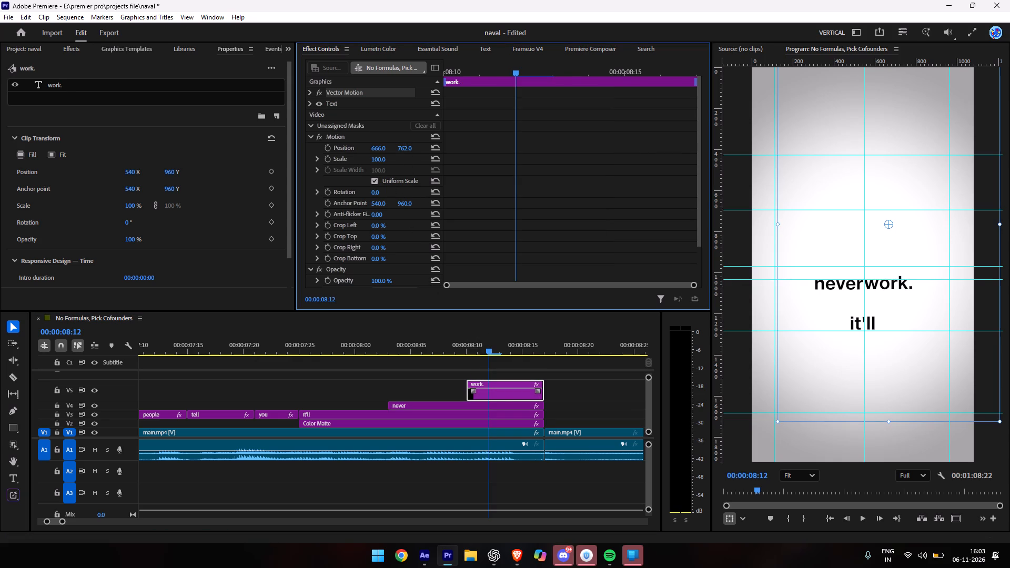
left_click_drag(394, 149, 394, 150)
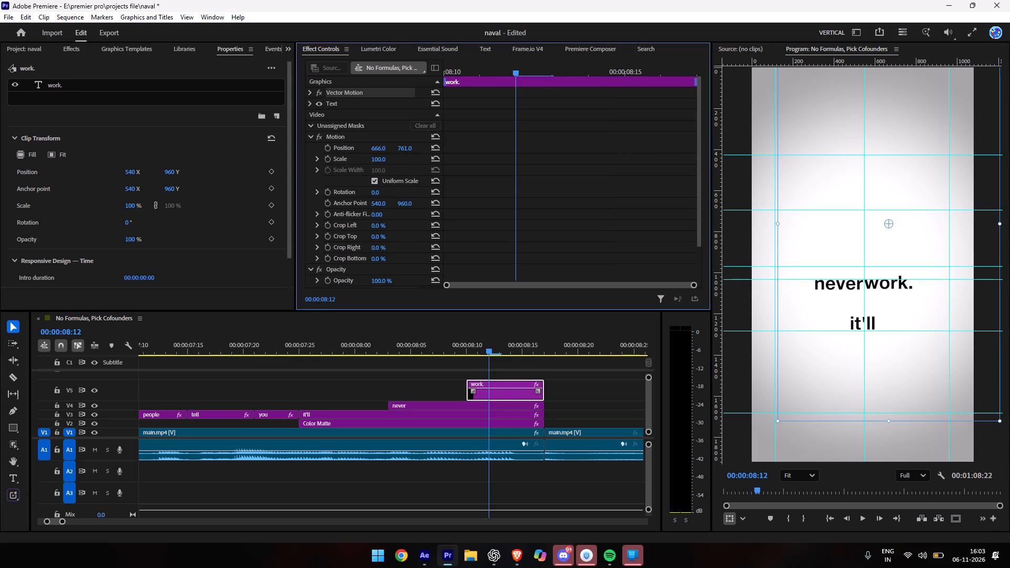
left_click_drag(394, 150, 396, 150)
Move the "it'll" caption above "never" and "work." by setting its Motion position to 540, 649.
left_click(353, 410)
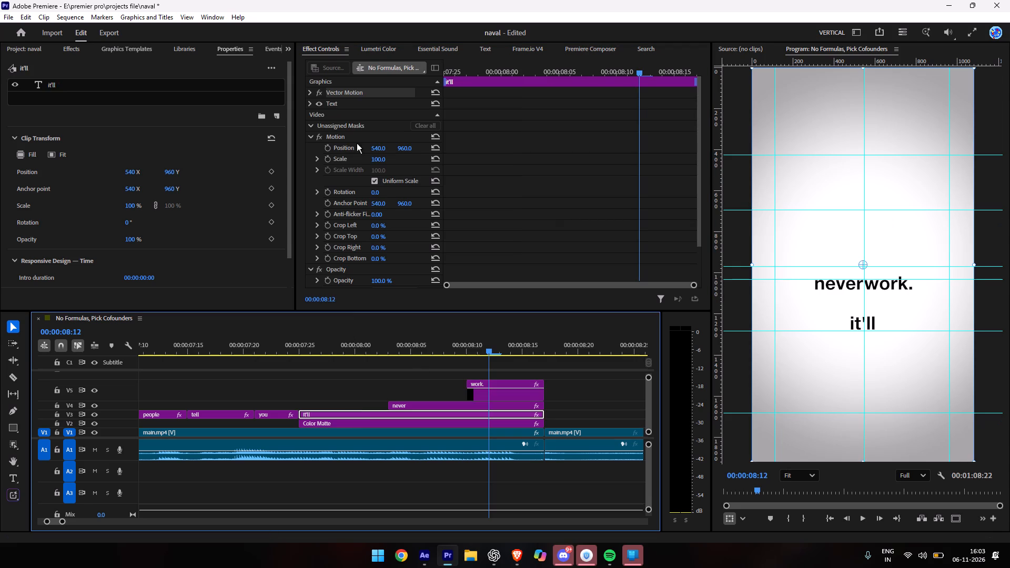
left_click_drag(403, 148, 402, 148)
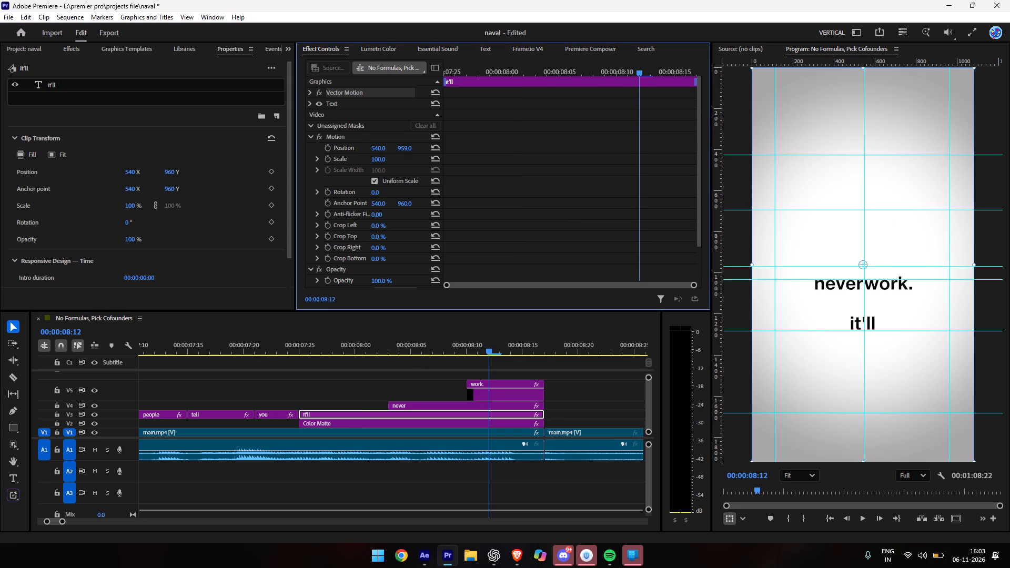
left_click_drag(402, 148, 249, 181)
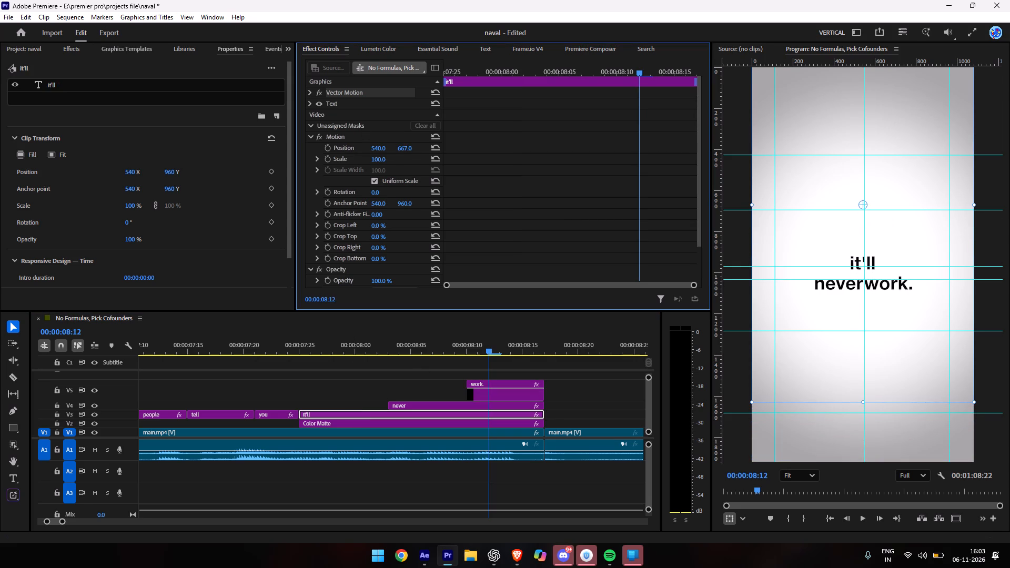
left_click_drag(249, 181, 236, 182)
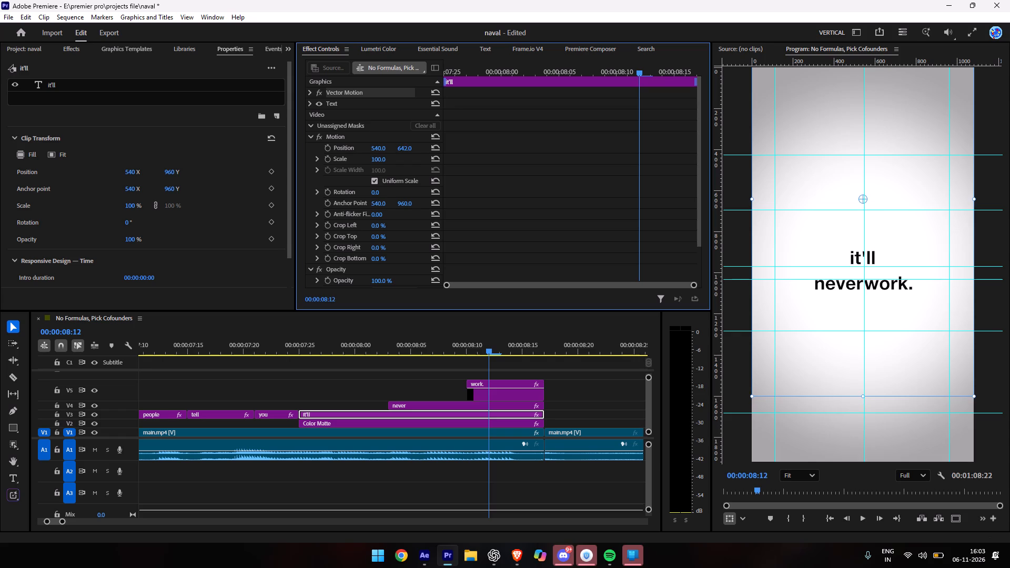
left_click_drag(236, 182, 239, 182)
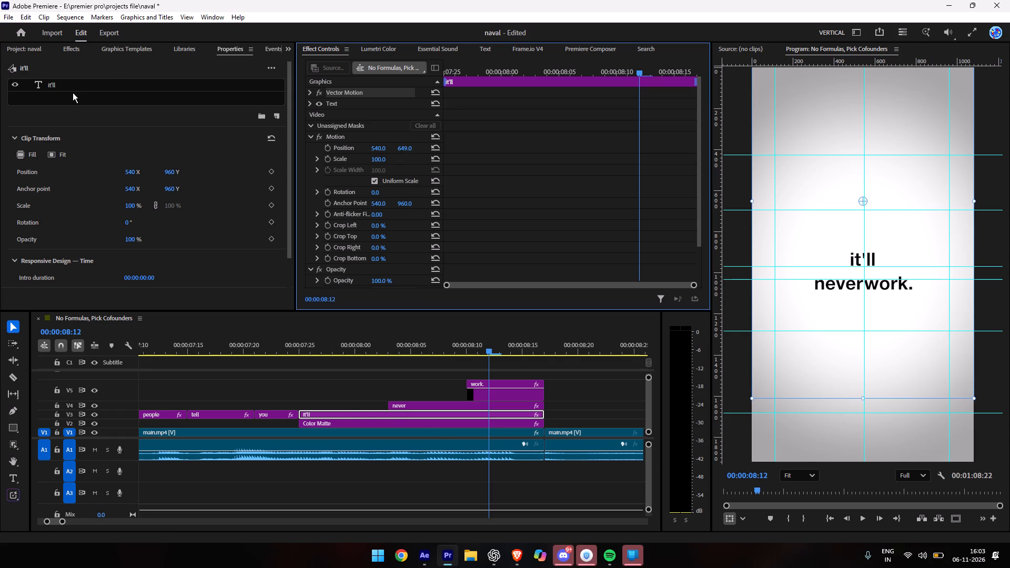
Change the font of the "it'll" text to Mont.
left_click(65, 89)
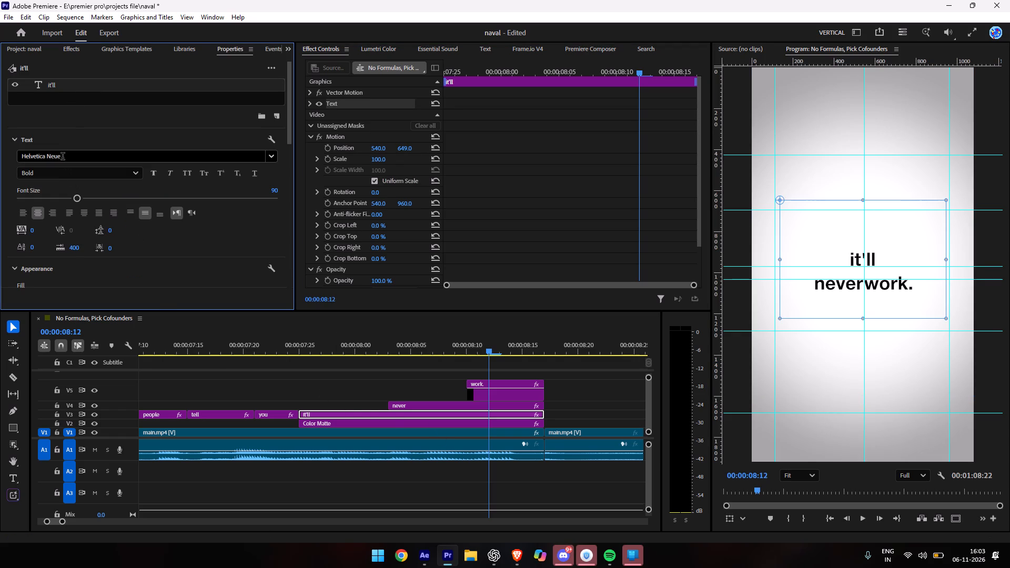
left_click(63, 157)
type("mont")
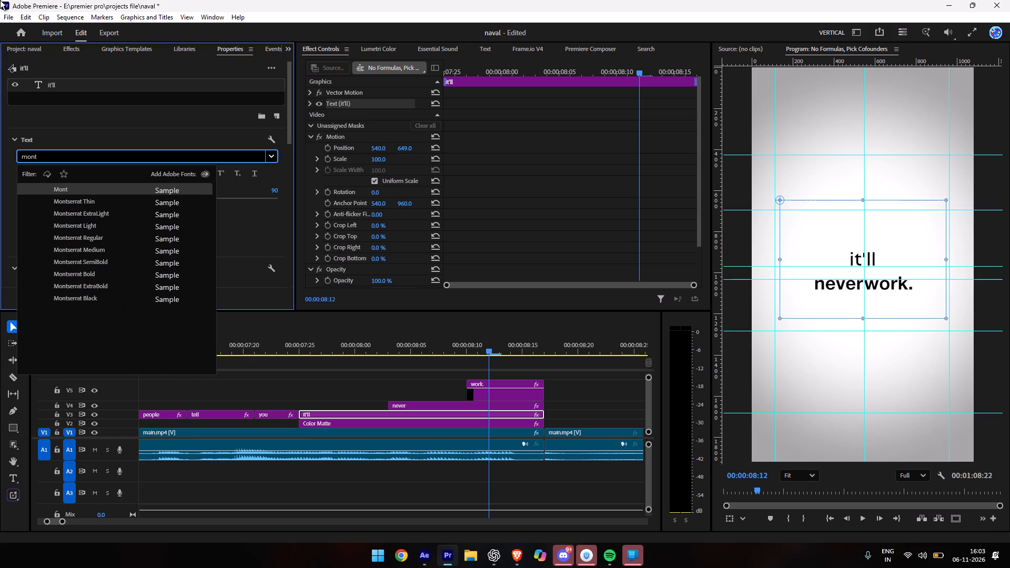
left_click(74, 191)
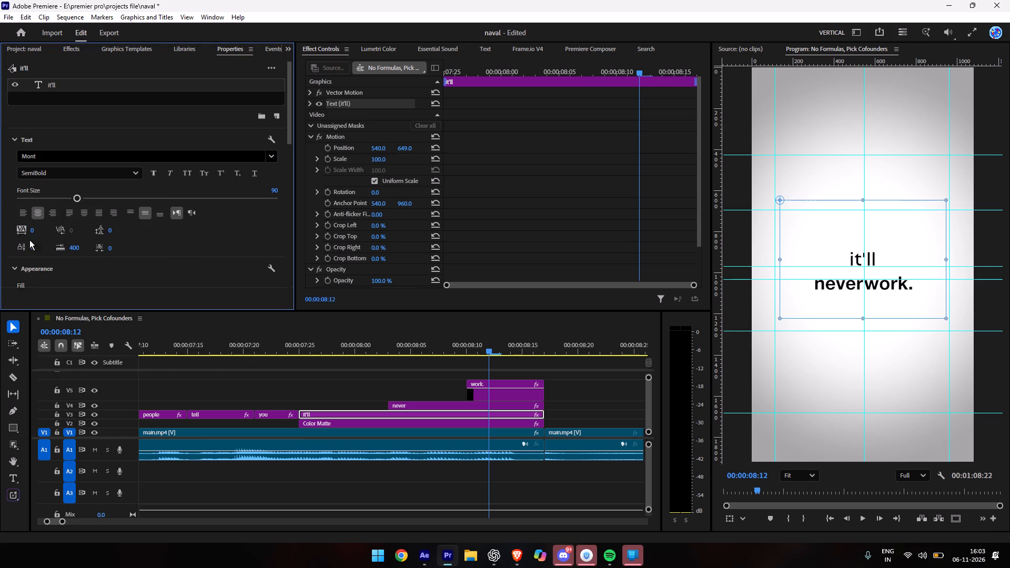
Tighten the letter spacing of the "it'll" text by setting its tracking to -81.
left_click_drag(33, 227, 3, 230)
left_click_drag(3, 230, 1, 230)
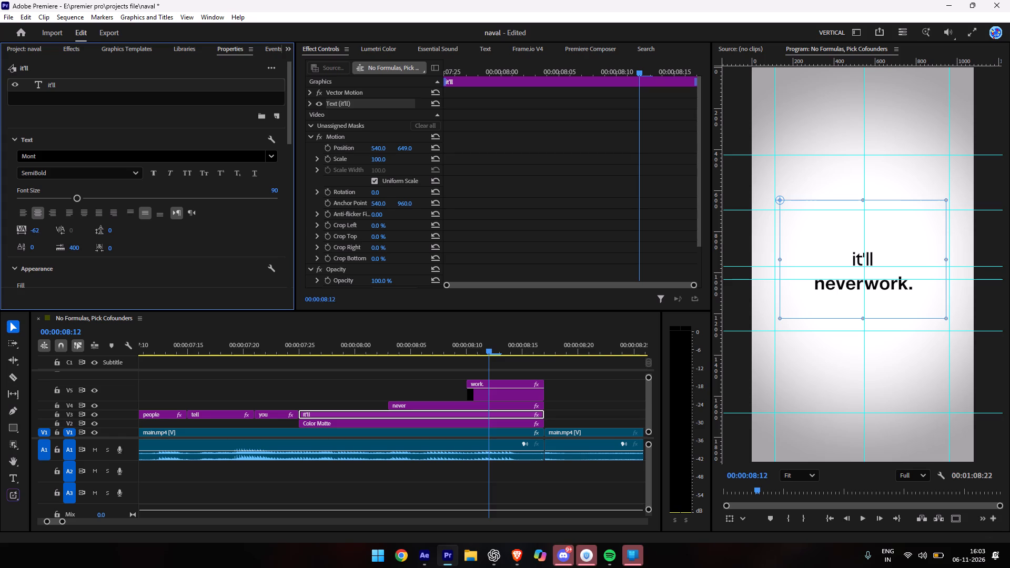
left_click_drag(1, 230, 19, 227)
left_click_drag(19, 227, 19, 227)
left_click_drag(19, 227, 23, 226)
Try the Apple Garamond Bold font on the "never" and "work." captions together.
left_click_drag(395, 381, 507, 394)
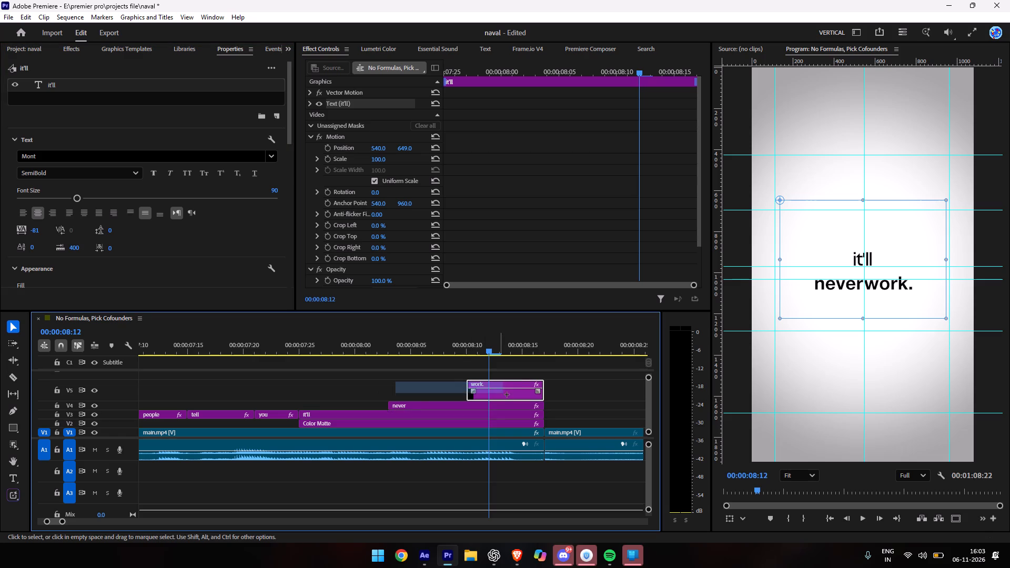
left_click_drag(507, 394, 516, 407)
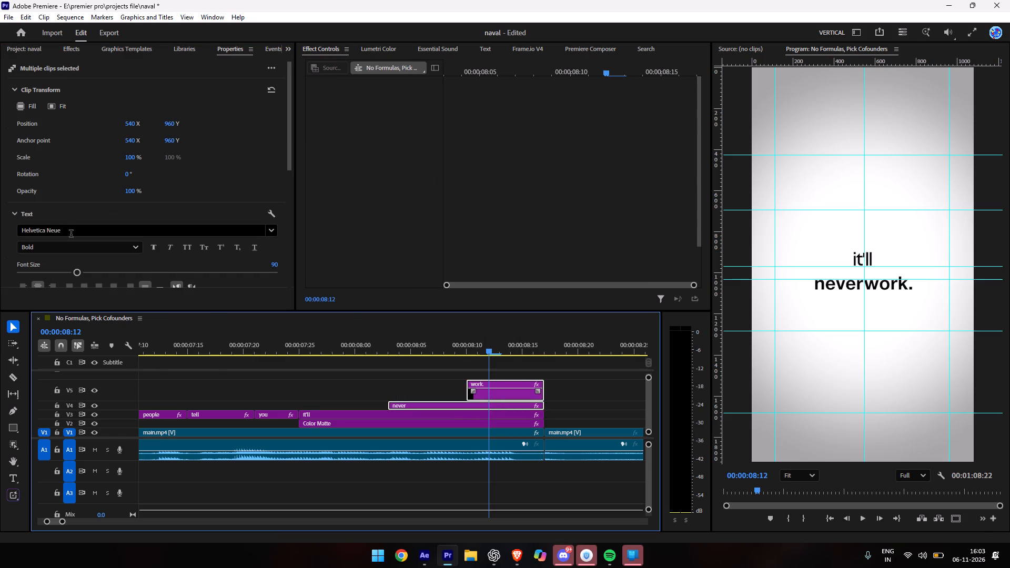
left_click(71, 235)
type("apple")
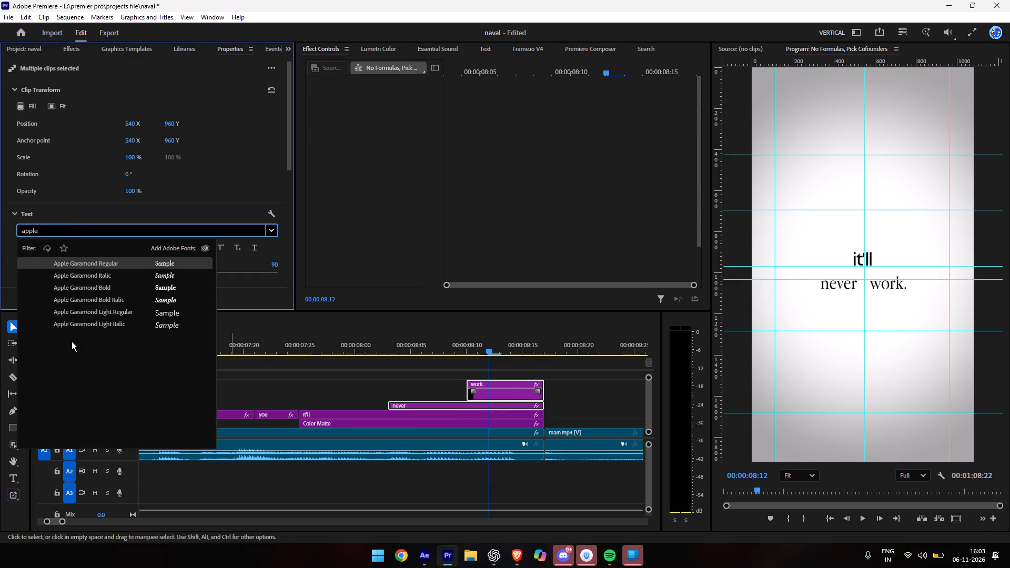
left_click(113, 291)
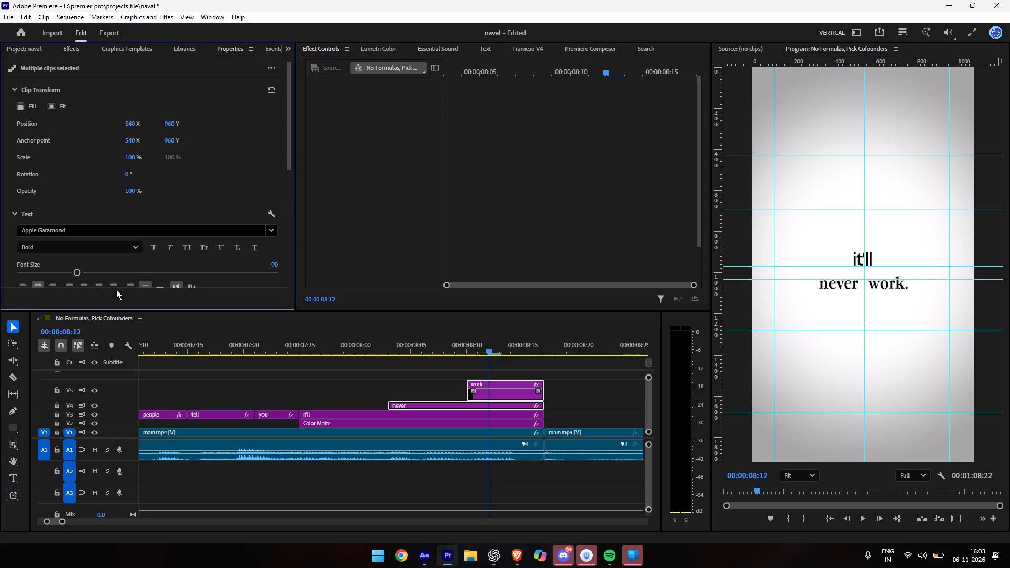
Increase the font size of the "never" and "work." captions to 105.
left_click_drag(78, 273, 104, 276)
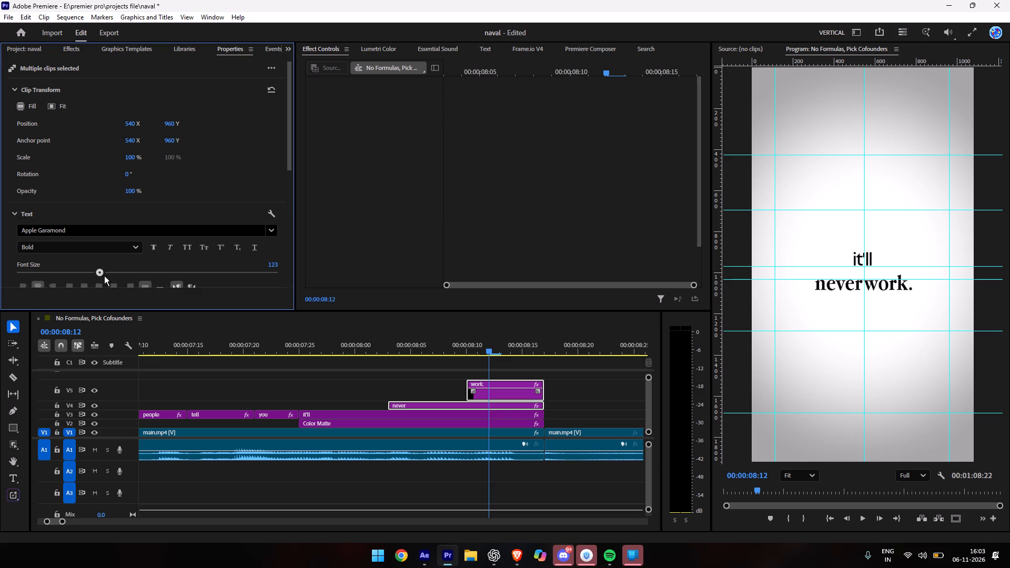
left_click_drag(104, 276, 85, 282)
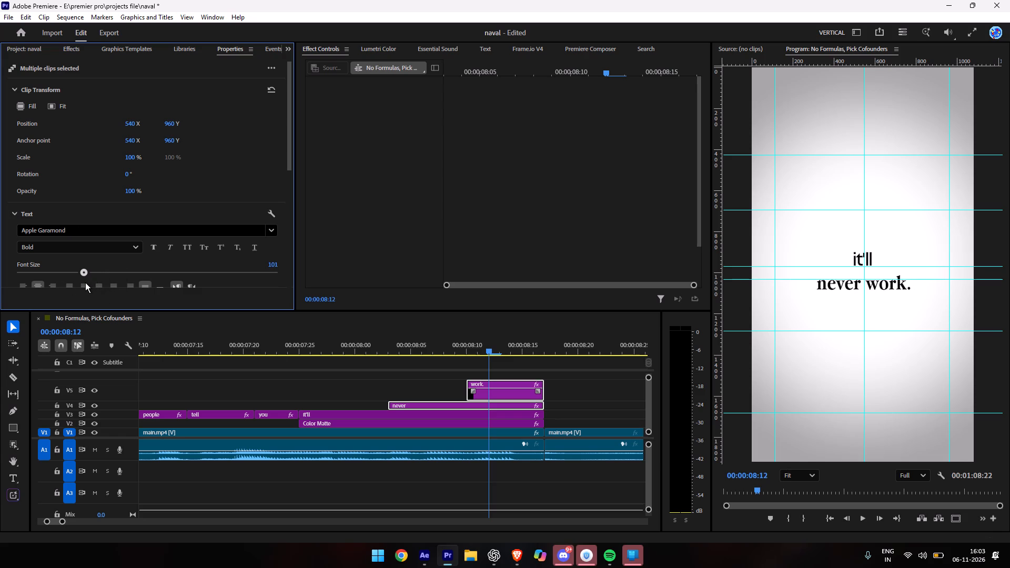
left_click_drag(85, 282, 88, 282)
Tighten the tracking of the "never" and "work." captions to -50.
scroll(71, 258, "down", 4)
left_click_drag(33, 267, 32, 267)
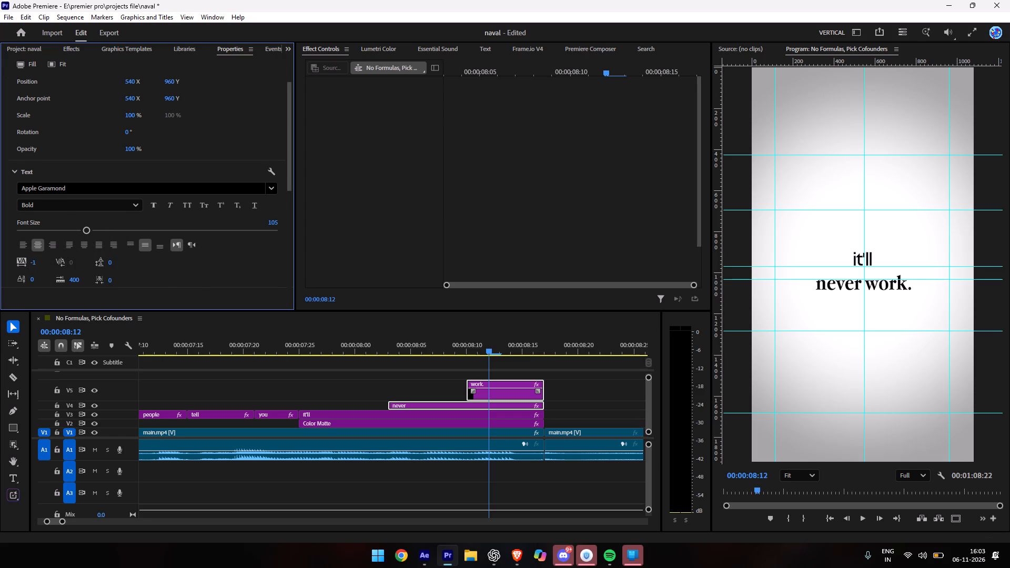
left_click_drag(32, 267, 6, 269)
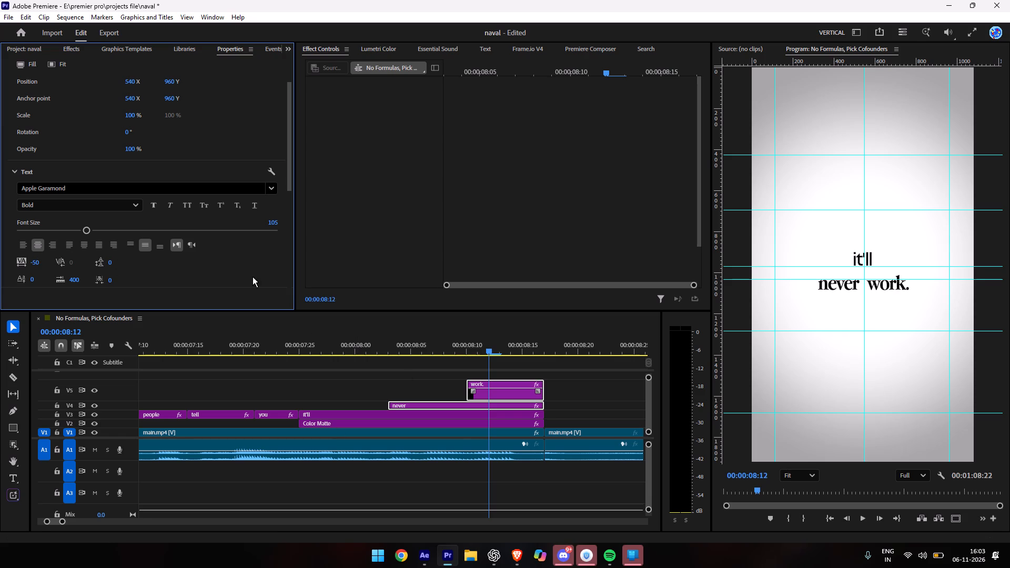
Change the font of the "never" and "work." captions to Helvetica Neue Bold.
left_click(69, 184)
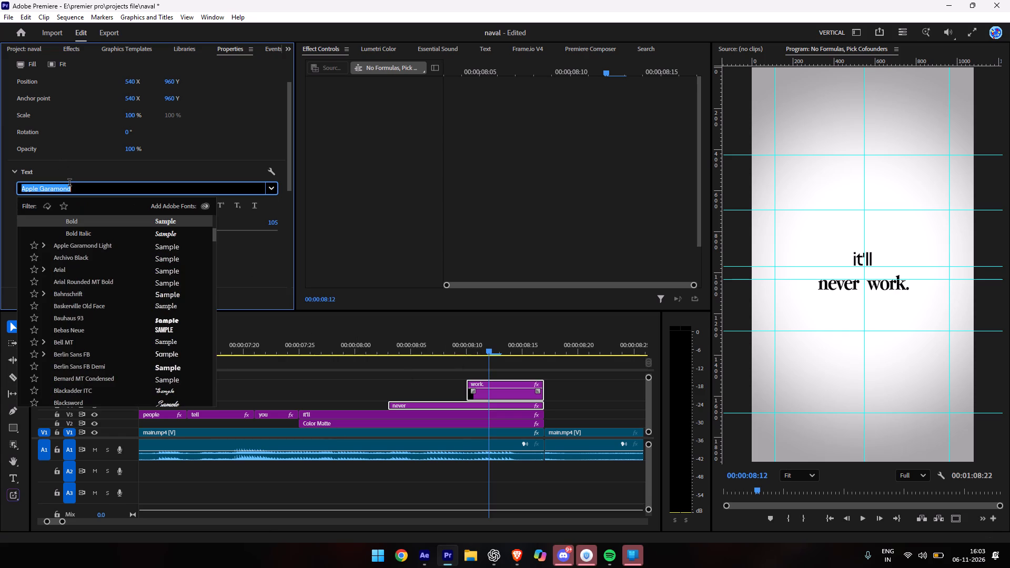
type("hel")
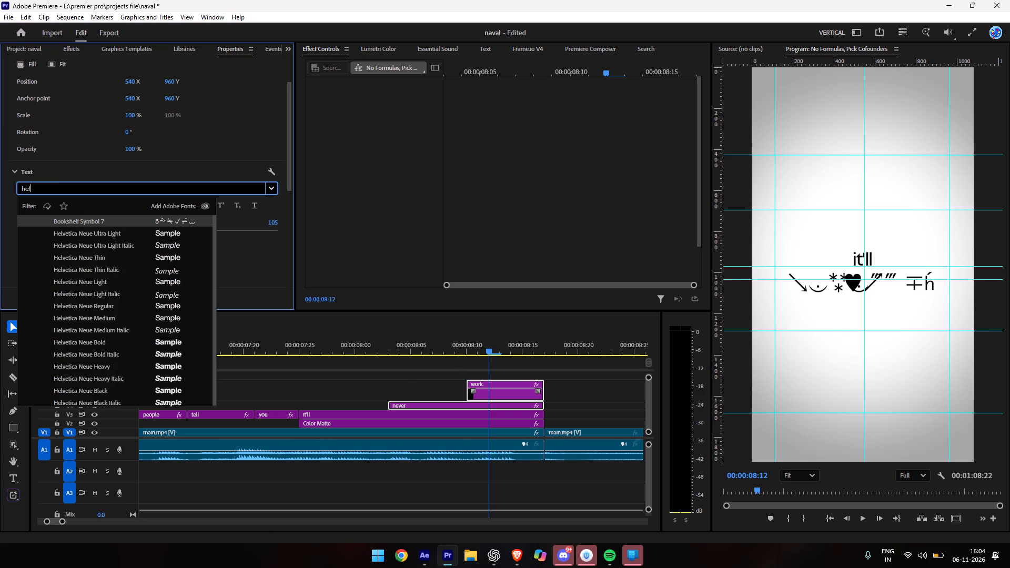
left_click(110, 343)
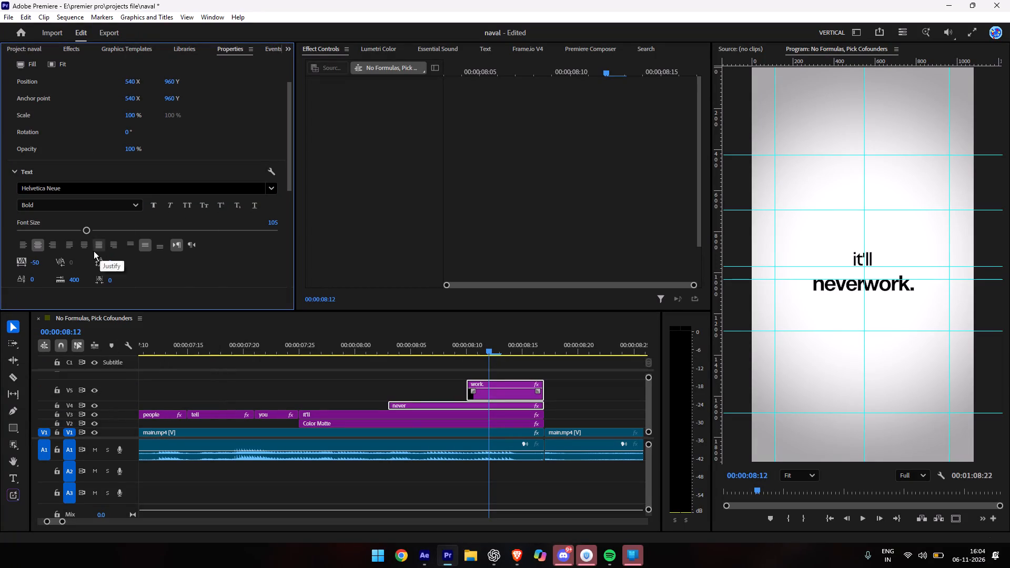
Set the tracking of the "never" and "work." captions to -81, matching the "it'll" text.
left_click_drag(39, 265, 28, 267)
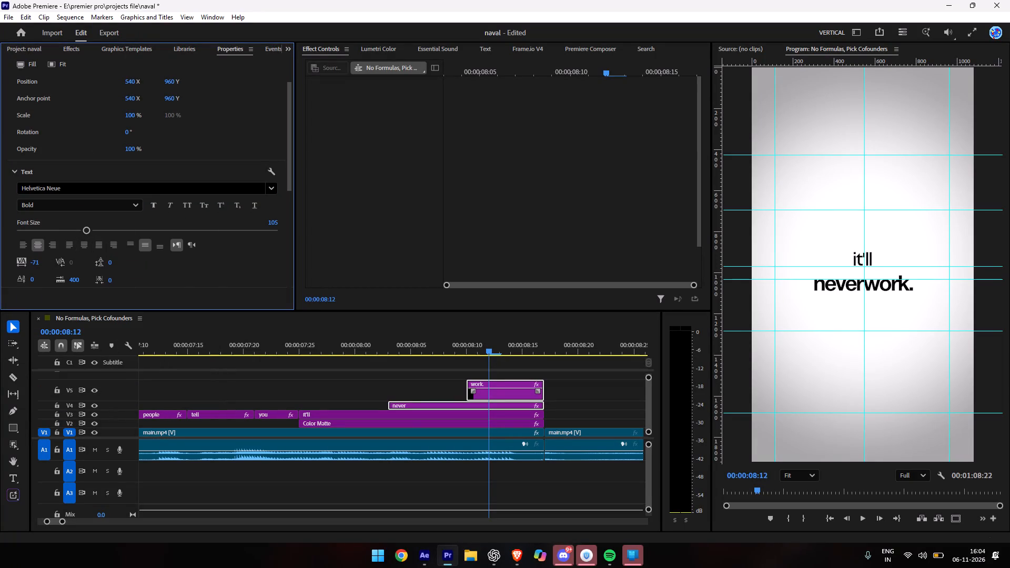
left_click_drag(28, 267, 19, 269)
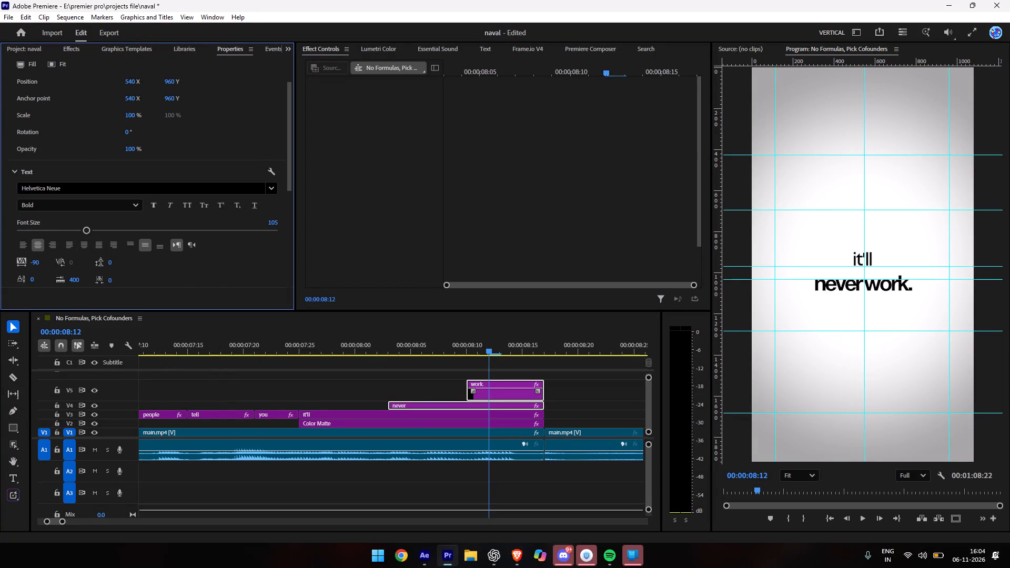
left_click_drag(19, 269, 11, 269)
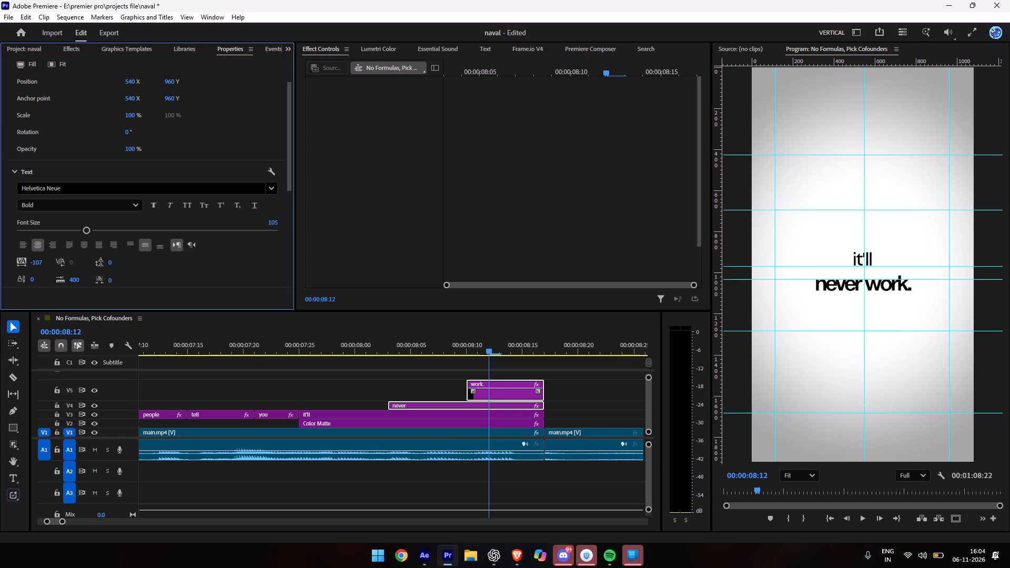
left_click_drag(11, 269, 27, 272)
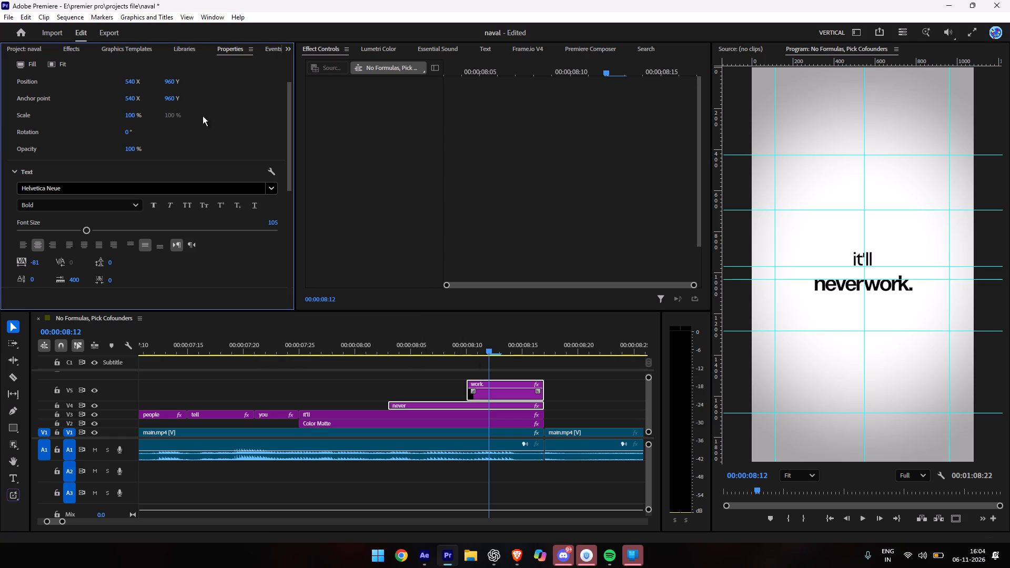
Enlarge only the "work." caption to a Motion scale of 117 and set its position to 698, 681.
left_click(438, 392)
left_click_drag(435, 391, 480, 402)
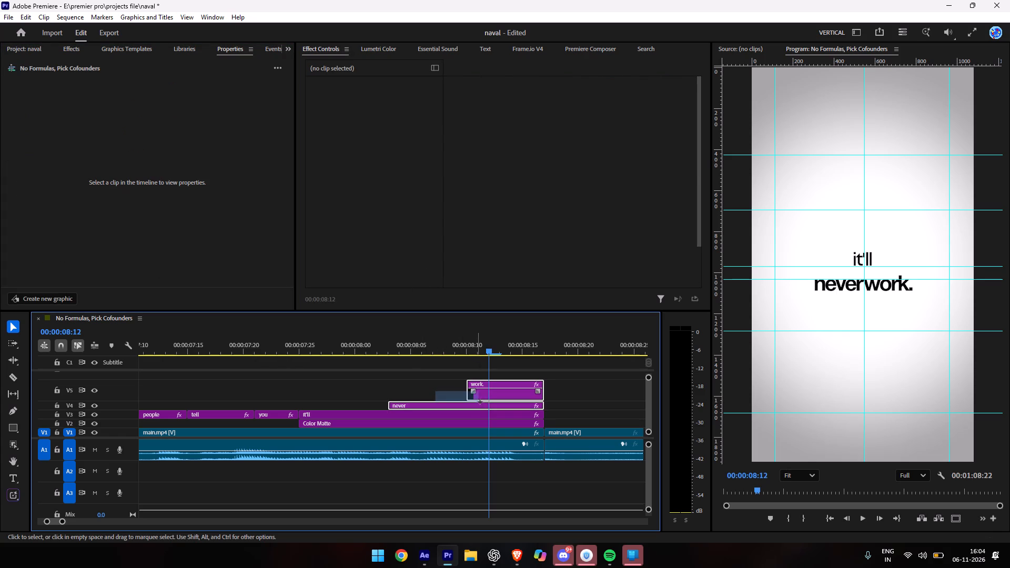
left_click_drag(480, 402, 482, 393)
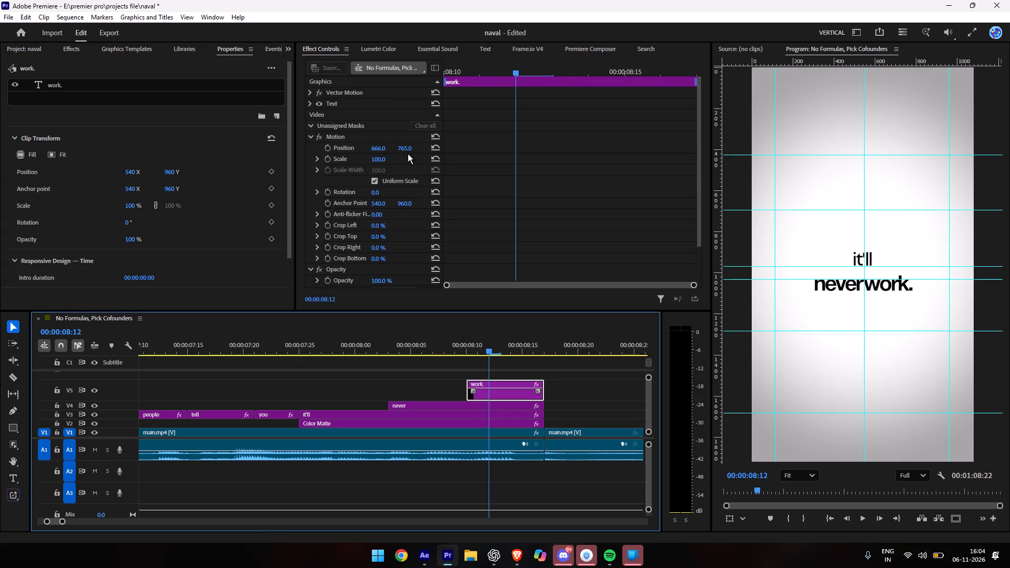
left_click(405, 149)
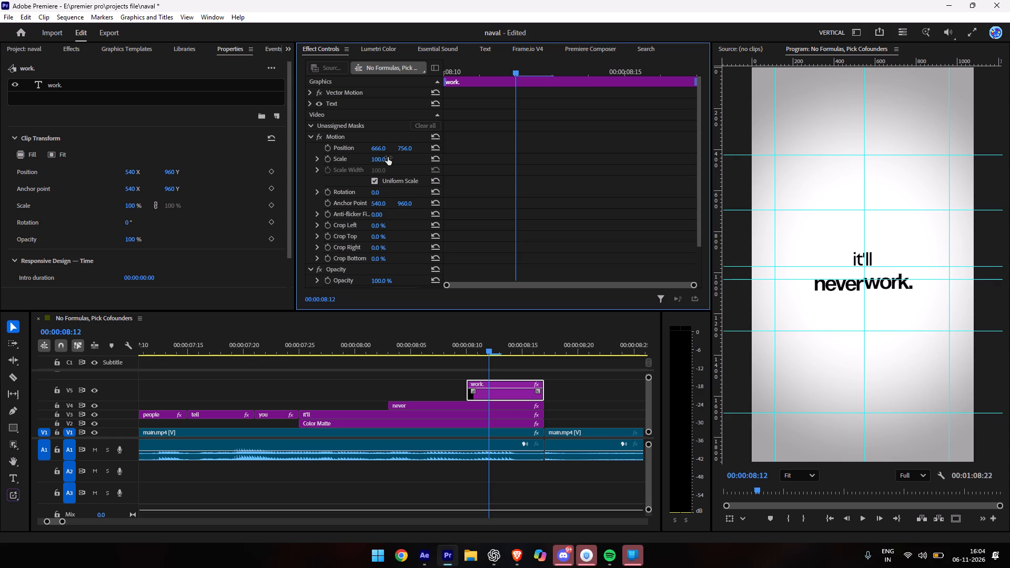
left_click_drag(388, 157, 397, 157)
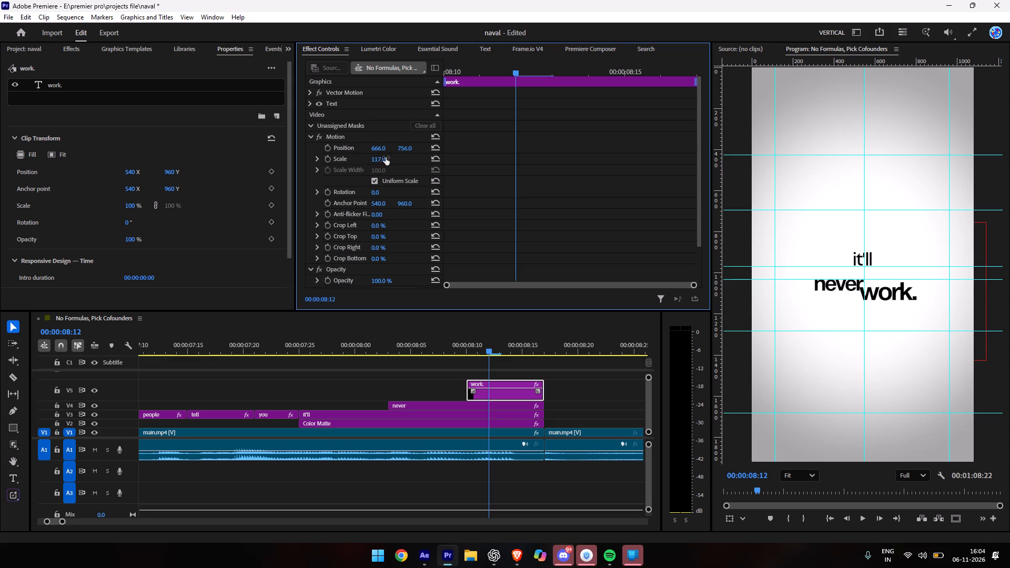
left_click_drag(404, 145, 363, 145)
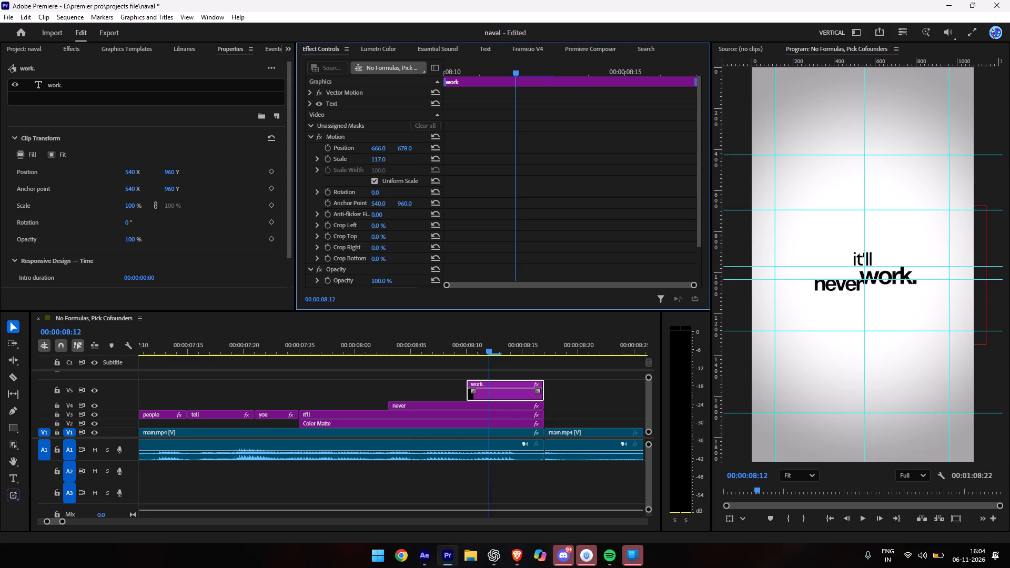
left_click_drag(363, 145, 365, 145)
left_click_drag(373, 146, 390, 148)
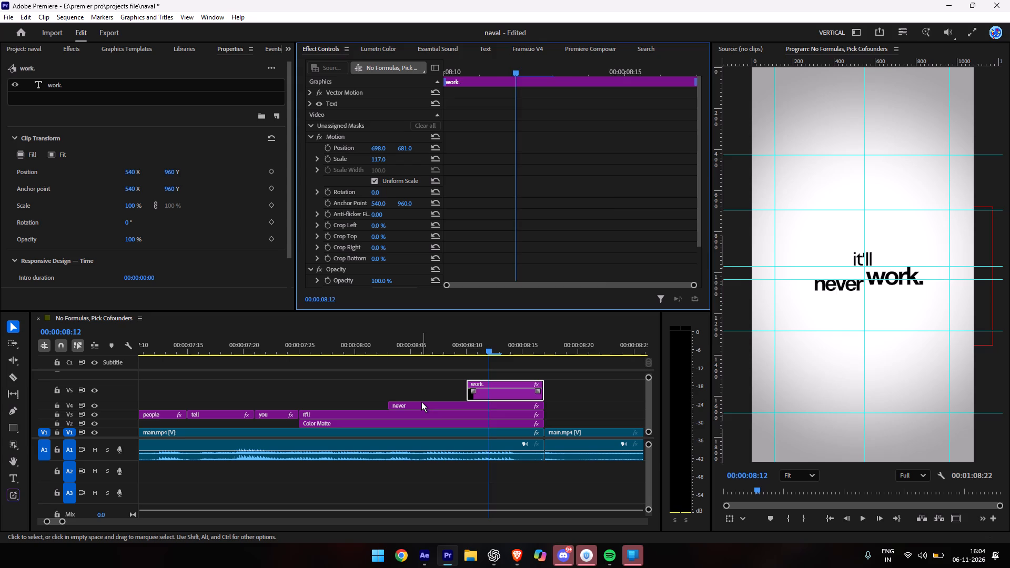
Scale the "never" caption to 123 and set its Motion position to 393, 666, beside "work.".
left_click(421, 402)
left_click_drag(372, 160, 376, 160)
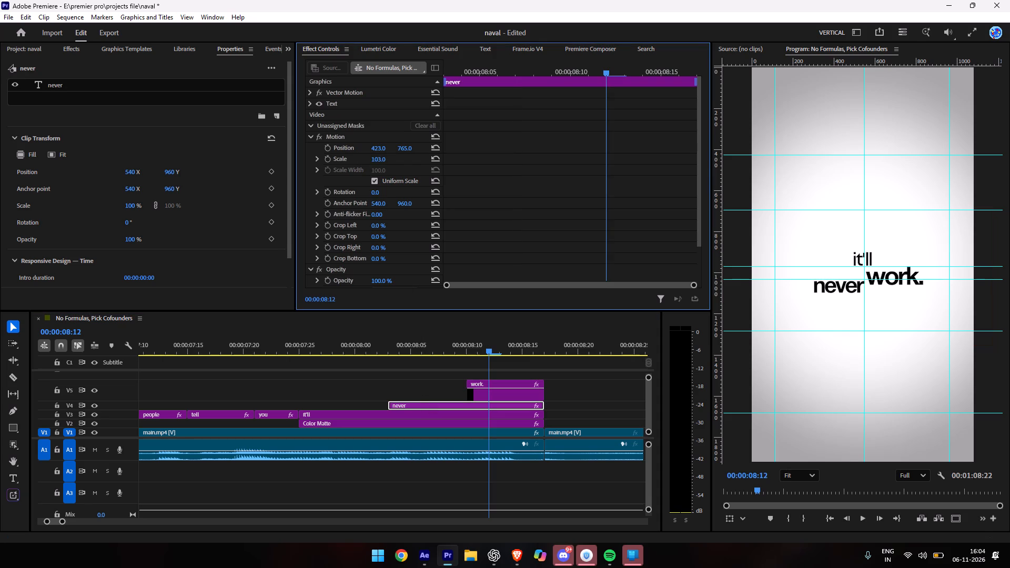
left_click_drag(376, 160, 384, 160)
left_click_drag(382, 149, 369, 149)
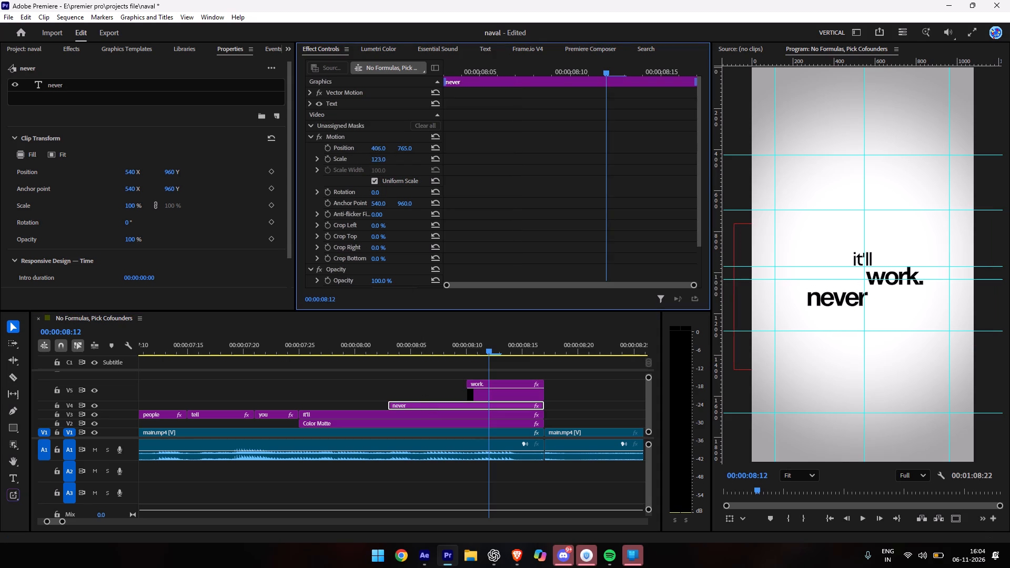
left_click_drag(369, 149, 367, 150)
left_click_drag(403, 148, 350, 155)
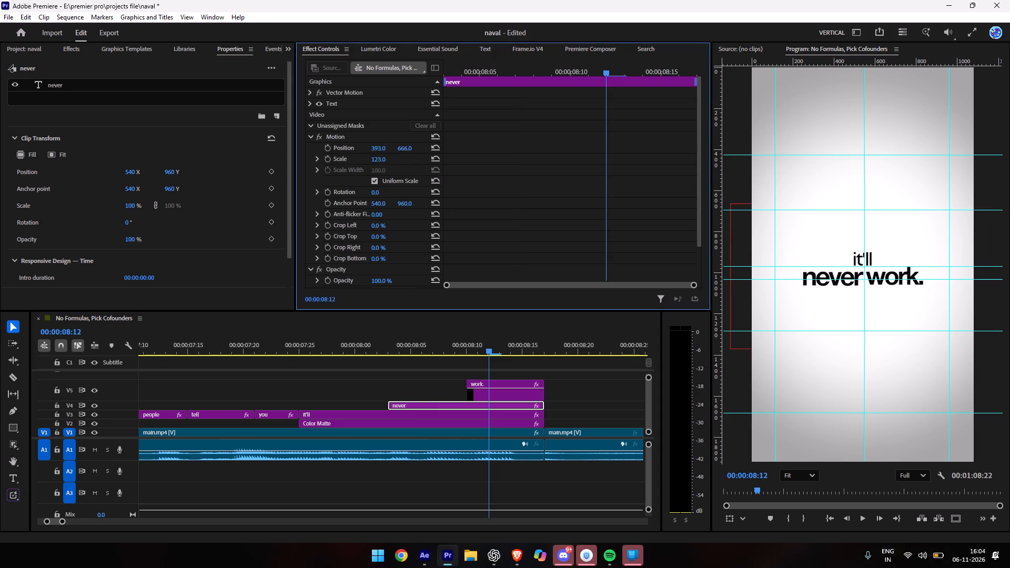
left_click_drag(350, 155, 353, 157)
Match the "work." caption to "never" by setting its scale to 123 and its vertical Motion position to 664.
left_click(497, 388)
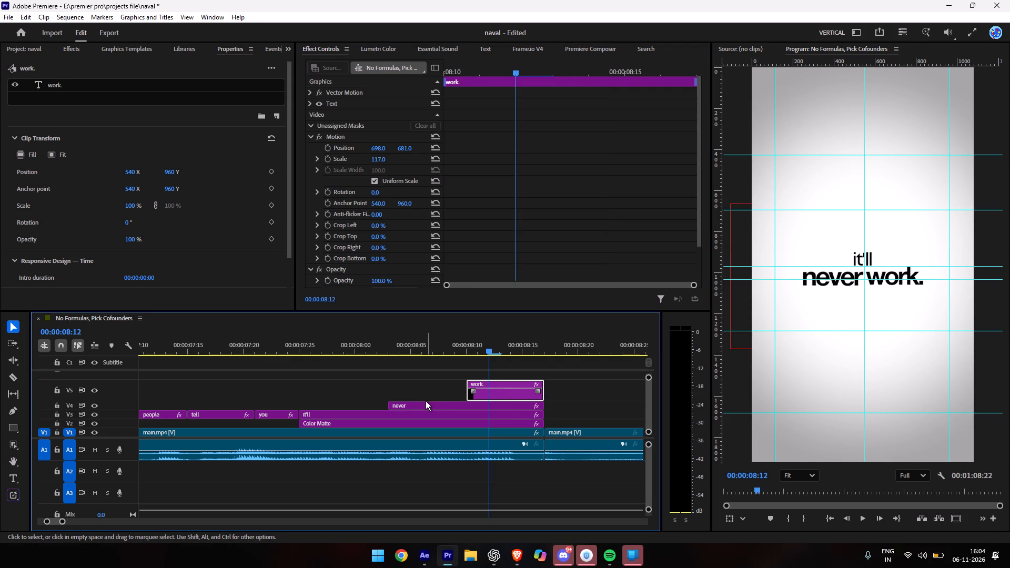
left_click(379, 158)
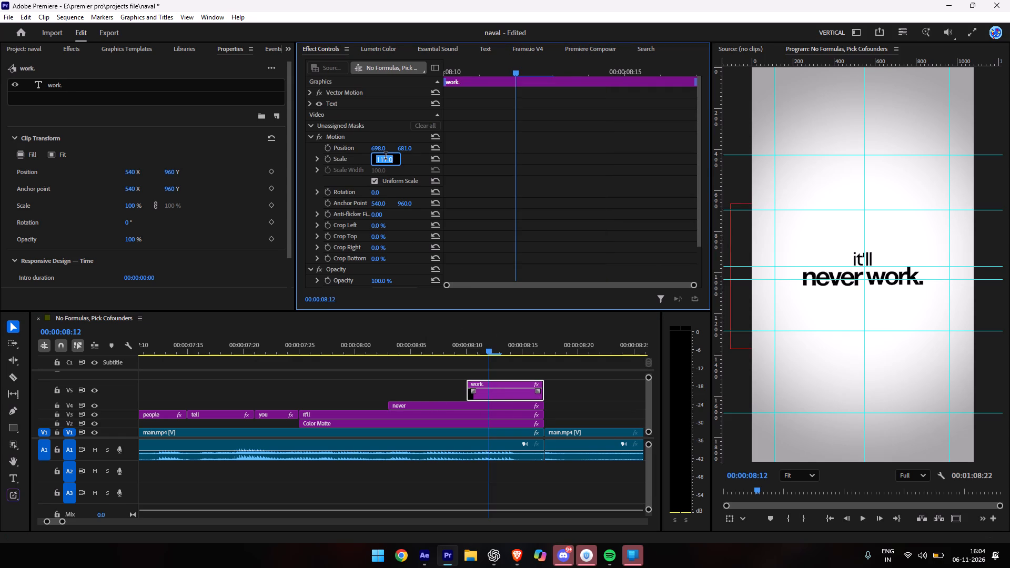
type("123")
key("Return")
left_click_drag(402, 148, 394, 149)
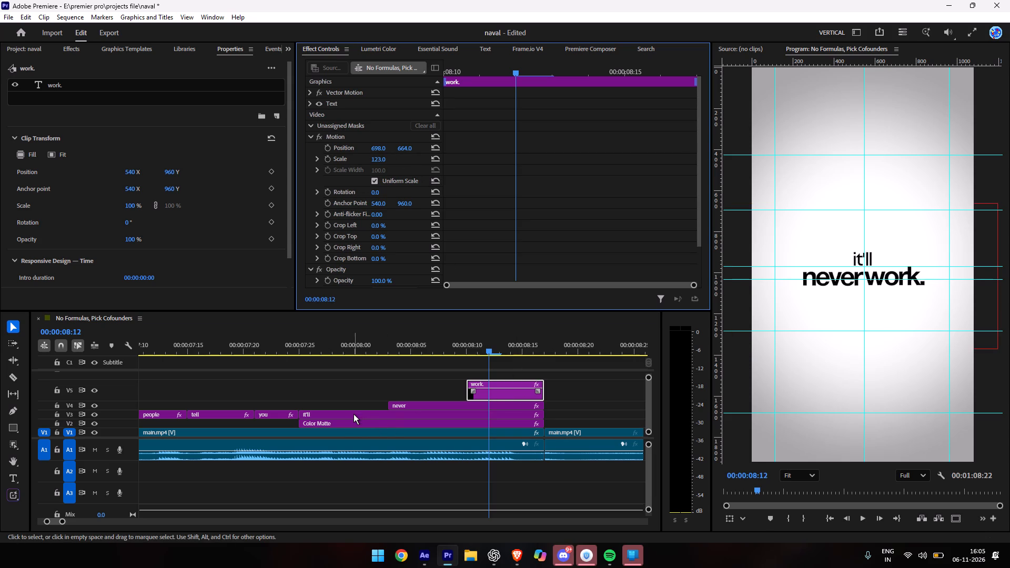
Scale the "it'll" caption to 116 and set its vertical Motion position to 594, just above "never work.".
left_click(345, 415)
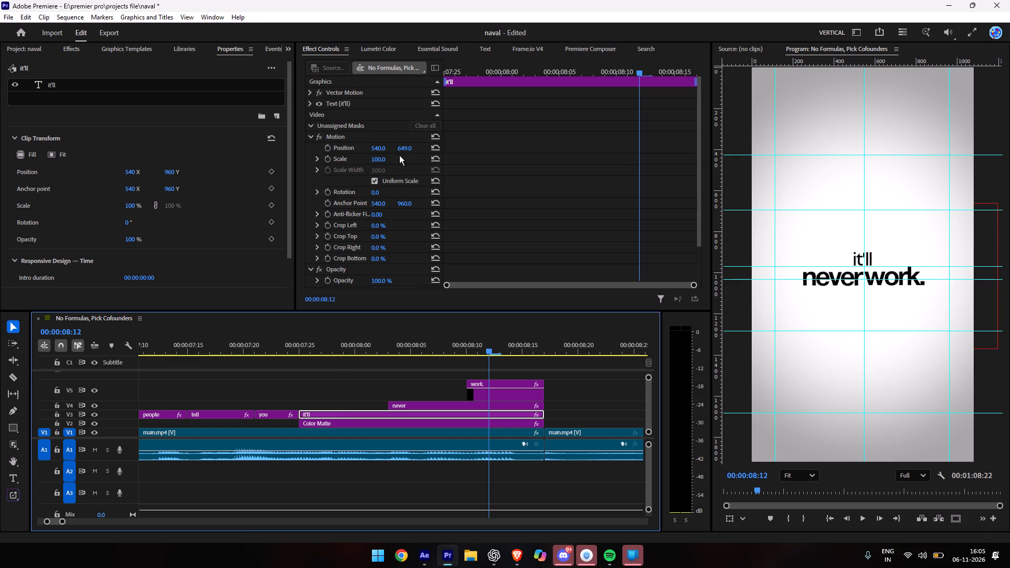
left_click_drag(381, 161, 382, 161)
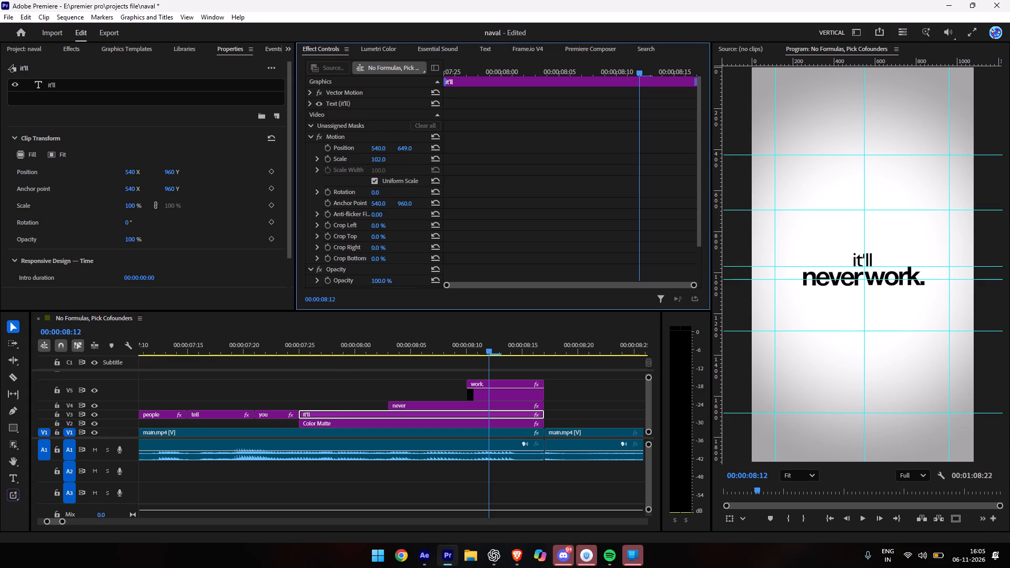
left_click_drag(382, 161, 389, 160)
left_click_drag(406, 146, 379, 153)
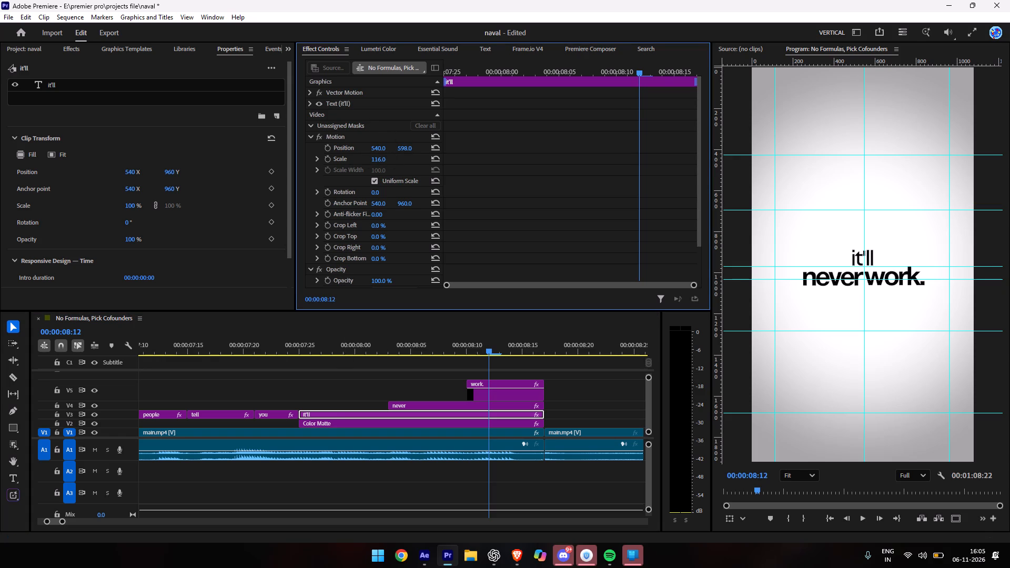
left_click_drag(379, 153, 376, 154)
left_click_drag(376, 154, 377, 154)
Capitalize the first letter of the "it'll" caption so its text reads "It'll".
left_click(478, 50)
double_click(443, 175)
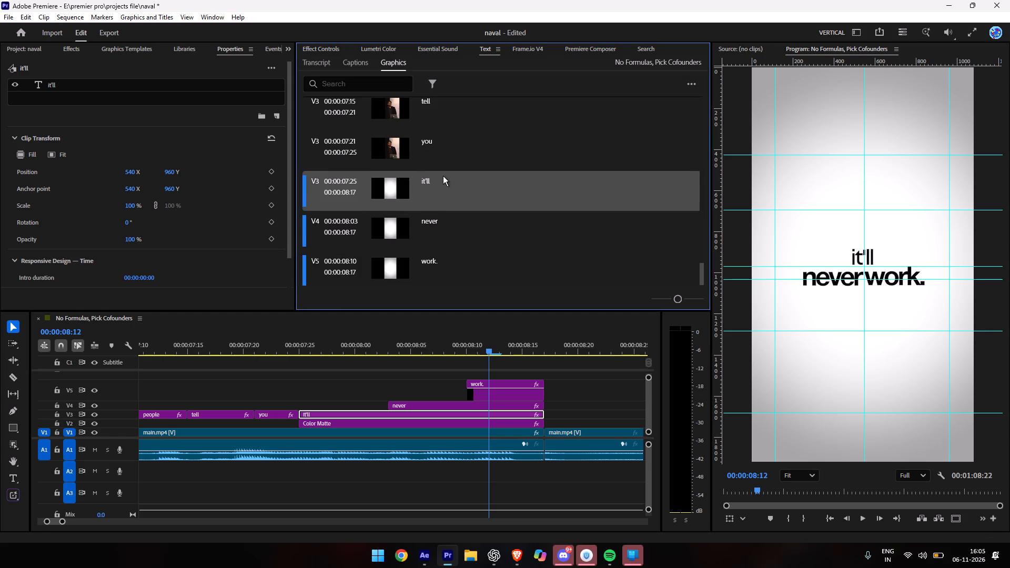
type("IT")
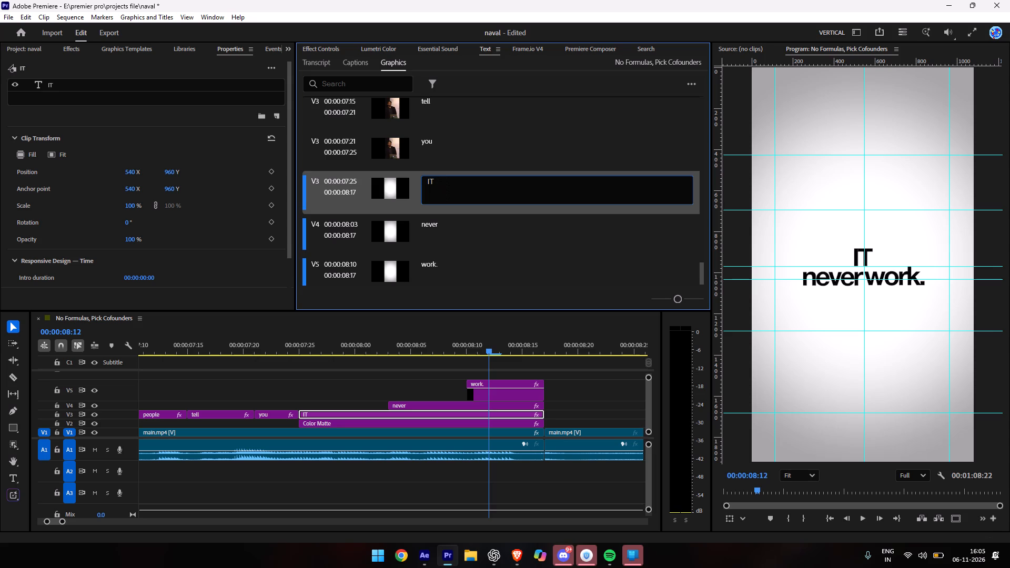
type("<LL")
key("shift+BackSpace")
key("shift+BackSpace")
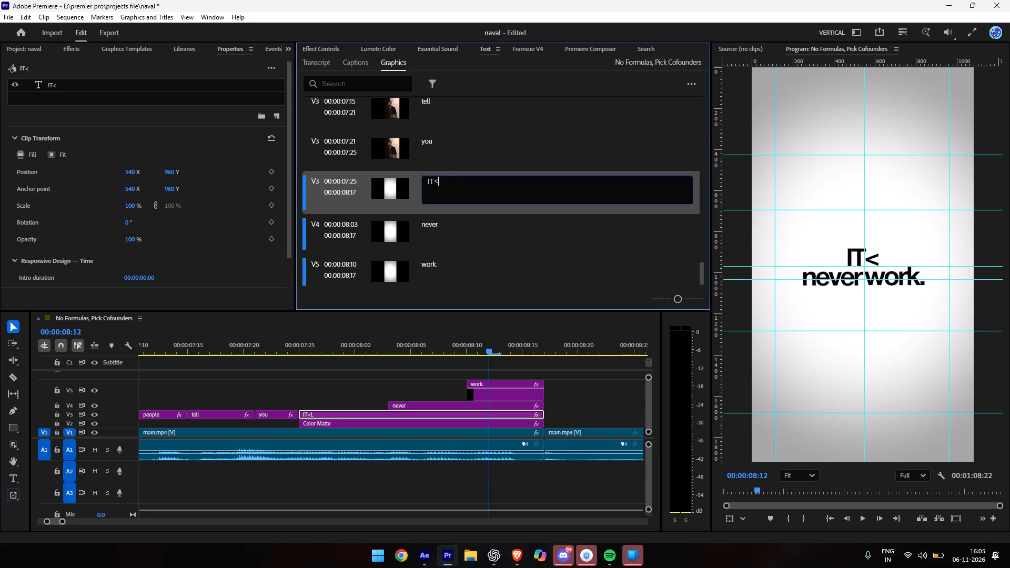
key("shift+BackSpace")
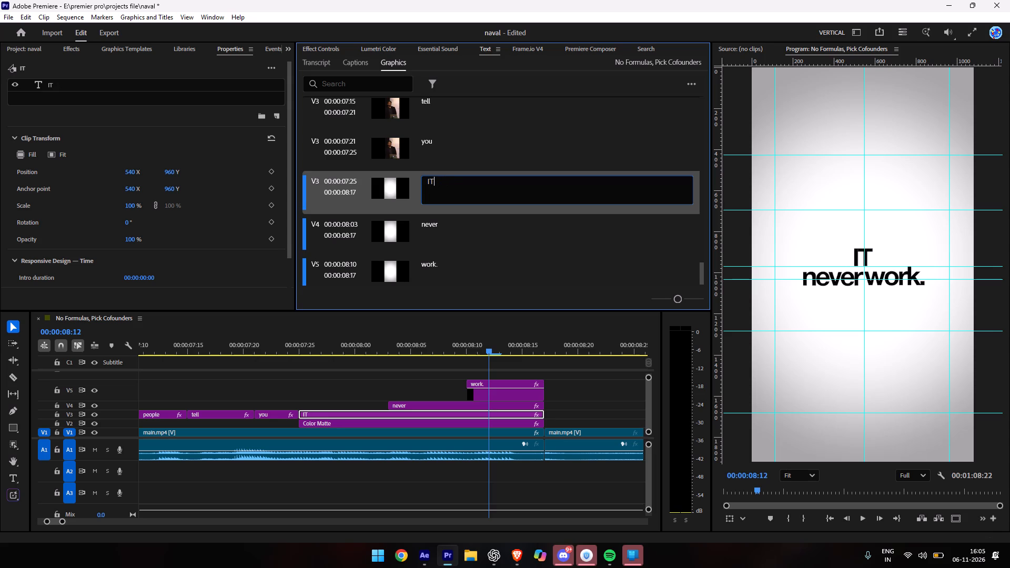
key("comma")
key("BackSpace")
key("apostrophe")
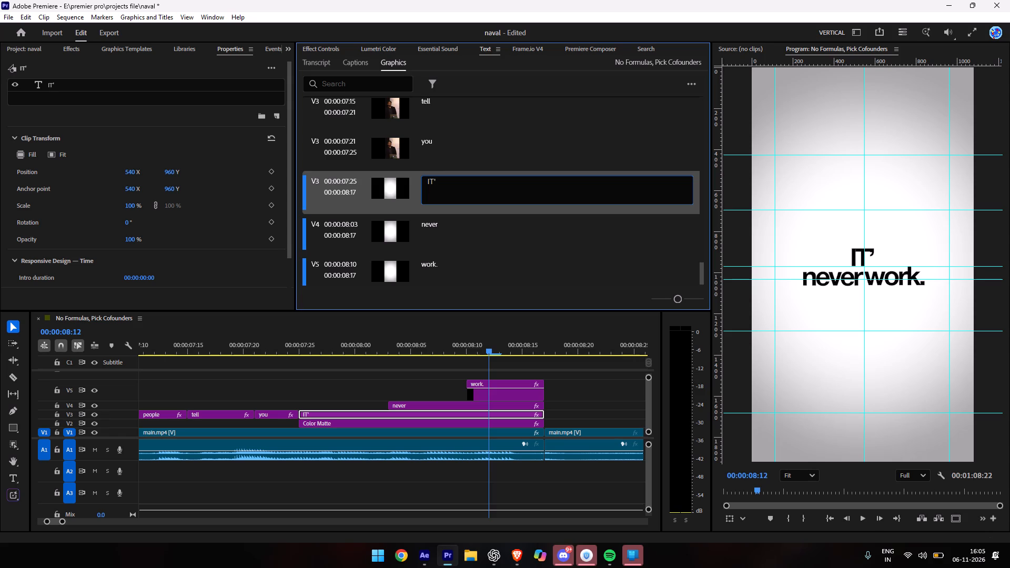
type("ll")
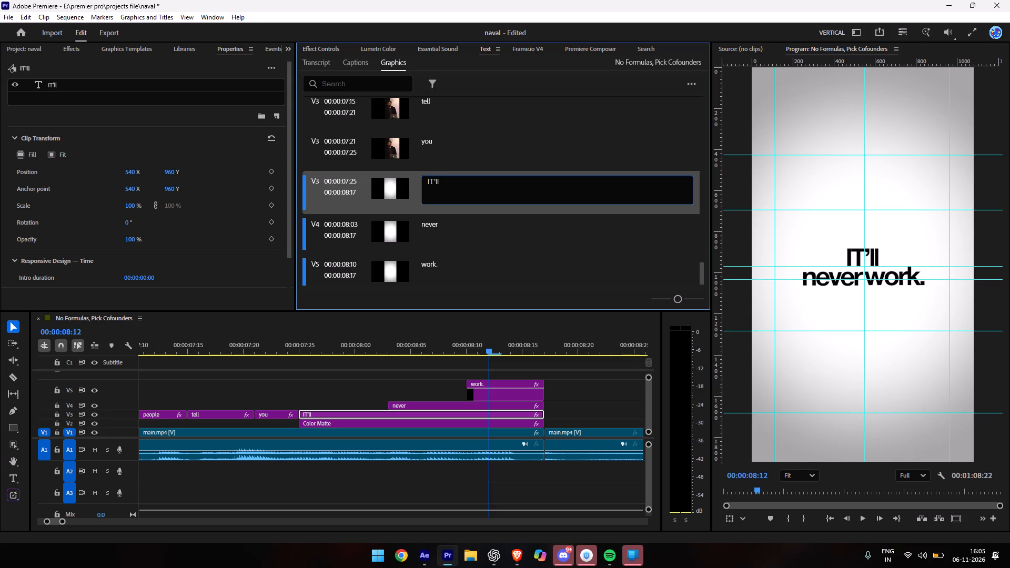
key("Left")
key("Left")
key("Left")
key("BackSpace")
key("t")
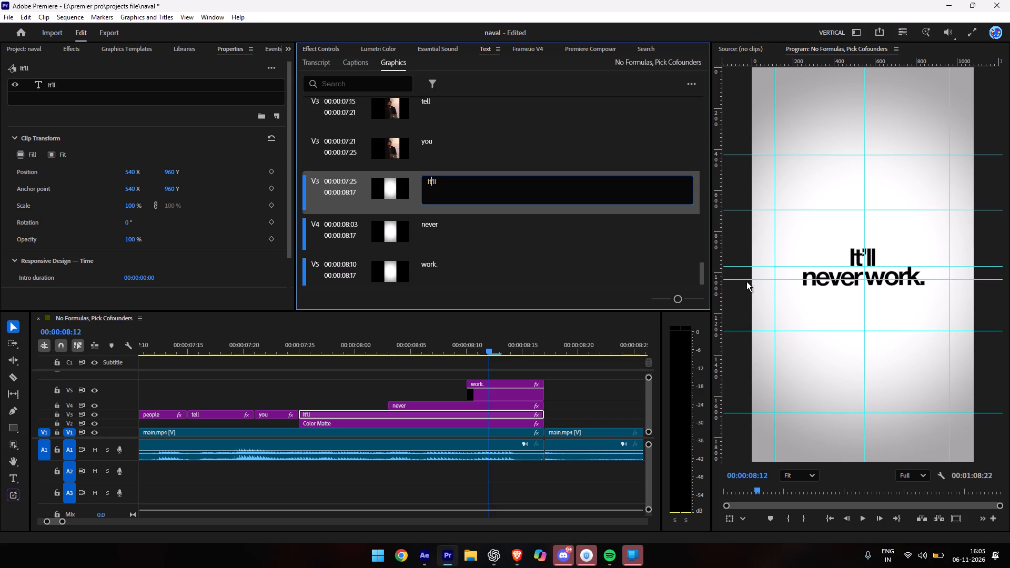
left_click(837, 303)
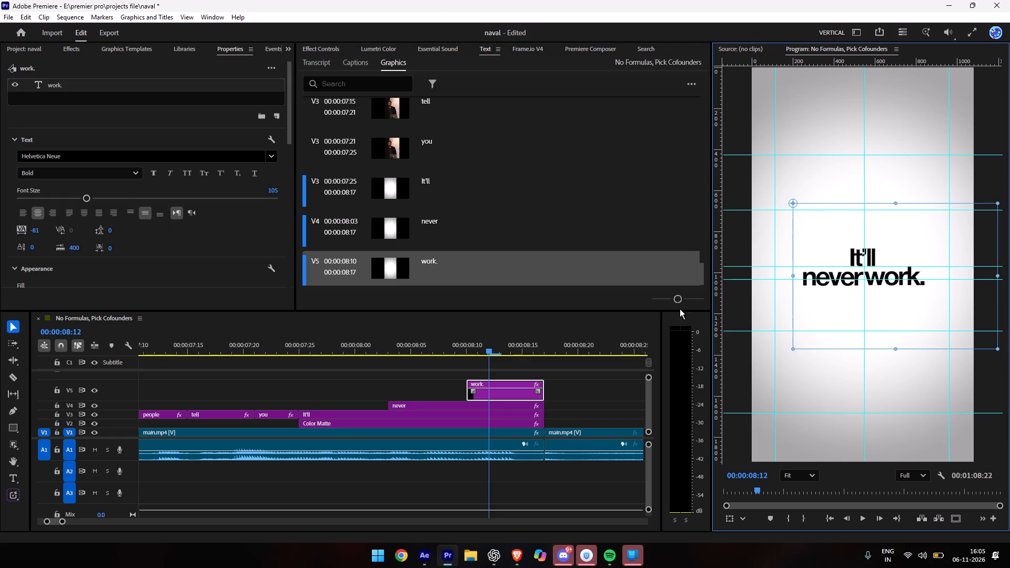
left_click(434, 371)
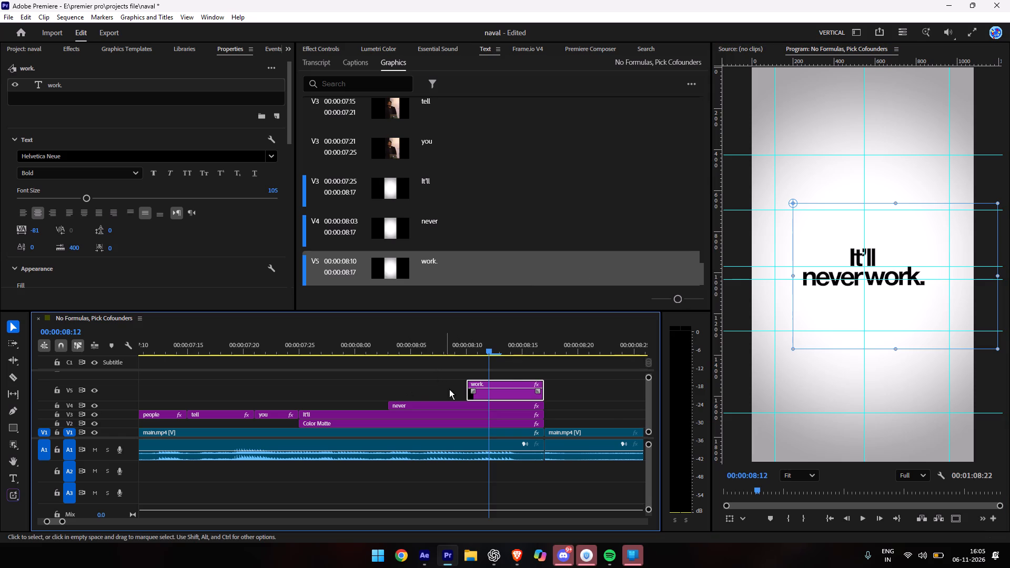
left_click(591, 412)
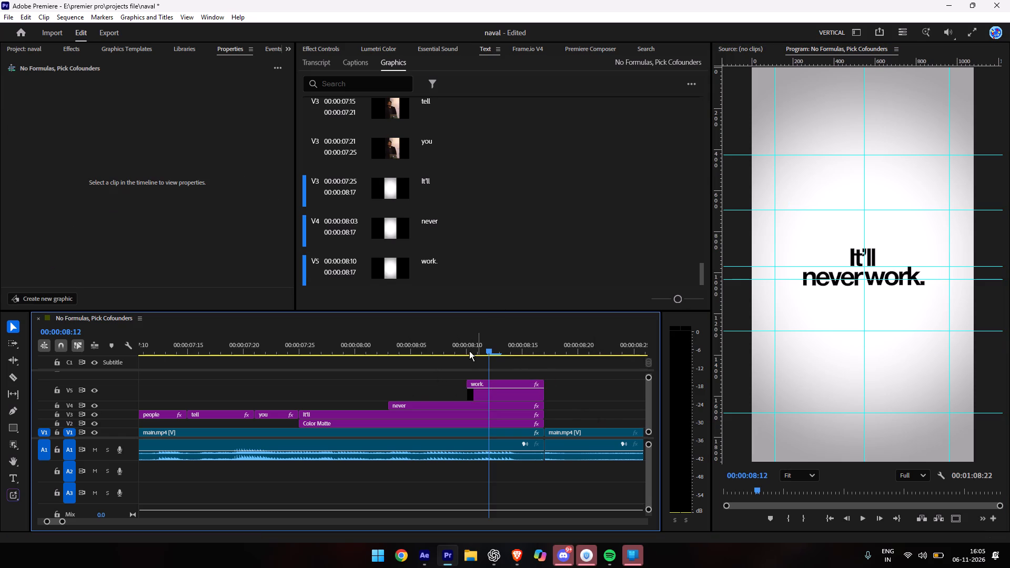
Split the start of the "It'll" caption on V3 into six one-frame pieces, cutting at every frame from 00:00:07:26 to 00:00:08:01.
left_click_drag(474, 349, 297, 349)
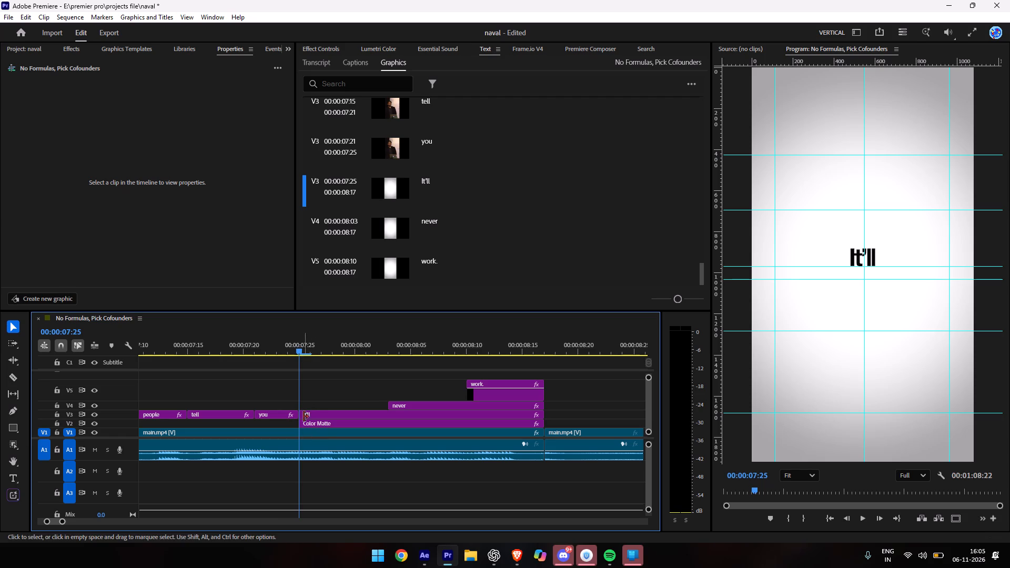
left_click(300, 413)
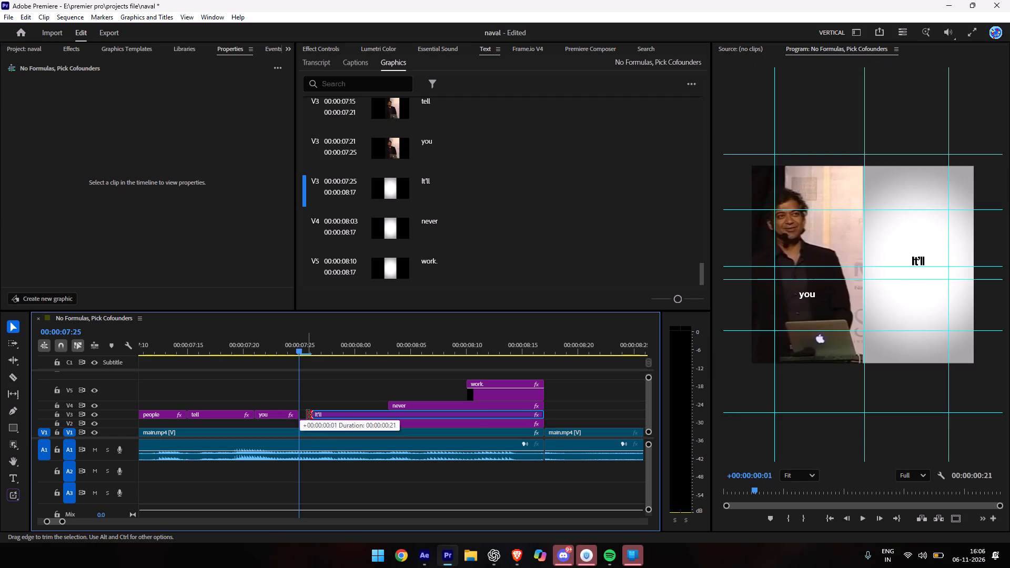
left_click_drag(62, 519, 52, 521)
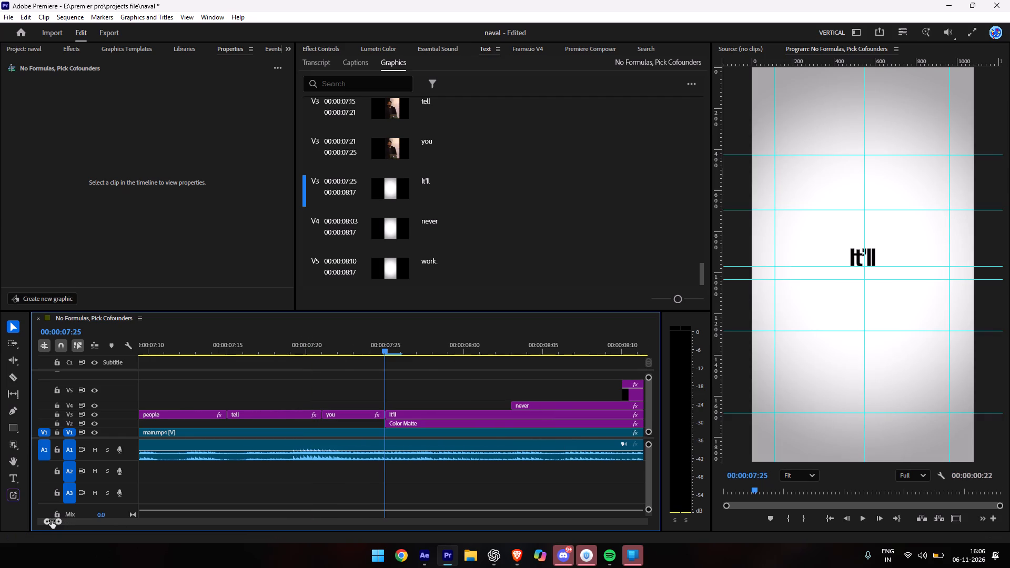
left_click_drag(52, 521, 0, 520)
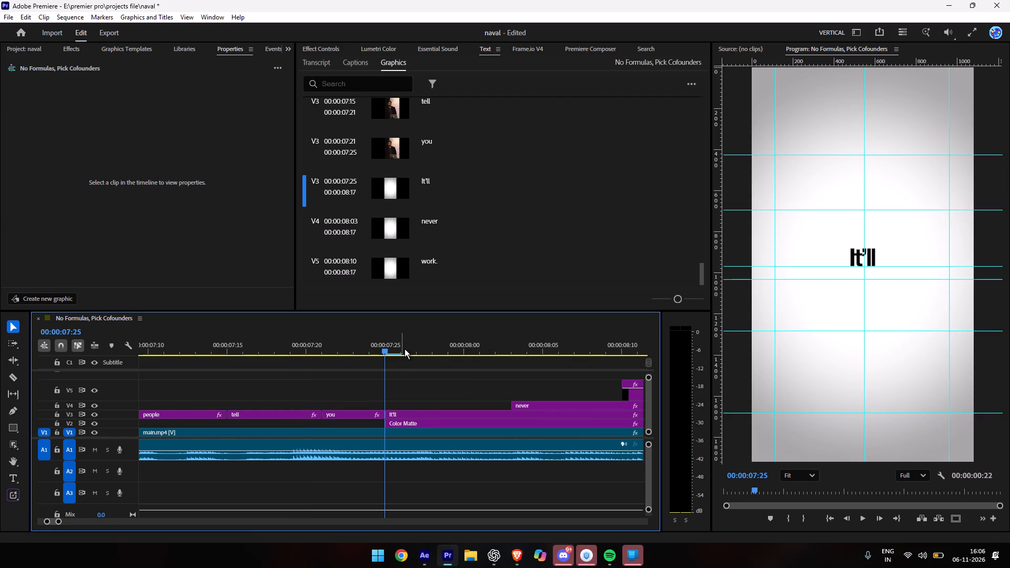
left_click(405, 349)
key("c")
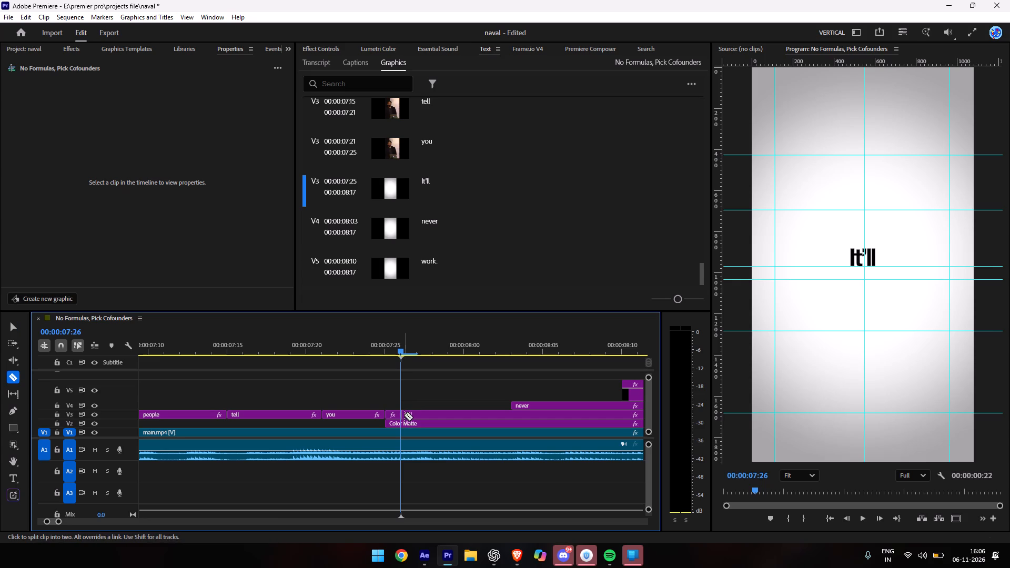
left_click(404, 415)
left_click(417, 411)
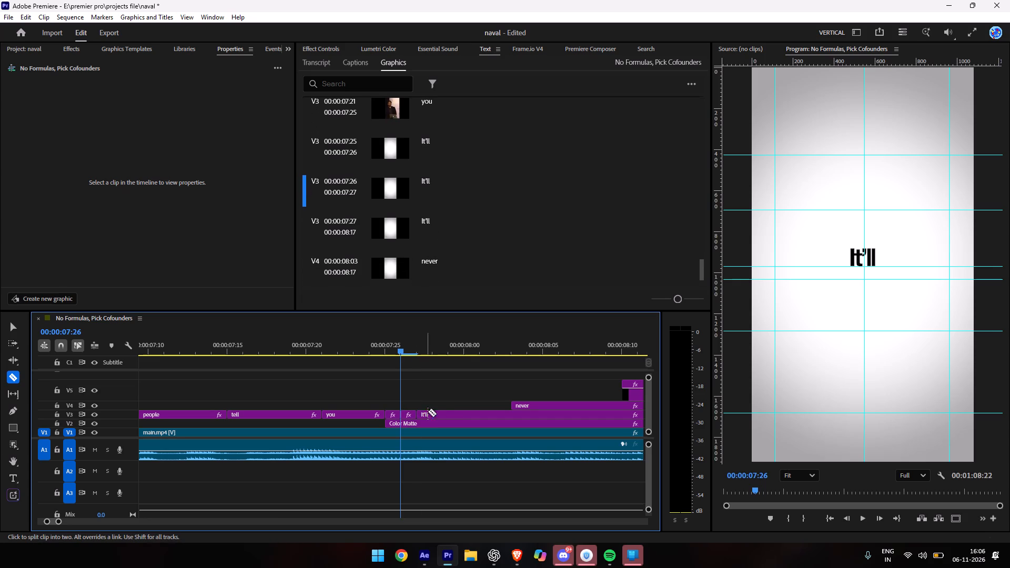
left_click(435, 409)
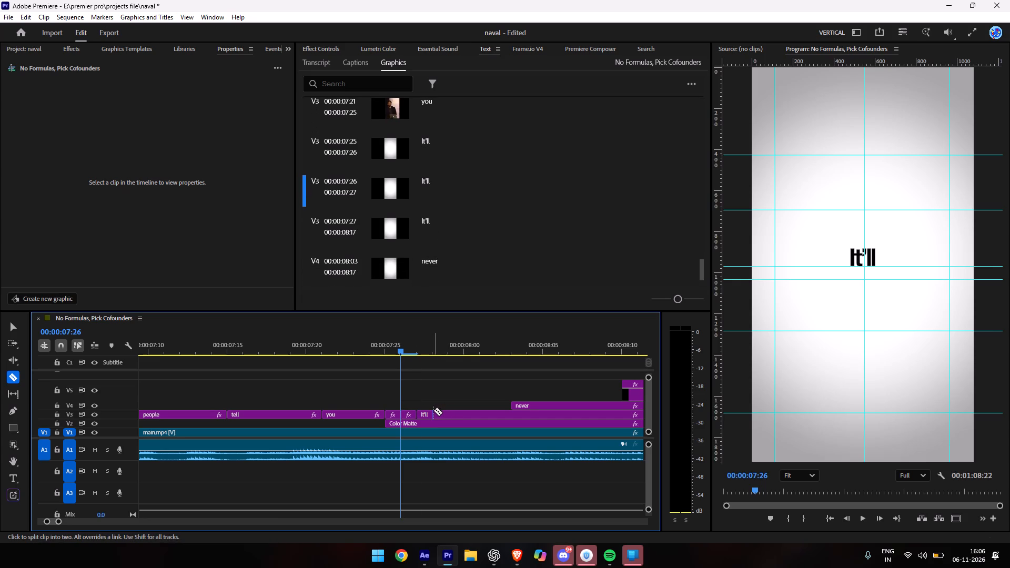
left_click(433, 410)
left_click(441, 410)
left_click(463, 412)
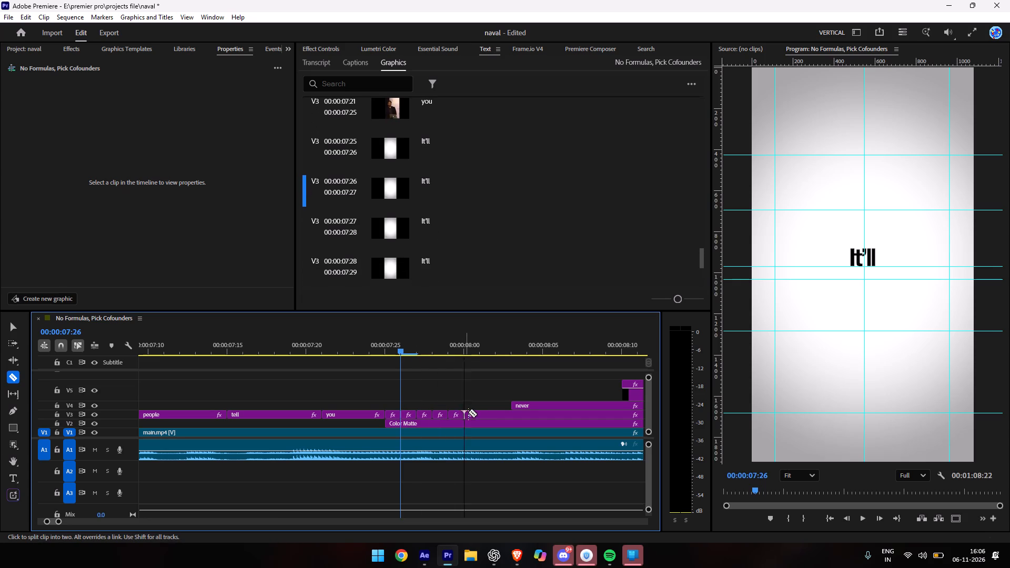
left_click(478, 413)
Split the start of the "never" caption on V4 into five one-frame pieces, cutting at every frame from 00:00:08:04 to 00:00:08:08.
left_click(525, 405)
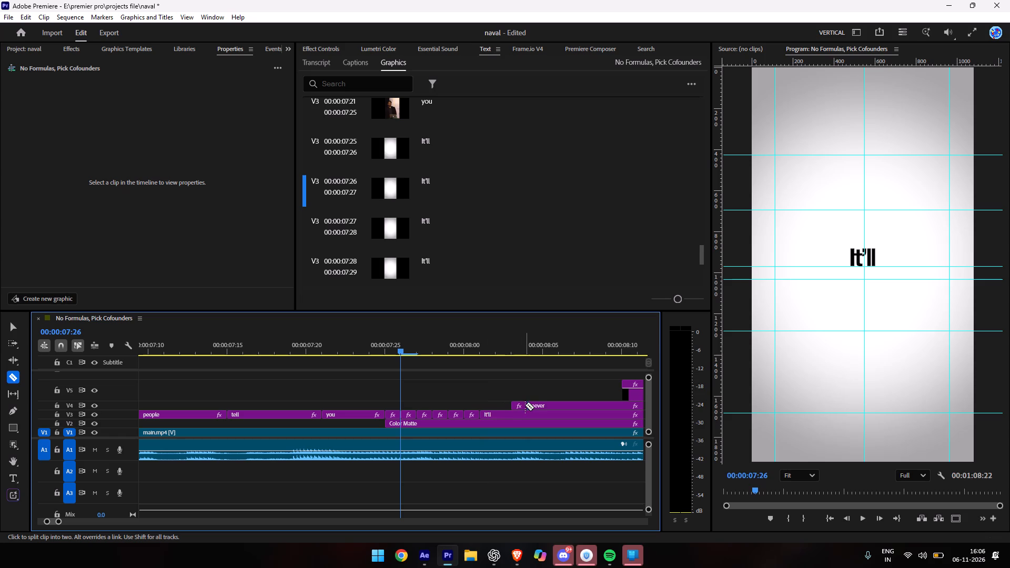
left_click(537, 405)
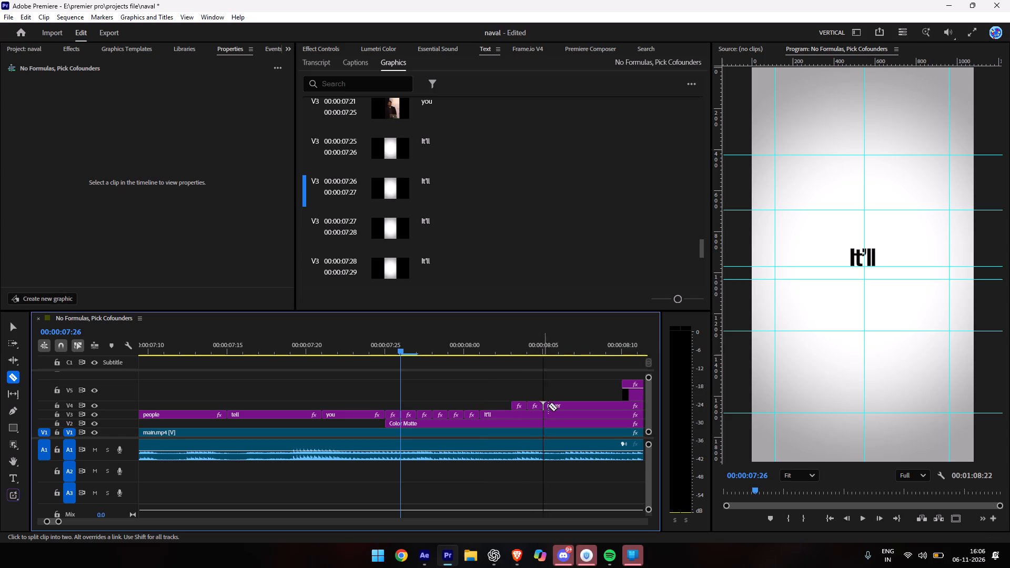
left_click(552, 405)
left_click(574, 407)
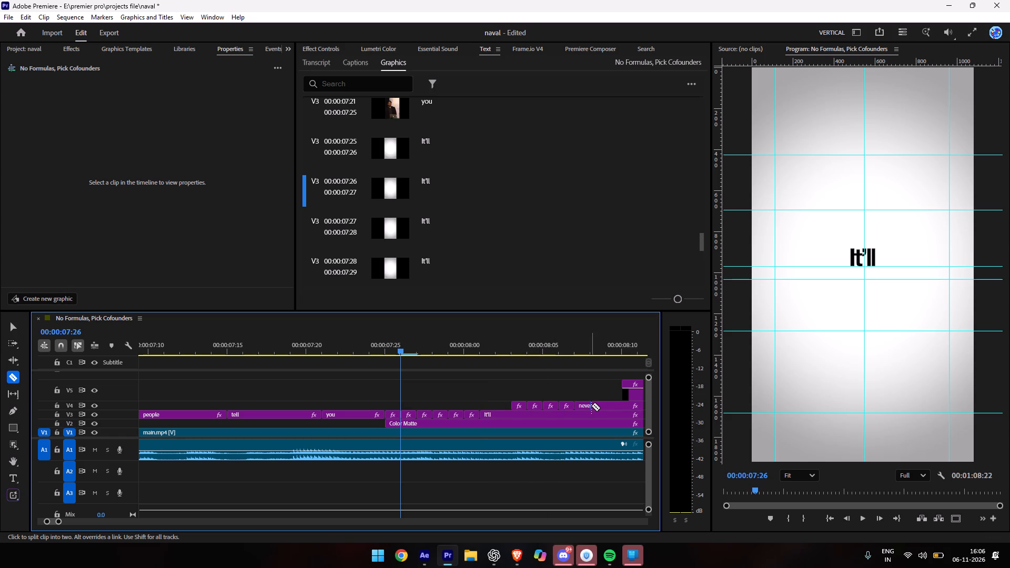
left_click(591, 405)
Split the start of the "work." caption on V5 into four one-frame pieces, cutting at every frame from 00:00:08:11 to 00:00:08:14.
scroll(591, 405, "down", 2)
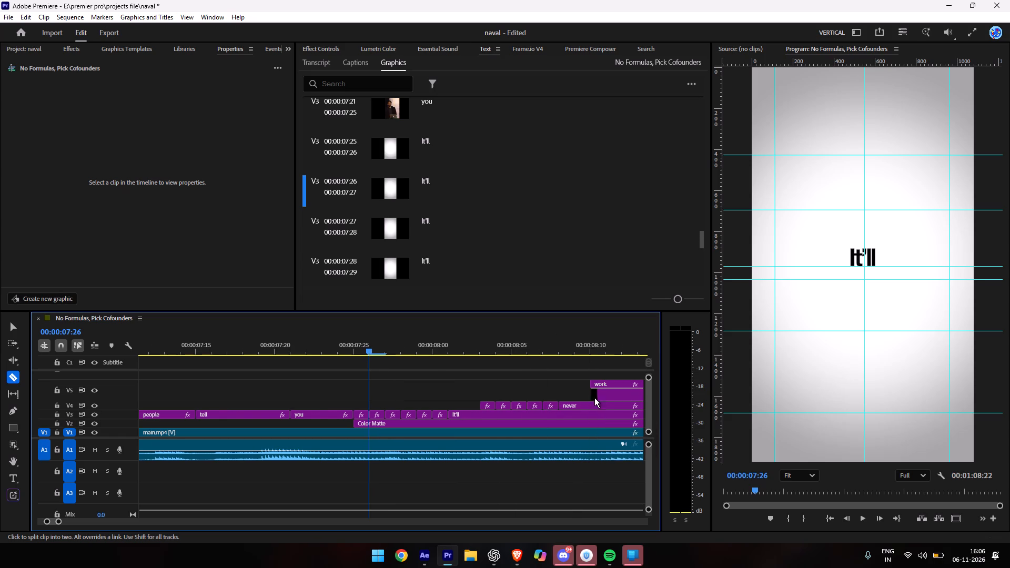
left_click(602, 391)
left_click(618, 389)
left_click(635, 390)
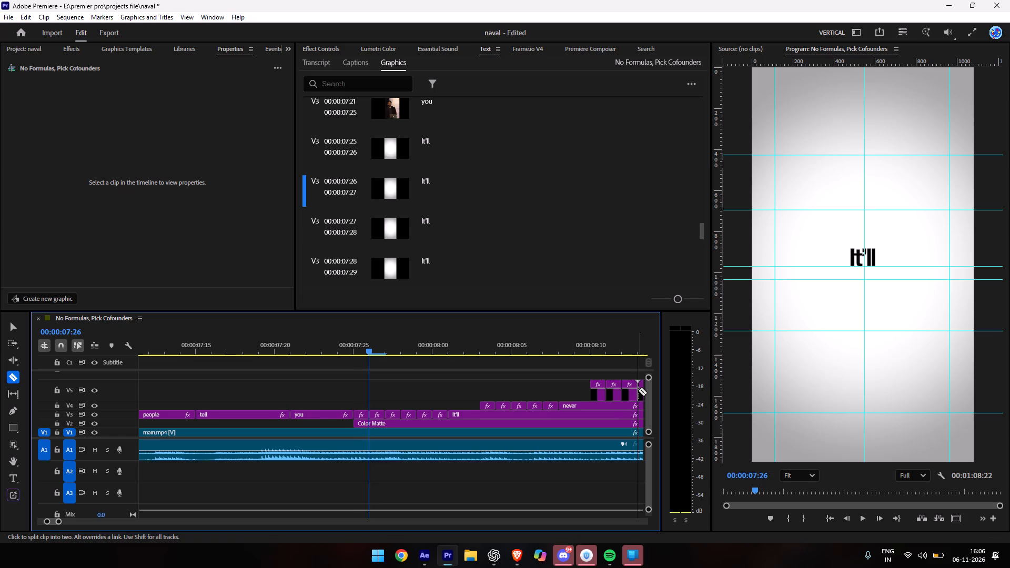
scroll(638, 390, "down", 3)
left_click(604, 389)
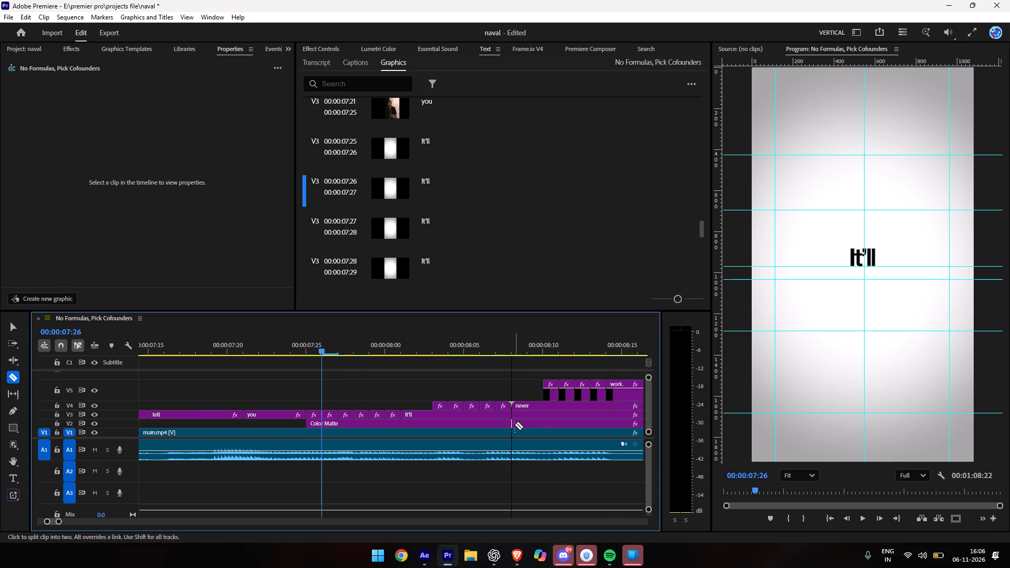
Delete the second and fourth one-frame pieces of the "It'll" caption on V3, at 00:00:07:26 and 00:00:07:28.
key("v")
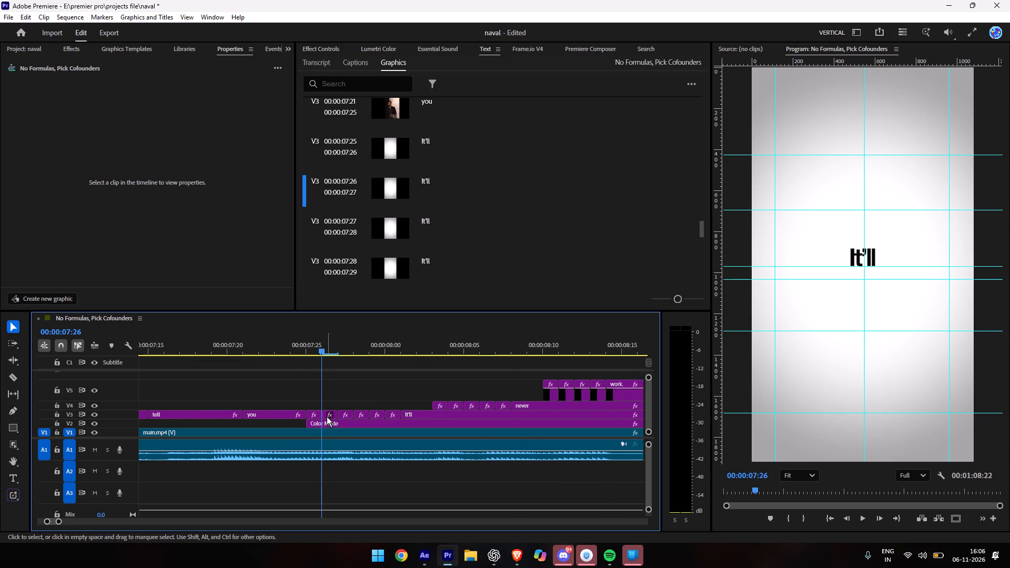
left_click(325, 414)
left_click_drag(332, 403, 332, 404)
left_click_drag(332, 404, 330, 415)
key("BackSpace")
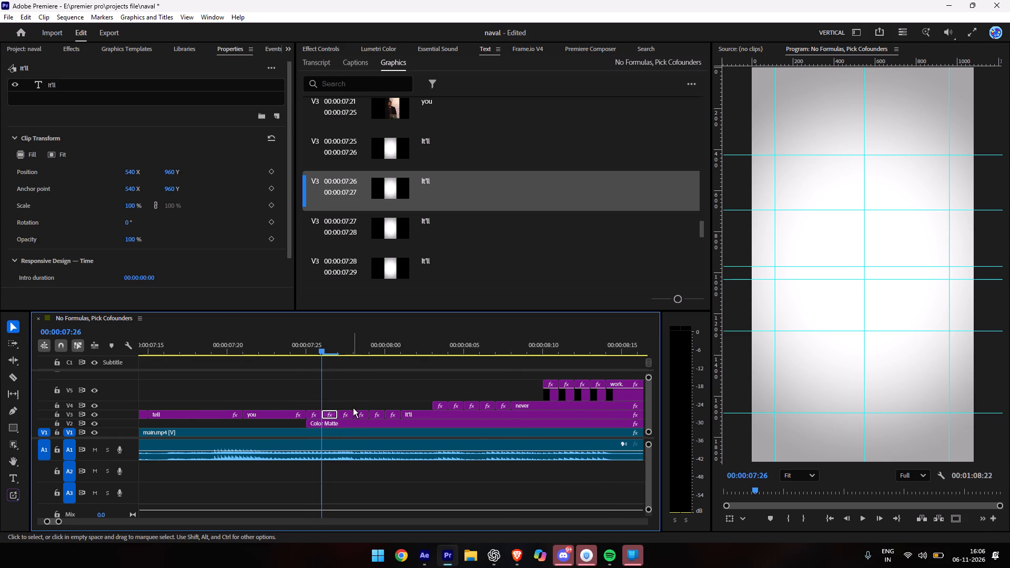
left_click(360, 415)
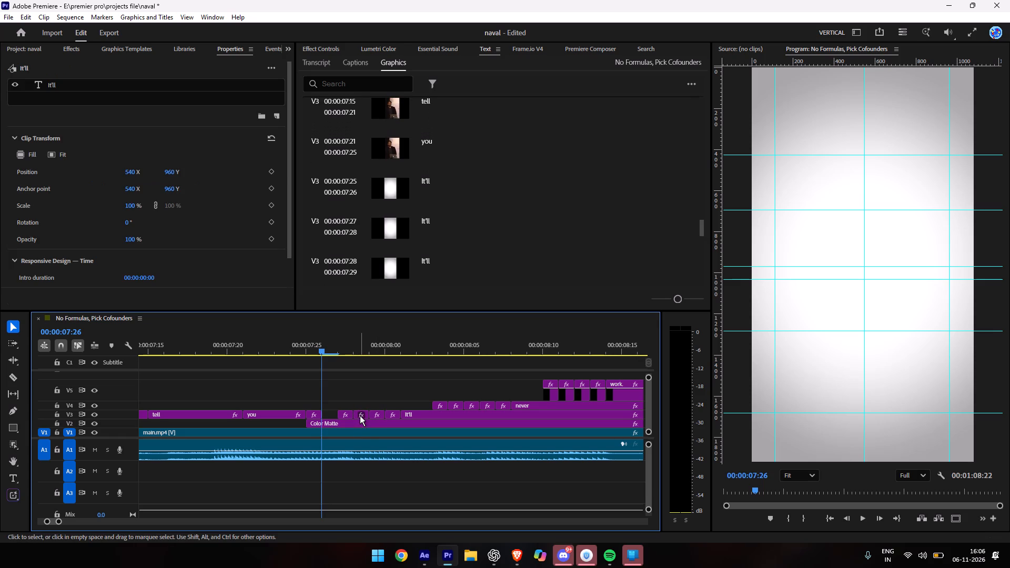
key("BackSpace")
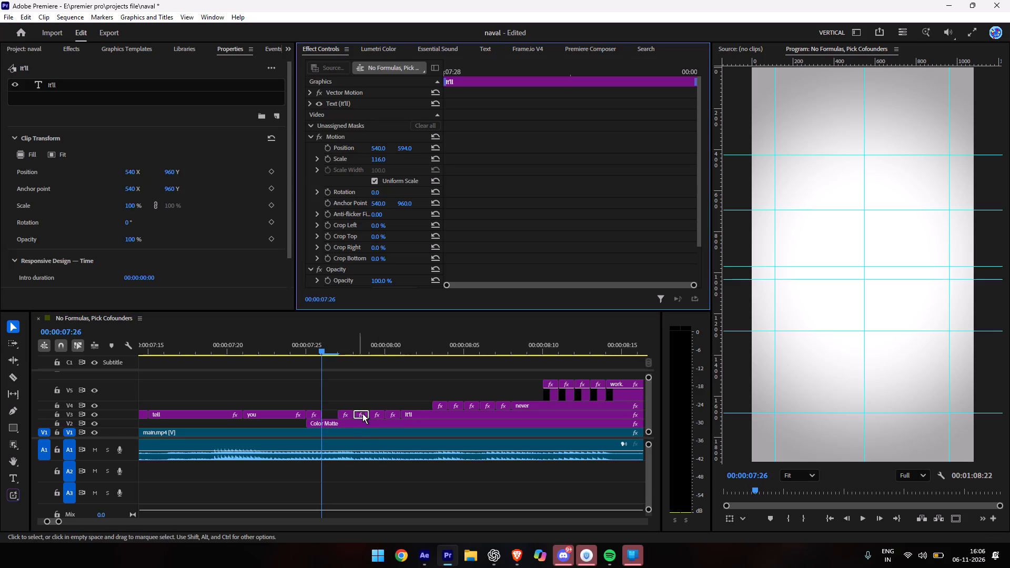
left_click_drag(356, 402, 367, 412)
key("BackSpace")
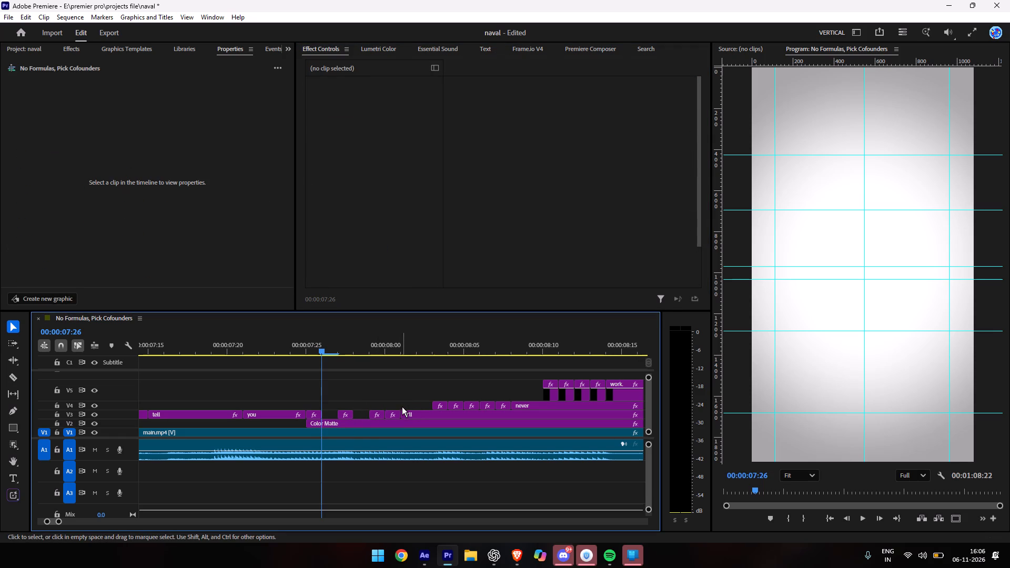
Delete the second and fourth one-frame pieces of the "never" caption on V4 and of the "work." caption on V5.
left_click_drag(452, 388, 461, 407)
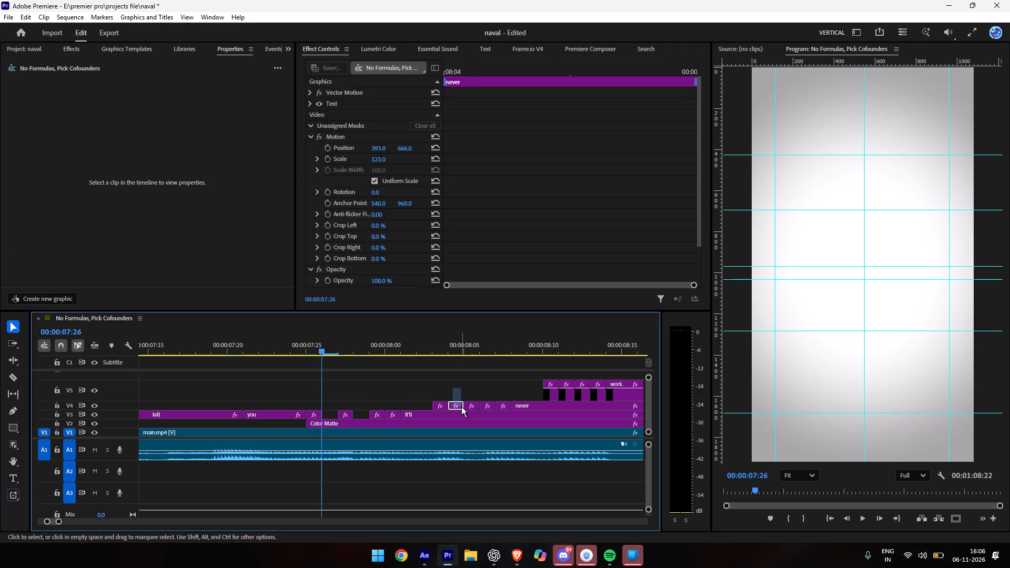
key("BackSpace")
left_click_drag(489, 392, 487, 408)
key("BackSpace")
left_click_drag(564, 373, 569, 386)
key("BackSpace")
left_click_drag(599, 373, 597, 393)
key("BackSpace")
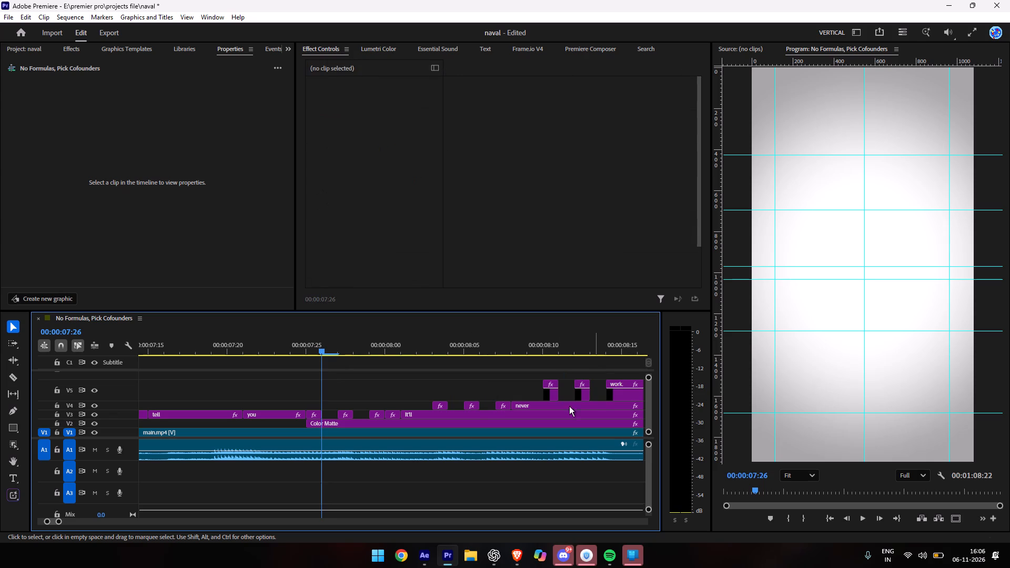
Play back the "It'll never work." section from 00:00:07:25 to check the flickering word intros.
left_click_drag(319, 349, 308, 351)
key("space")
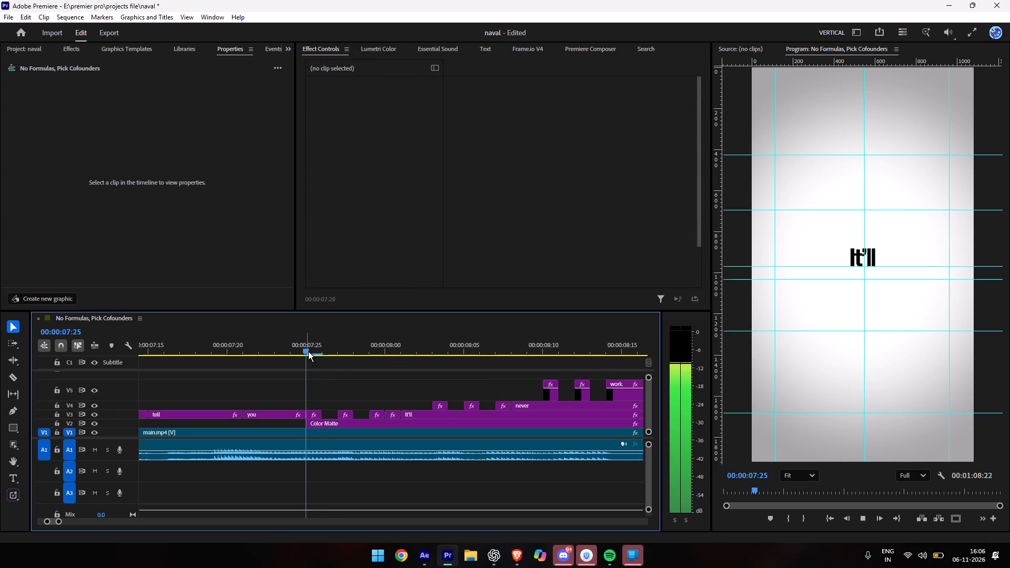
key("space")
scroll(277, 411, "up", 8)
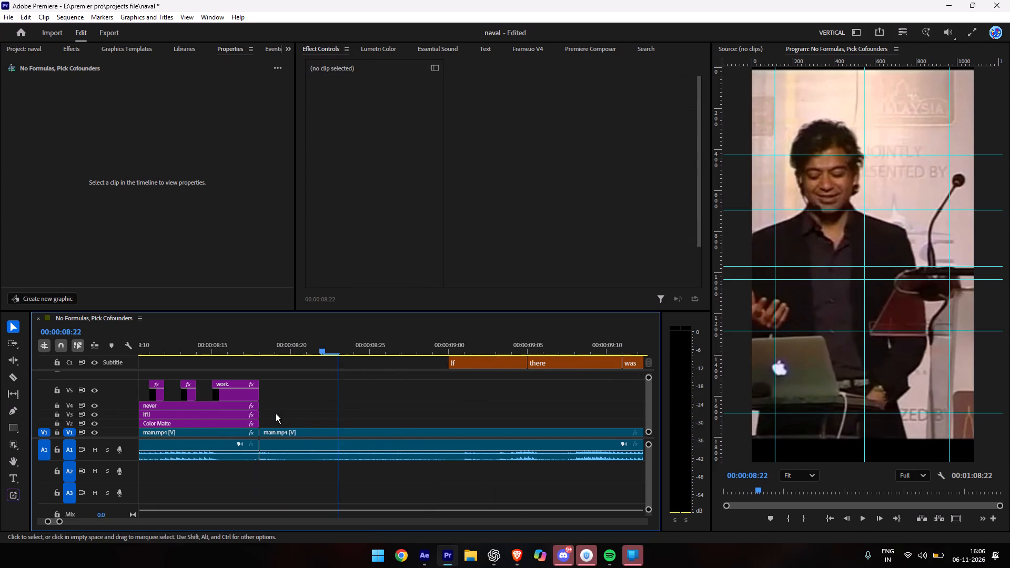
scroll(276, 413, "up", 20)
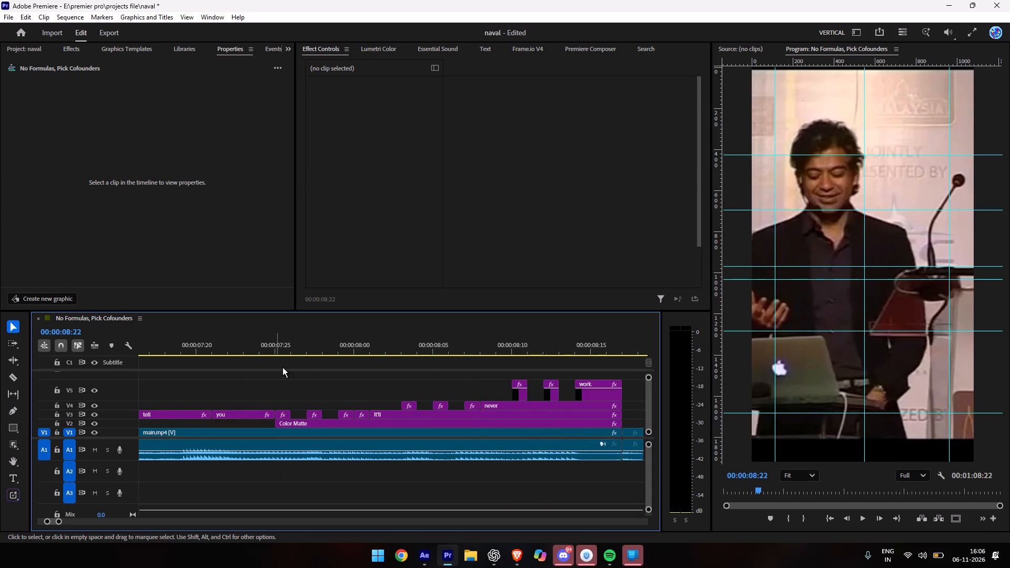
left_click(279, 353)
key("space")
key("space")
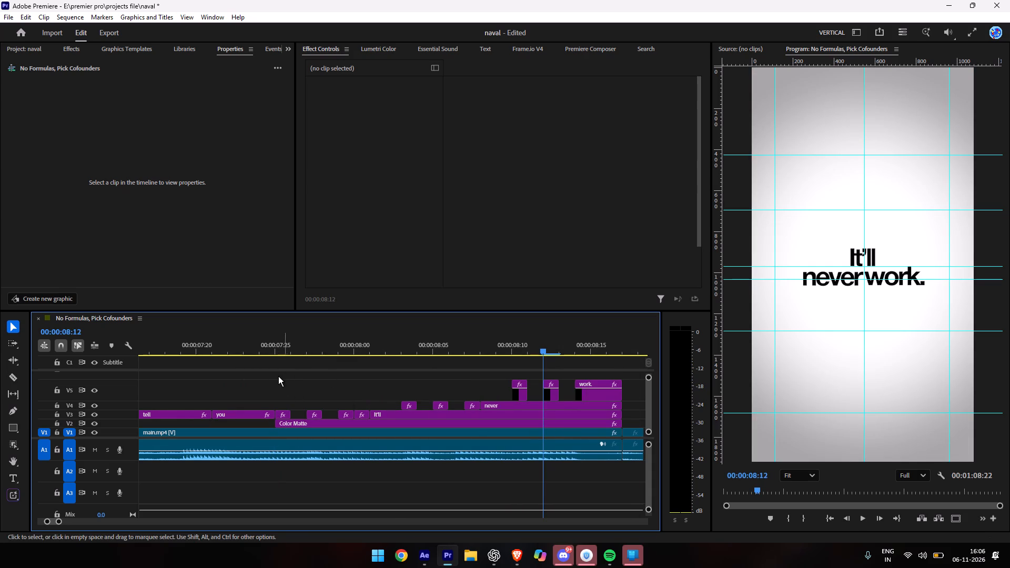
Nest all "It'll", "never" and "work." caption pieces together with the Color Matte, keeping the default sequence name.
left_click_drag(278, 376, 478, 425)
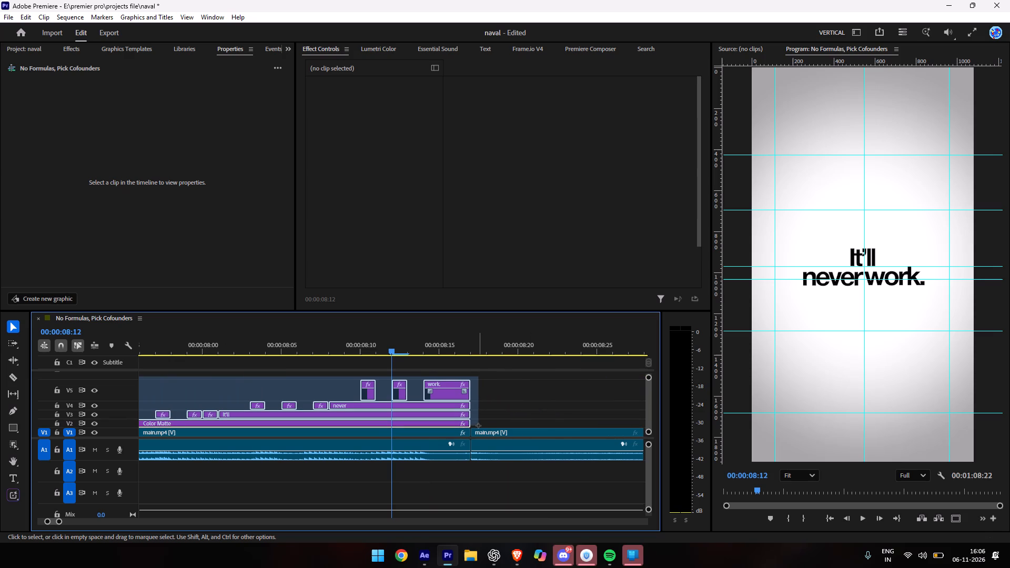
left_click_drag(478, 425, 487, 425)
scroll(486, 423, "up", 6)
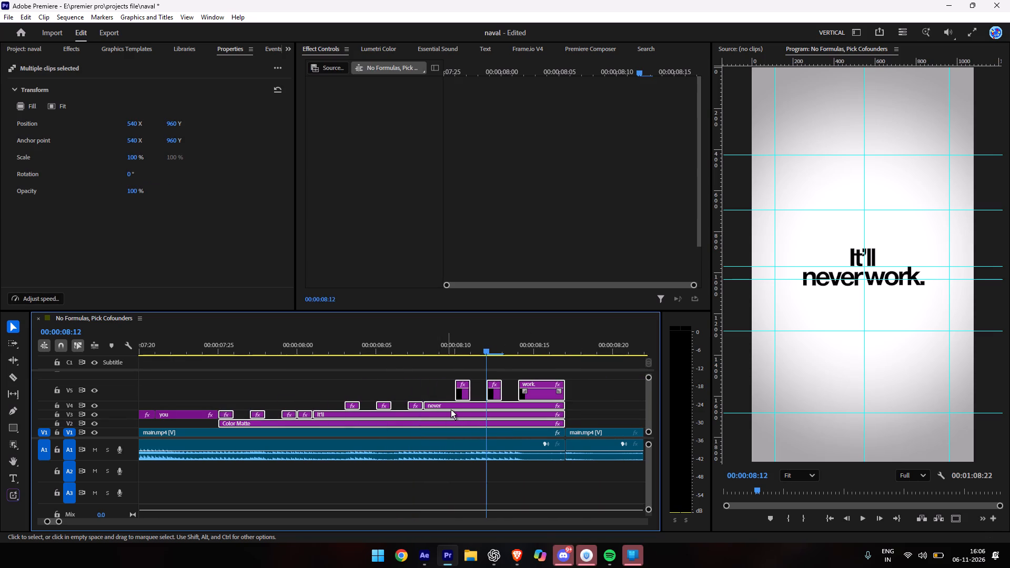
right_click(451, 409)
left_click(502, 289)
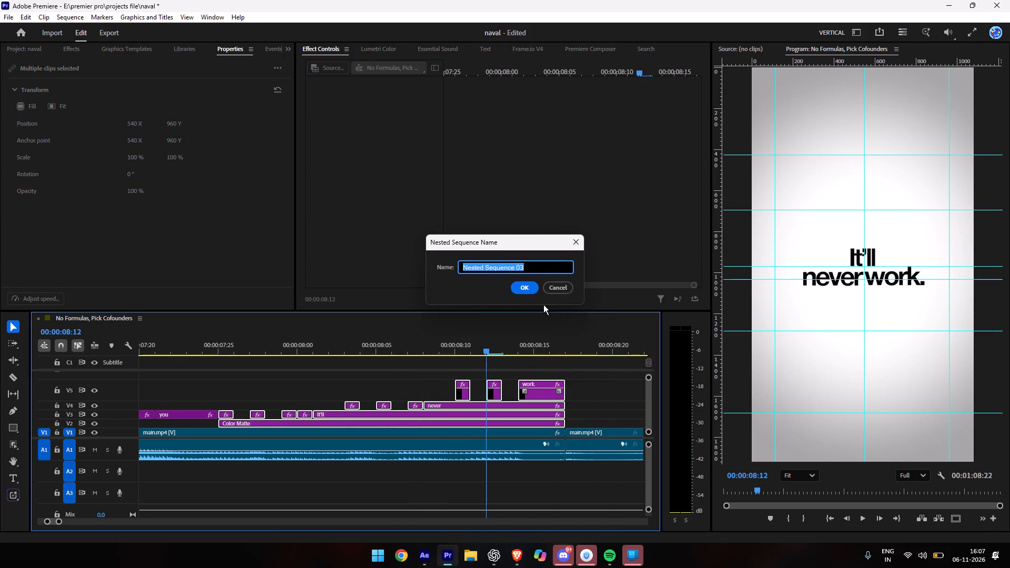
left_click(513, 290)
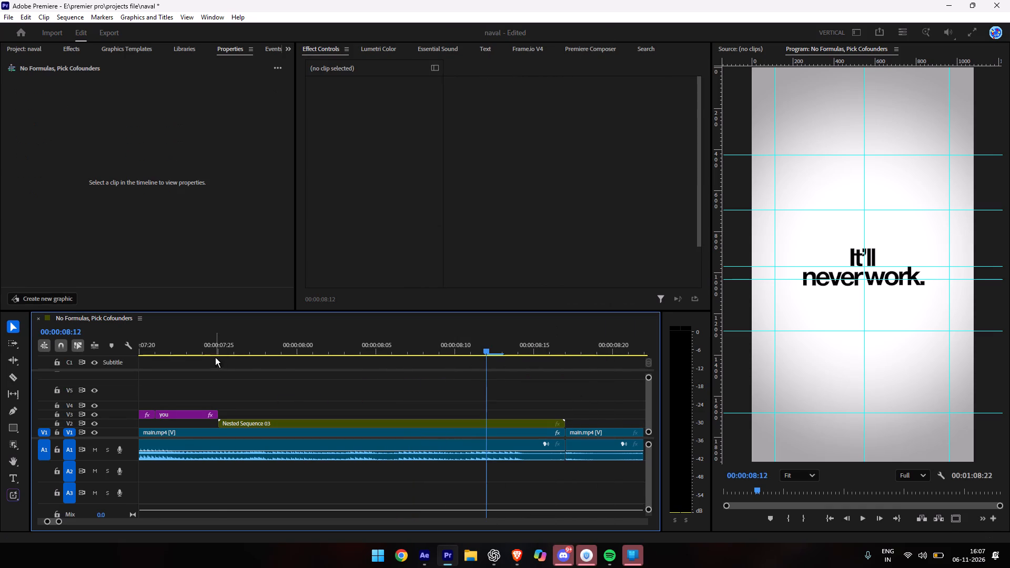
Find the Transform video effect and apply it to the new nested sequence on V2.
left_click(220, 348)
left_click(239, 420)
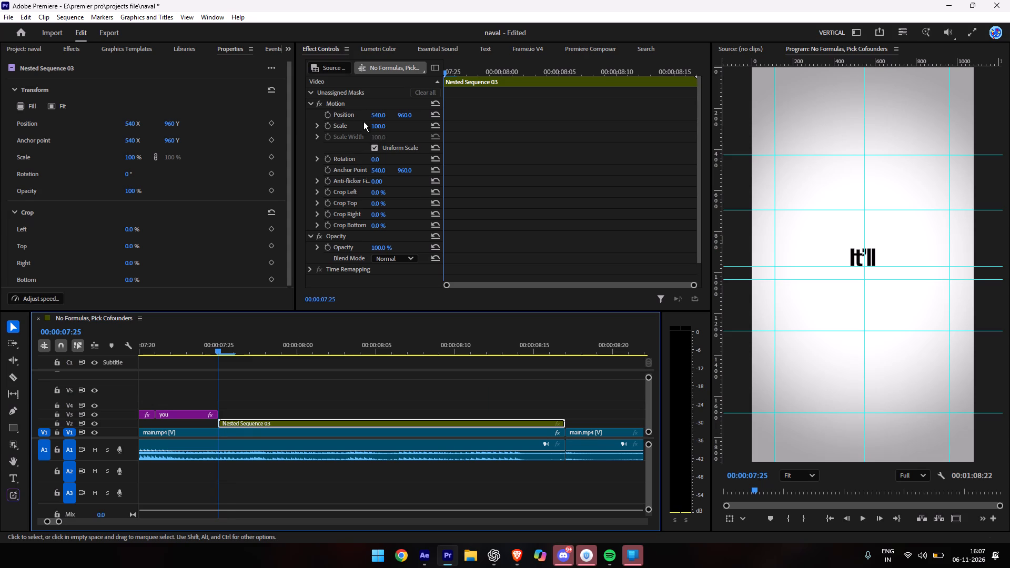
left_click(56, 46)
left_click(67, 46)
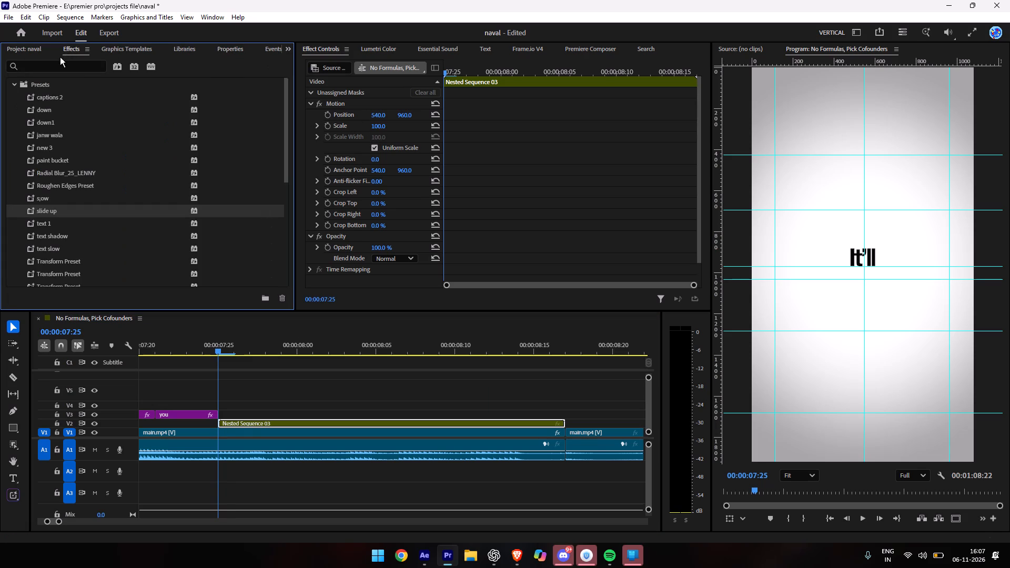
left_click(56, 61)
left_click(48, 68)
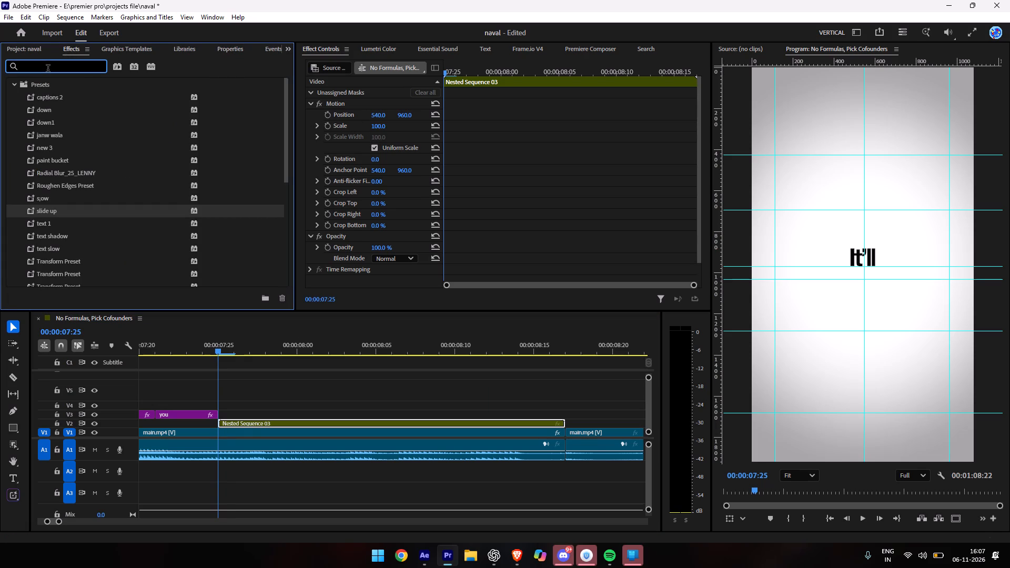
type("tar")
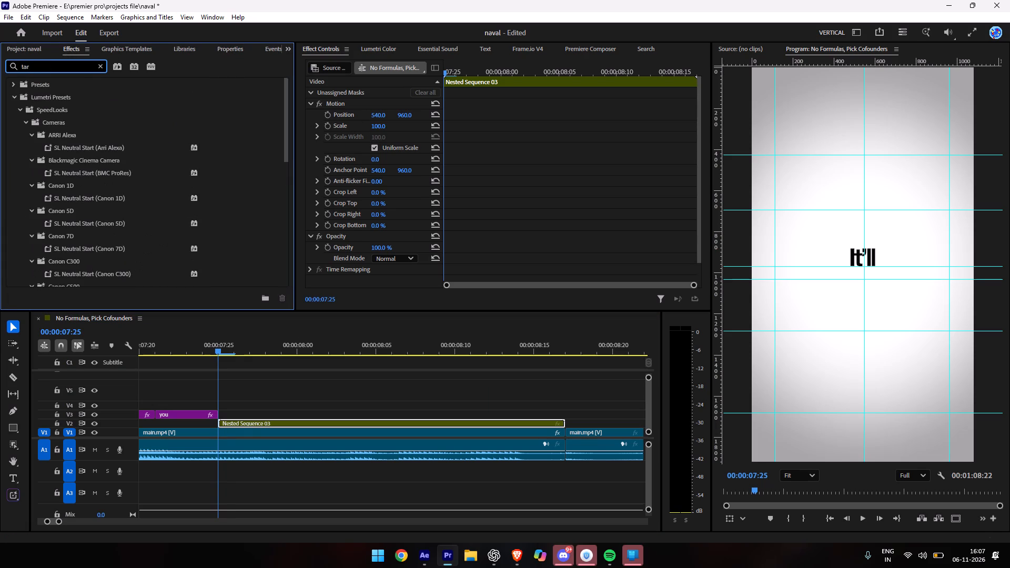
key("BackSpace")
key("BackSpace")
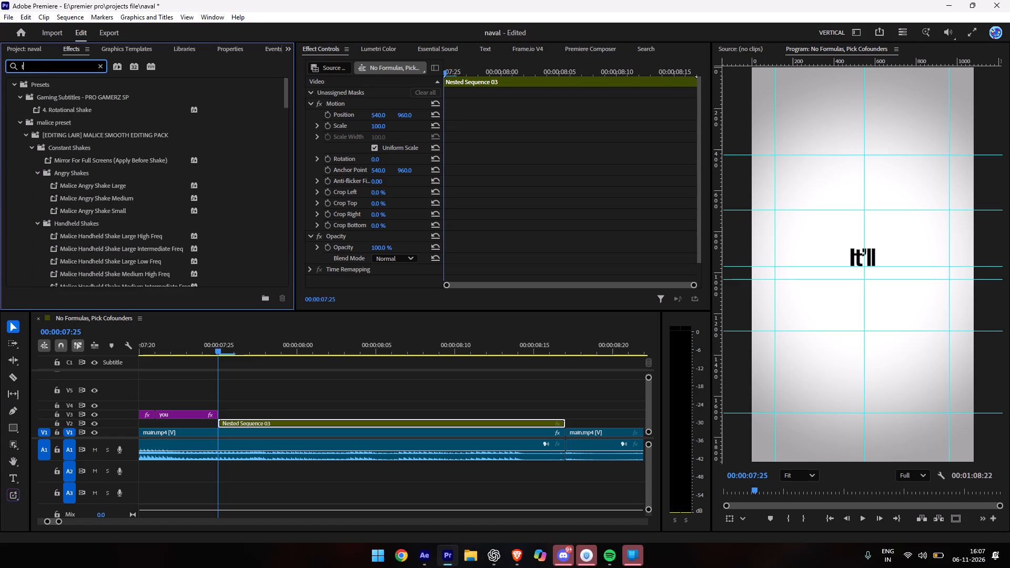
type("ransf")
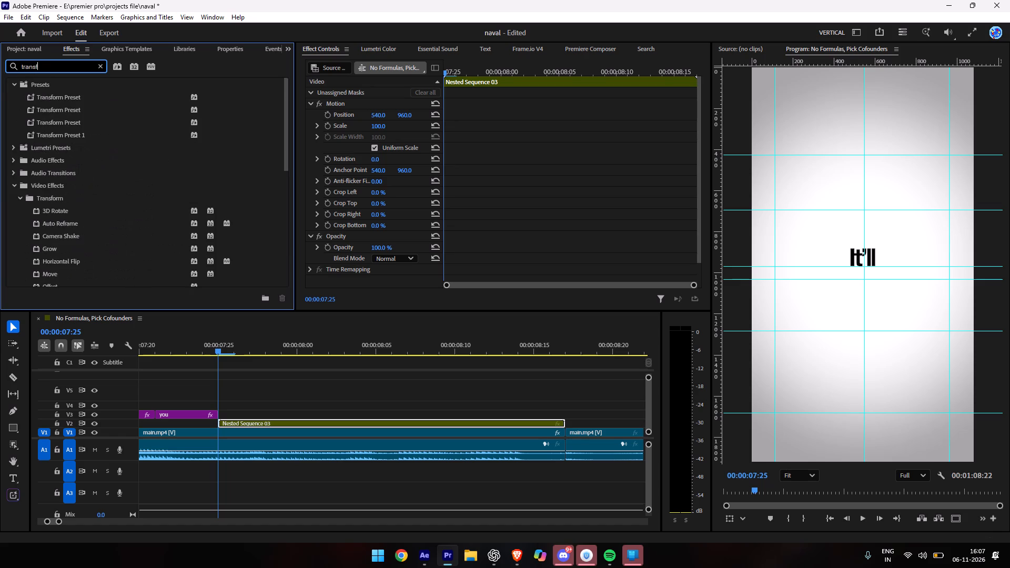
scroll(206, 206, "down", 3)
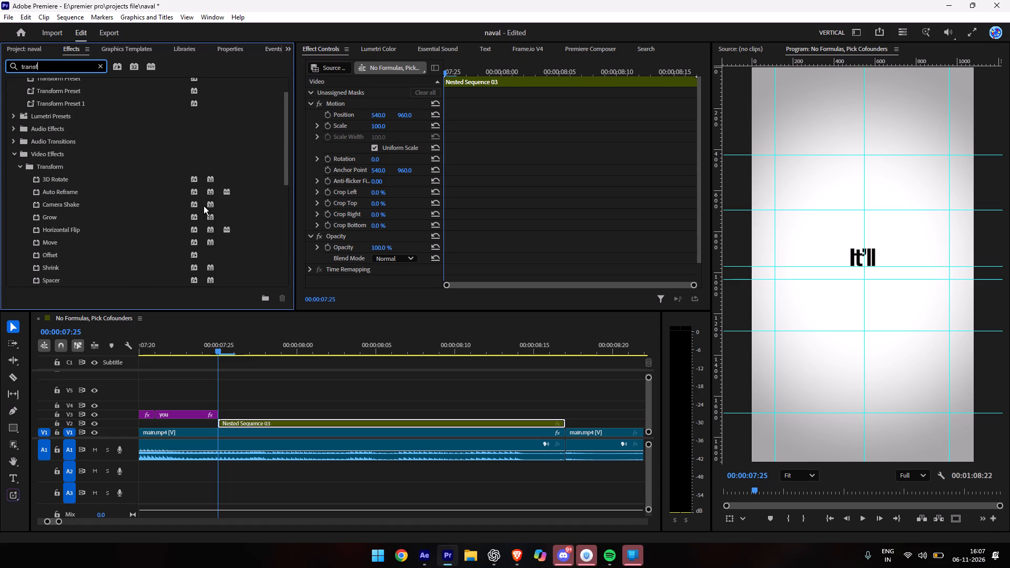
scroll(203, 206, "down", 4)
left_click_drag(57, 263, 270, 421)
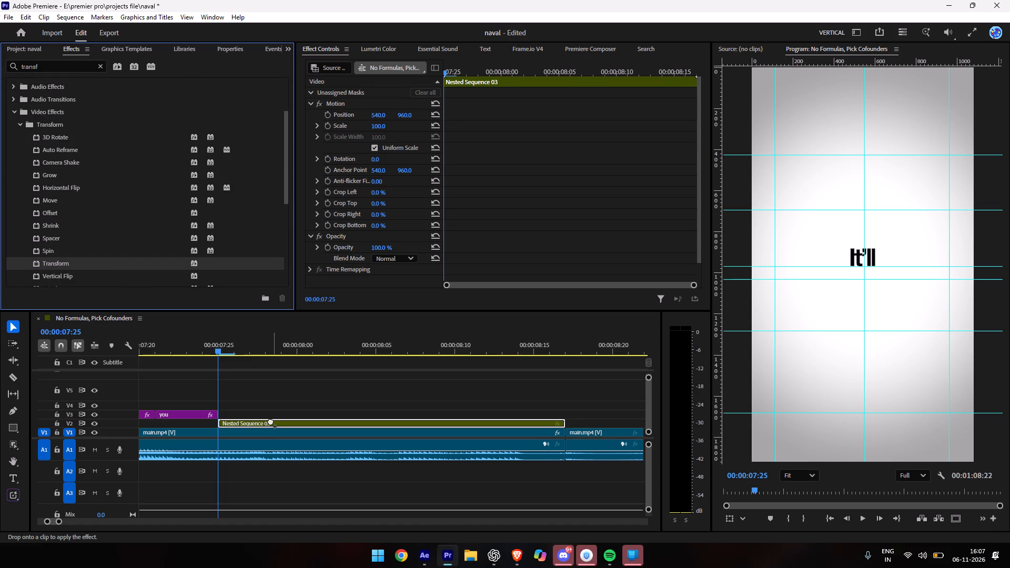
left_click_drag(270, 421, 265, 423)
Keyframe the Transform effect's Scale from 100 at 00:00:07:25 to 132 at 00:00:08:16.
scroll(337, 240, "down", 10)
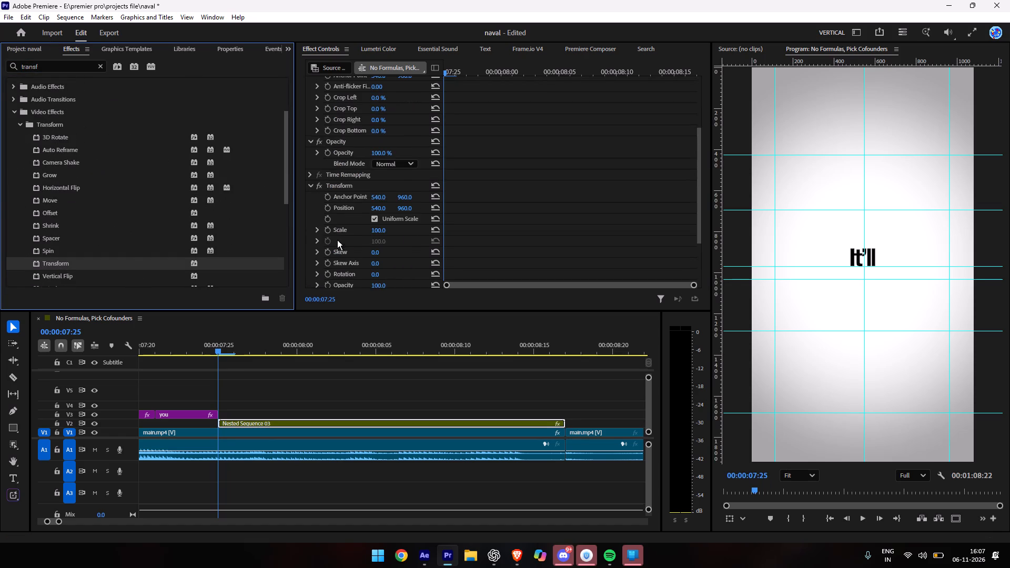
left_click(327, 221)
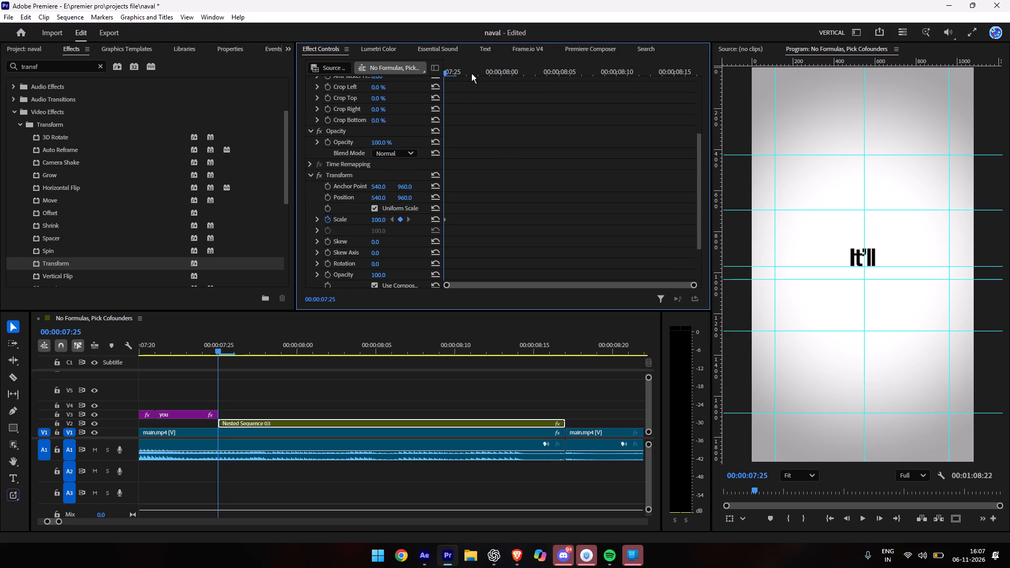
left_click_drag(447, 73, 574, 88)
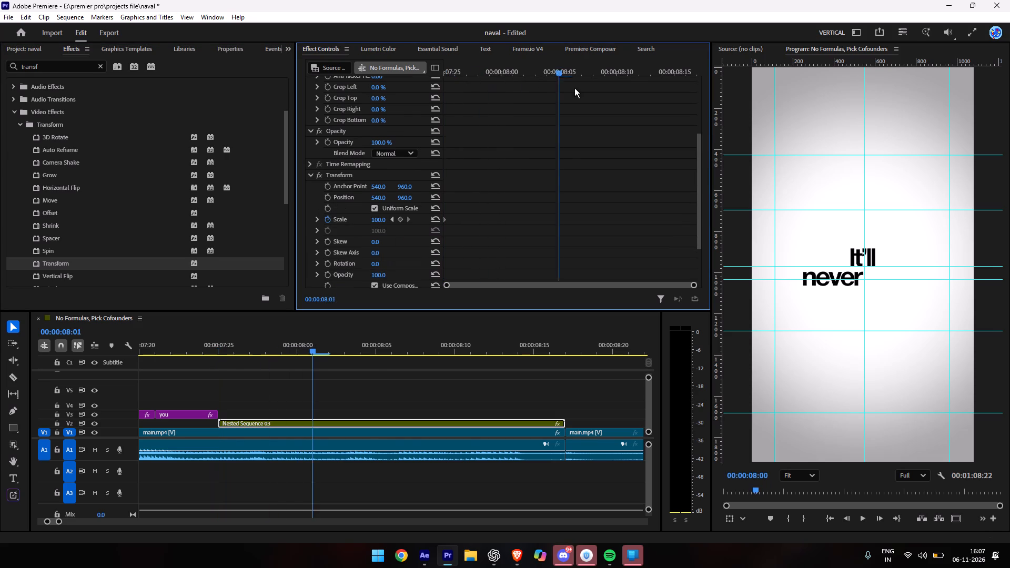
left_click_drag(574, 88, 672, 135)
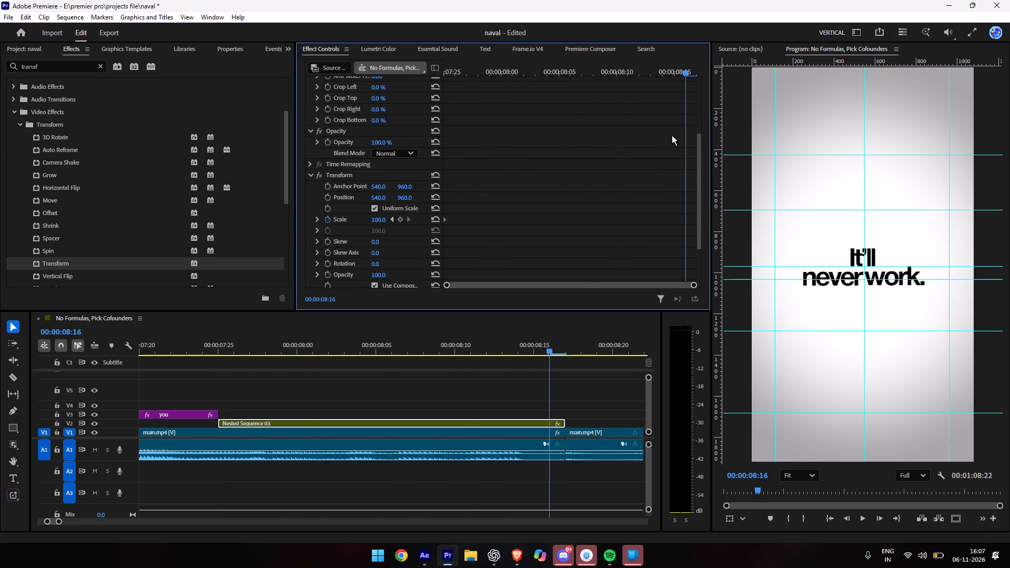
left_click_drag(672, 135, 584, 209)
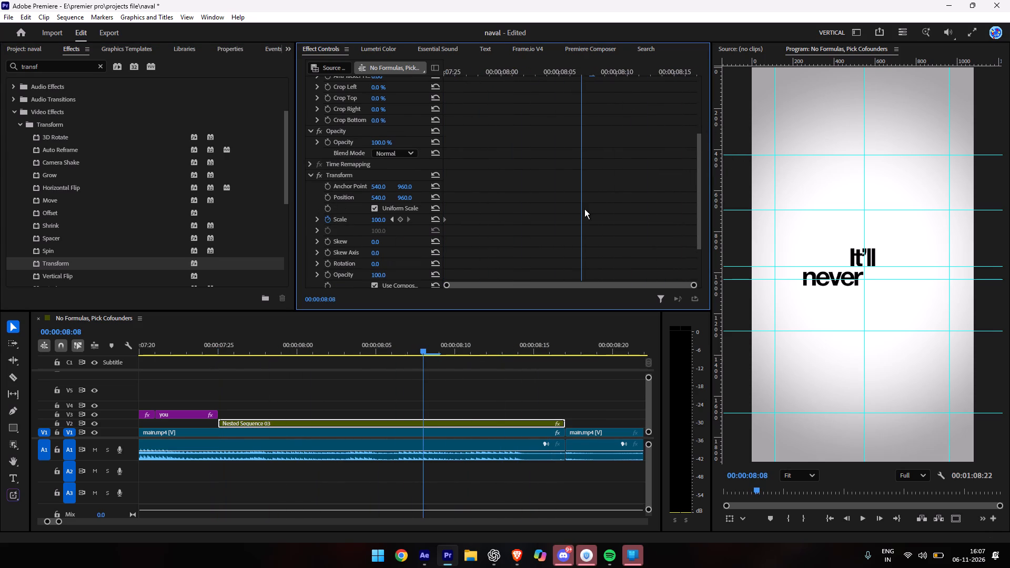
left_click_drag(584, 209, 570, 213)
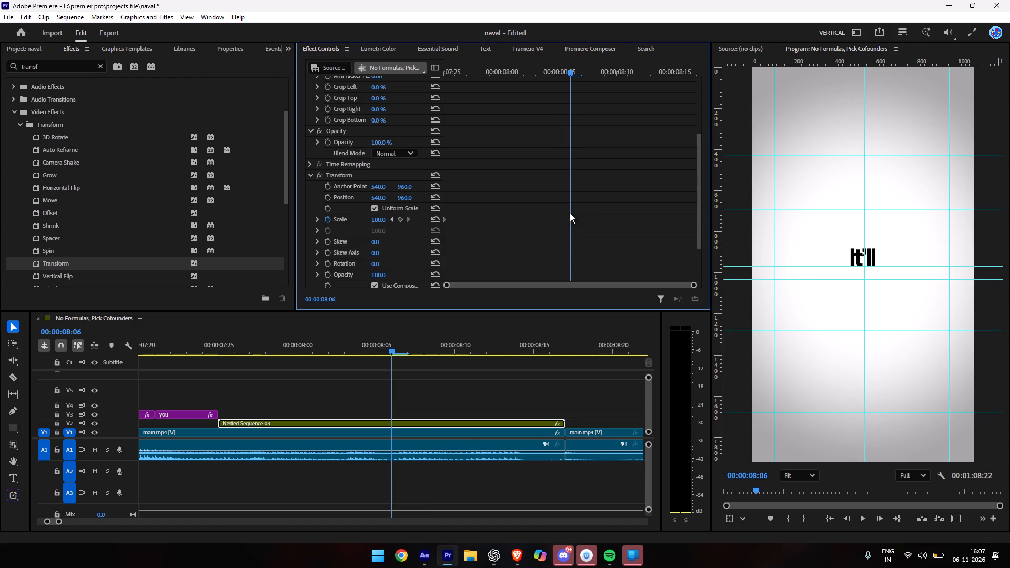
left_click_drag(570, 213, 705, 222)
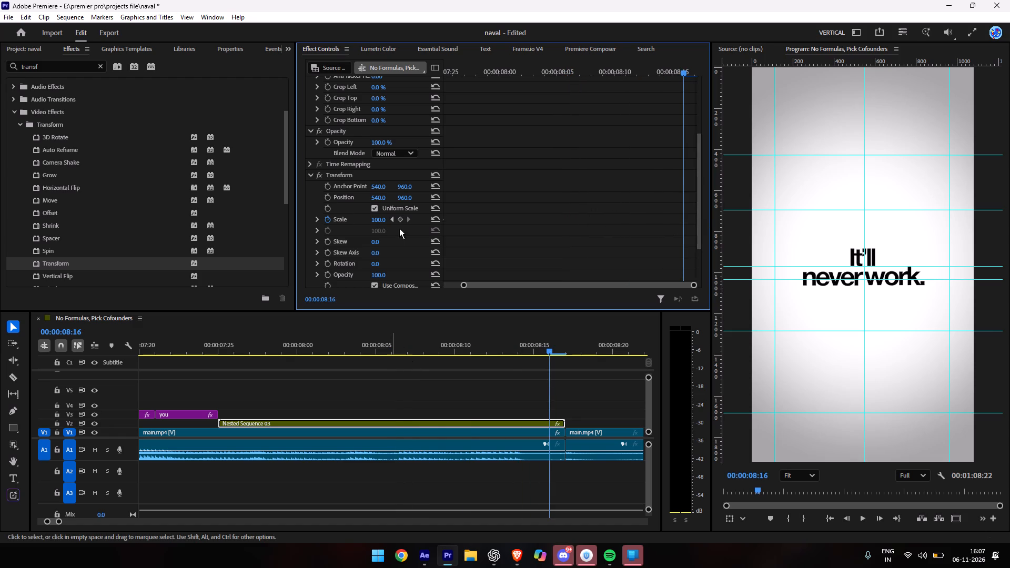
left_click_drag(376, 220, 394, 218)
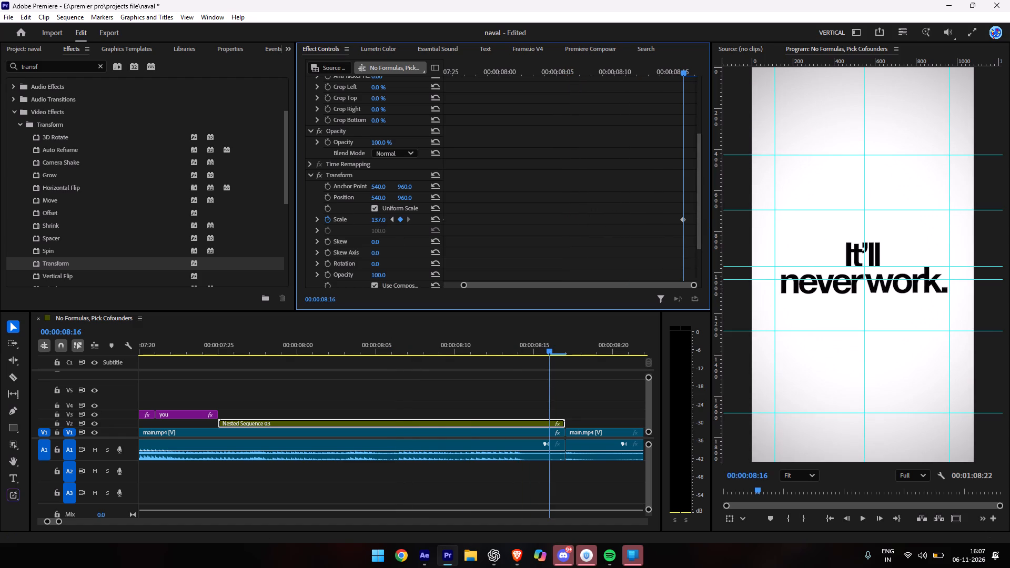
left_click_drag(394, 218, 395, 218)
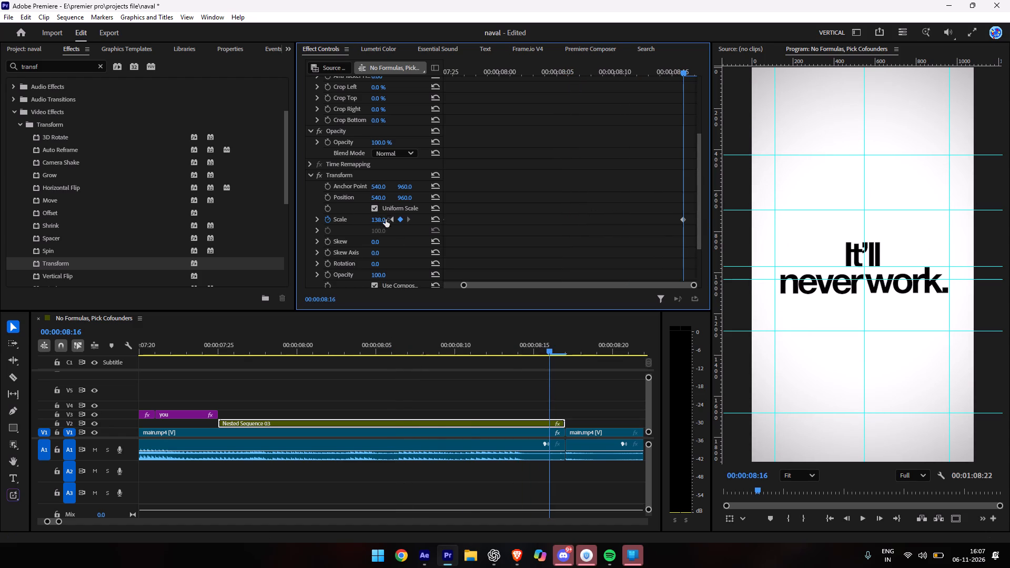
left_click(378, 221)
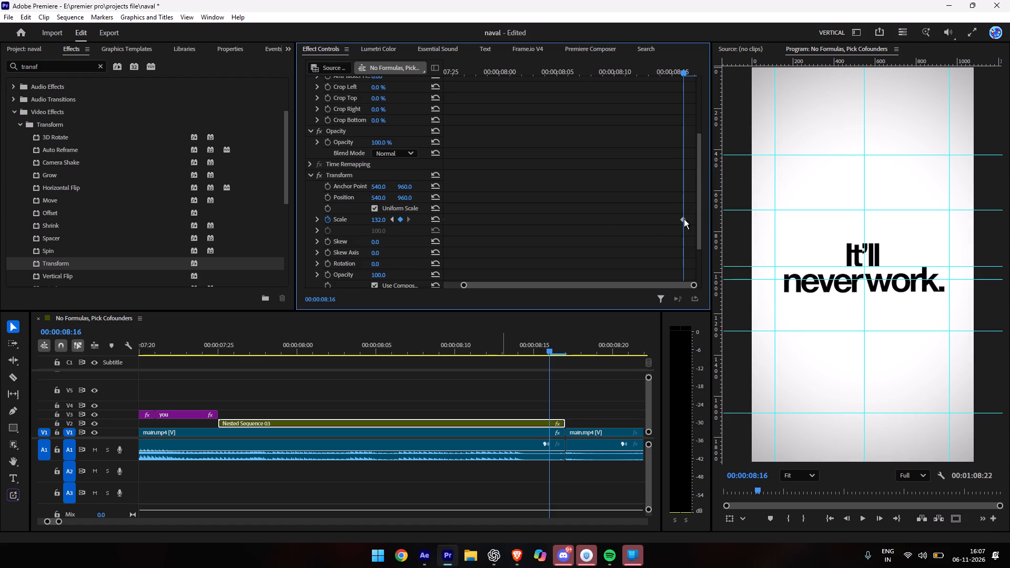
Apply Ease In and Ease Out to both Transform Scale keyframes on the "It'll never work." nested sequence.
left_click_drag(686, 213, 661, 230)
left_click_drag(661, 230, 435, 235)
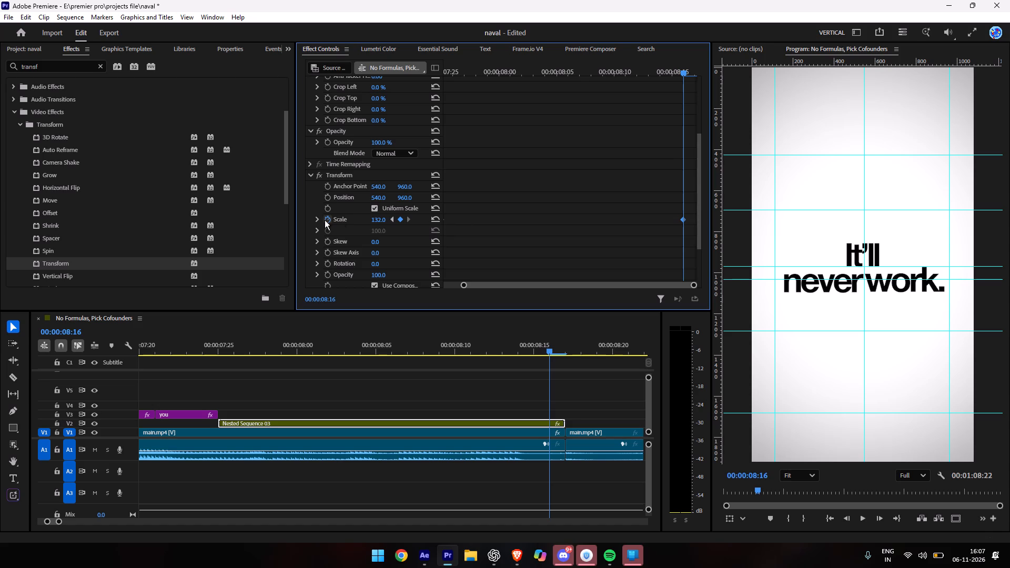
left_click(320, 220)
left_click_drag(443, 219, 451, 218)
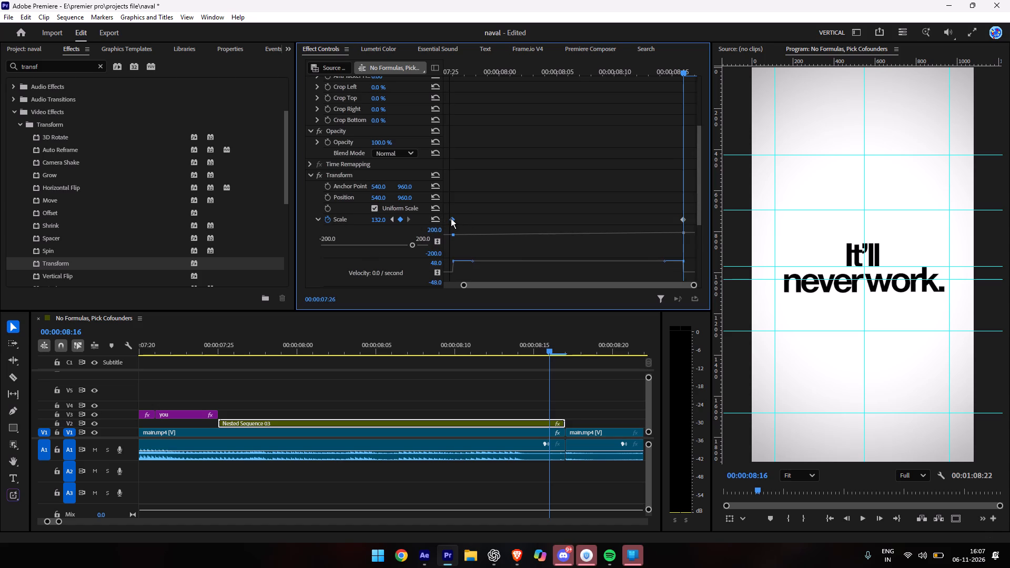
left_click_drag(451, 218, 450, 218)
left_click_drag(450, 211, 463, 215)
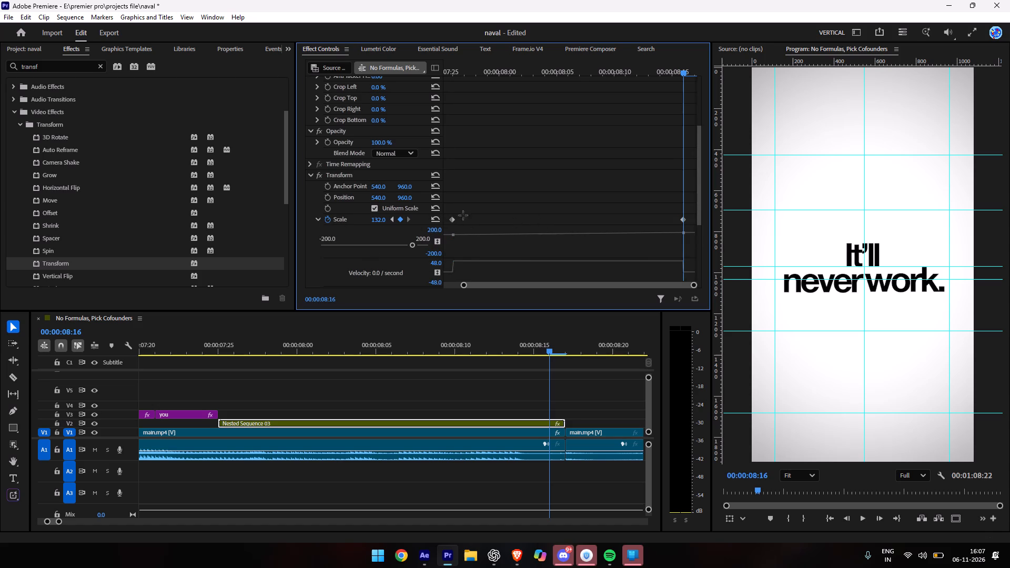
left_click_drag(463, 215, 690, 241)
right_click(680, 219)
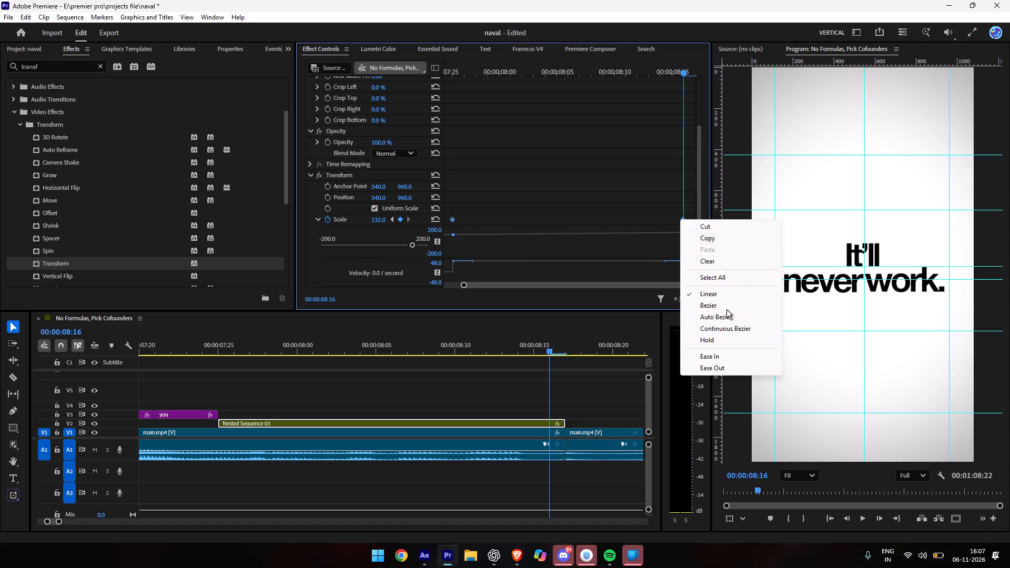
left_click(739, 357)
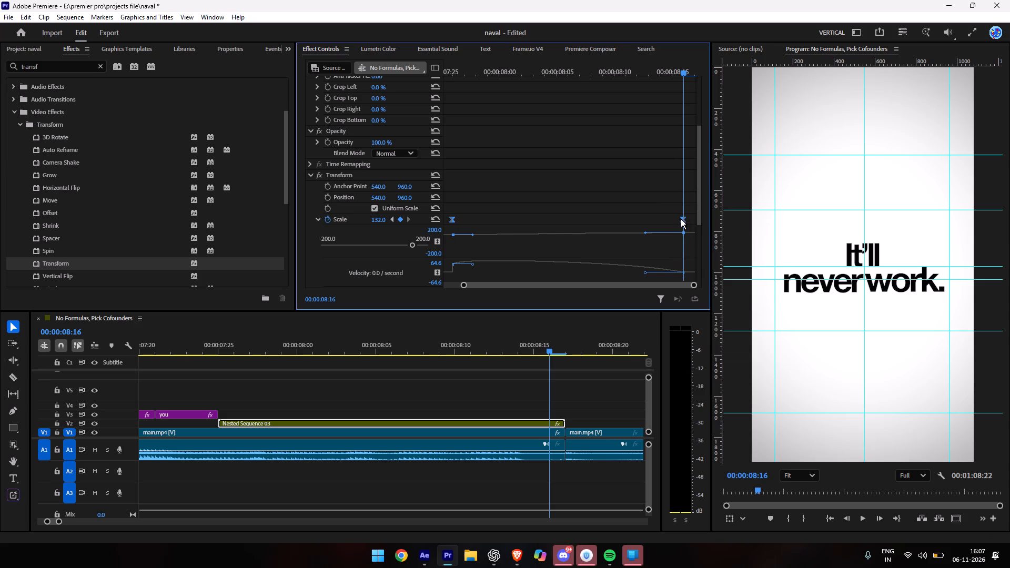
right_click(681, 219)
left_click(717, 366)
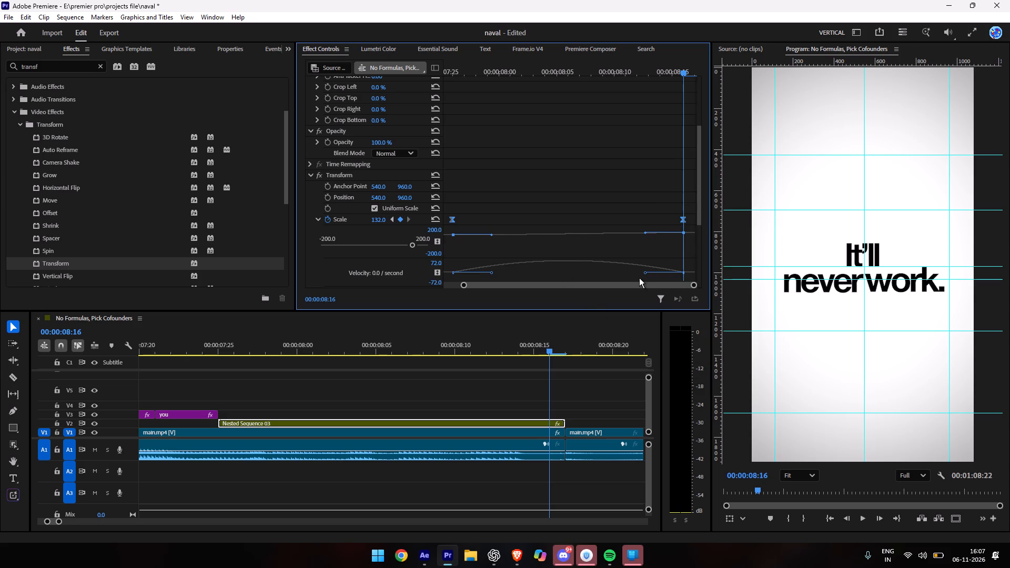
Lengthen the velocity handles of both Transform Scale keyframes toward the middle for a steeper ease, previewing between the adjustments.
left_click_drag(645, 273, 609, 271)
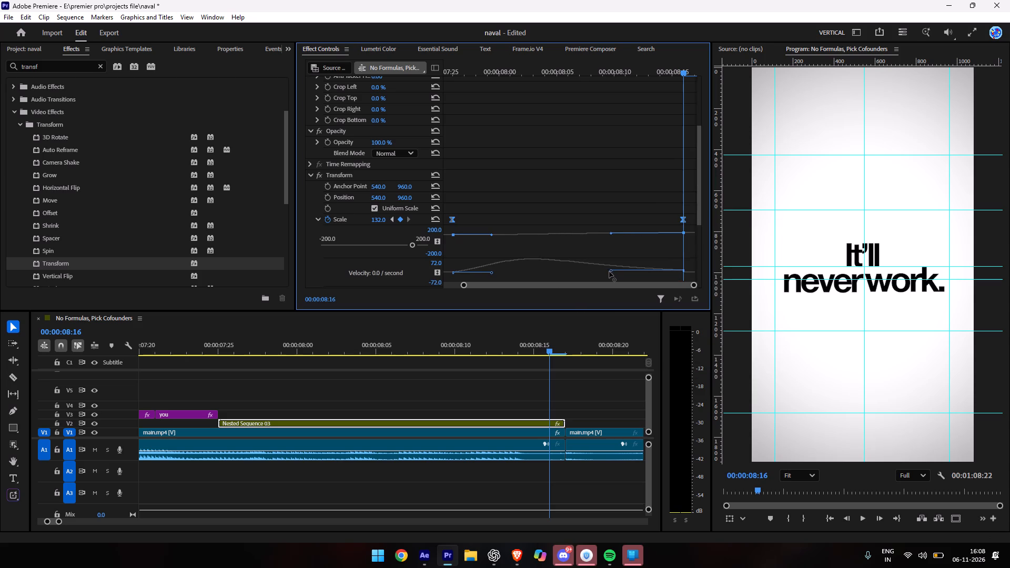
left_click_drag(609, 271, 598, 274)
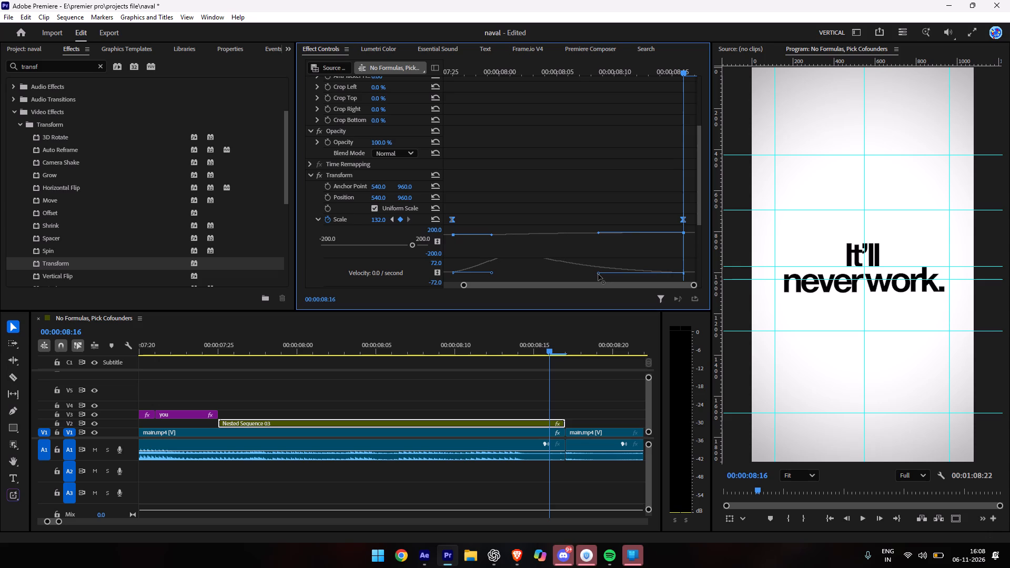
left_click_drag(598, 274, 595, 273)
left_click_drag(502, 74, 515, 75)
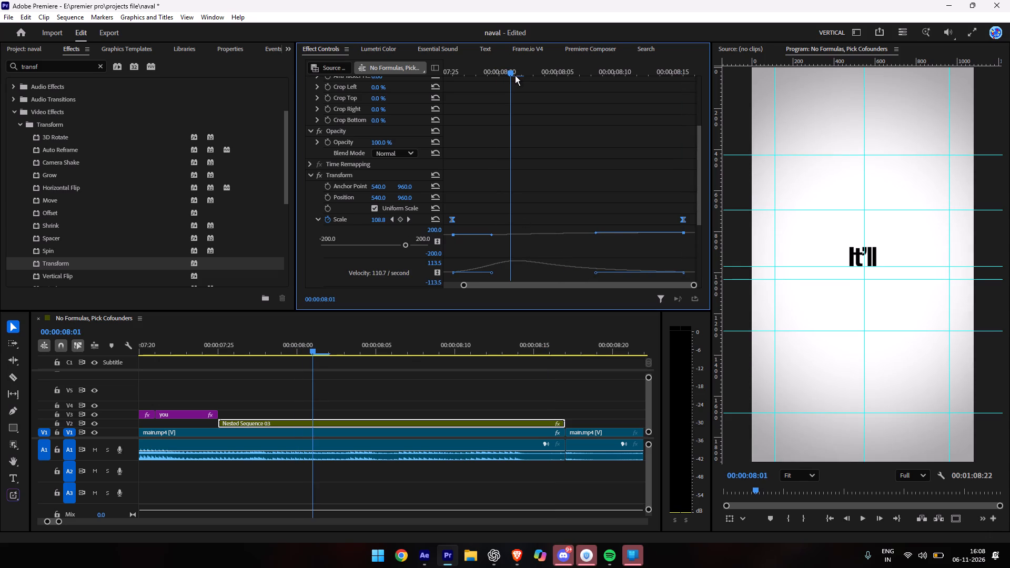
left_click_drag(515, 75, 422, 90)
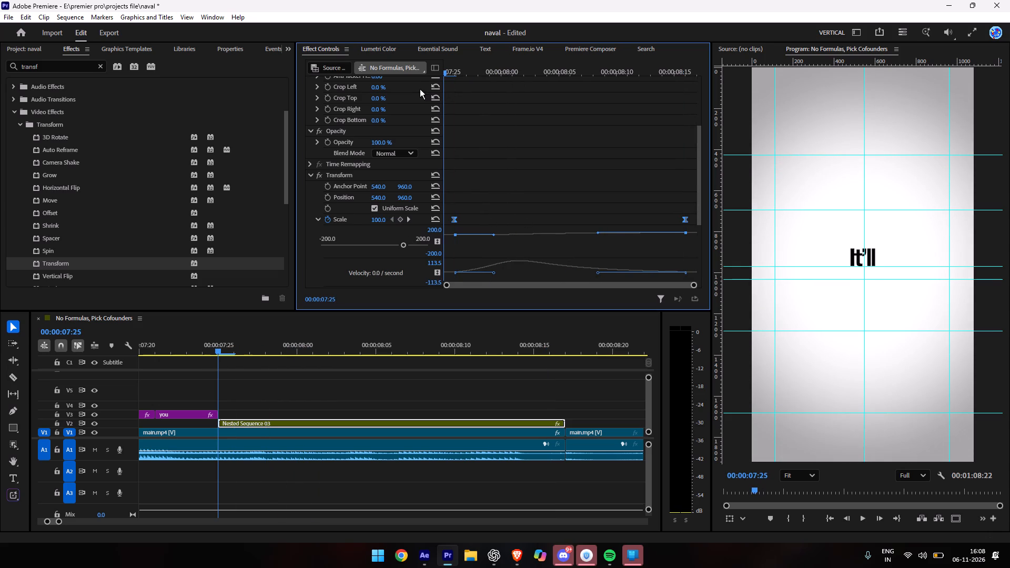
key("space")
key("space")
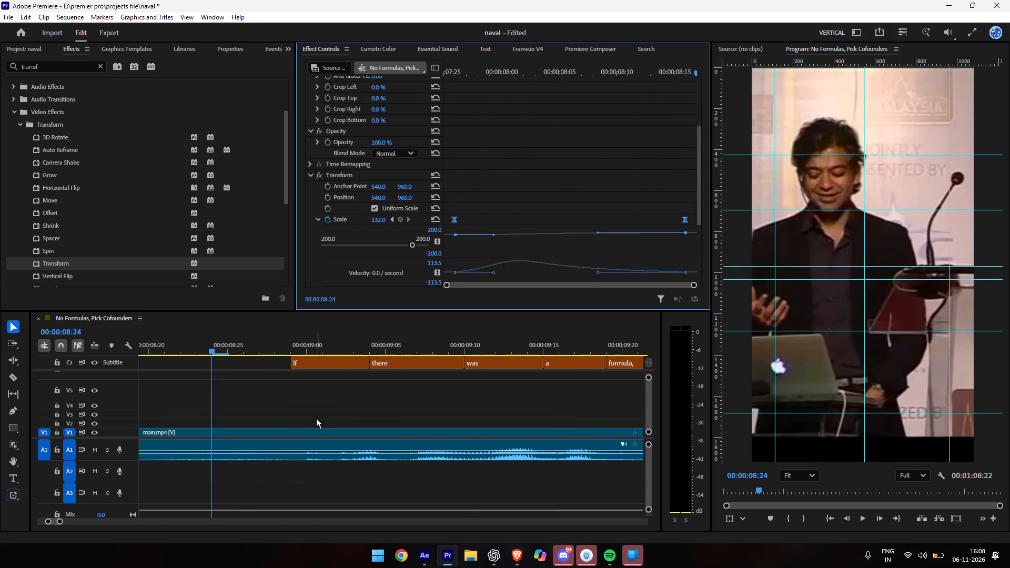
scroll(315, 418, "up", 14)
left_click_drag(331, 354, 348, 354)
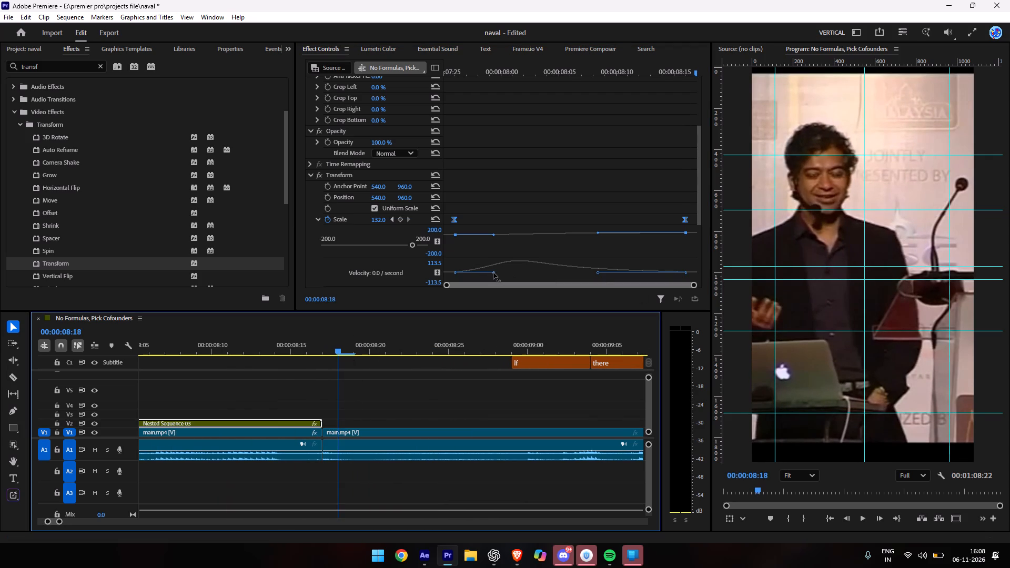
left_click_drag(493, 272, 527, 270)
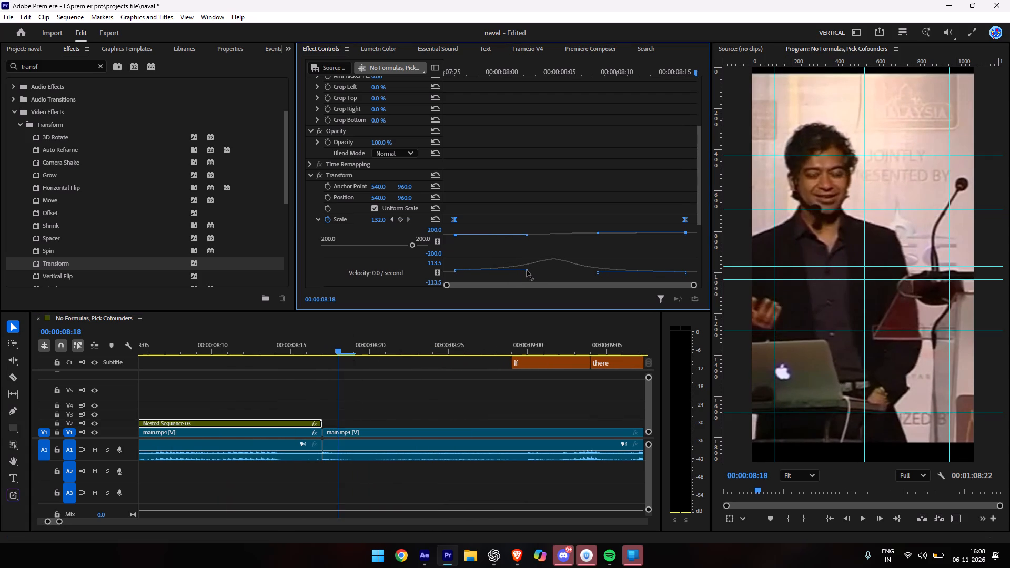
left_click_drag(527, 270, 525, 272)
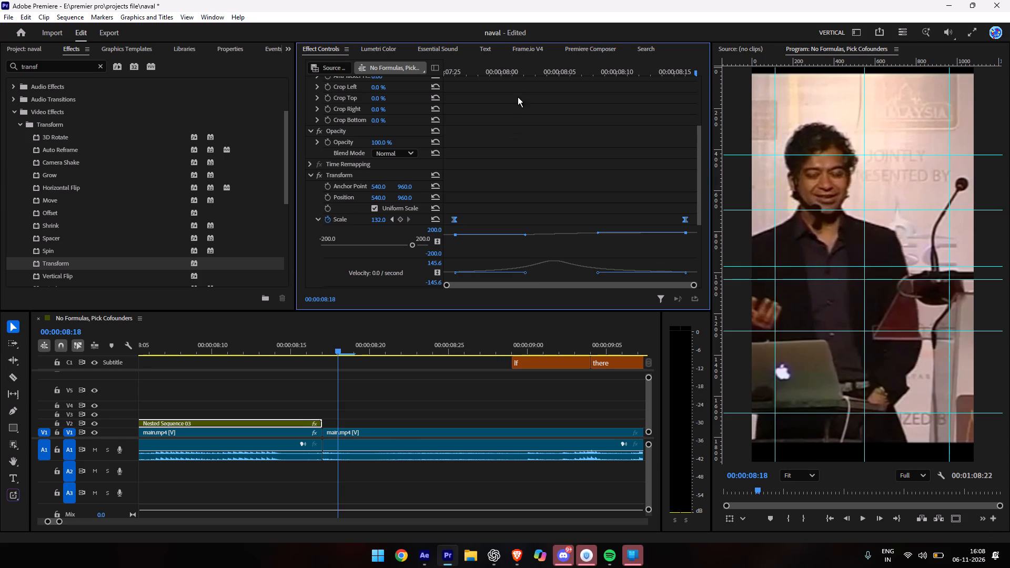
Play back the eased "It'll never work." scale-up from its start, and again with the preceding captions from 00:00:05:02.
left_click_drag(516, 68, 453, 91)
key("space")
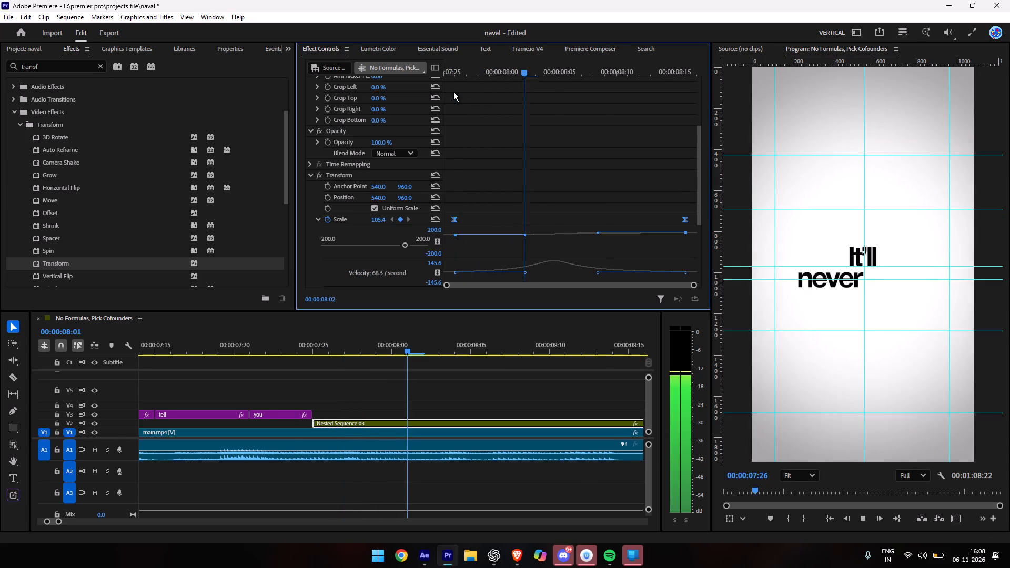
key("space")
scroll(191, 446, "up", 8)
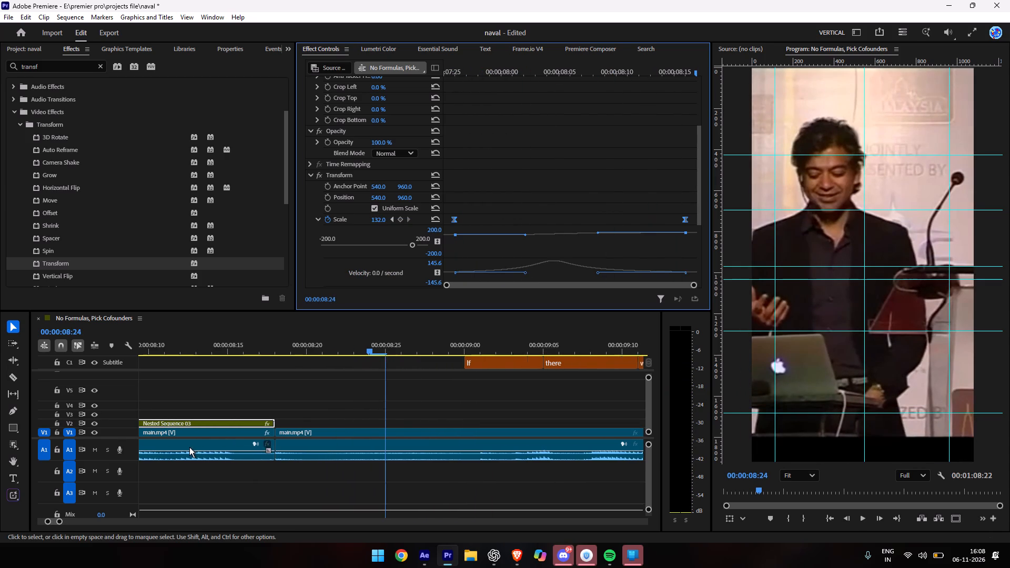
left_click_drag(61, 523, 157, 515)
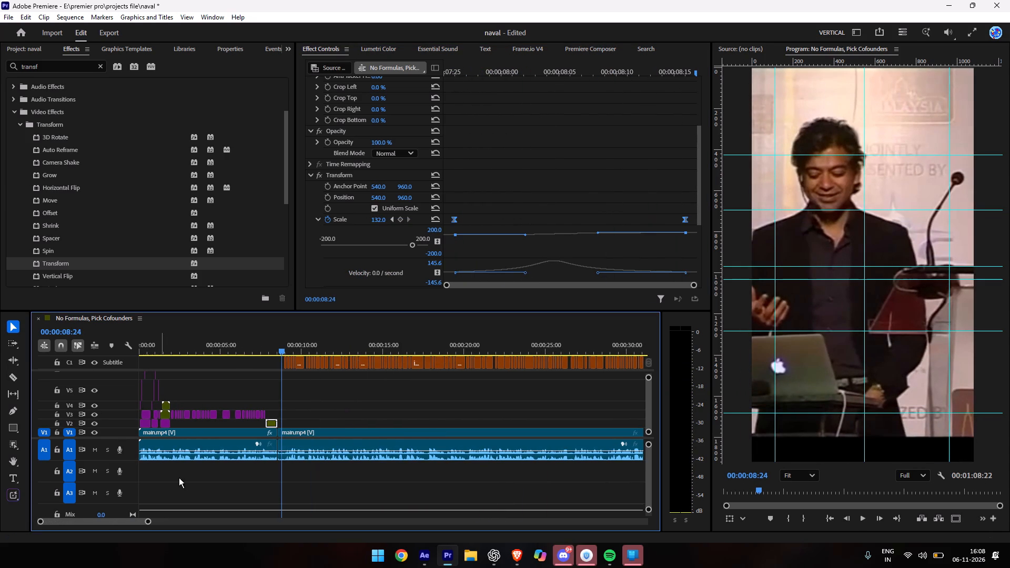
left_click_drag(273, 352, 222, 358)
key("space")
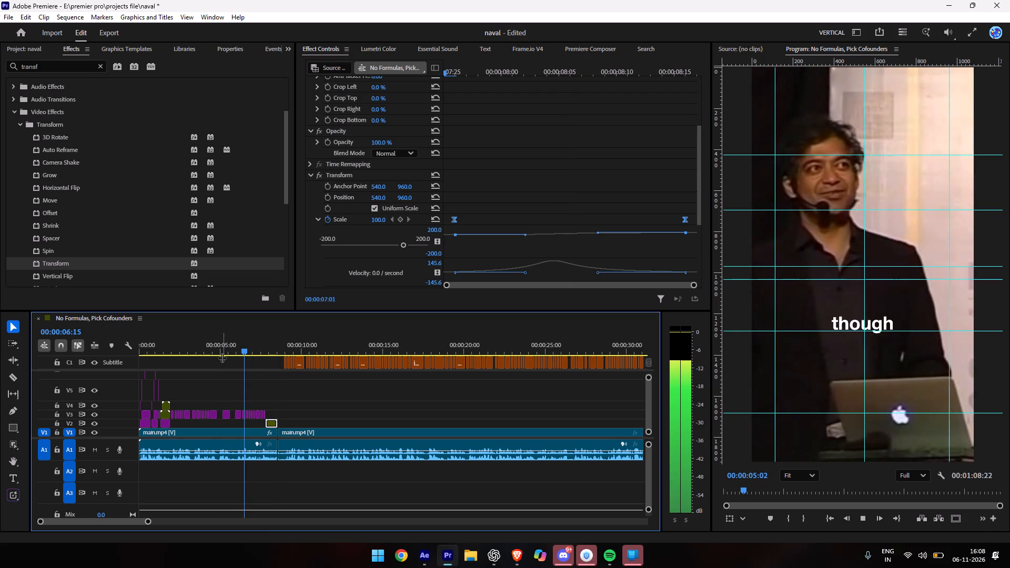
key("space")
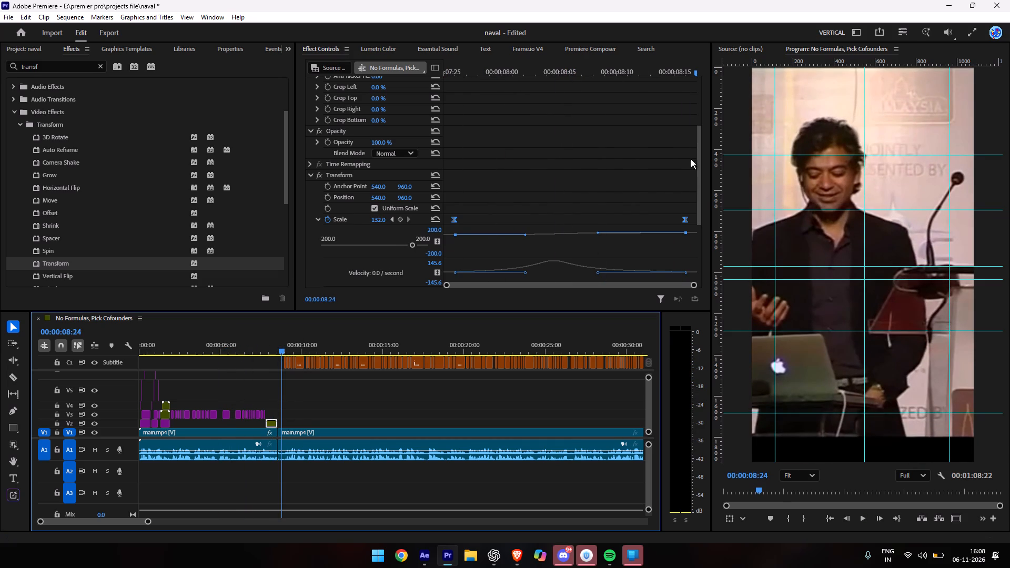
Set the Transform Scale keyframe at 00:00:08:16 to 110.
left_click(684, 74)
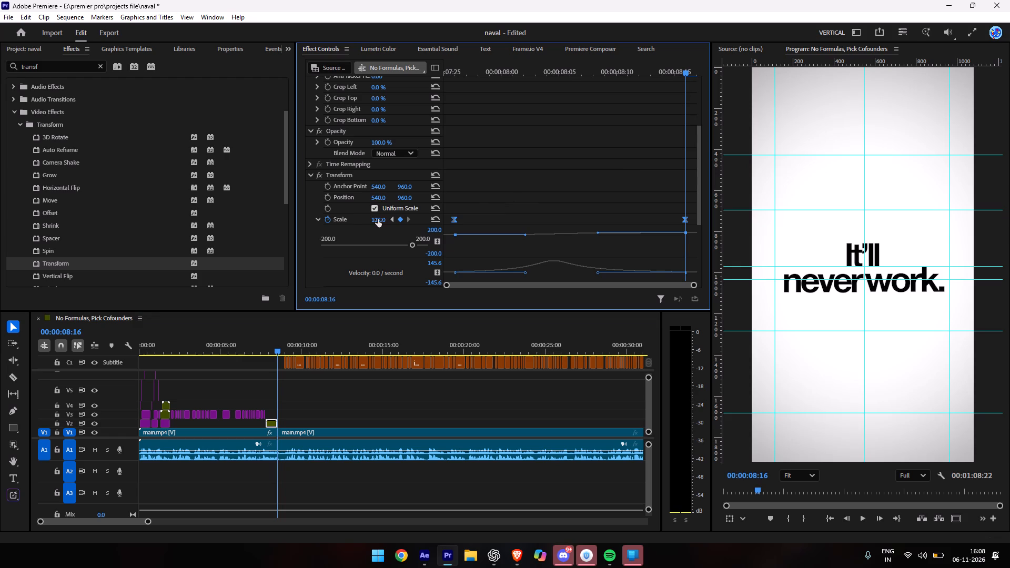
left_click_drag(378, 219, 363, 220)
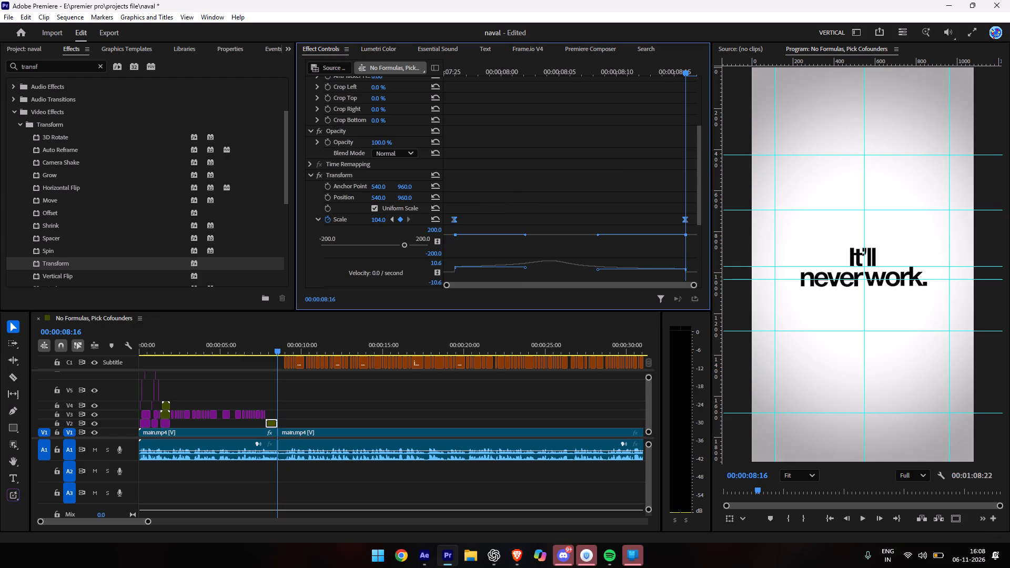
left_click_drag(363, 220, 365, 220)
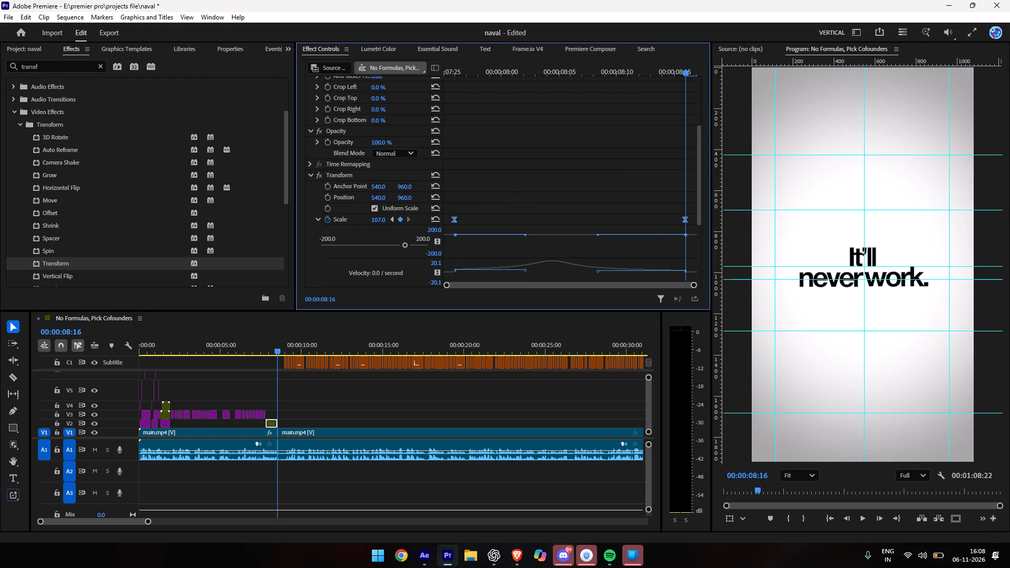
left_click_drag(365, 220, 366, 220)
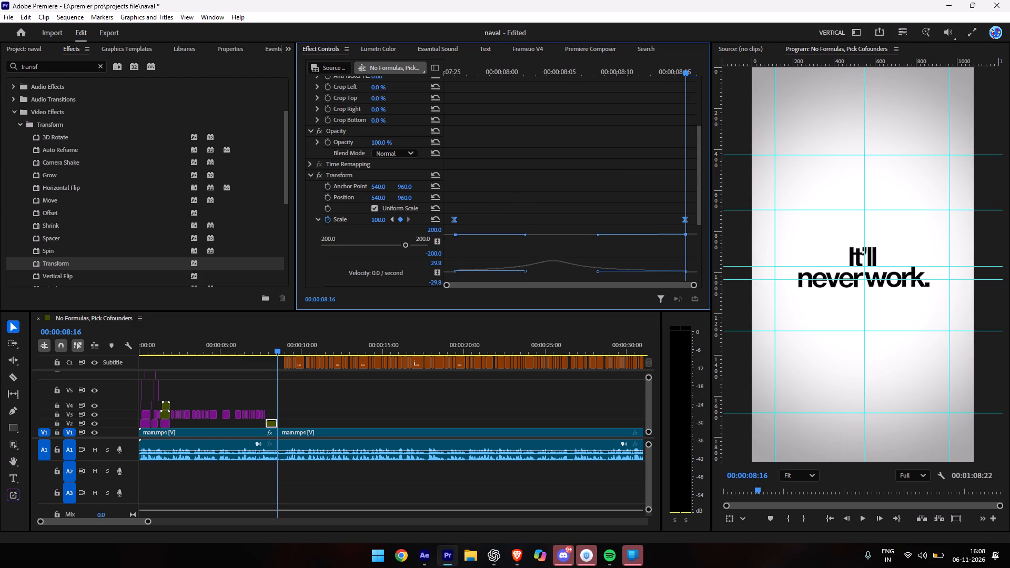
left_click_drag(366, 220, 367, 220)
Play back the "It'll never work." section from 00:00:07:26 and compare it with the "No Formulas" title near 00:00:01:25.
left_click(459, 74)
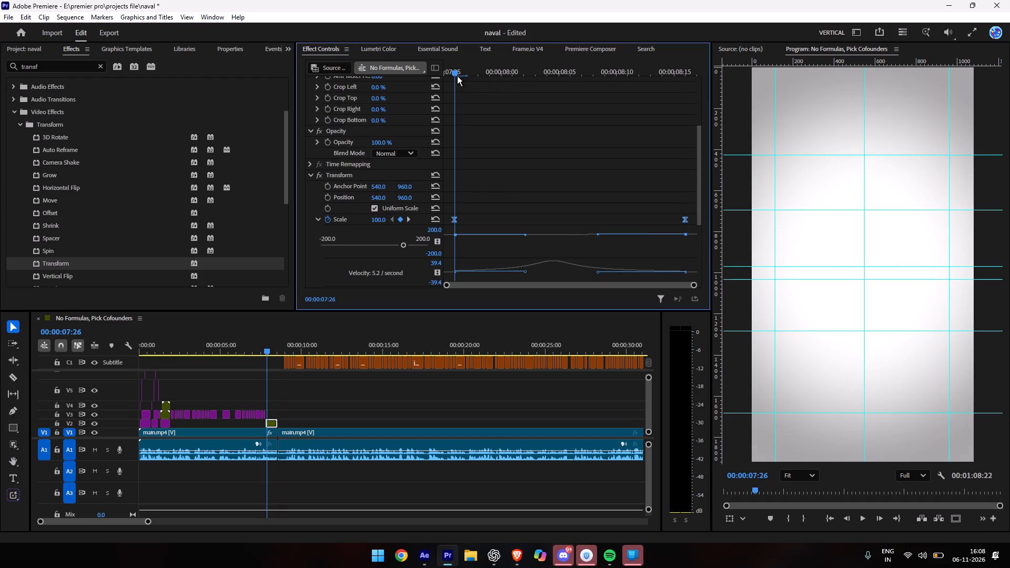
key("space")
key("space")
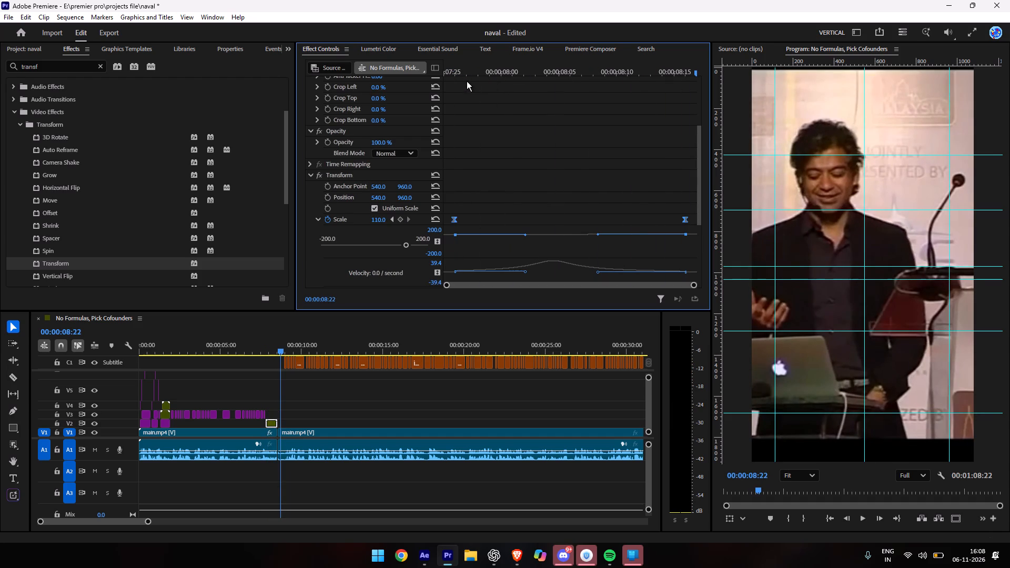
left_click(458, 75)
key("space")
key("space")
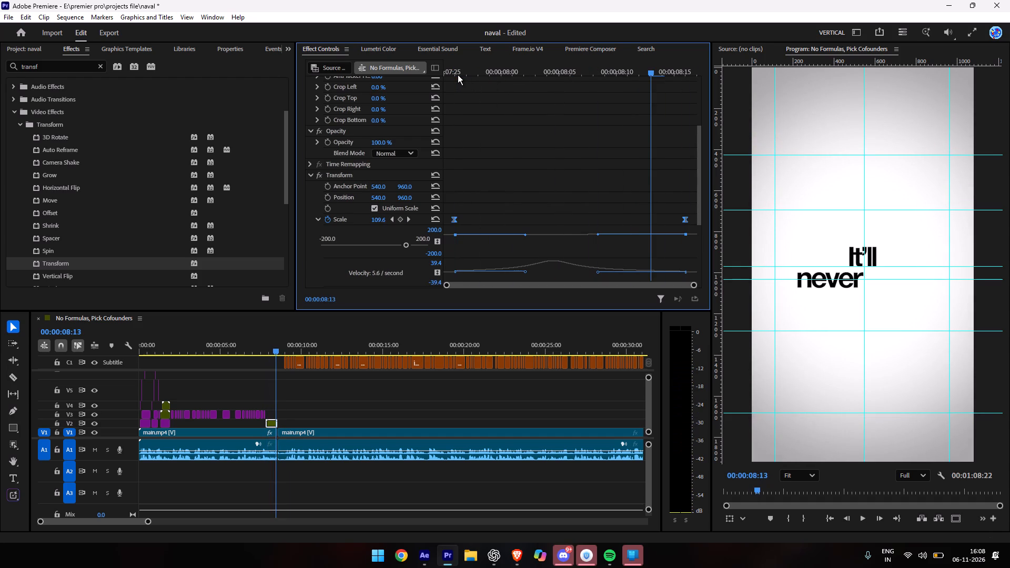
key("space")
key("space")
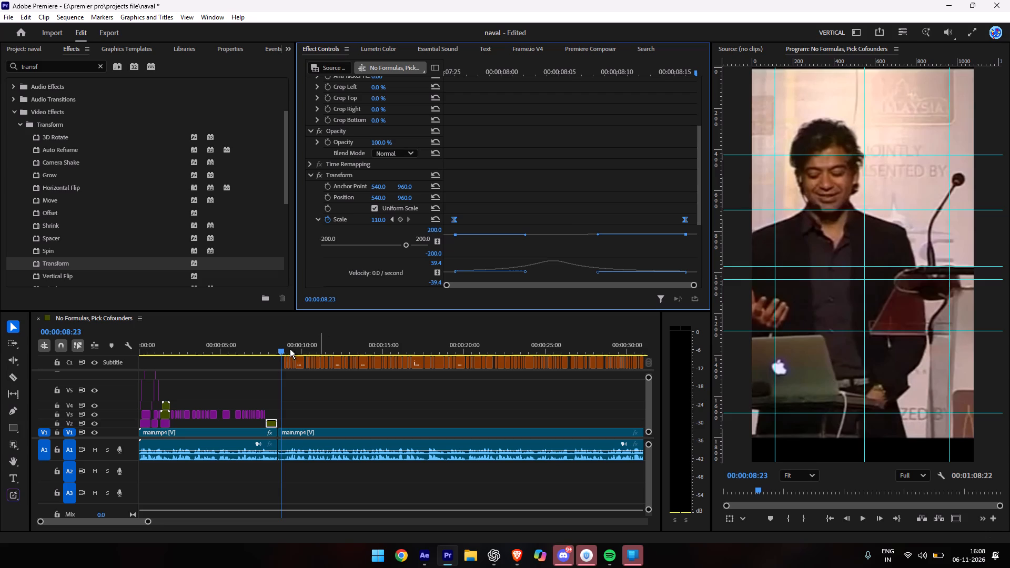
left_click_drag(274, 353, 274, 353)
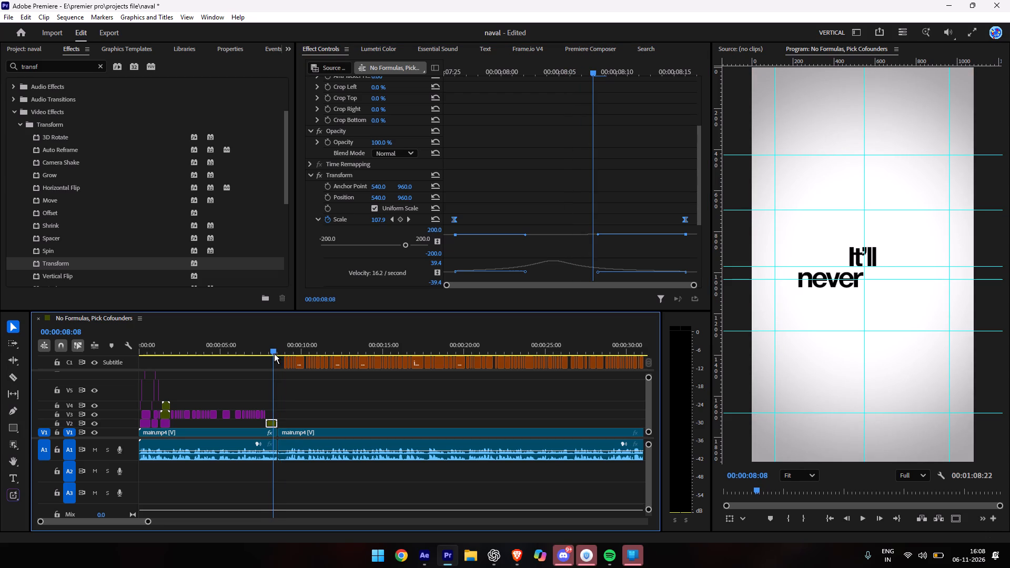
left_click_drag(274, 353, 275, 353)
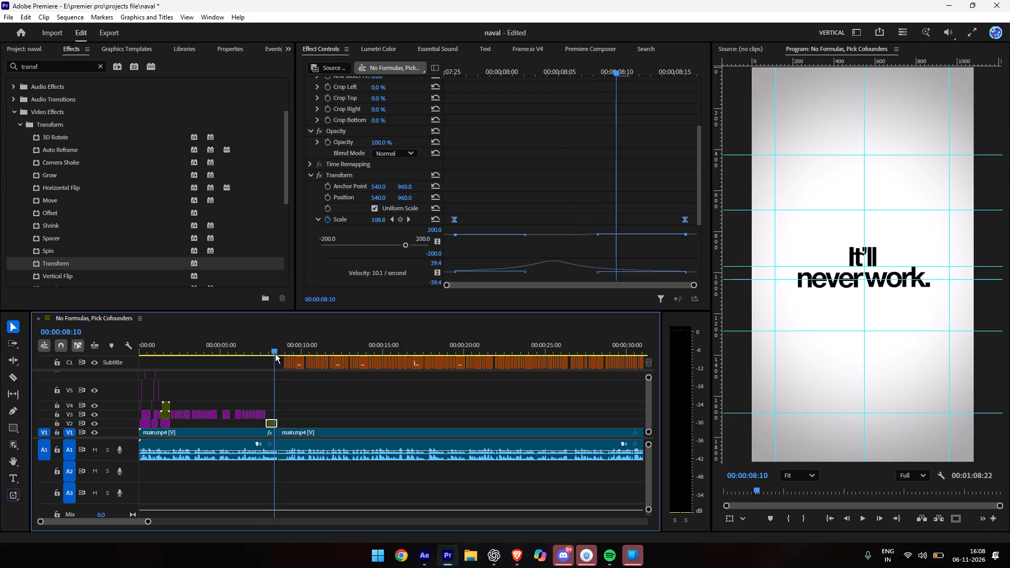
left_click_drag(275, 353, 163, 362)
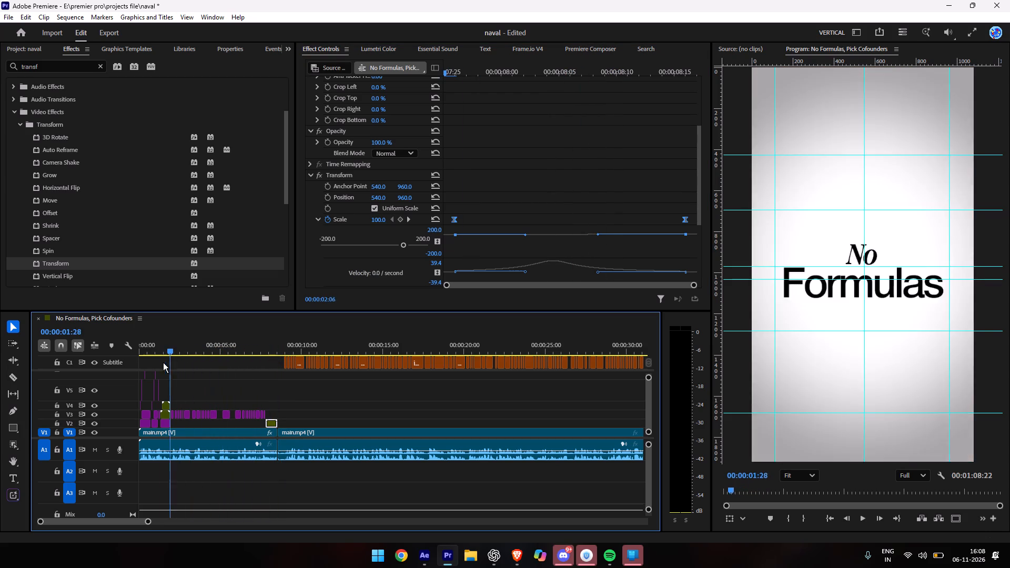
left_click_drag(163, 362, 170, 359)
Change the font of all the "No" text clips in Nested Sequence 01 to Helvetica Neue Medium, and return to the main sequence.
scroll(185, 396, "up", 5)
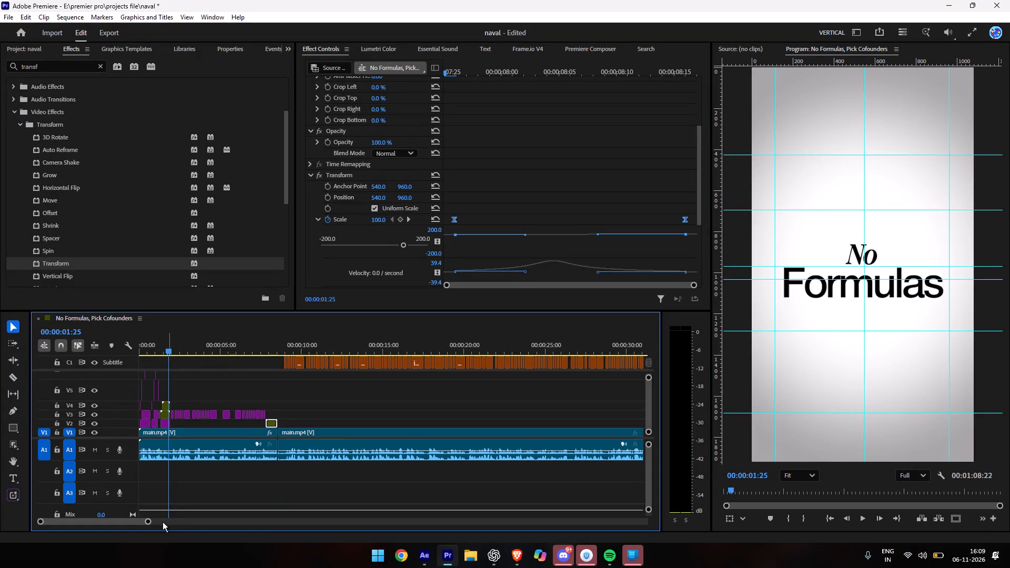
left_click_drag(150, 523, 72, 531)
left_click(338, 413)
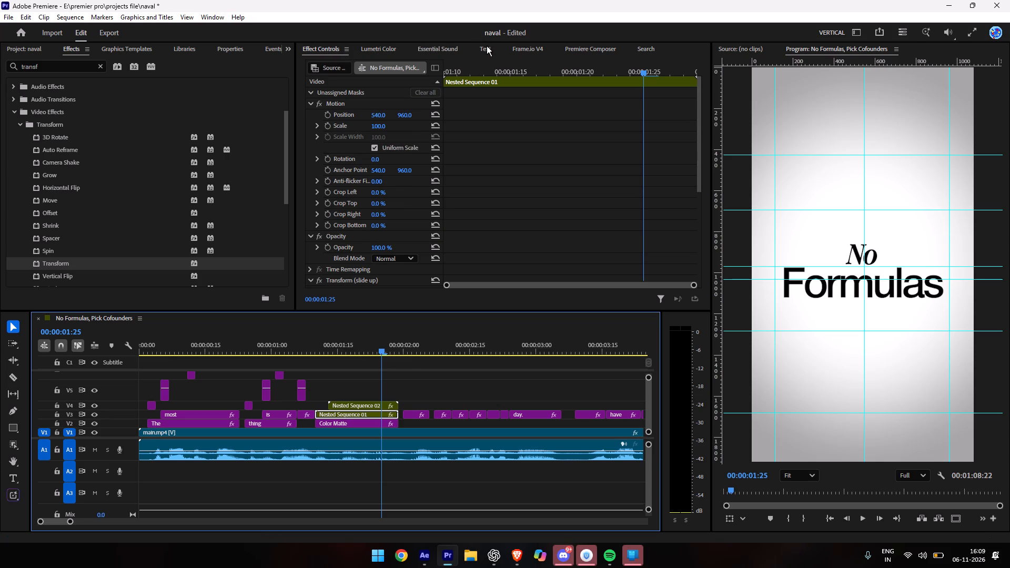
double_click(358, 414)
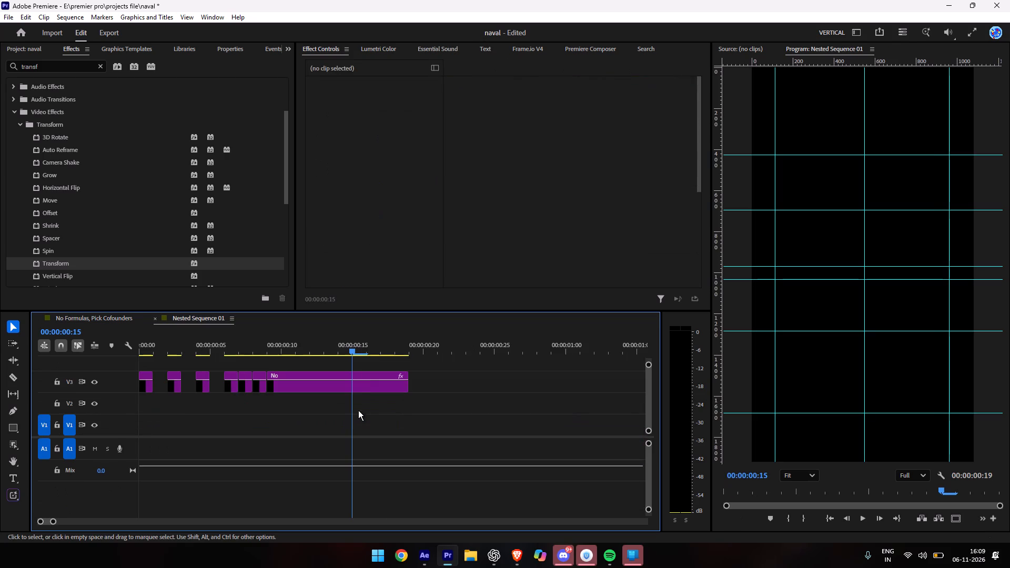
left_click_drag(454, 395, 142, 369)
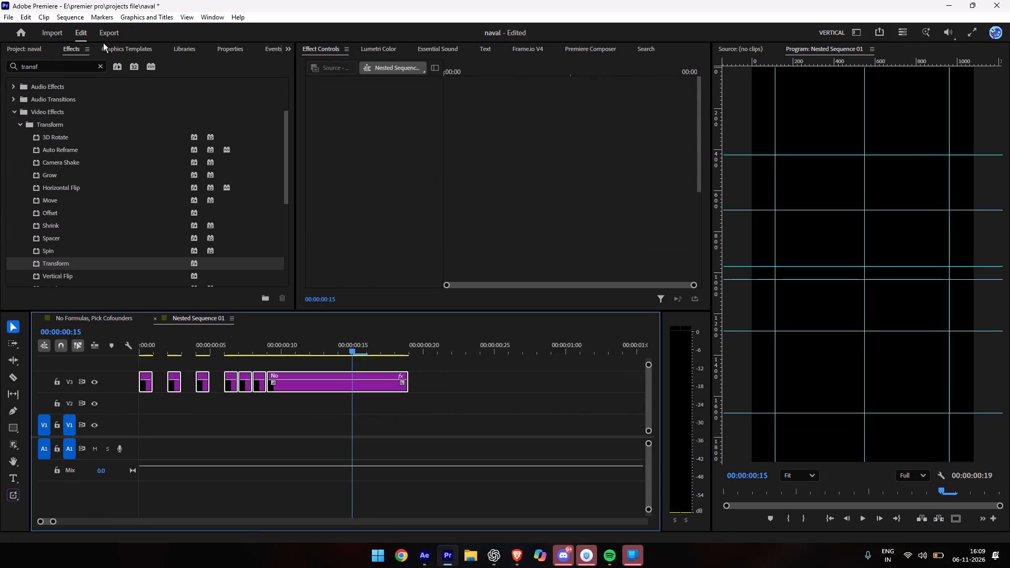
left_click(238, 47)
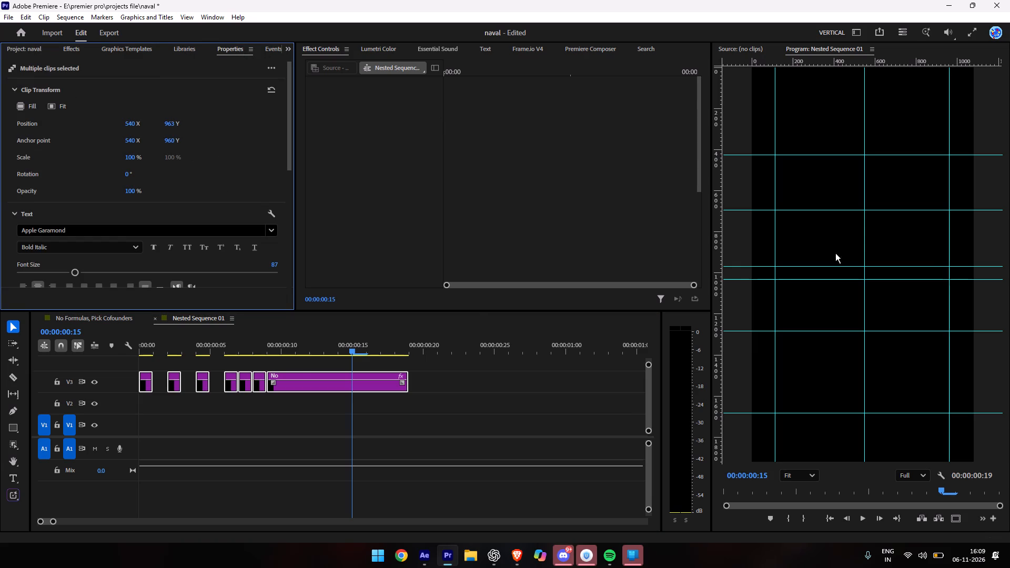
scroll(195, 188, "down", 4)
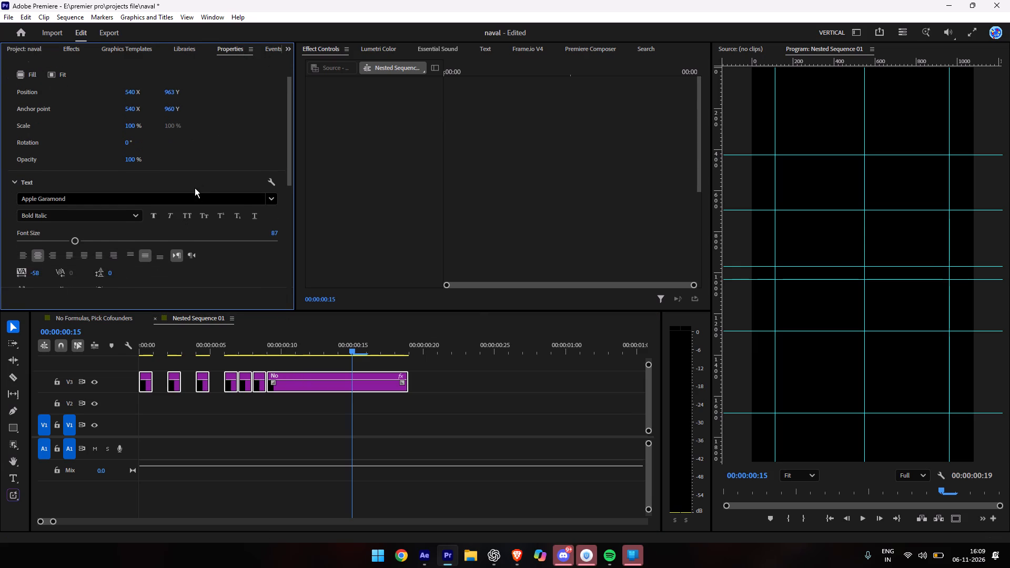
left_click(169, 186)
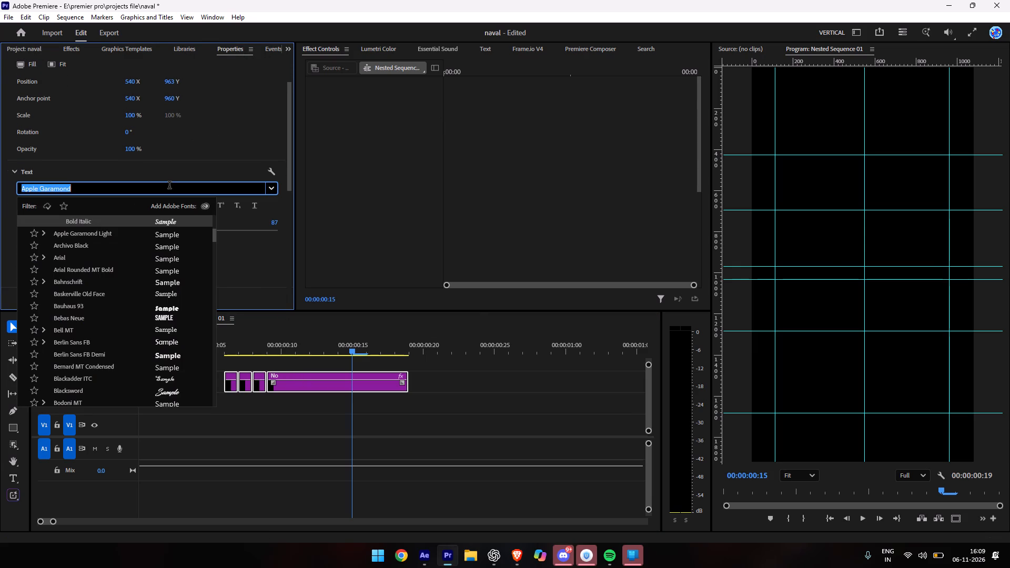
type("hel")
type("veti")
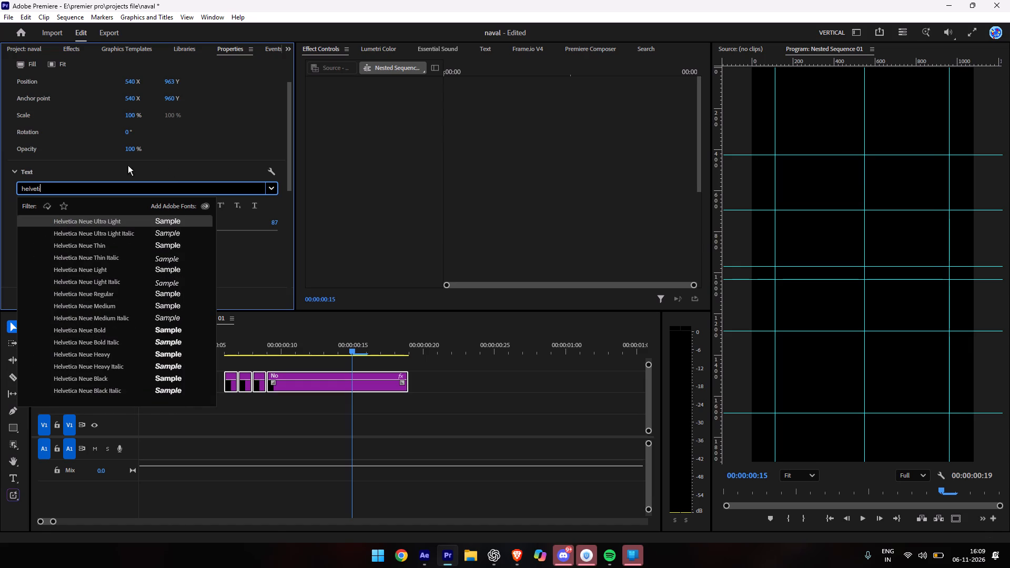
left_click(105, 301)
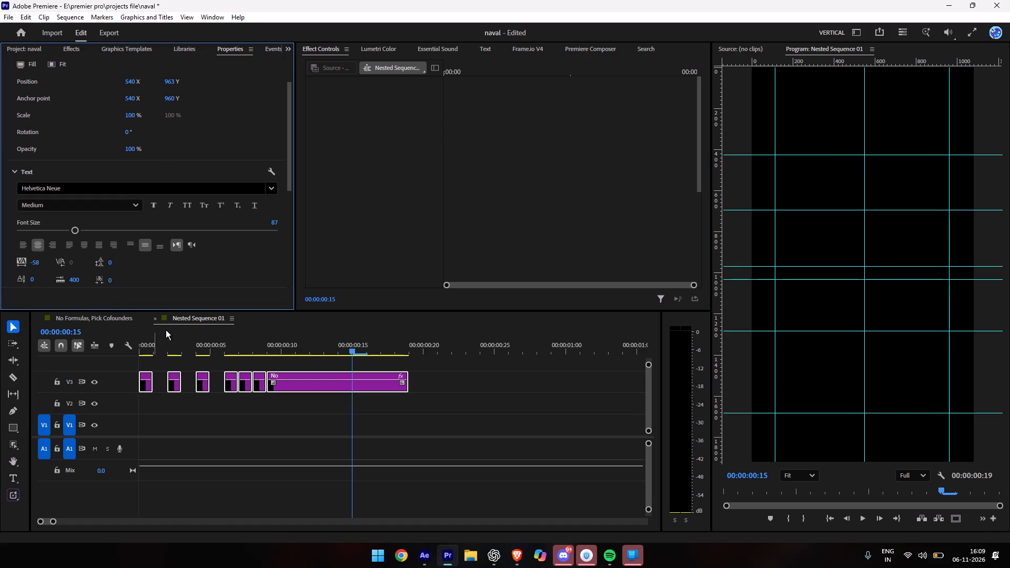
left_click(84, 318)
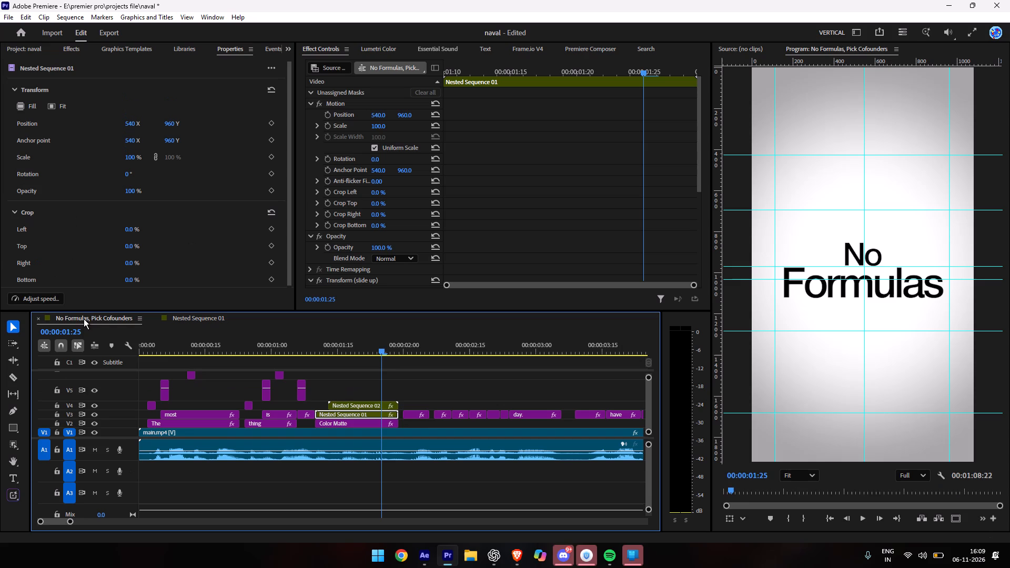
Examine the font style, size and tracking of the "It'll" text inside Nested Sequence 03.
scroll(460, 366, "down", 7)
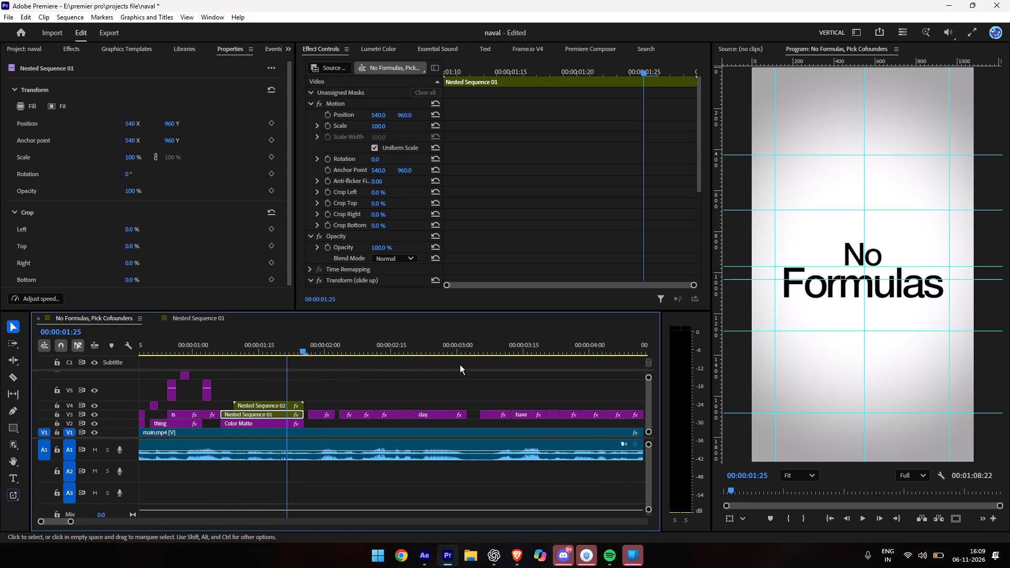
scroll(460, 364, "down", 20)
scroll(460, 364, "down", 16)
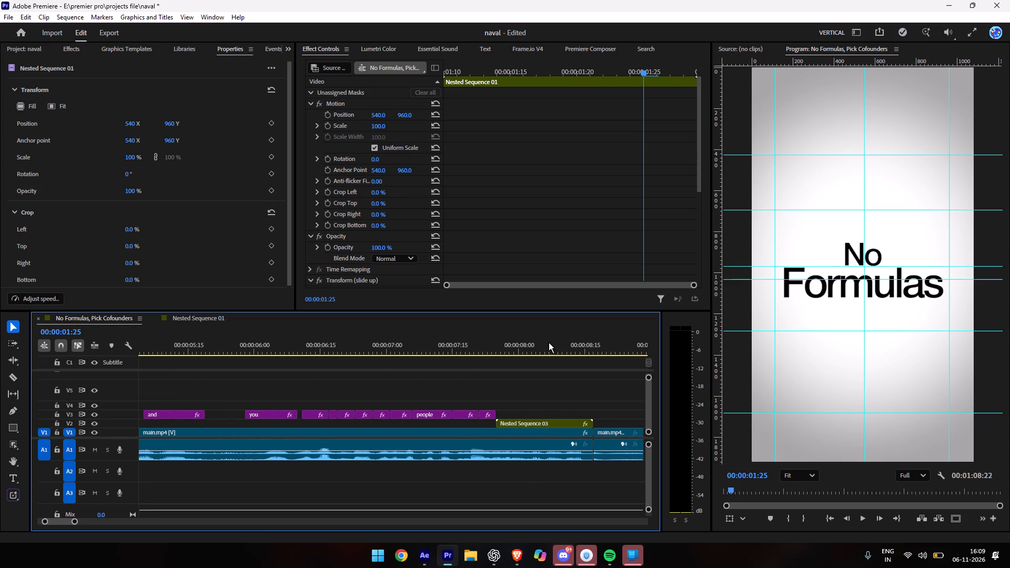
left_click(549, 343)
left_click_drag(549, 343, 571, 344)
left_click(552, 425)
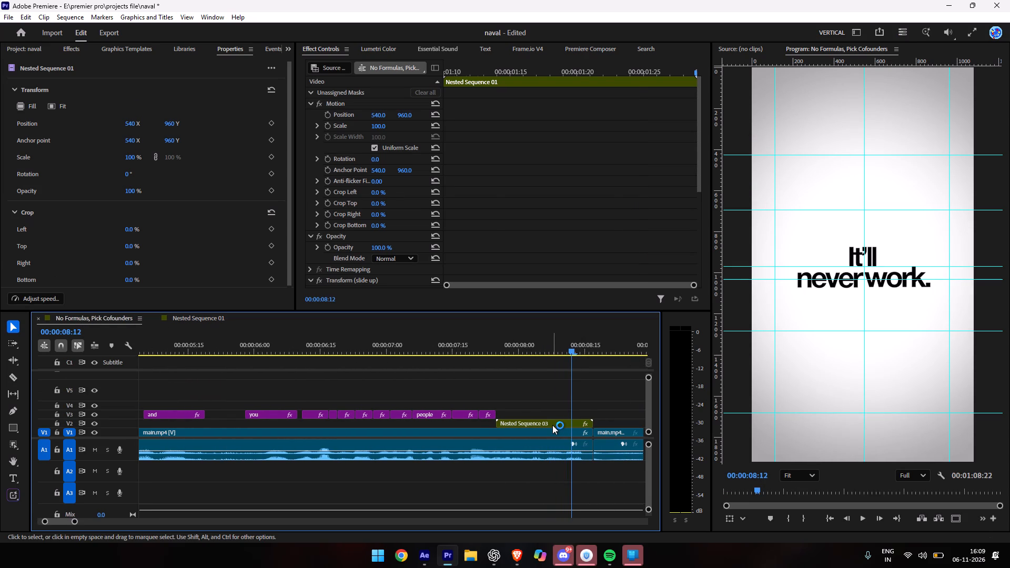
double_click(552, 425)
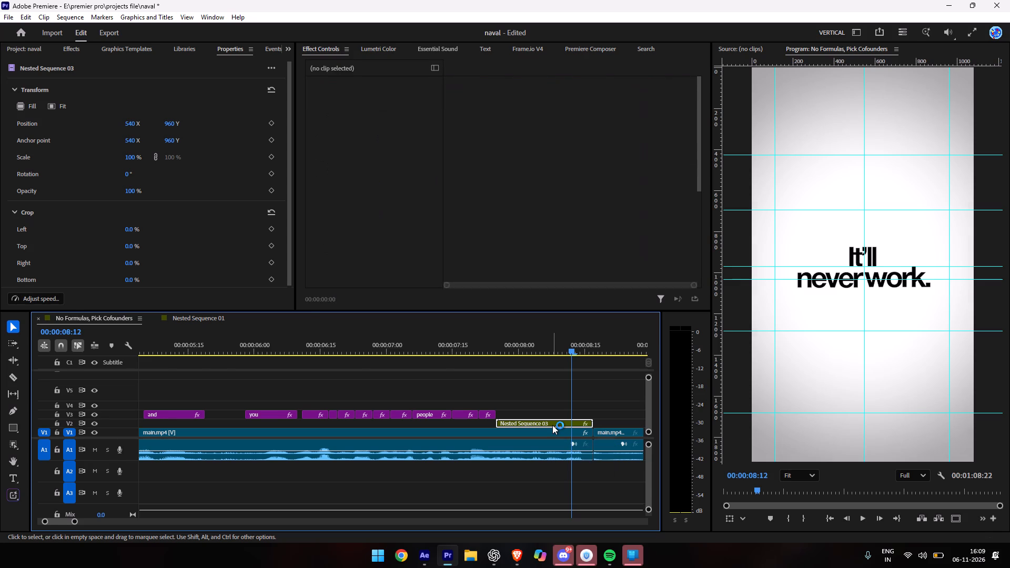
left_click(339, 387)
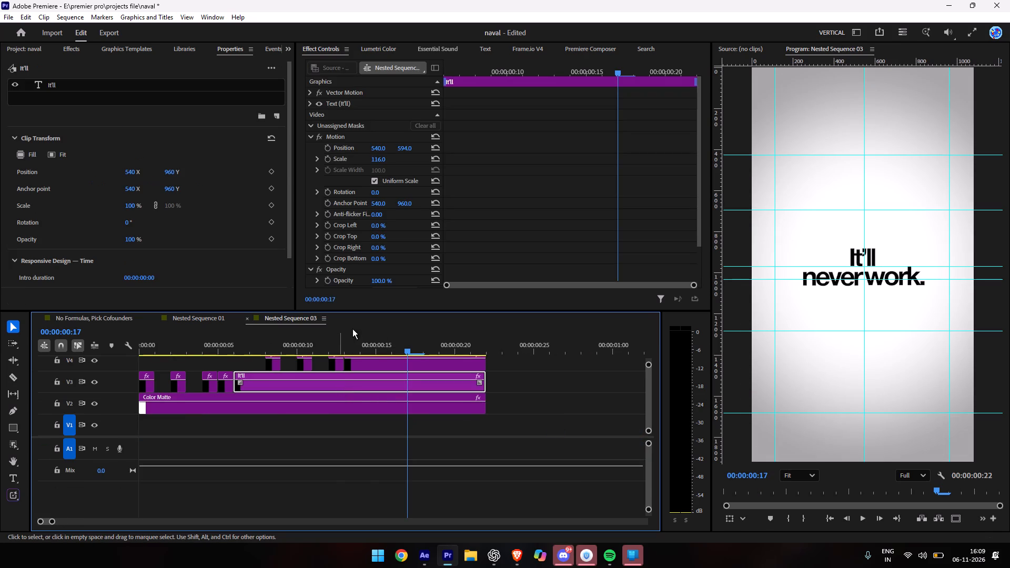
left_click(123, 88)
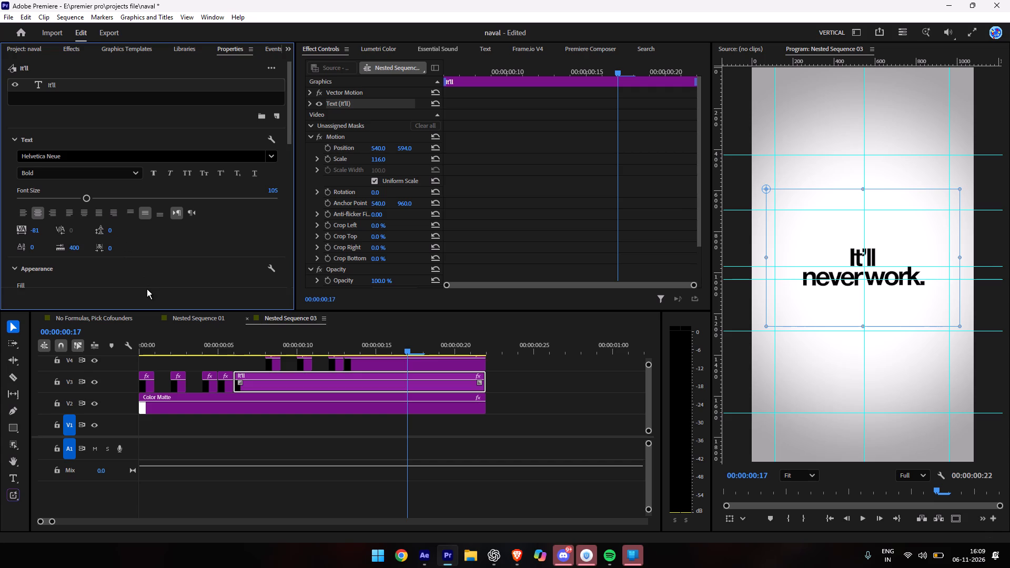
Set all the "No" text clips in Nested Sequence 01 to Bold, with tracking -81 and font size 105.
left_click(207, 321)
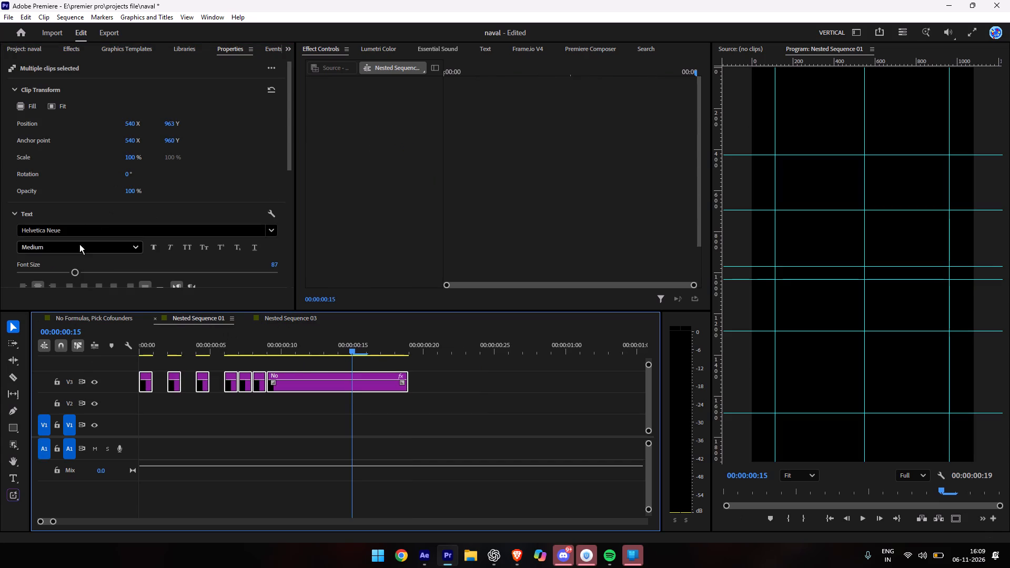
left_click(70, 250)
left_click(45, 382)
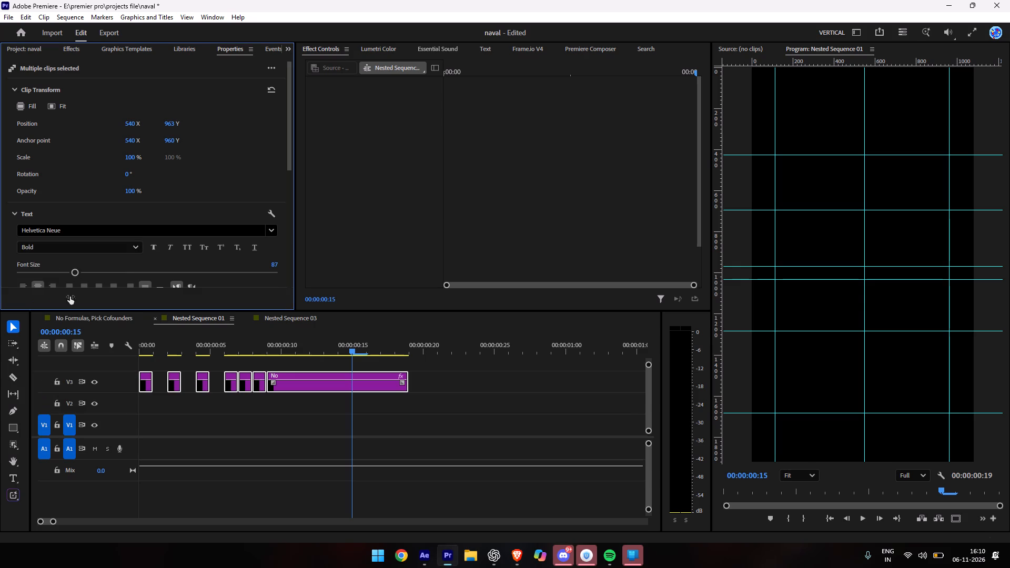
scroll(240, 209, "down", 4)
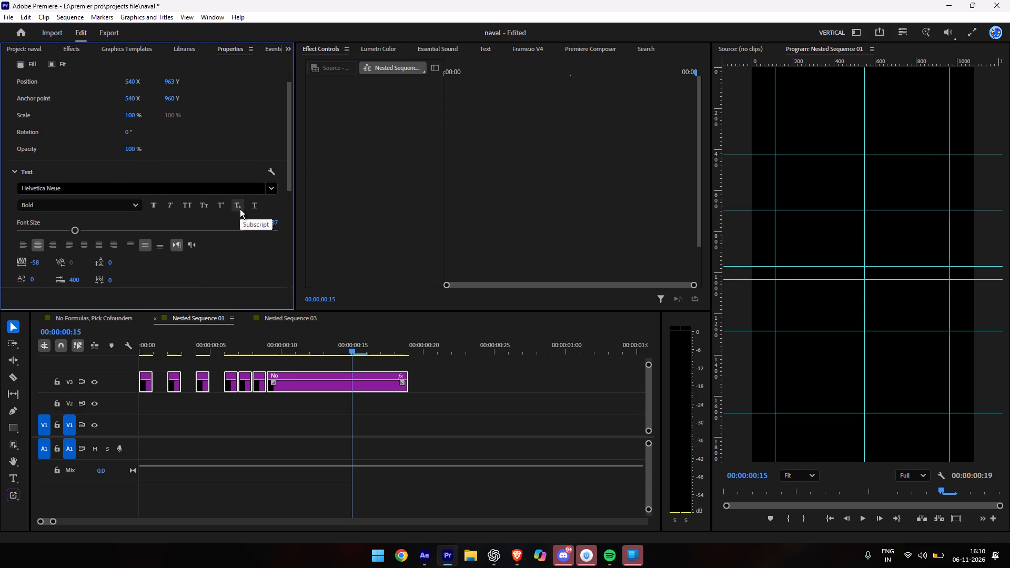
left_click(34, 262)
type("-81")
key("Return")
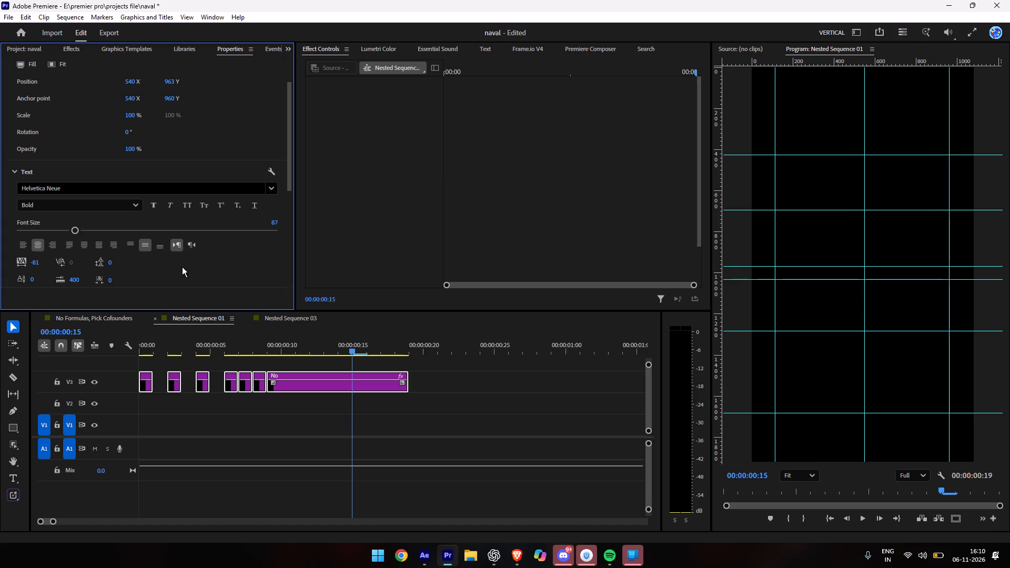
left_click(274, 224)
type("105")
key("Return")
Review the restyled "No" above "Formulas" in the main sequence at 00:00:01:25.
left_click(97, 318)
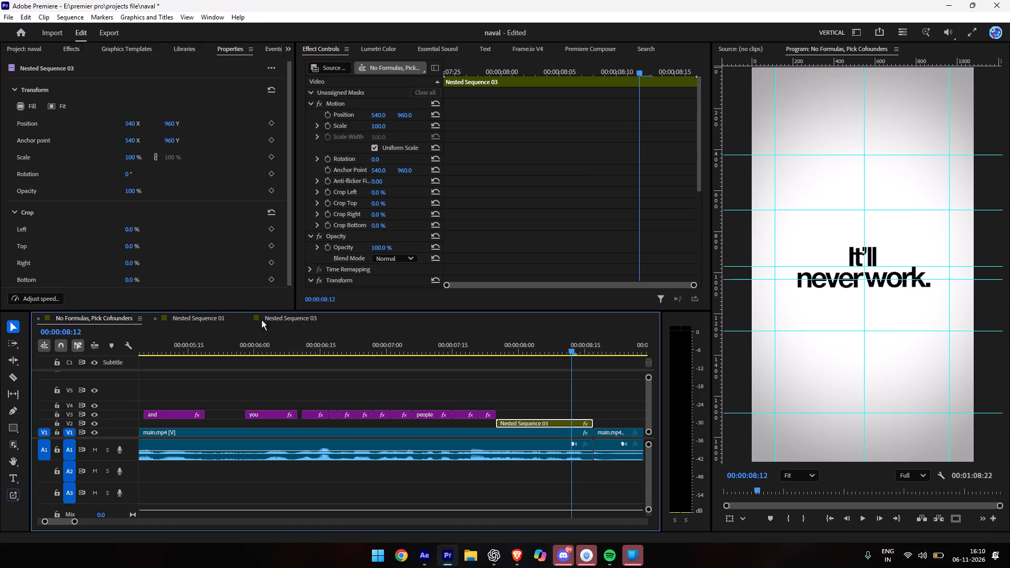
left_click_drag(554, 353, 198, 354)
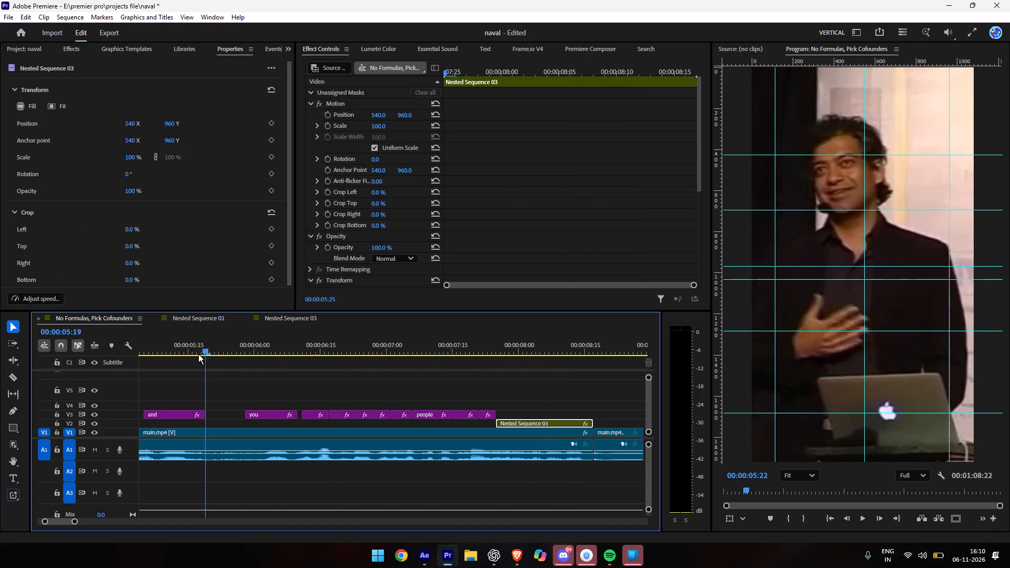
left_click_drag(198, 354, 0, 384)
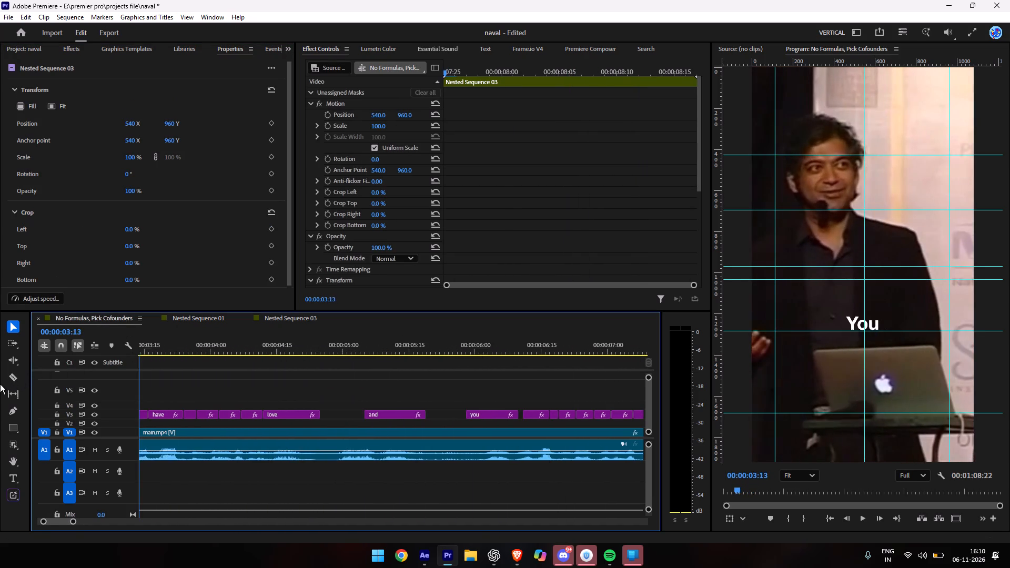
left_click_drag(0, 384, 190, 415)
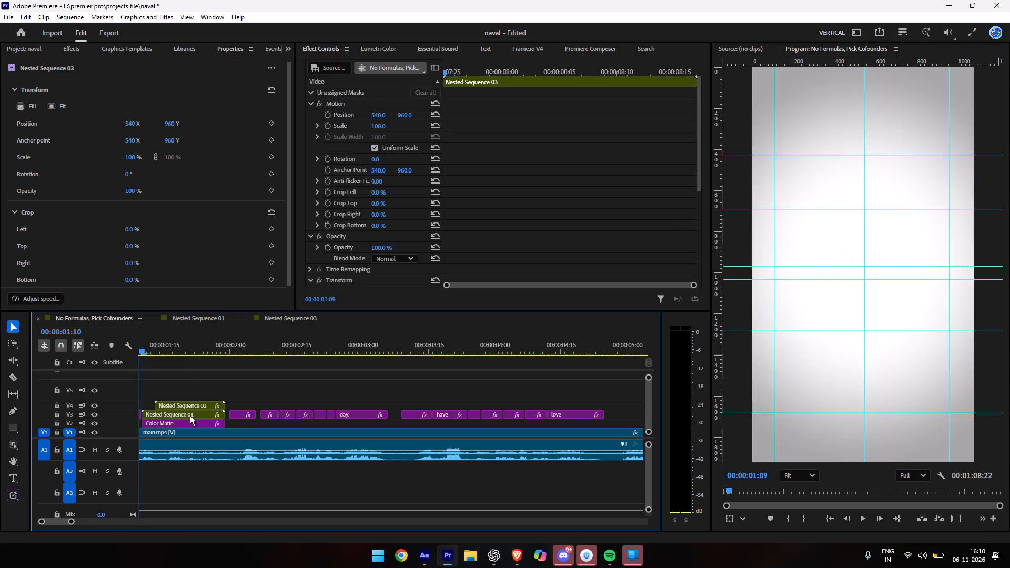
left_click_drag(190, 415, 208, 419)
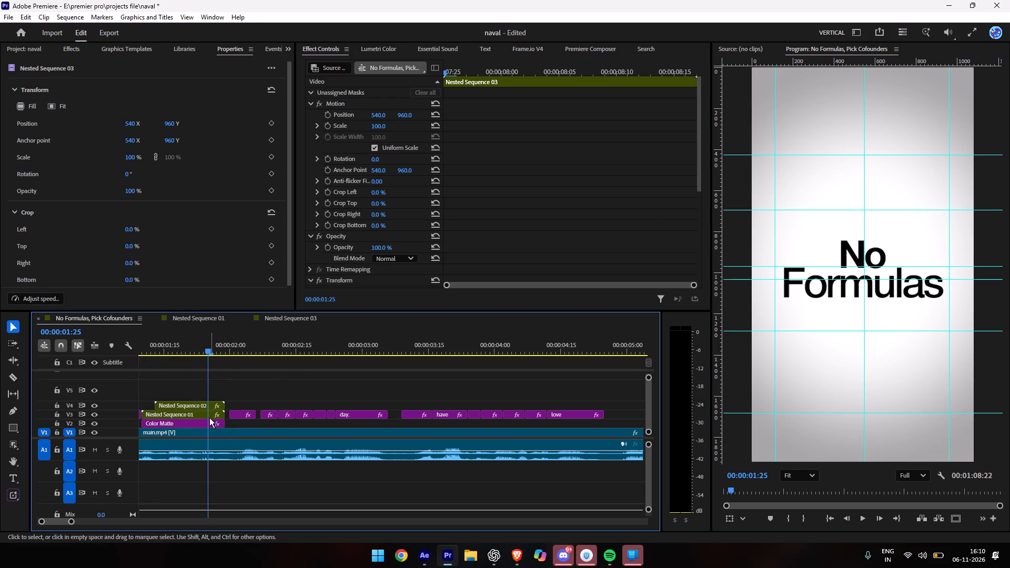
Examine the "never" text settings in Nested Sequence 03 and compare them with the "No" clips in Nested Sequence 01.
left_click(276, 321)
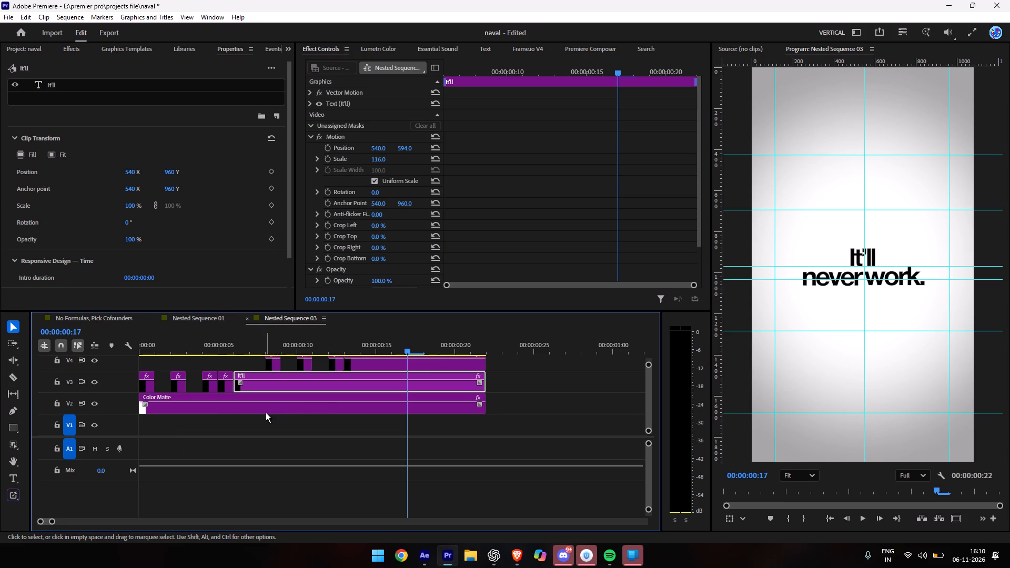
left_click(436, 362)
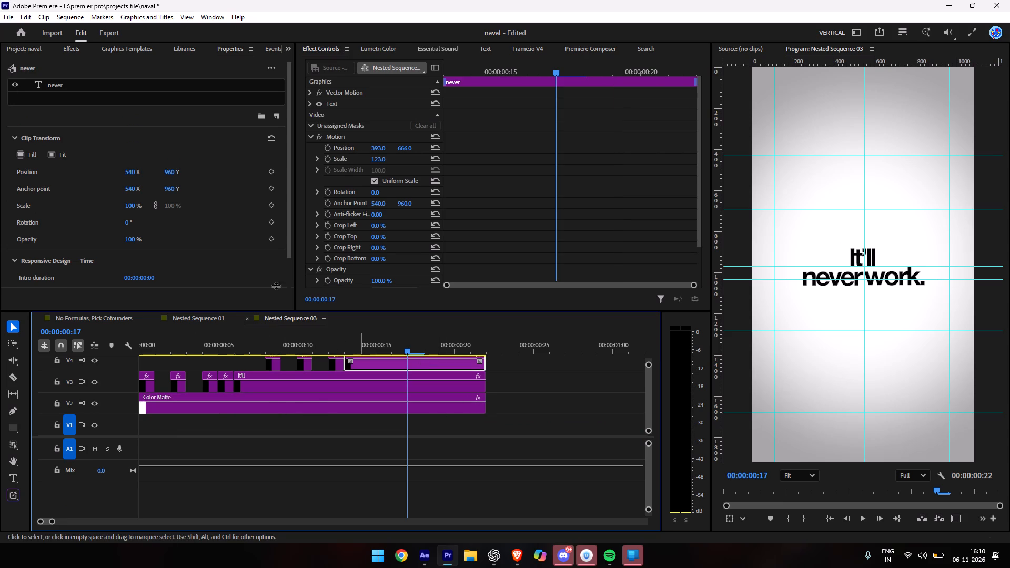
left_click(98, 80)
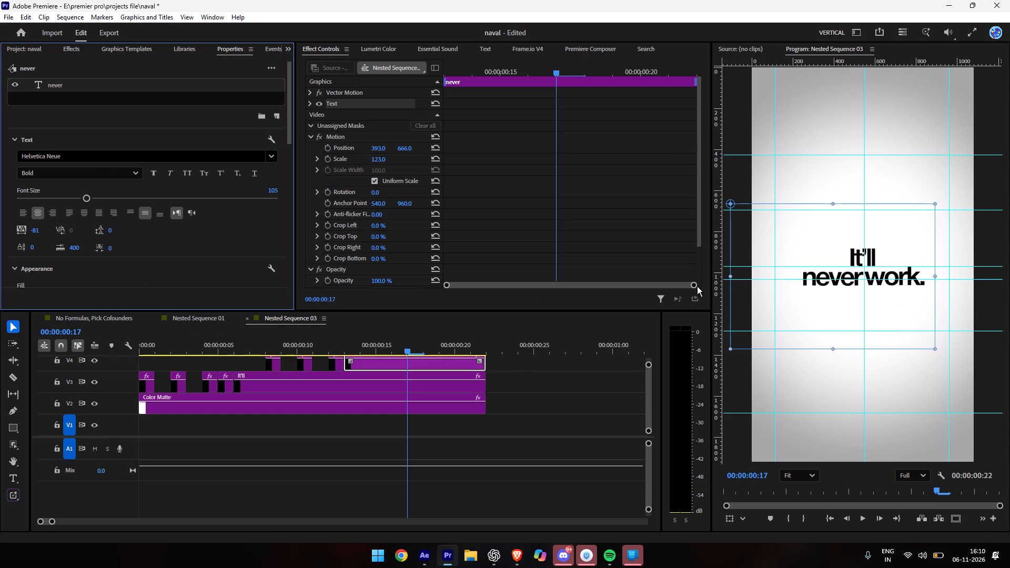
left_click(177, 321)
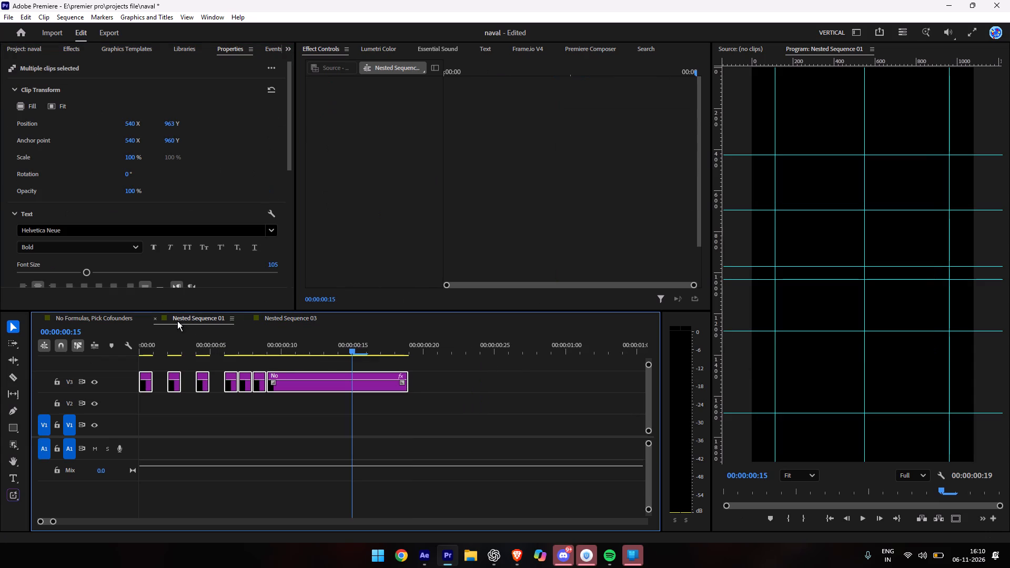
left_click(282, 317)
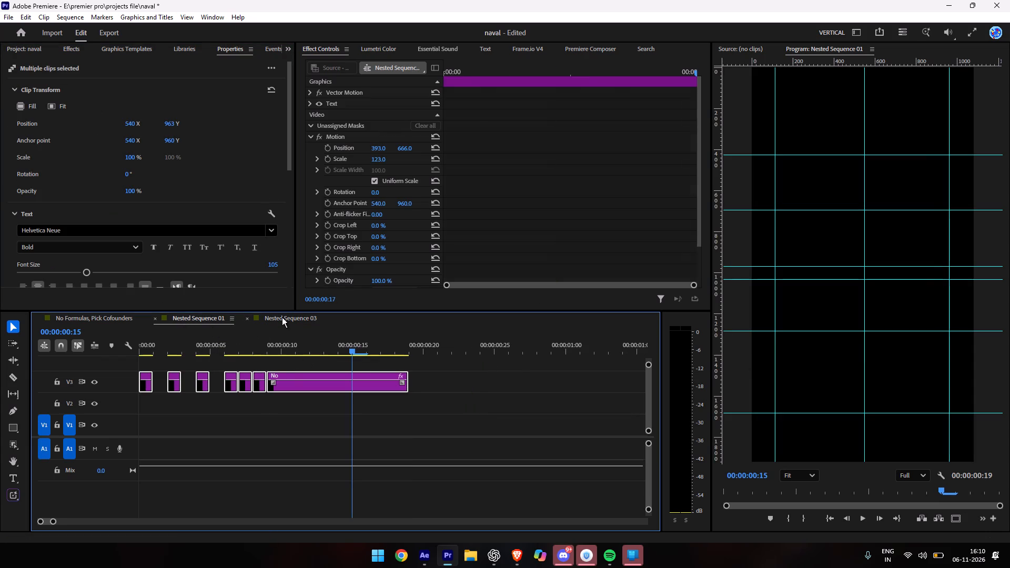
Copy the Color Matte clip from Nested Sequence 03 into Nested Sequence 01, on V2 beneath the "No" clips.
left_click(361, 413)
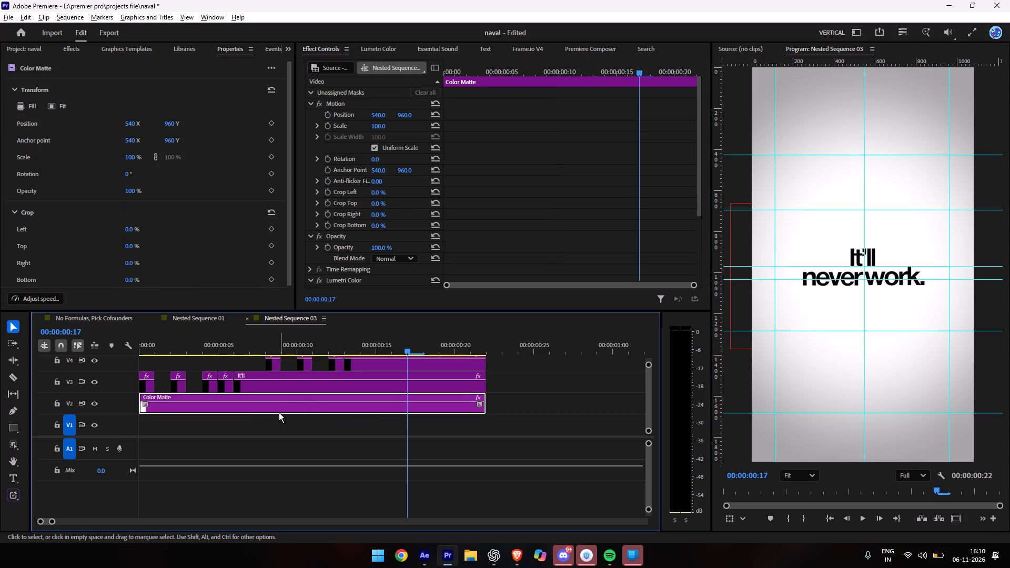
left_click_drag(278, 412, 186, 320, "alt")
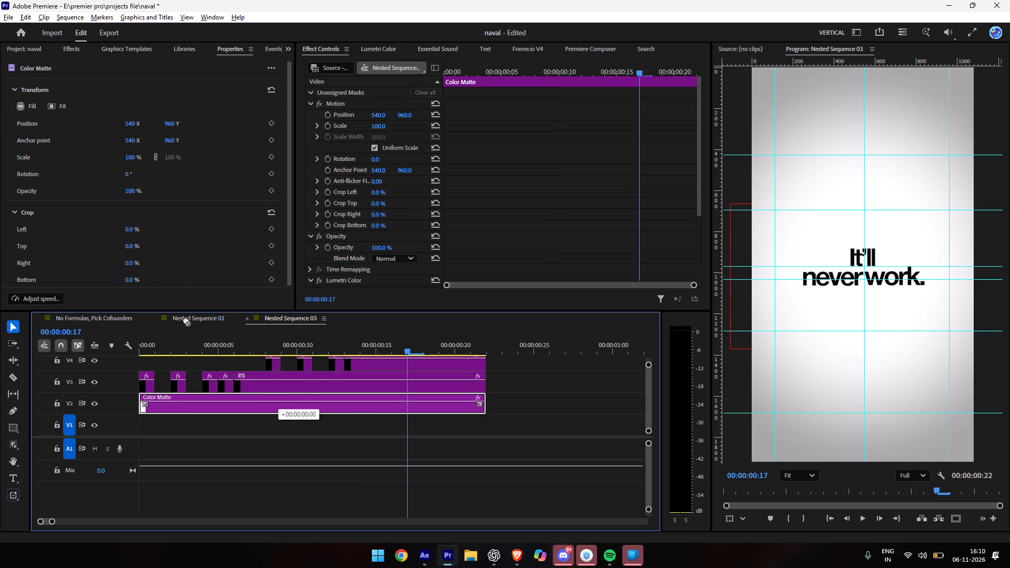
left_click_drag(186, 320, 198, 404, "alt")
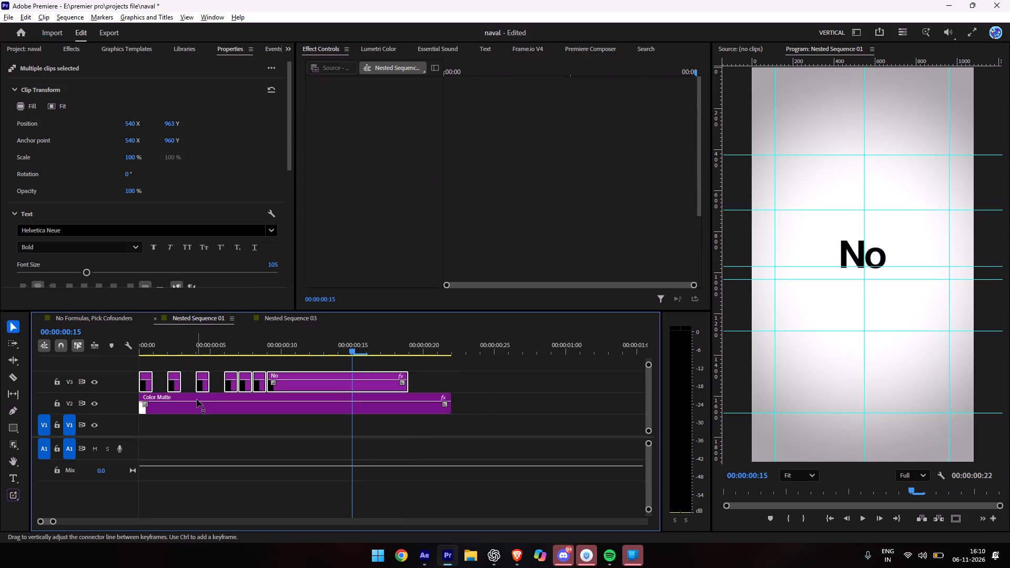
left_click_drag(352, 344, 360, 354)
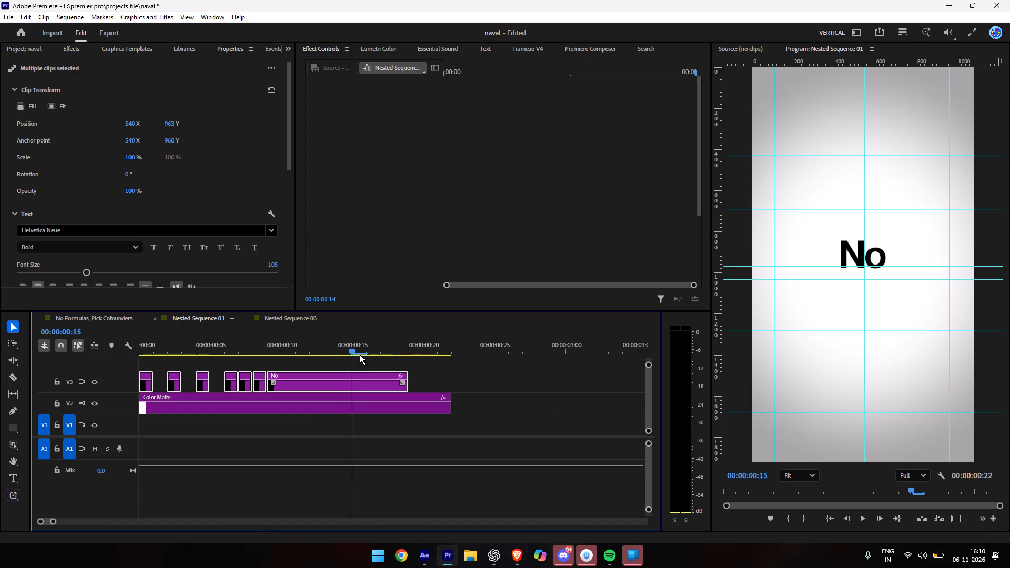
left_click_drag(360, 354, 354, 357)
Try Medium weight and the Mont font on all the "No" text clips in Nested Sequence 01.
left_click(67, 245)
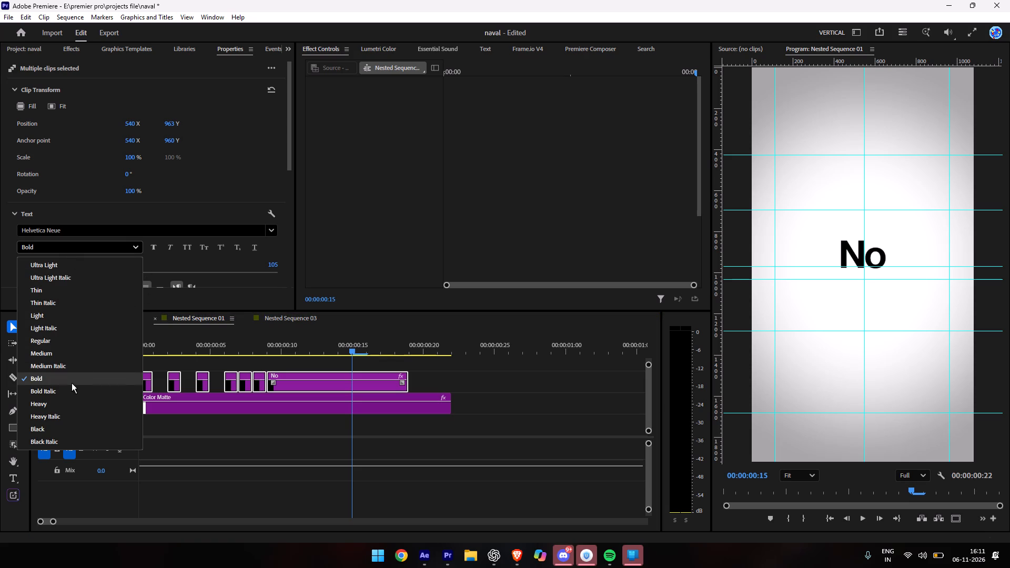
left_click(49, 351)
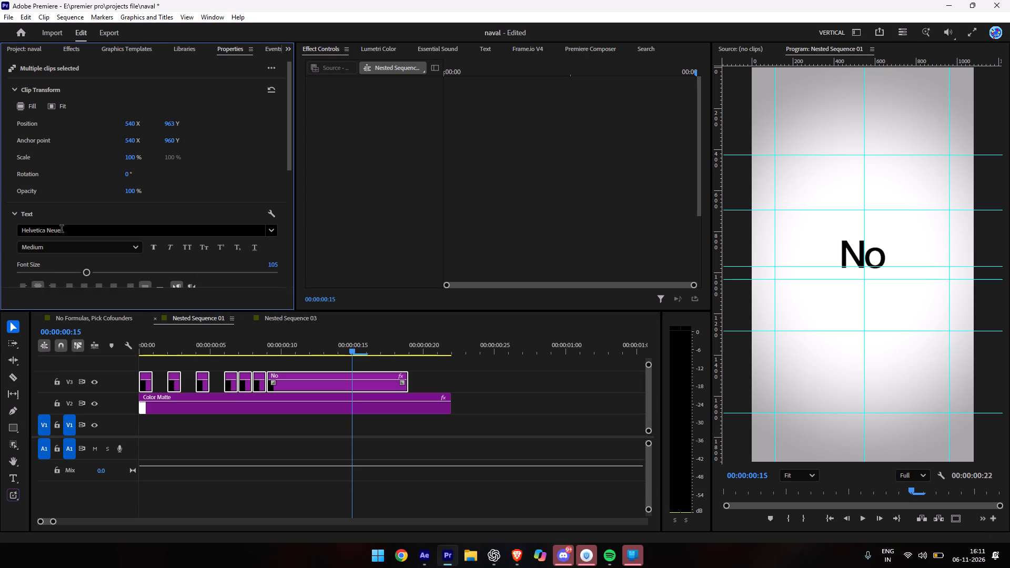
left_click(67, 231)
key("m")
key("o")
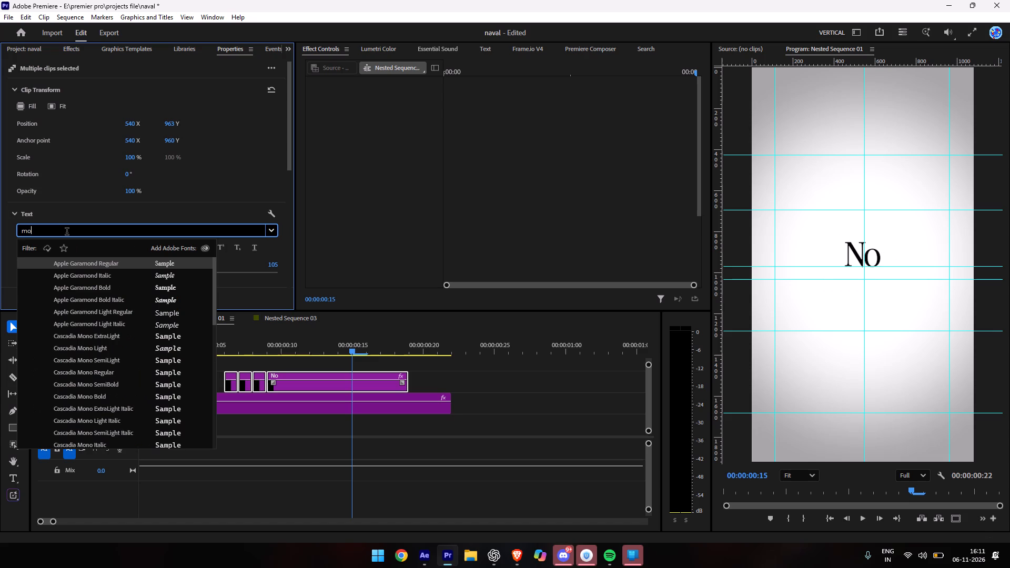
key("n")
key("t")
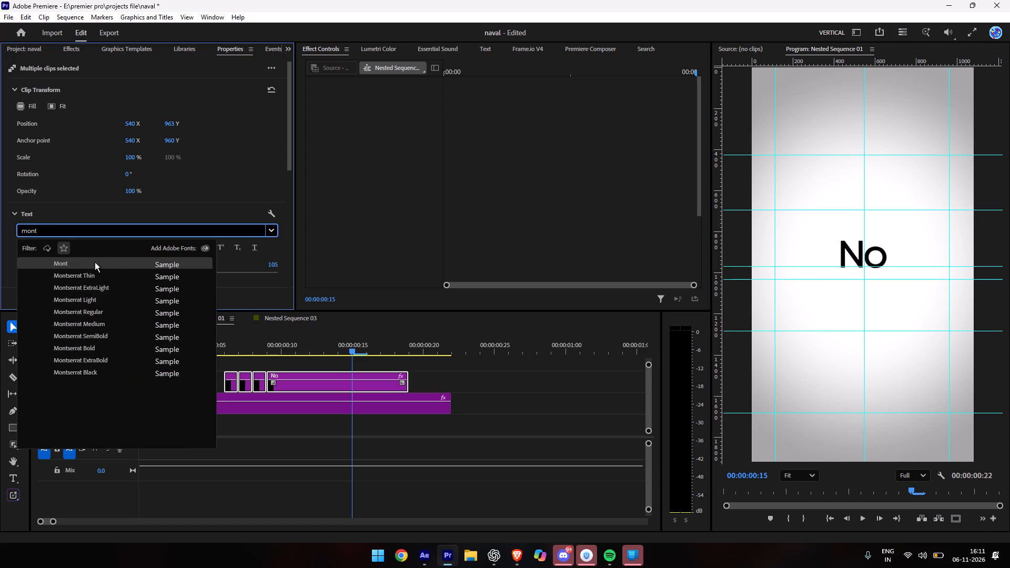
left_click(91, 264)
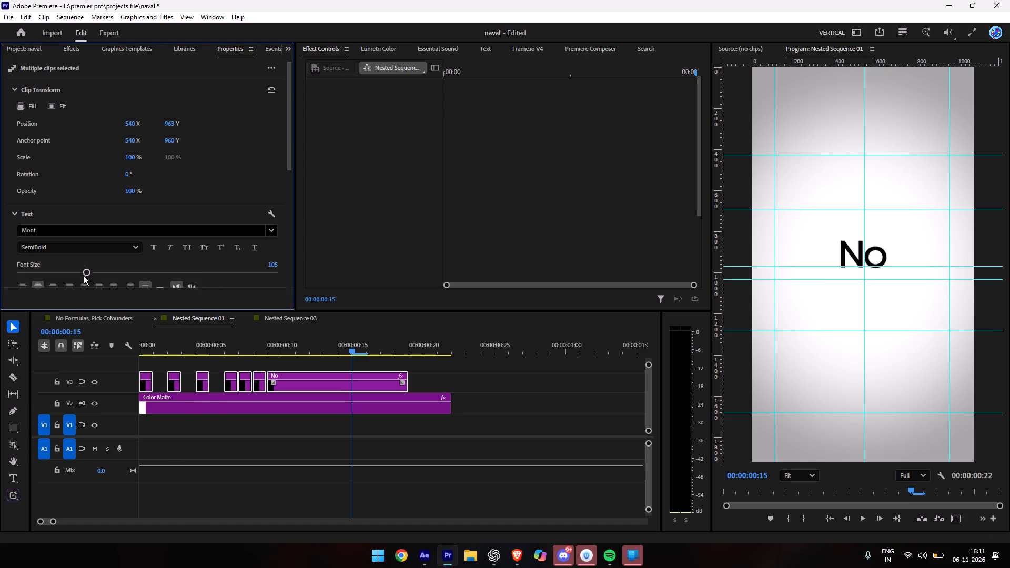
Set the "No" text clips to font size 86 and switch their font to a match for "hel".
left_click_drag(84, 274, 72, 276)
left_click(73, 235)
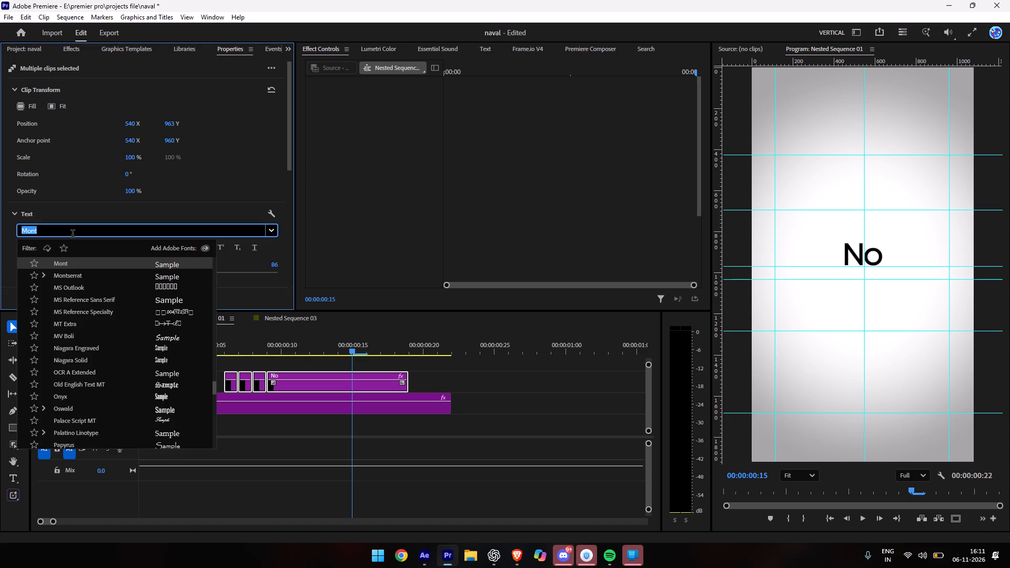
key("h")
type("el")
left_click(109, 358)
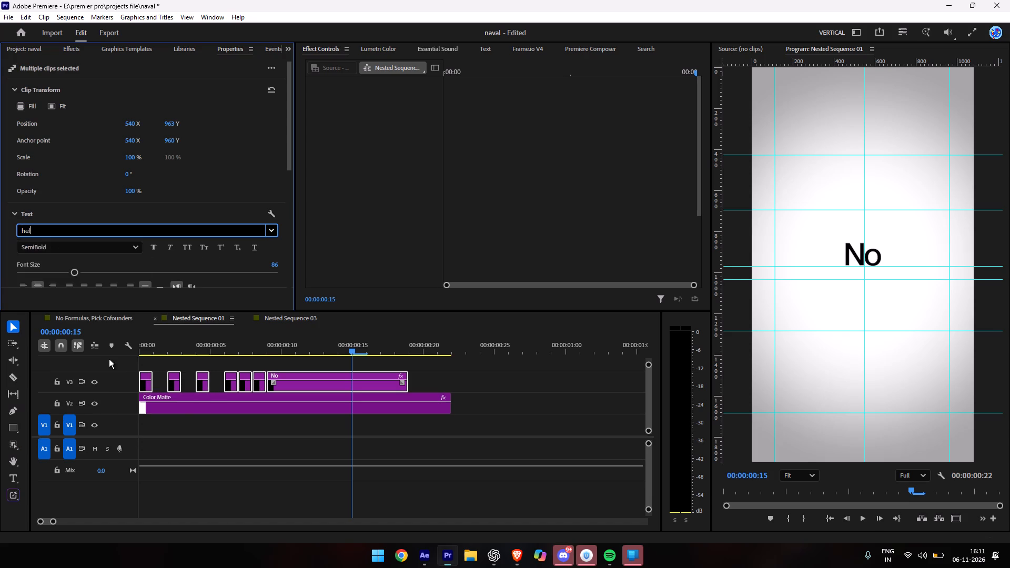
Adjust the vertical position of Nested Sequence 01 above "Formulas" in the main No Formulas, Pick Cofounders sequence.
left_click(93, 321)
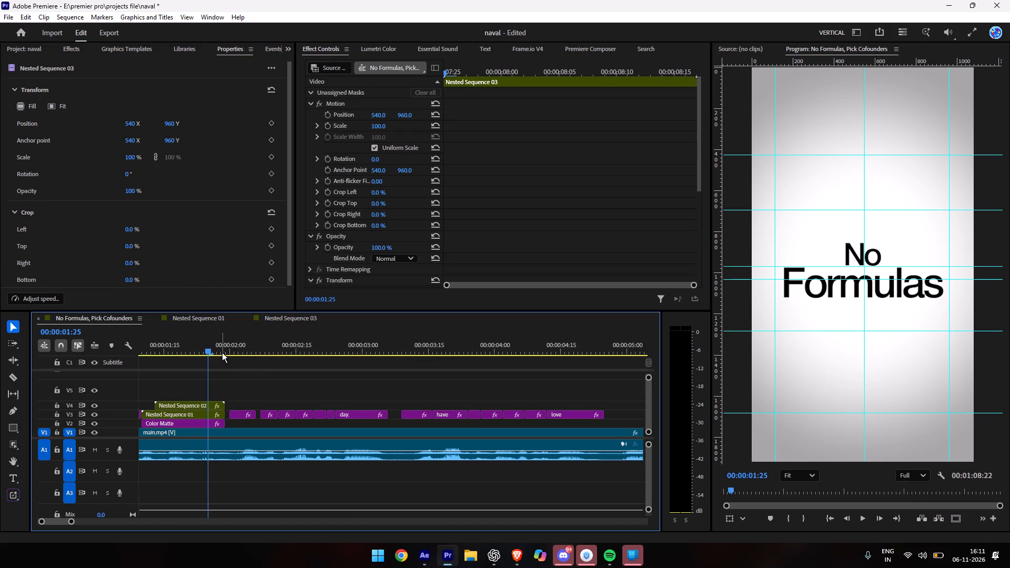
left_click(193, 412)
left_click(407, 115)
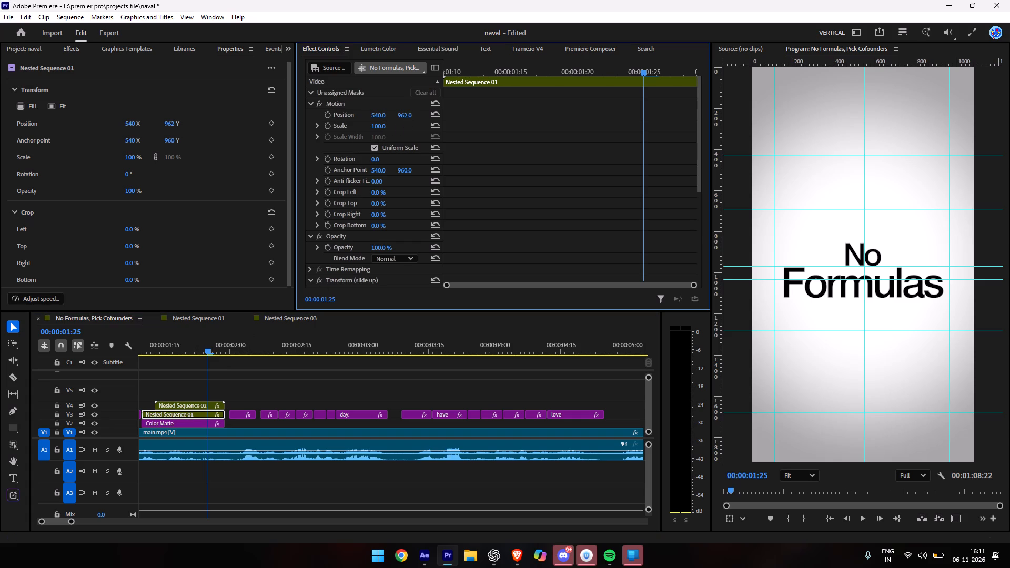
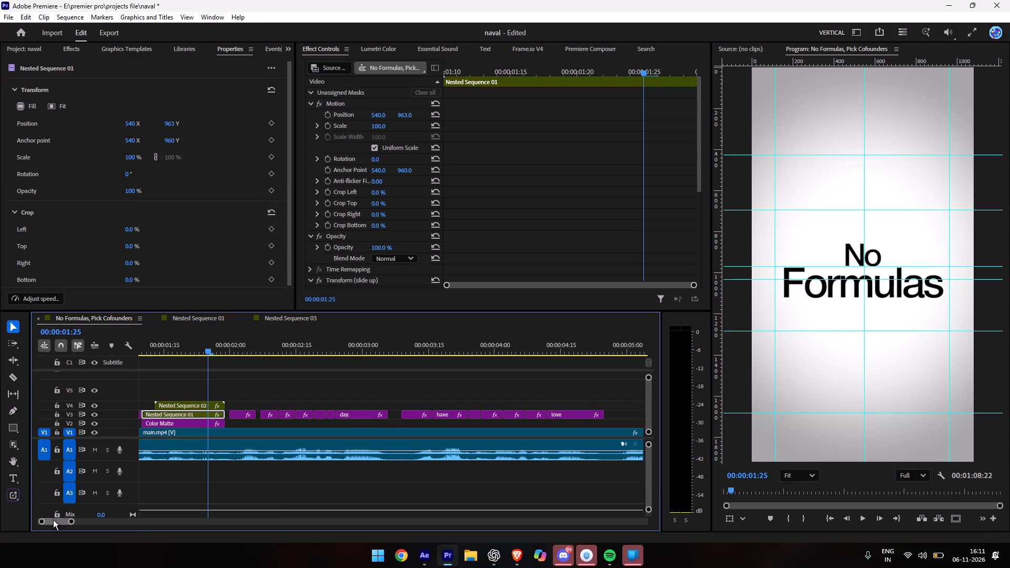
Review the opening seconds of the sequence from the start through the "No Formulas" title.
left_click_drag(71, 522, 109, 521)
left_click_drag(191, 352, 138, 353)
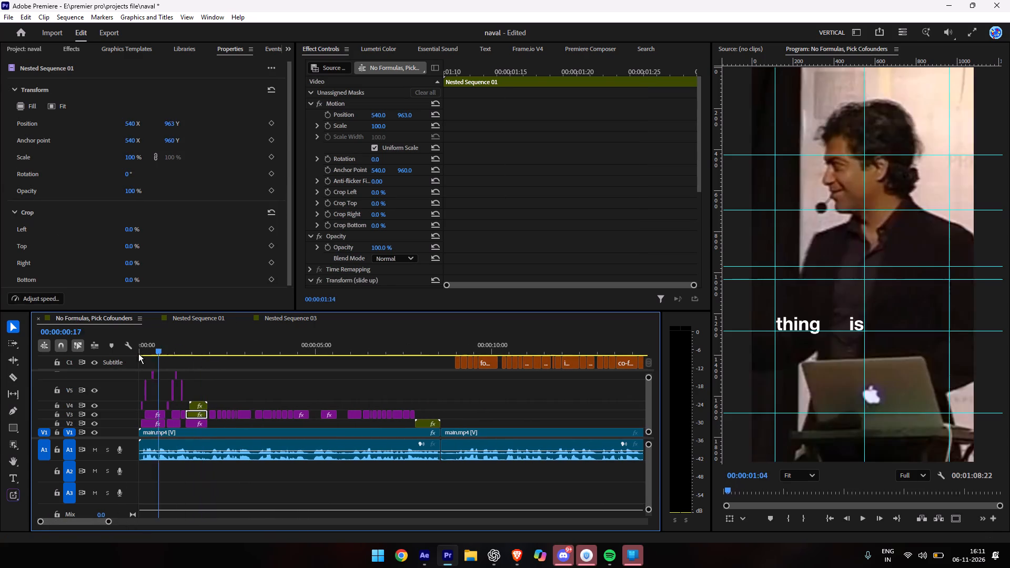
left_click_drag(138, 353, 93, 354)
key("space")
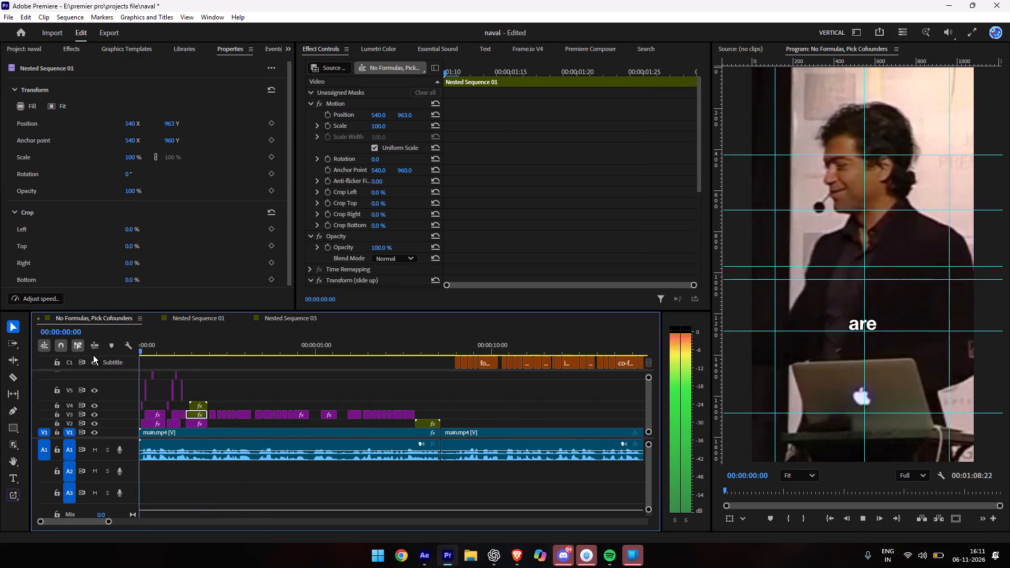
key("space")
left_click_drag(195, 346, 153, 361)
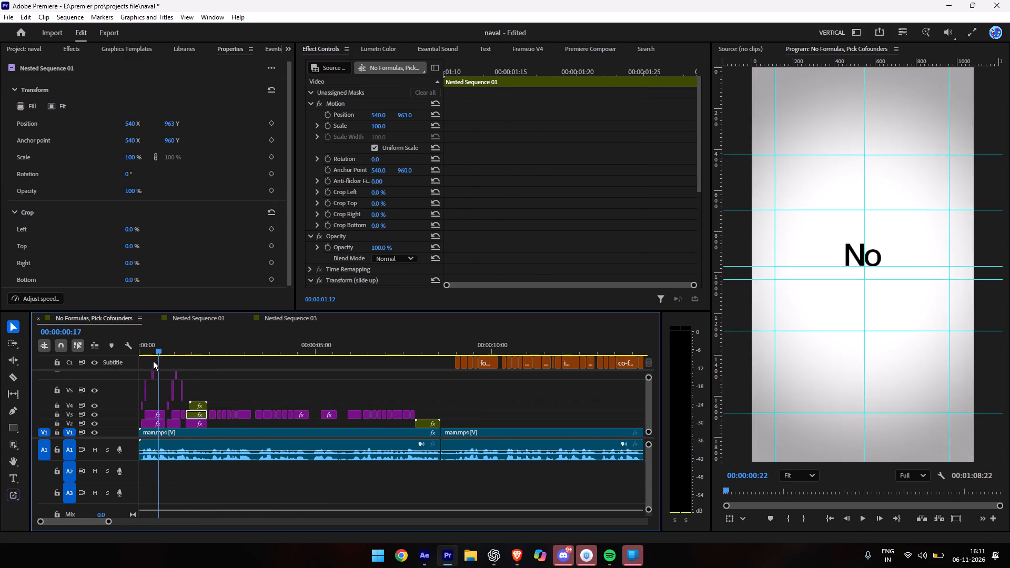
left_click_drag(153, 361, 132, 368)
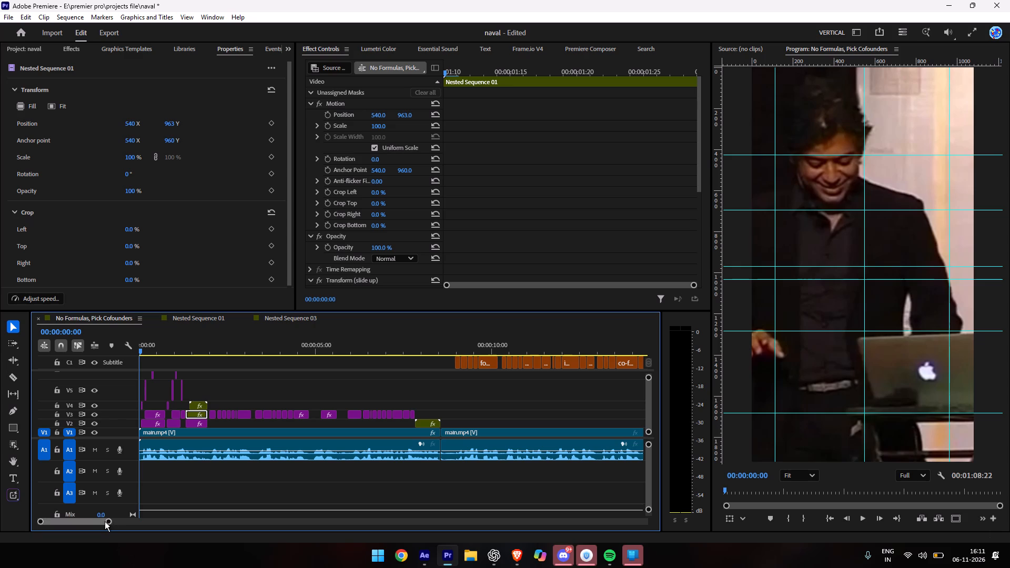
Move the short highlight clips down one track each: "The" from V4 to V3 and "most" from V5 to V4.
left_click_drag(110, 522, 48, 539)
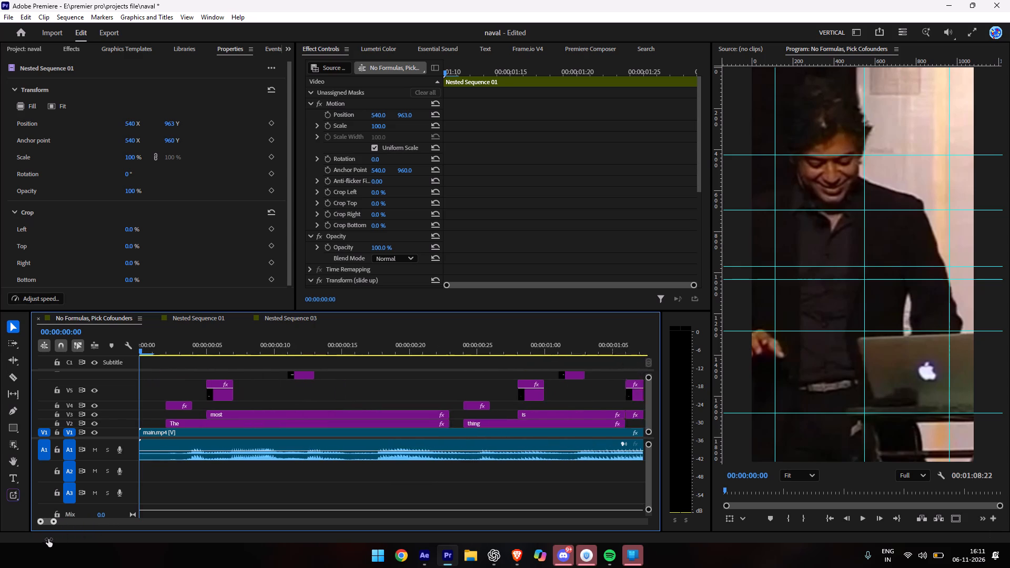
left_click_drag(48, 539, 50, 537)
left_click(168, 407)
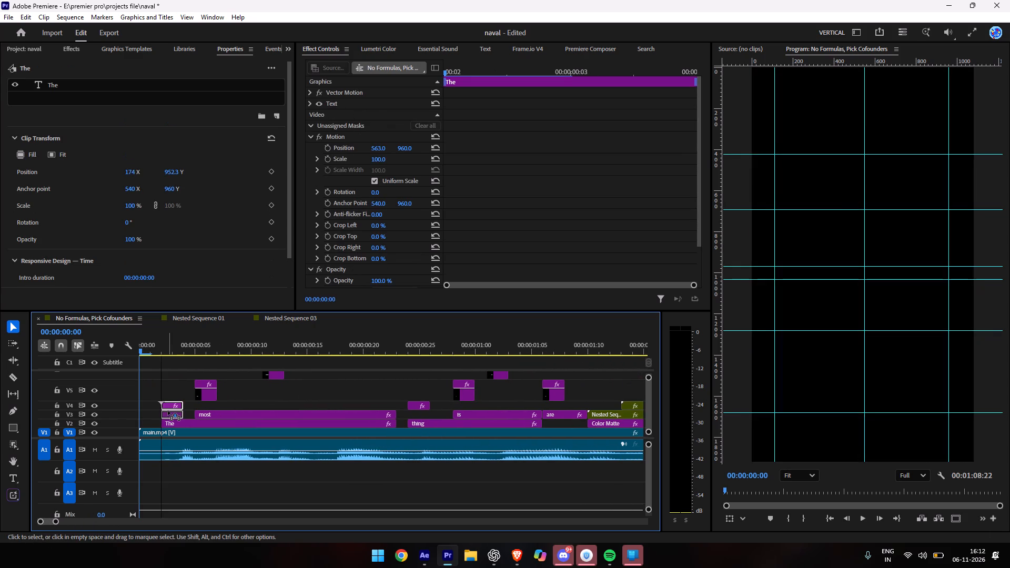
left_click_drag(210, 395, 209, 403)
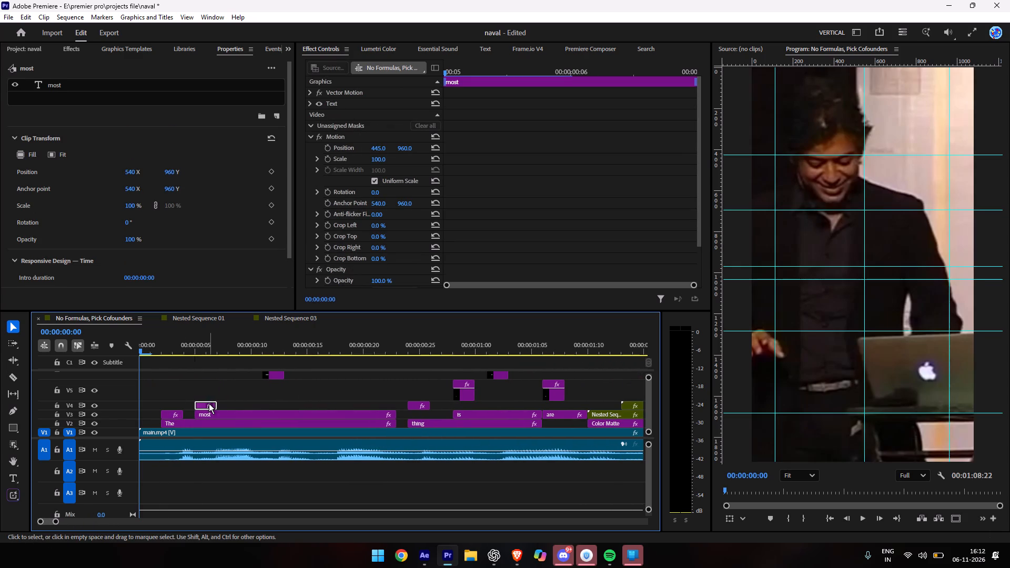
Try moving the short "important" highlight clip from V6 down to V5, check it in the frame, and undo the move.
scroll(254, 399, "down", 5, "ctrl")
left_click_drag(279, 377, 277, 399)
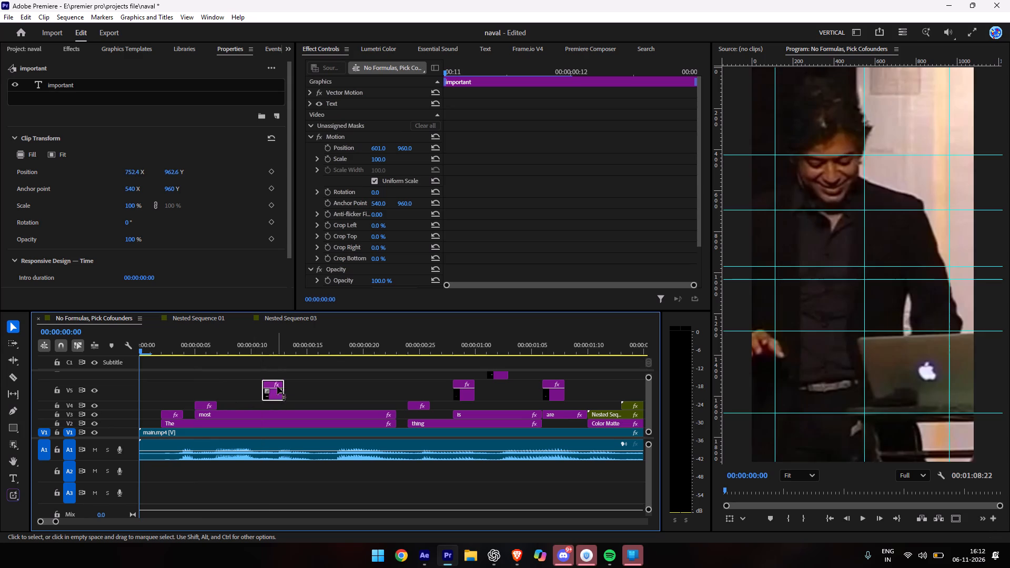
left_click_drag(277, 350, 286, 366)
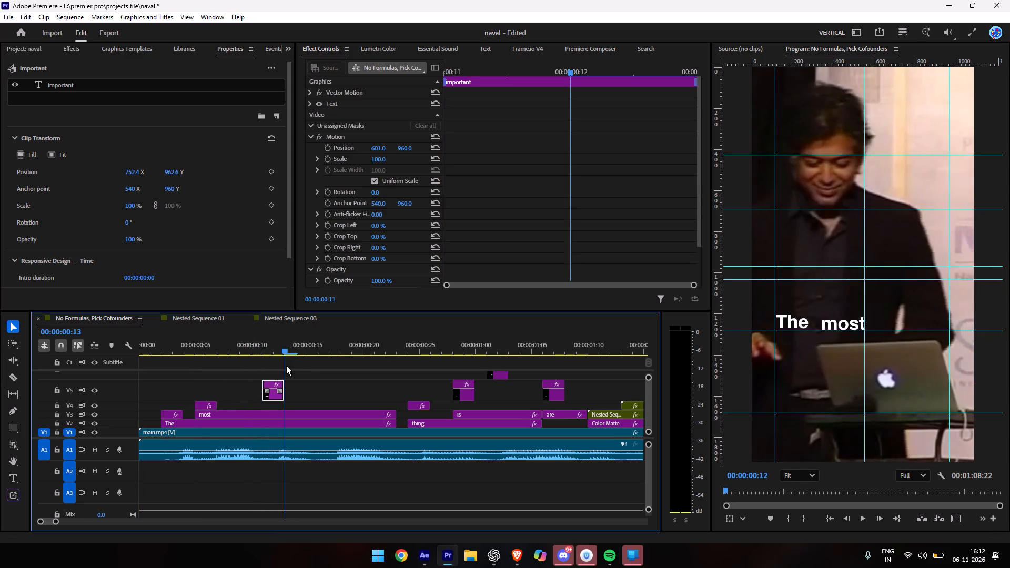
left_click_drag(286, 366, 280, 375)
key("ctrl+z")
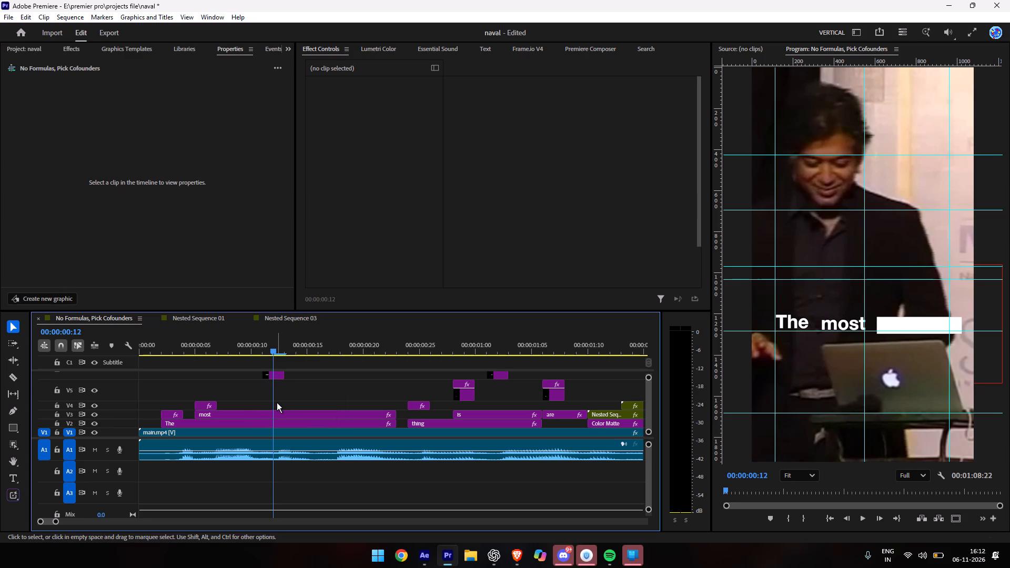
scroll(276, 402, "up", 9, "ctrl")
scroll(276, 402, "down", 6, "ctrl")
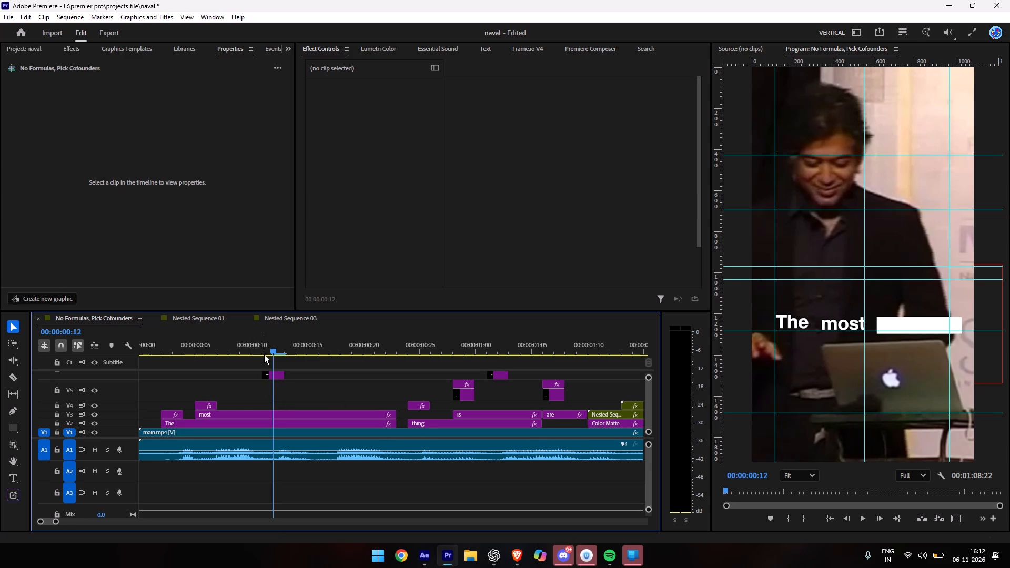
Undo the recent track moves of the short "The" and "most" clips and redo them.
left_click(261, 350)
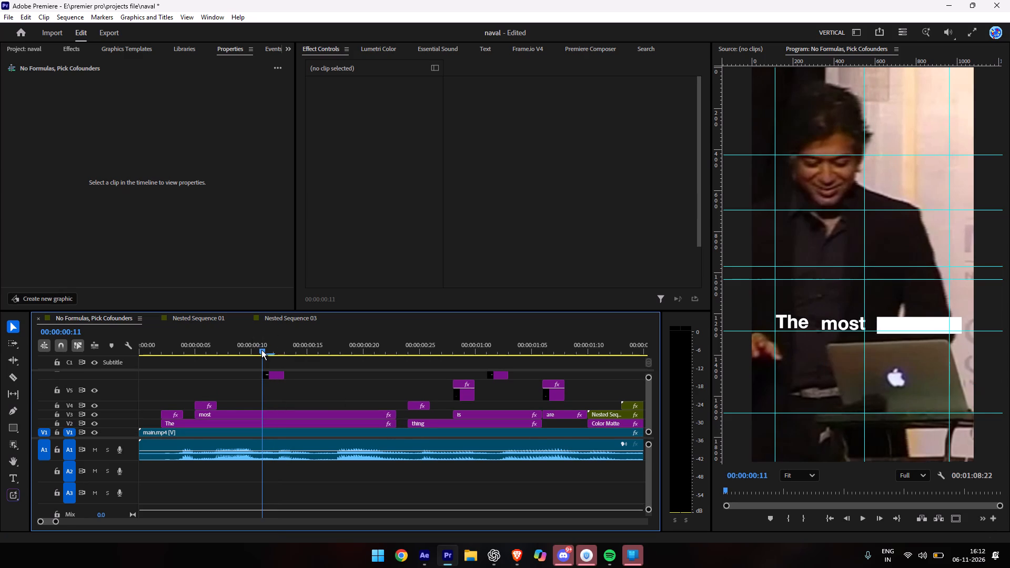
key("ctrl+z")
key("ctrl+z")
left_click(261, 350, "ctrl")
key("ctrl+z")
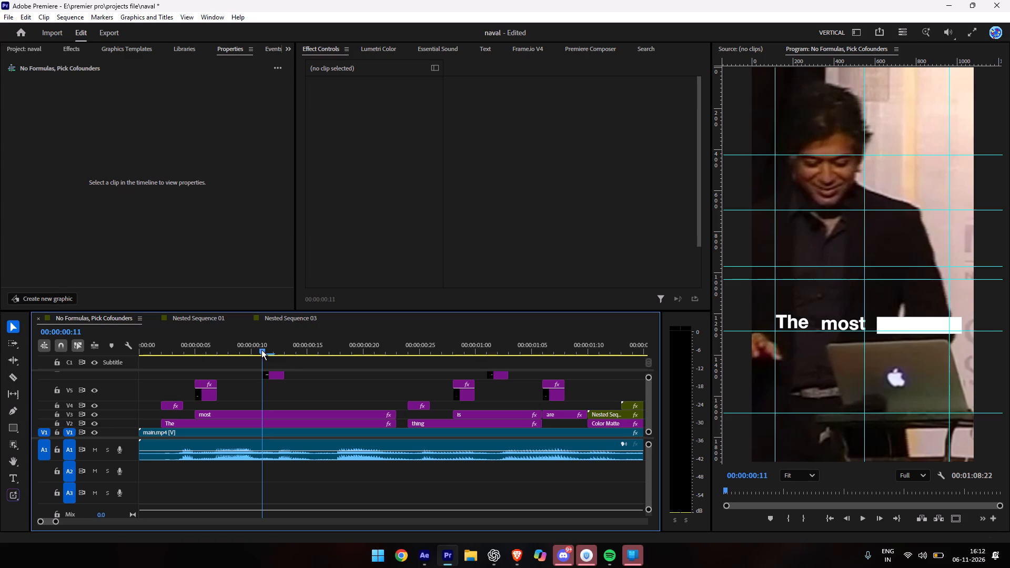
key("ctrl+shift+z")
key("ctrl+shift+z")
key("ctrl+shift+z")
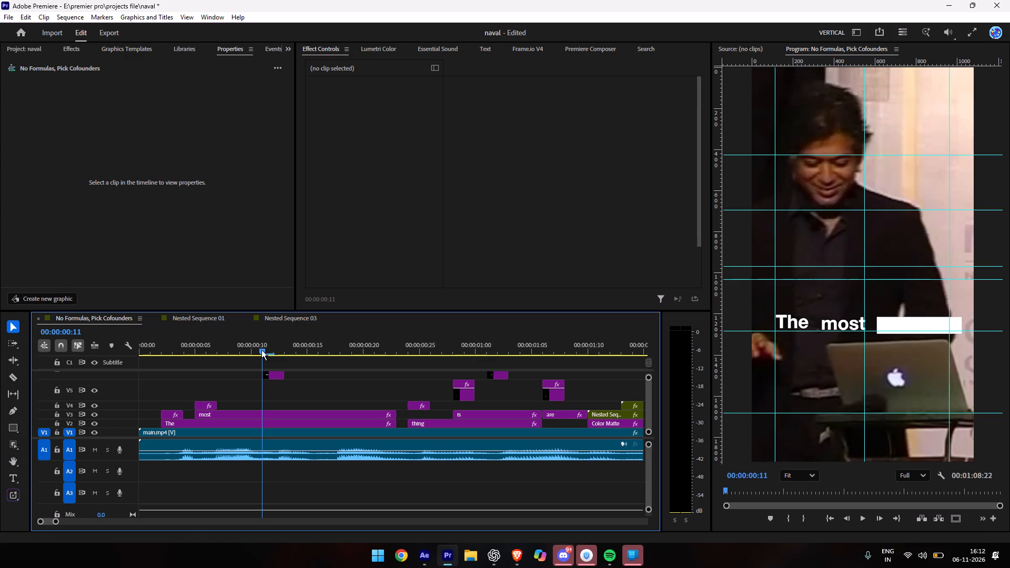
Duplicate the long "most" text clip from V3 onto V5 and trim the copy's start to 00:00:00:11.
left_click(236, 415)
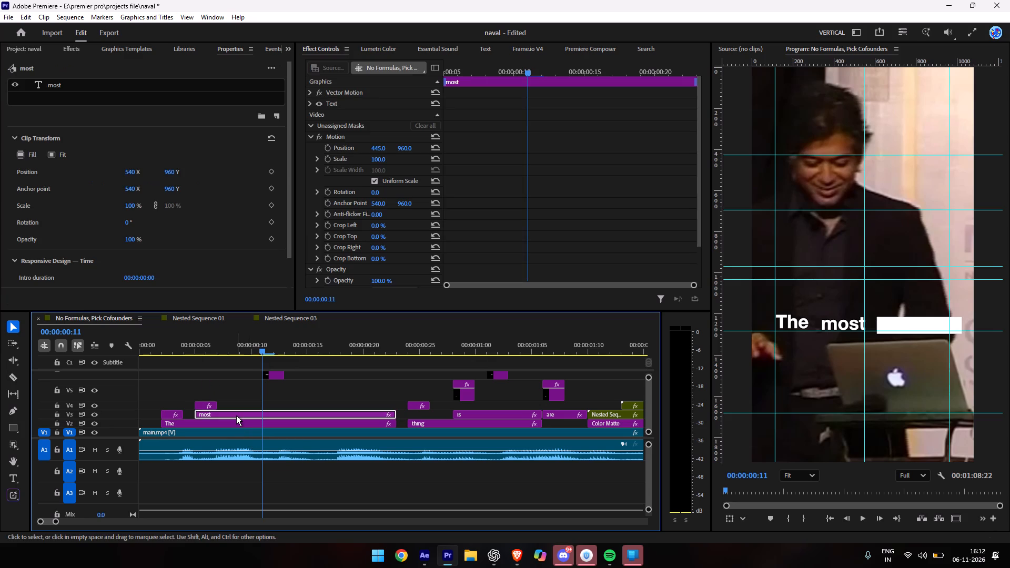
left_click_drag(236, 415, 236, 399, "alt")
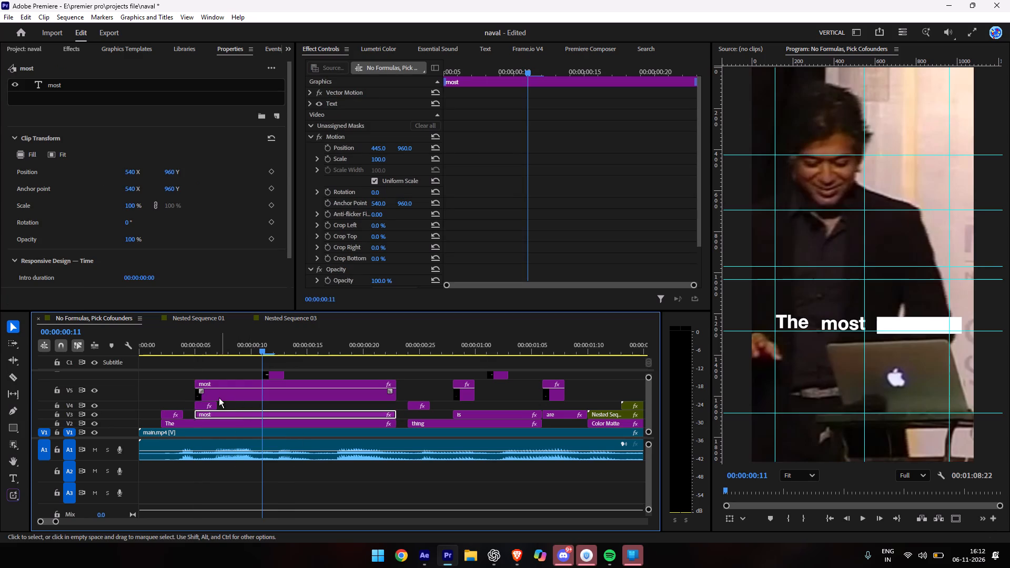
left_click_drag(195, 393, 273, 404)
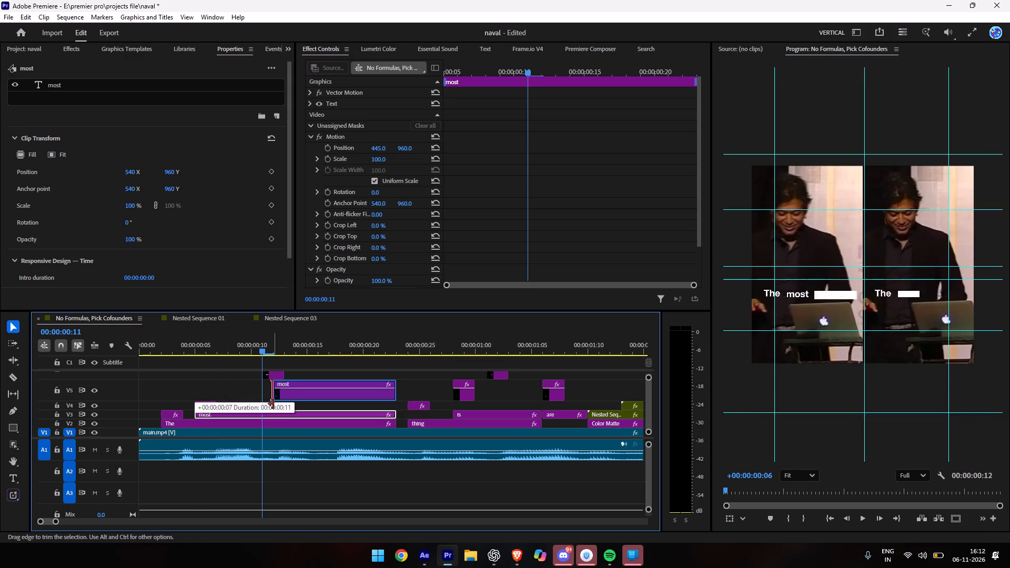
left_click_drag(273, 404, 265, 404)
Replace the text of the duplicated V5 clip with "important", copied from the V6 graphic.
left_click(284, 397)
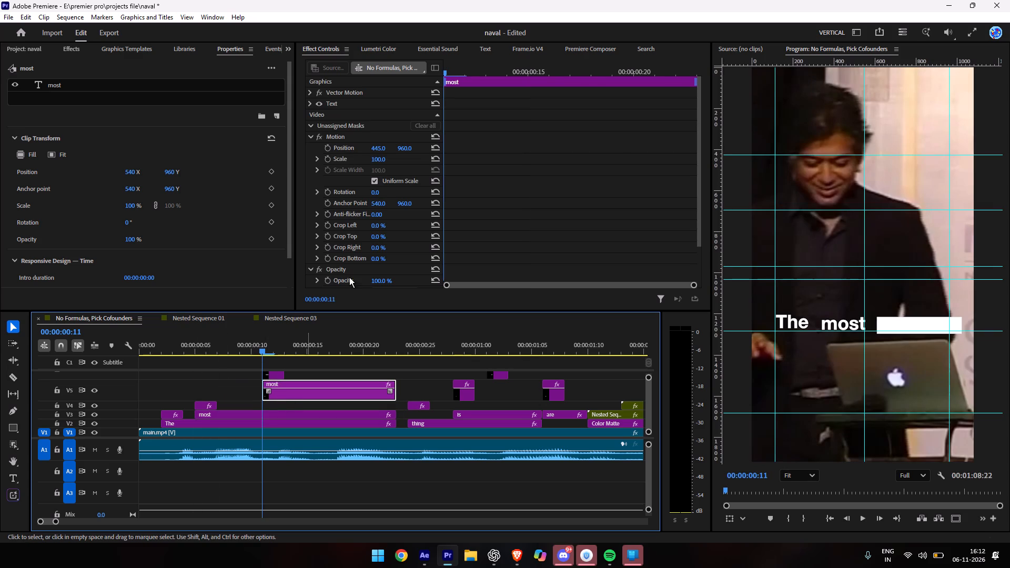
left_click(487, 53)
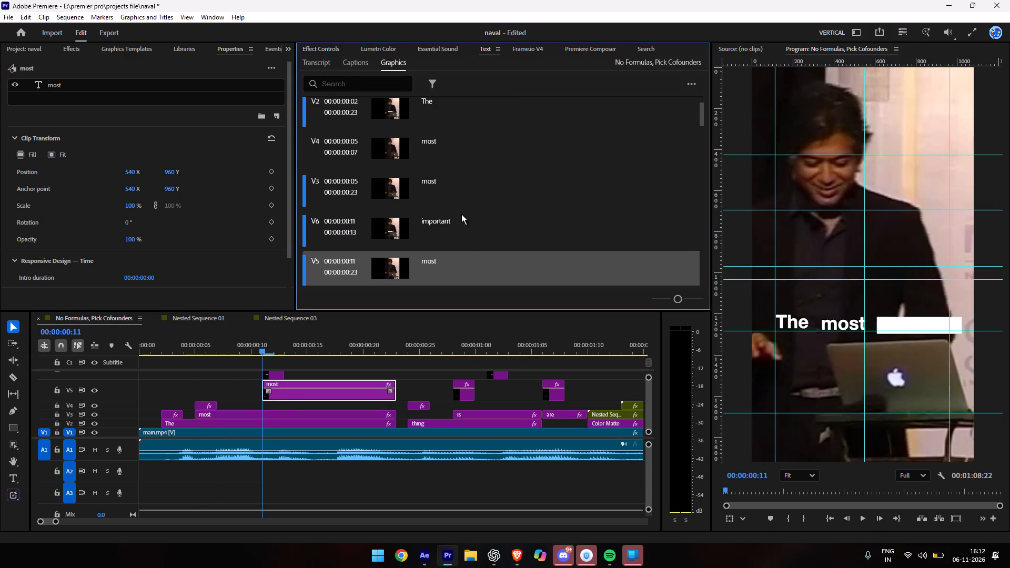
left_click(446, 234)
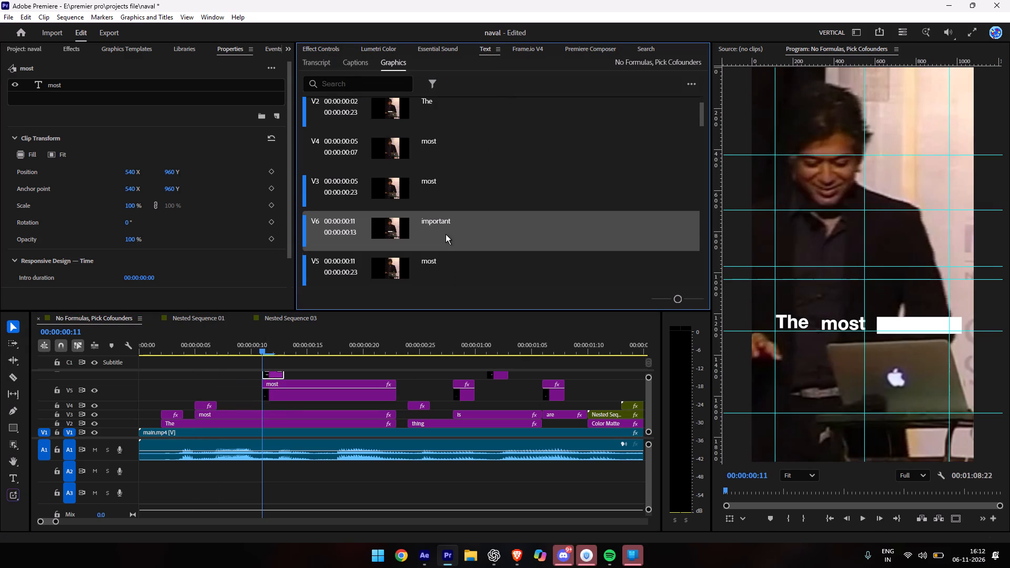
scroll(446, 234, "down", 2)
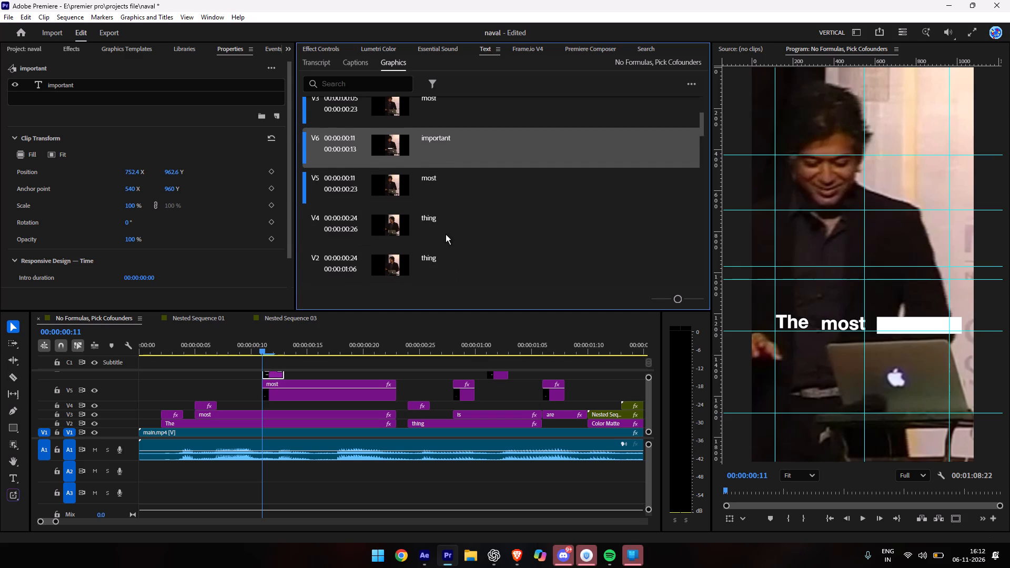
scroll(446, 234, "up", 1)
double_click(461, 176)
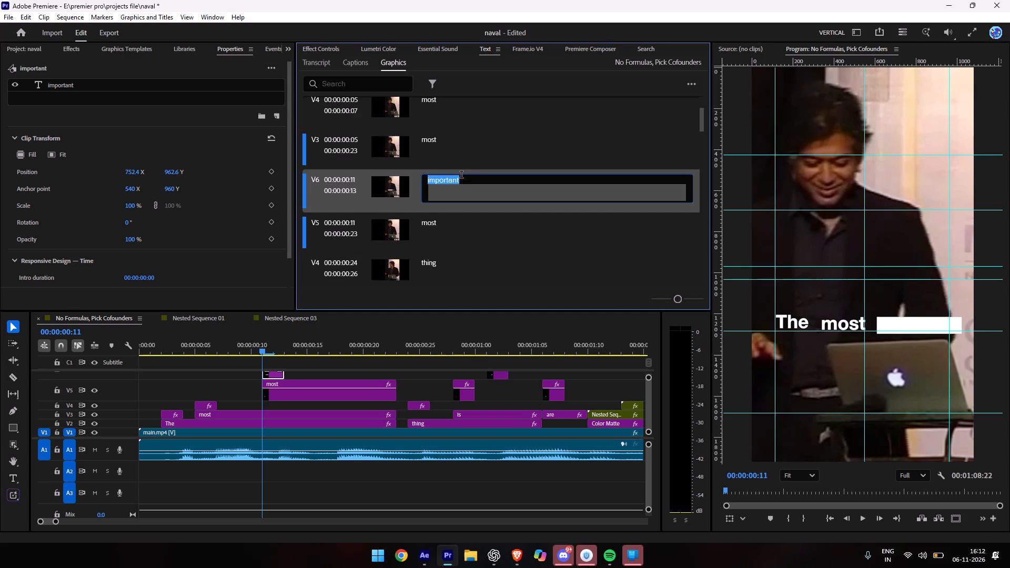
left_click_drag(468, 180, 419, 184)
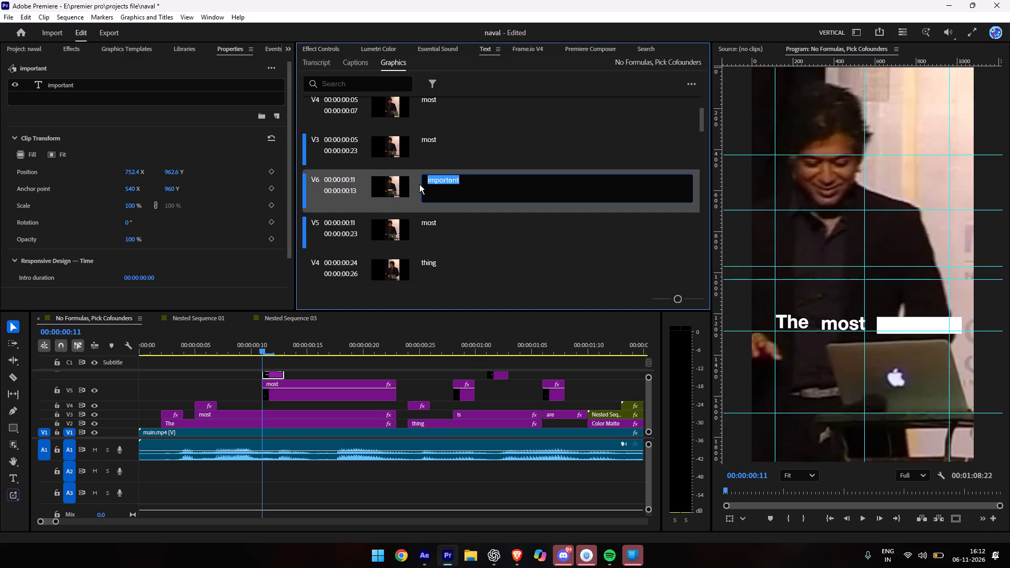
key("ctrl+c")
left_click(444, 224)
double_click(444, 224)
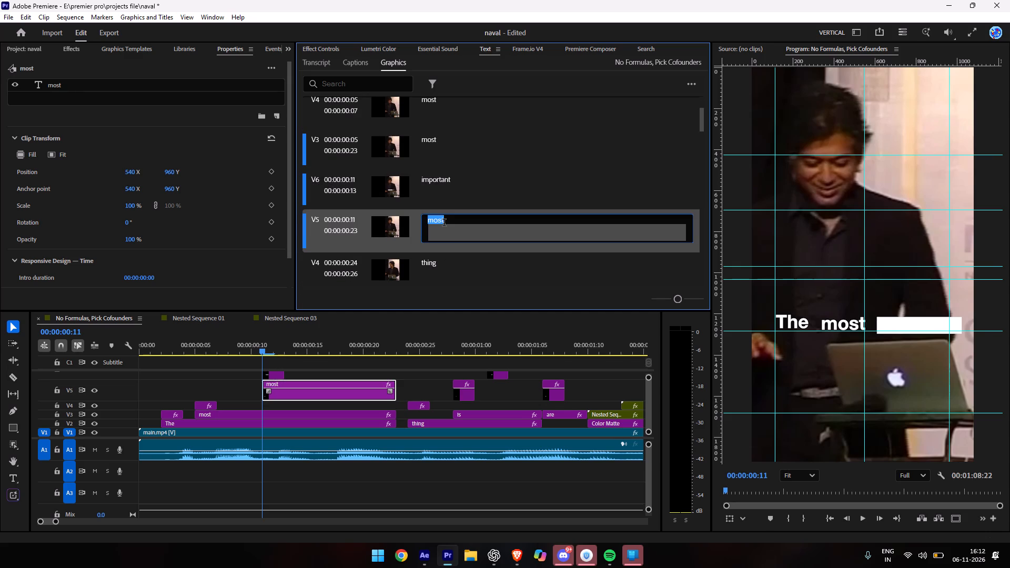
key("ctrl+v")
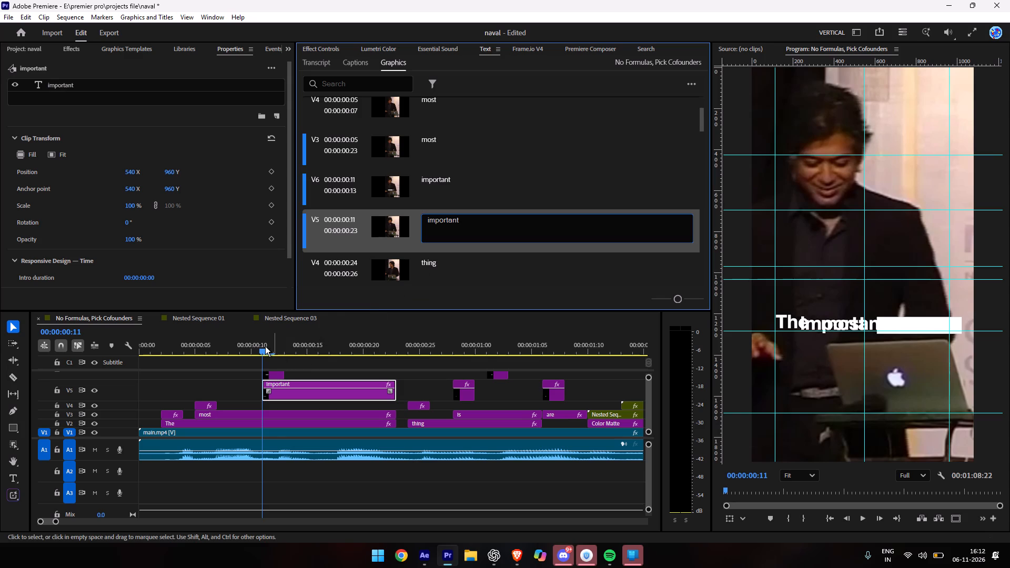
Scrub around 00:00:00:11 to check how the V5 "important" text sits against "The", "most" and the highlight bar.
left_click_drag(265, 346, 315, 361)
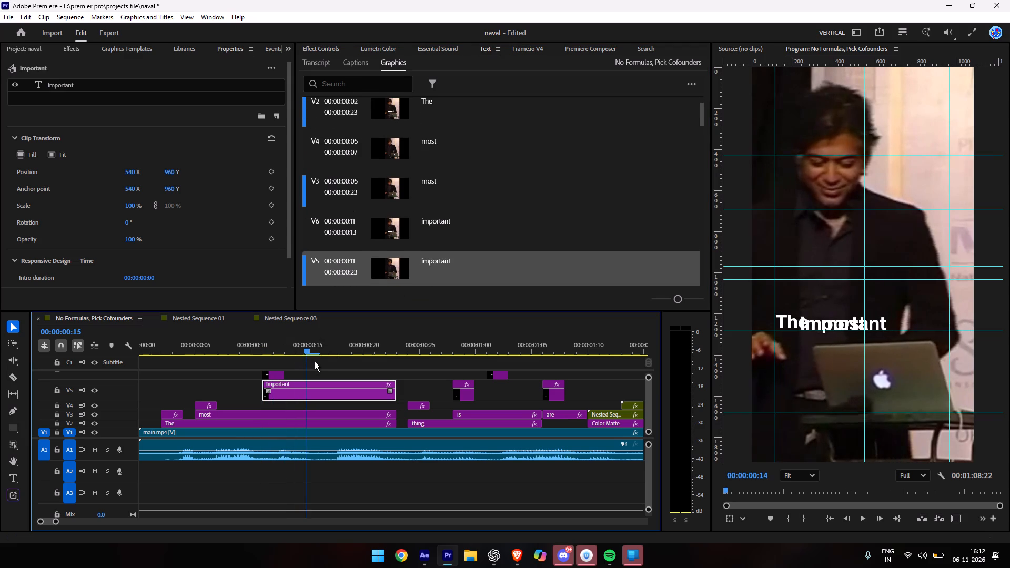
left_click_drag(315, 361, 251, 381)
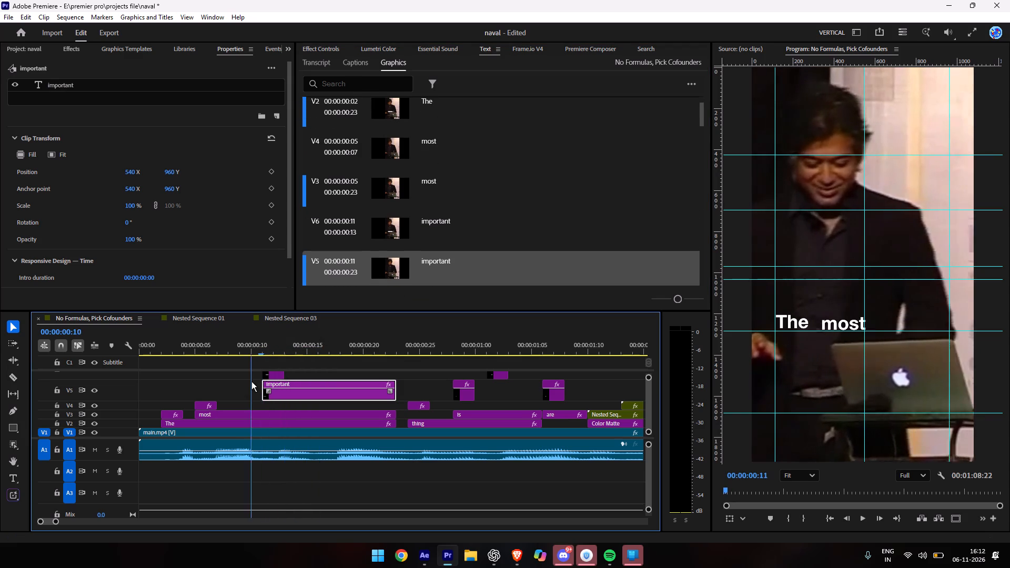
left_click_drag(251, 381, 269, 399)
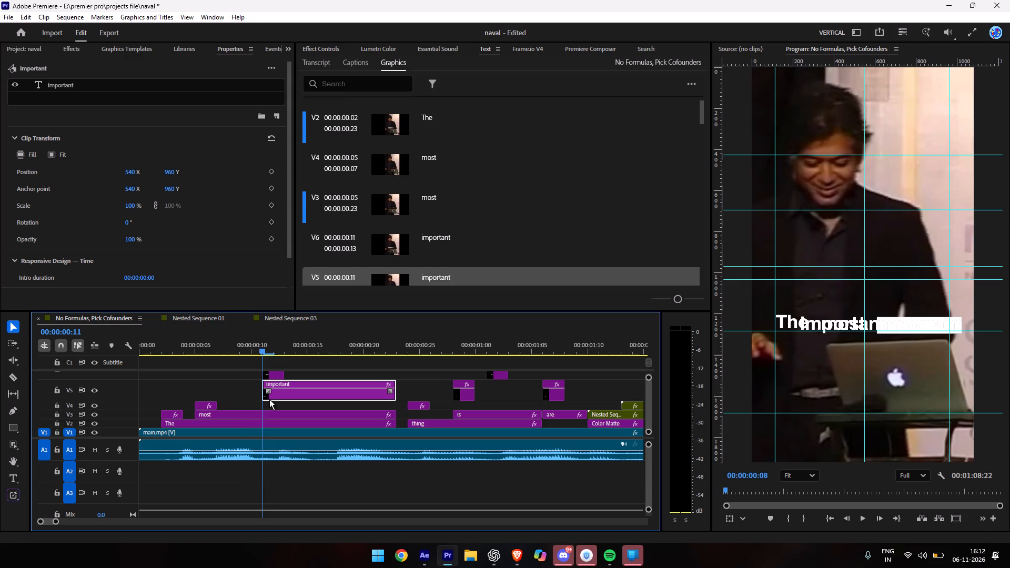
left_click_drag(269, 399, 272, 404)
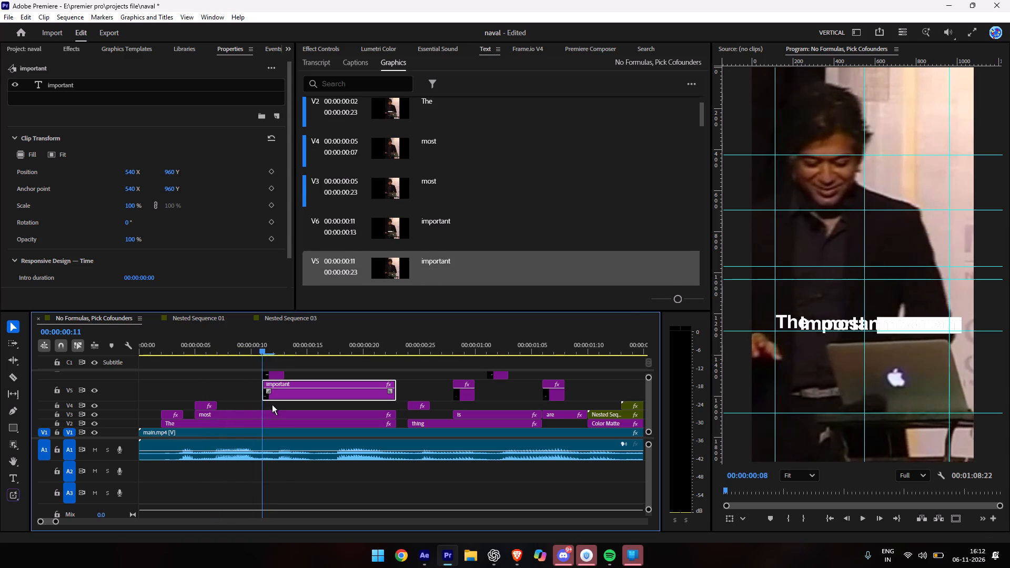
left_click_drag(272, 404, 270, 409)
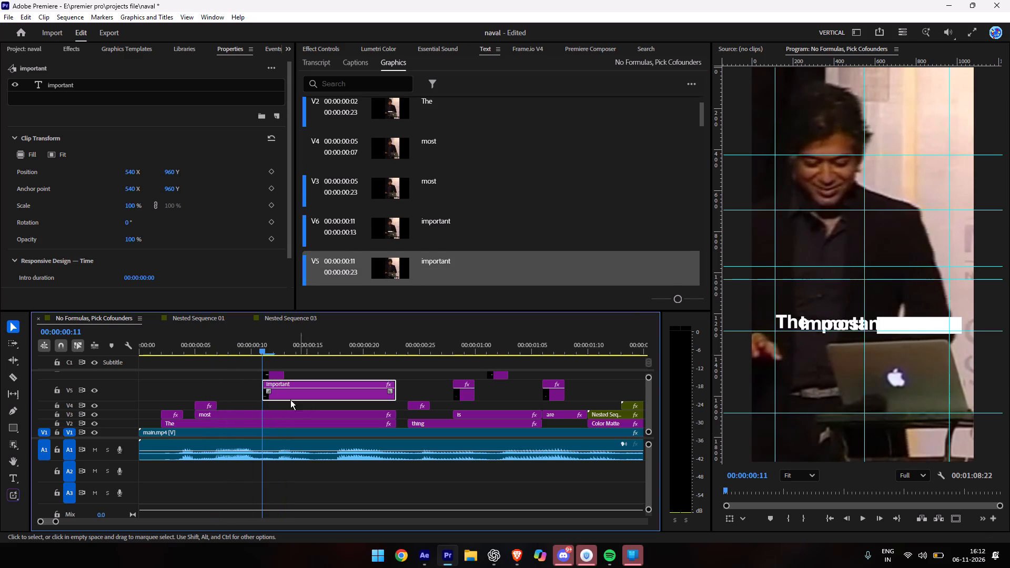
Set the V5 "important" clip's Motion position to 811, 964, placing the word after "most" on its highlight bar.
left_click(230, 391)
left_click(300, 398)
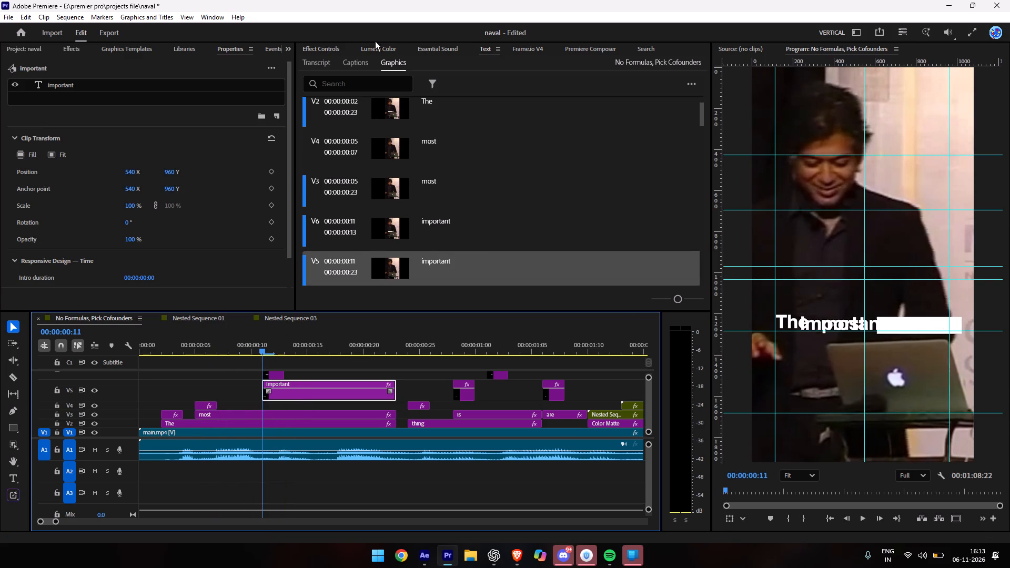
left_click(329, 47)
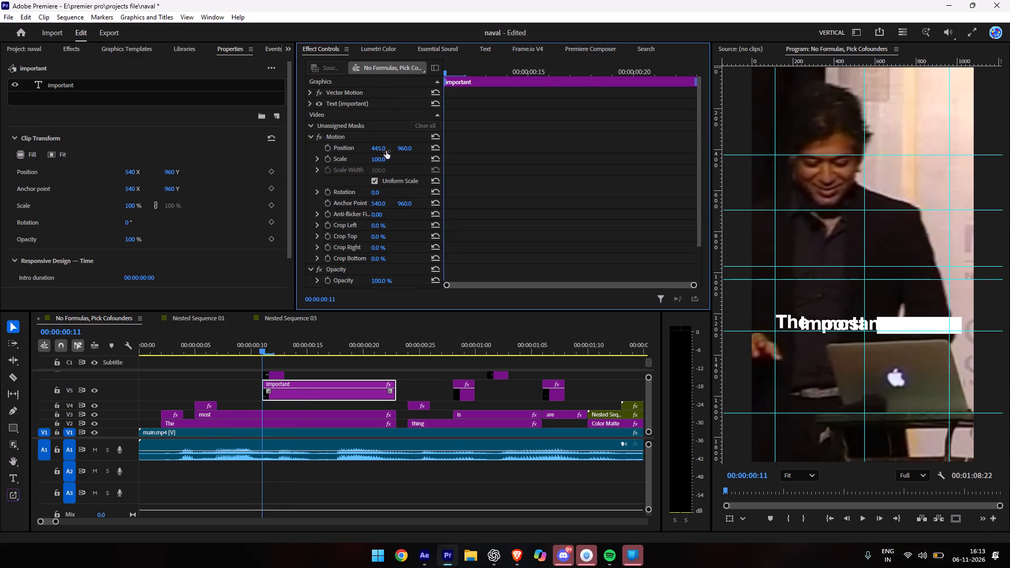
left_click_drag(405, 151, 424, 156)
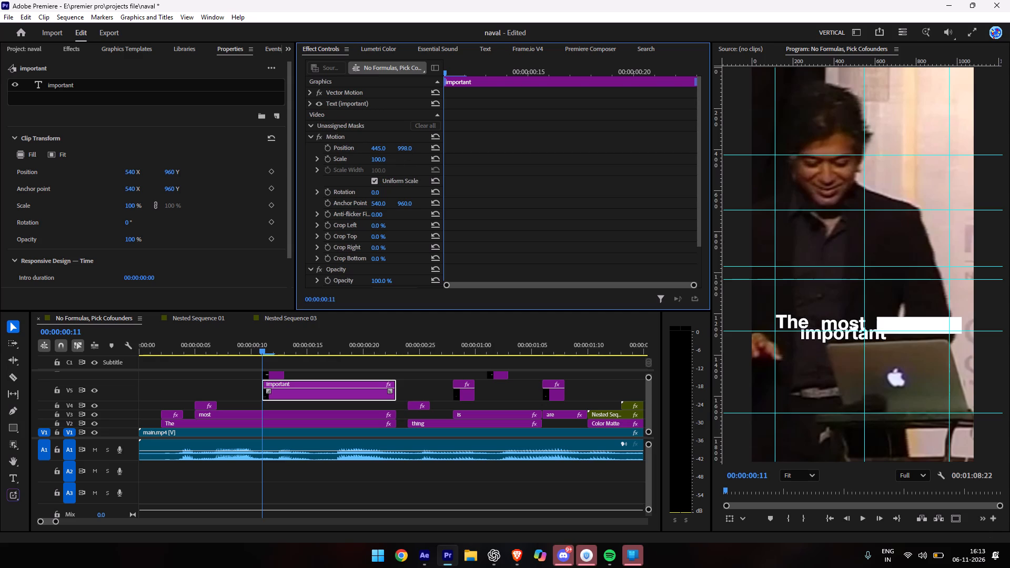
left_click_drag(424, 156, 413, 157)
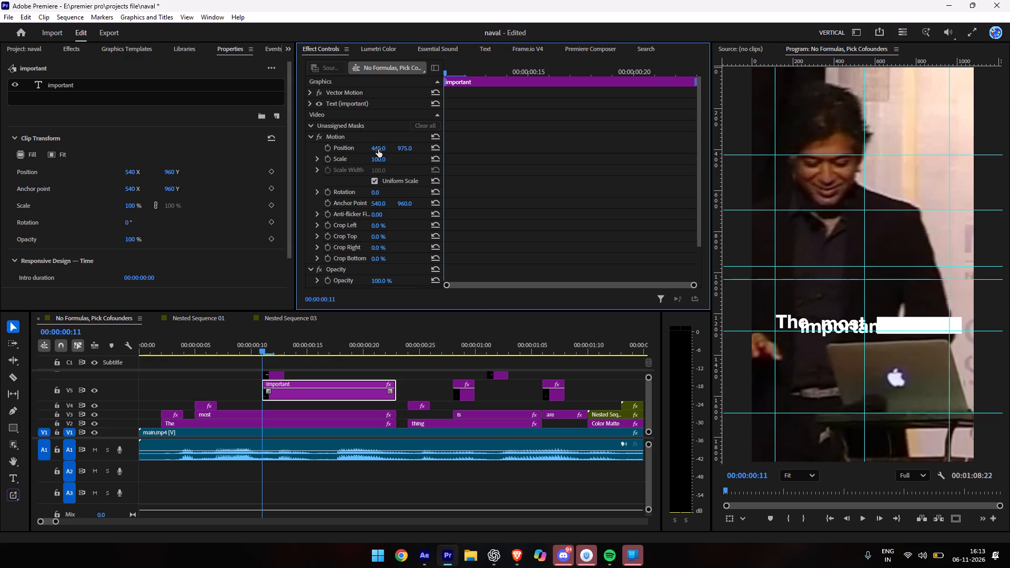
key("ctrl+z")
left_click_drag(378, 149, 546, 152)
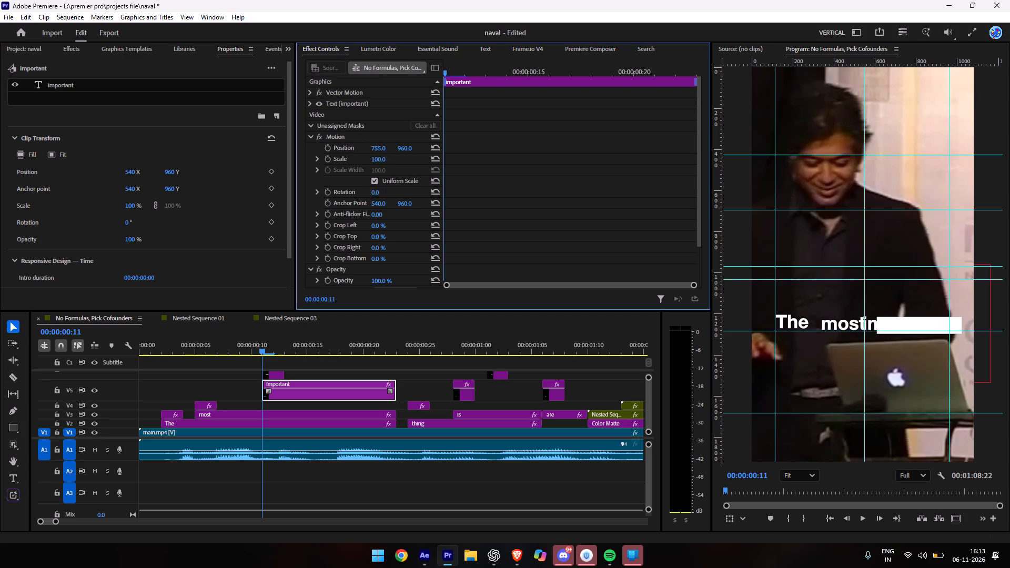
left_click_drag(546, 152, 577, 160)
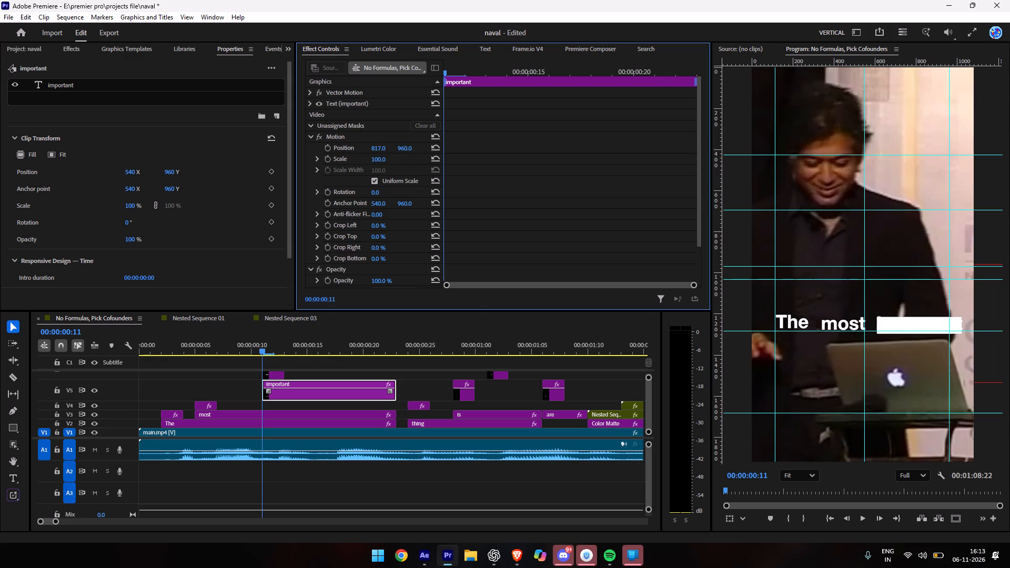
left_click_drag(577, 160, 575, 161)
left_click(406, 149)
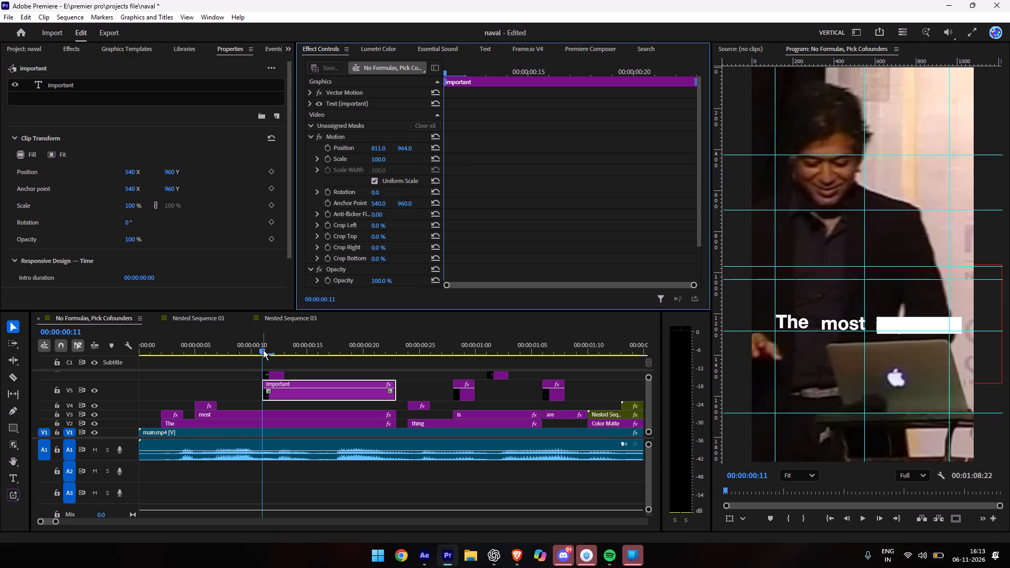
Play the sequence from the start to about 00:00:07:25 to review the timing and look of the word-by-word captions.
left_click_drag(263, 350, 134, 352)
key("space")
key("space")
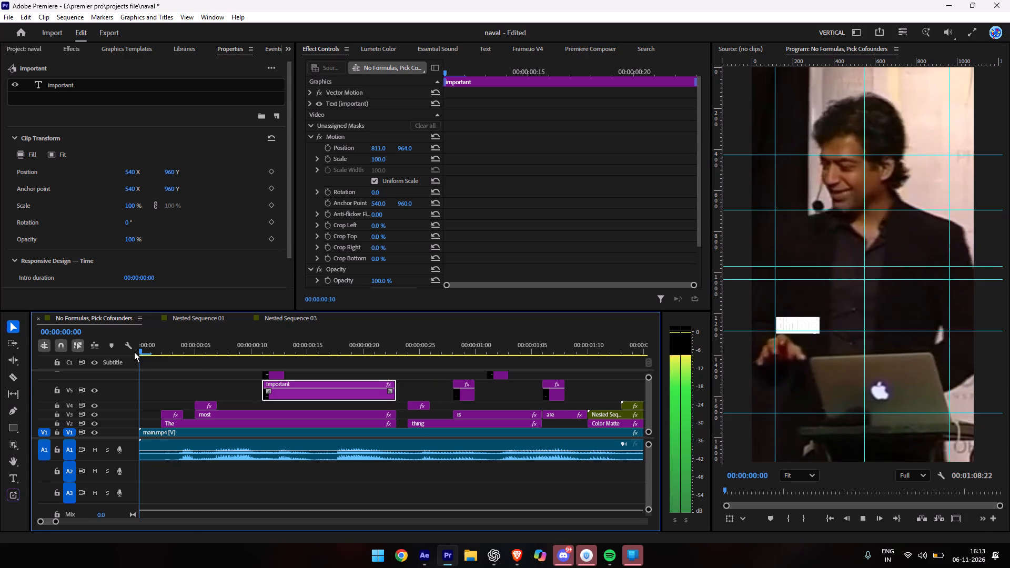
key("space")
key("space")
key("space")
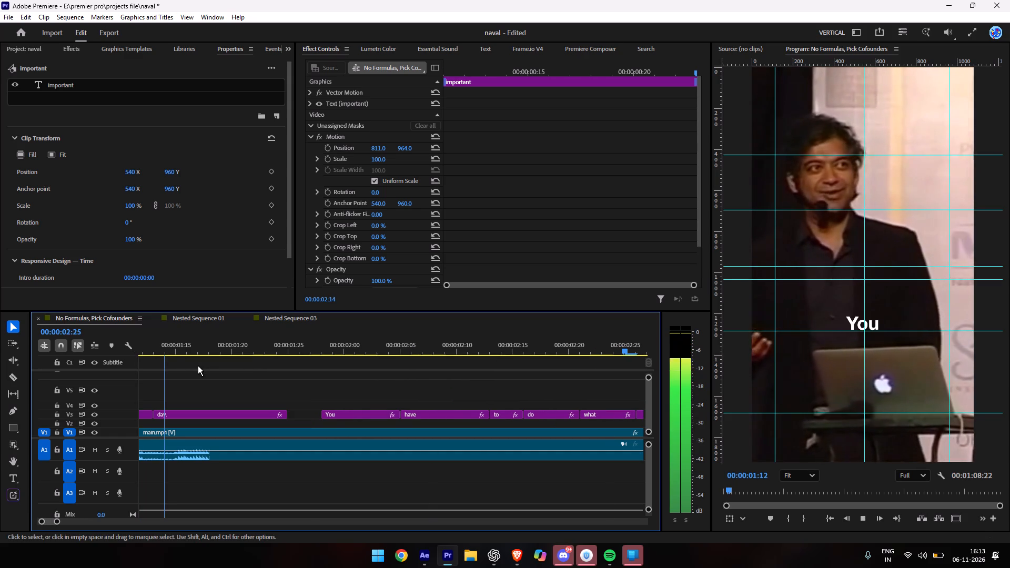
key("space")
key("space")
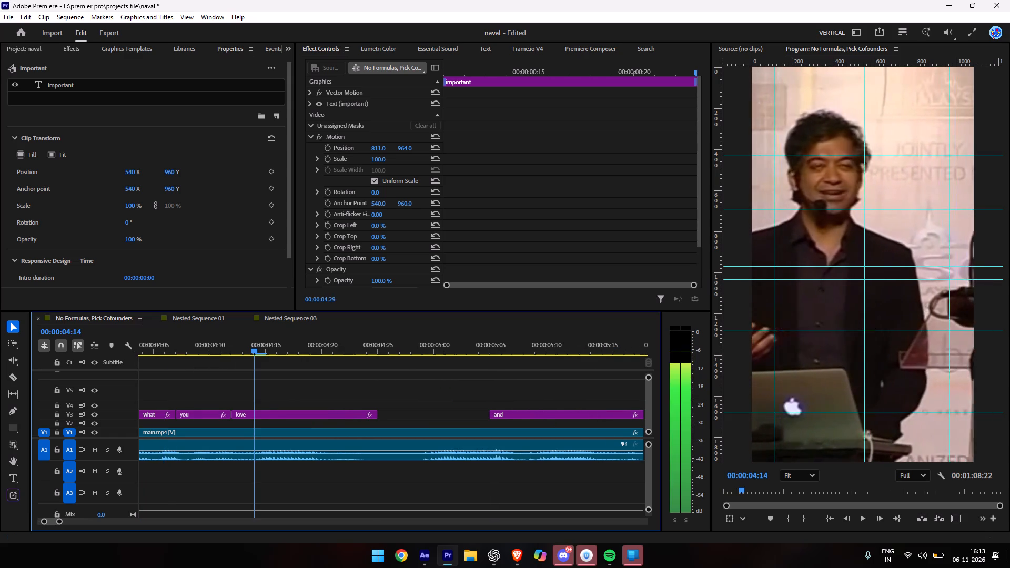
key("space")
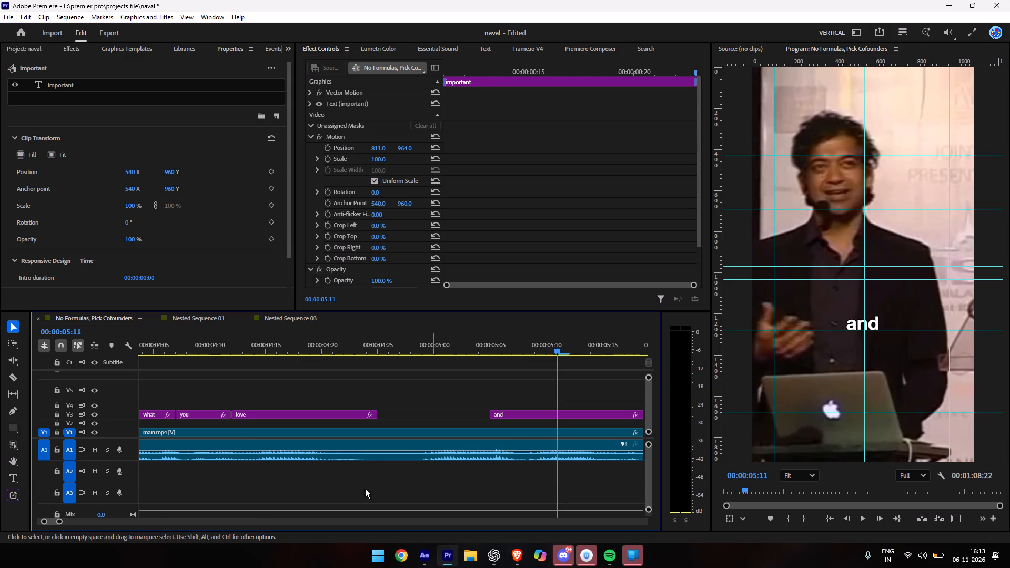
left_click_drag(59, 519, 115, 514)
key("space")
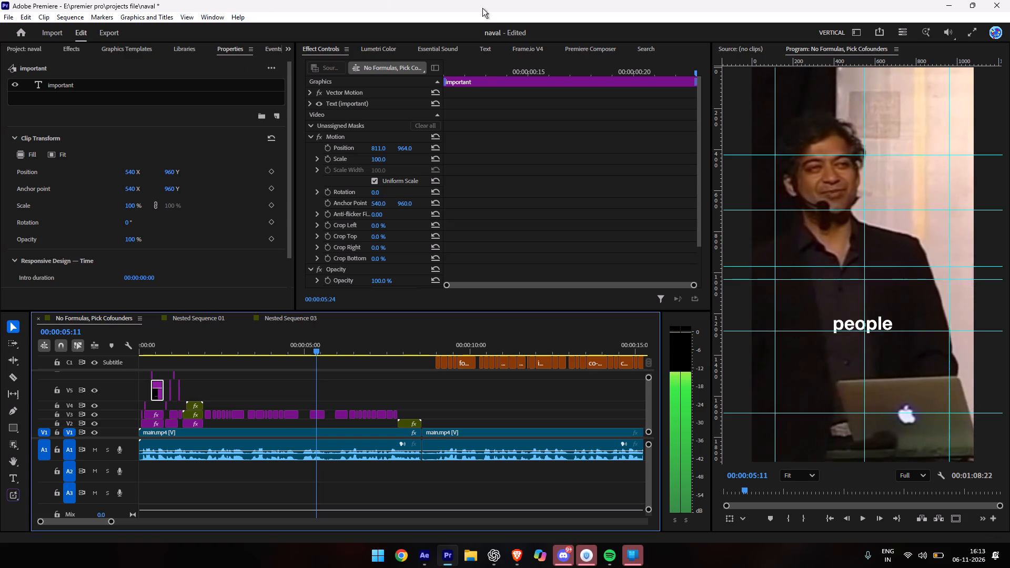
key("space")
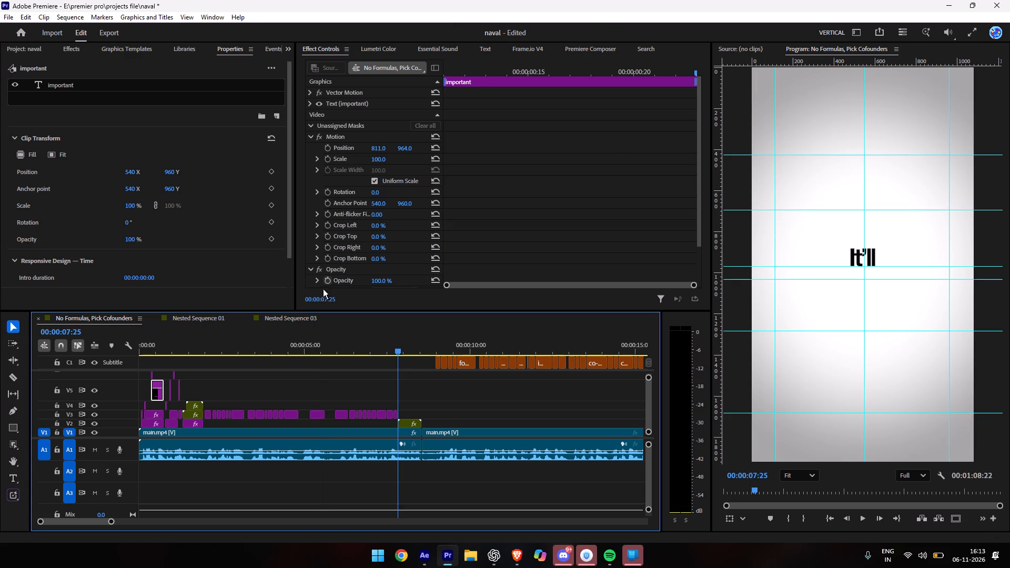
Replay the captions from 00:00:03:08 to about 00:00:04:27 and return the playhead to 00:00:03:08.
left_click(248, 351)
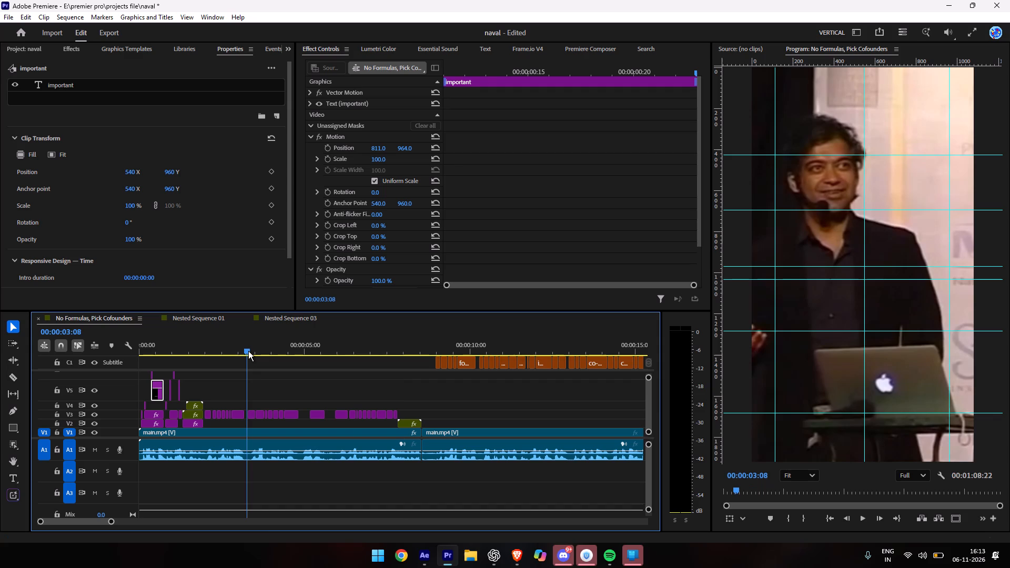
key("space")
key("space")
key("space")
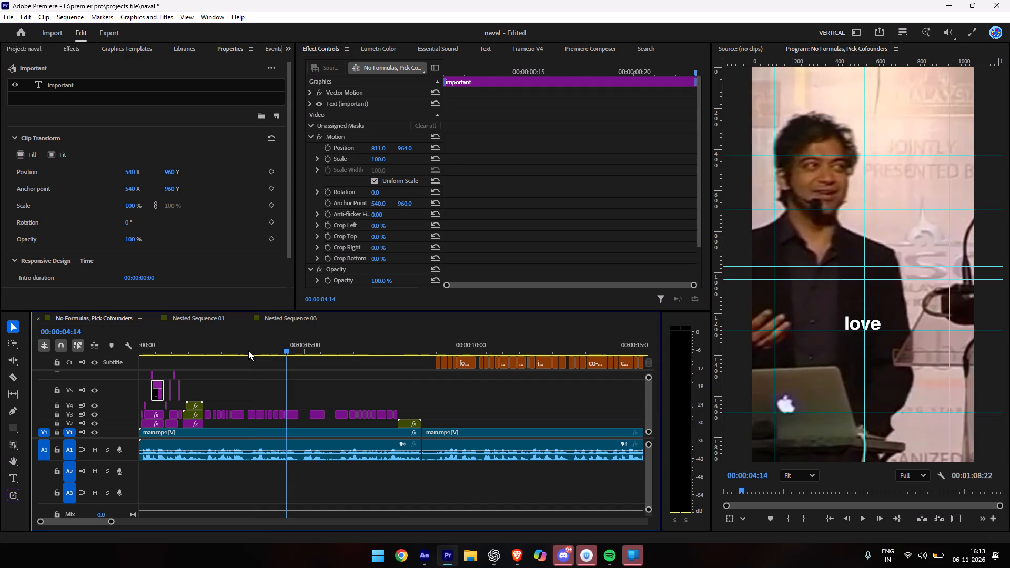
key("space")
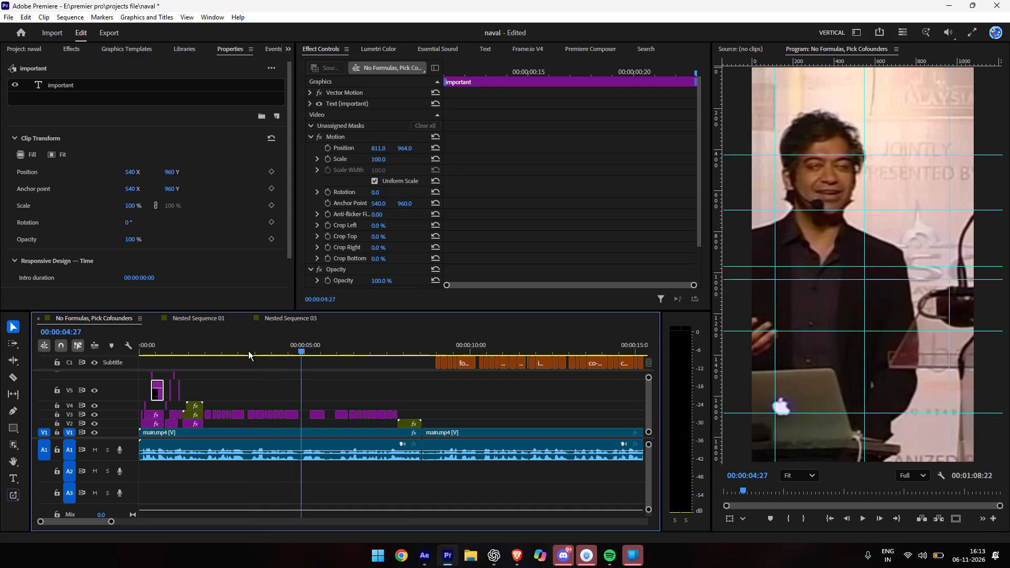
left_click(248, 351)
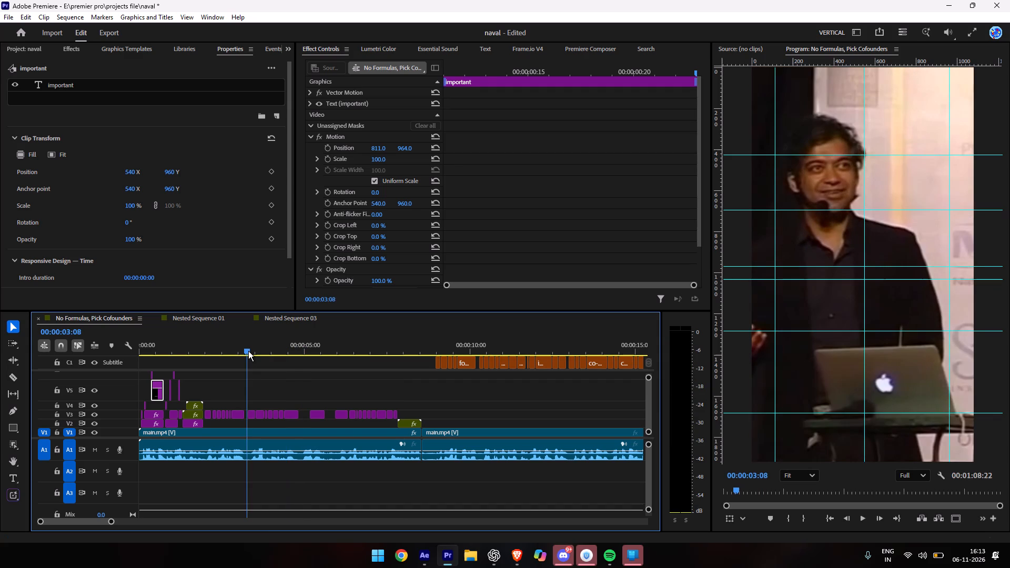